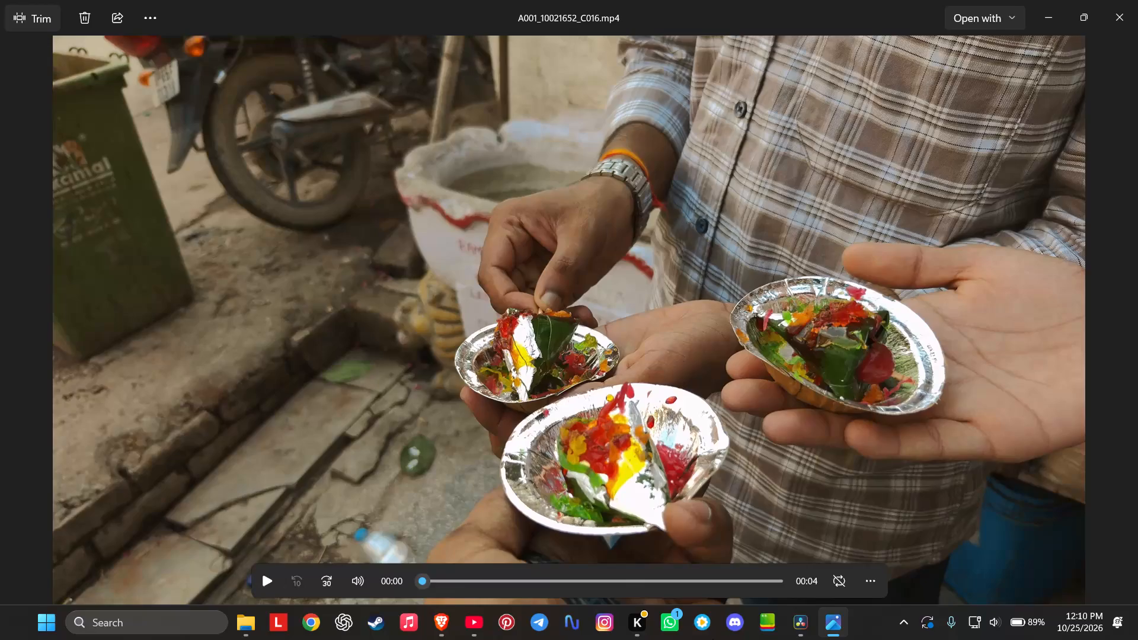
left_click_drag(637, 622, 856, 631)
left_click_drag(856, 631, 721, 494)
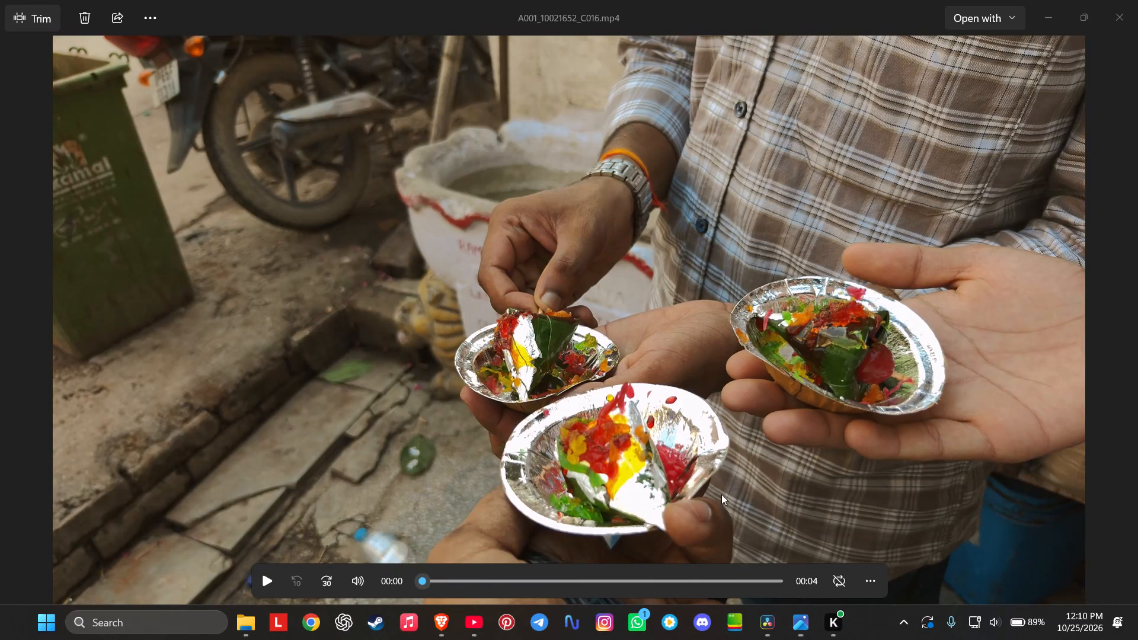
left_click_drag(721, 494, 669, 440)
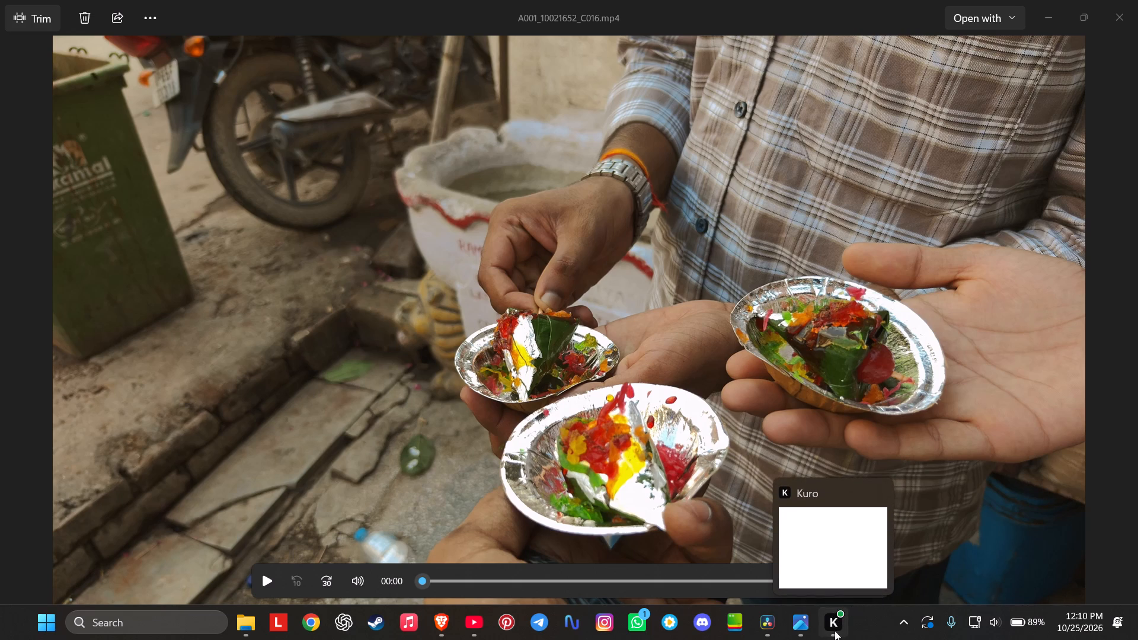
Close the A001_10021652_C016.mp4 preview and switch to the BANARAS project in DaVinci Resolve.
left_click(1121, 32)
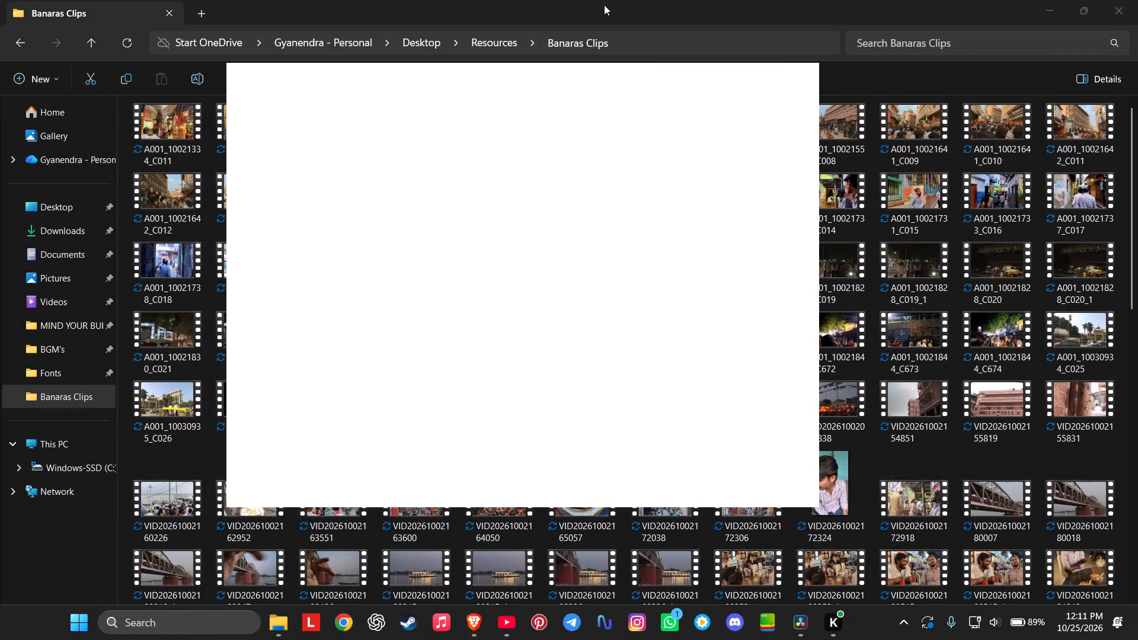
left_click(604, 5)
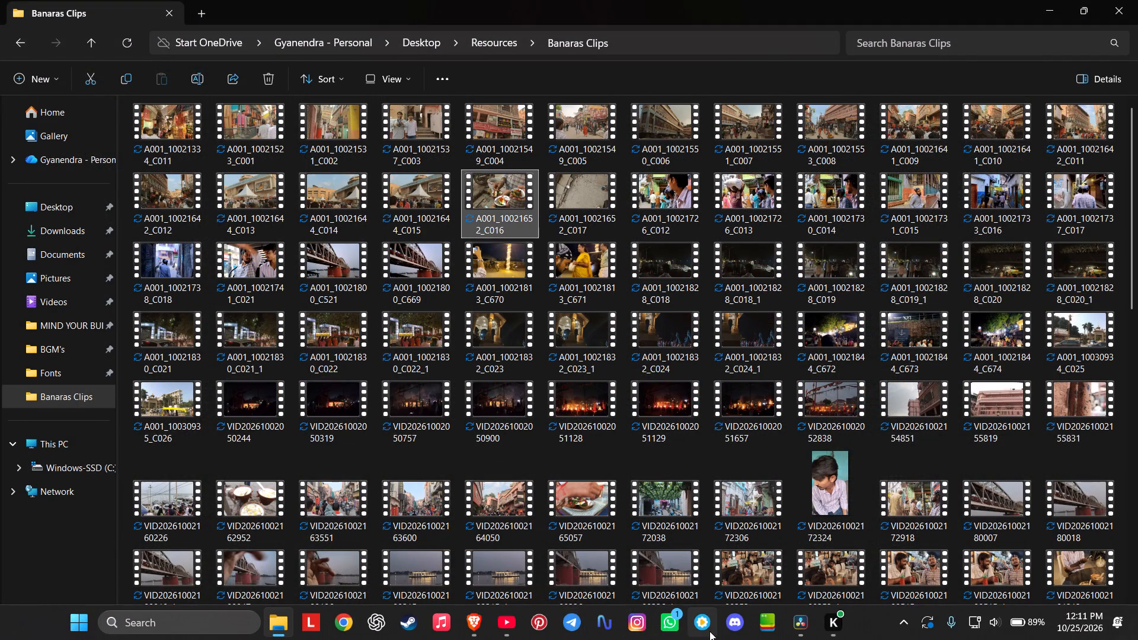
left_click(791, 626)
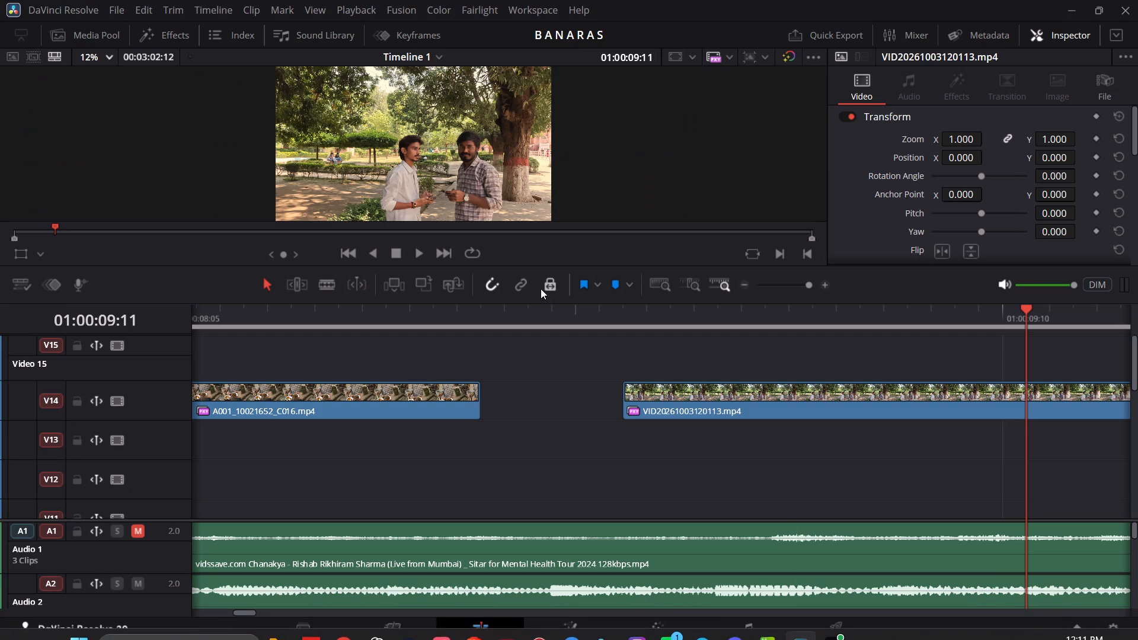
Review the V14 gap between A001_10021652_C016.mp4 and VID20261003120113.mp4, leaving the playhead at the first clip's end, 01:00:08:18.
left_click(480, 309)
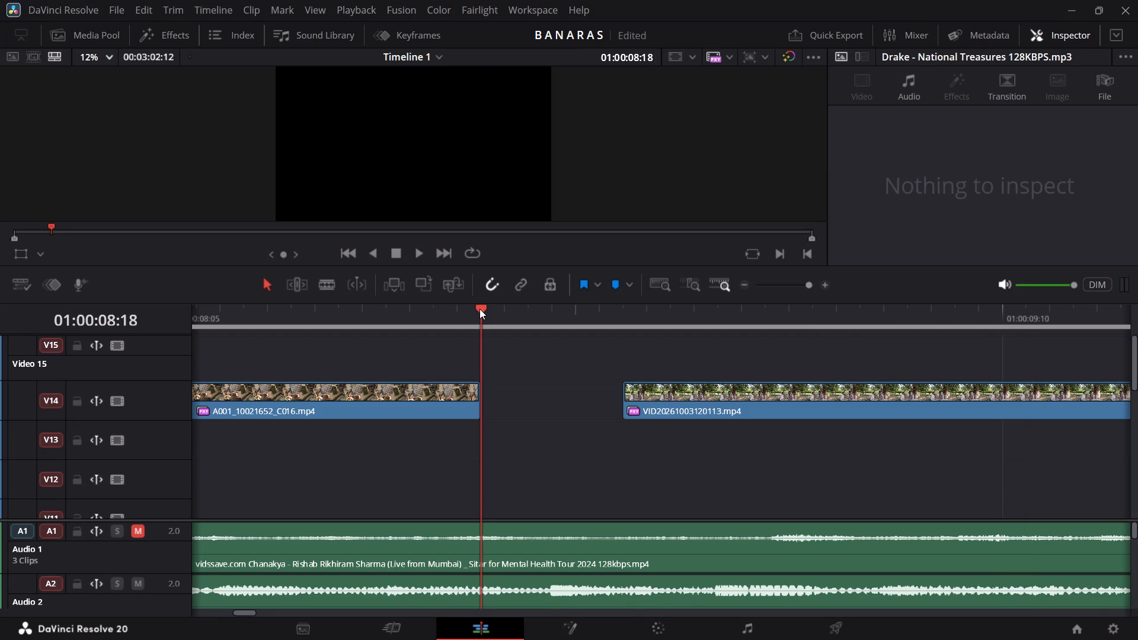
key("space")
key("space")
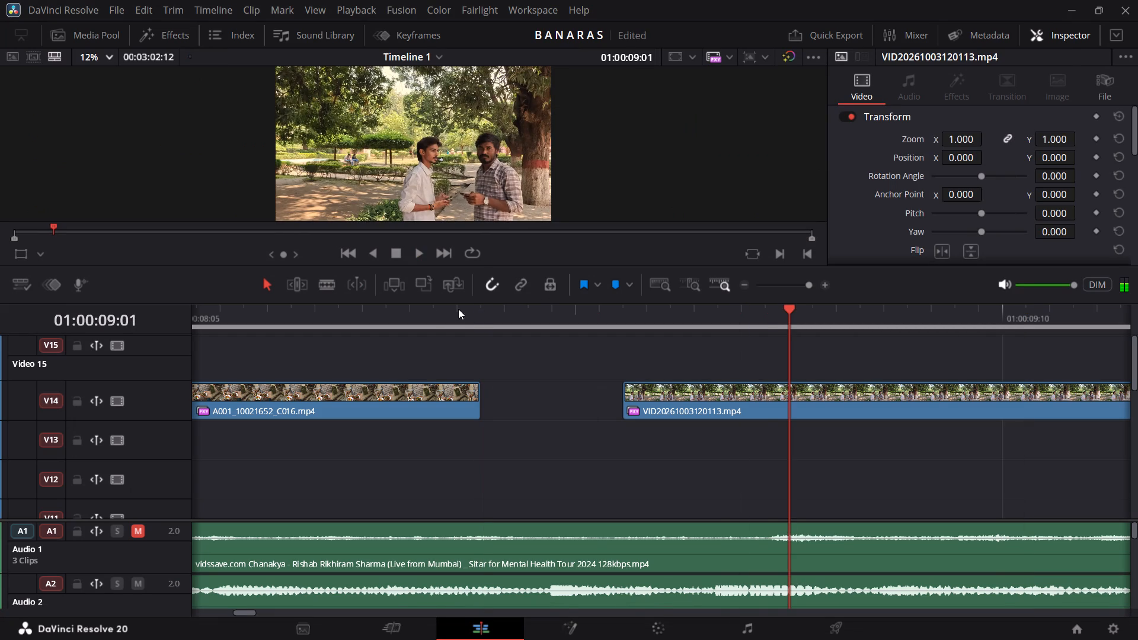
left_click(424, 308)
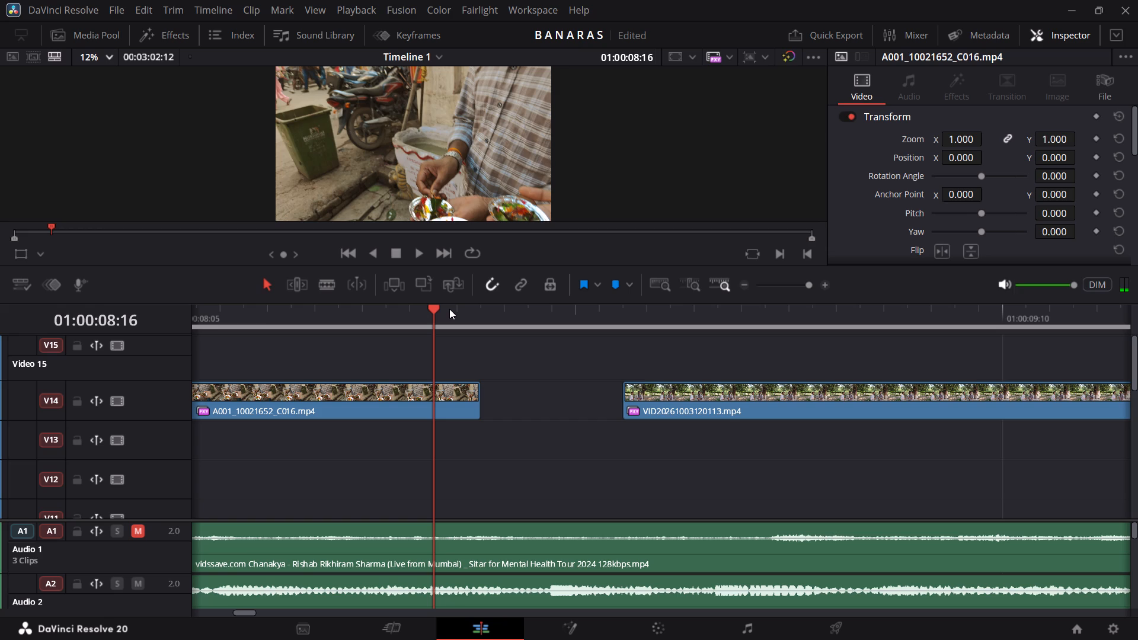
left_click(465, 311)
left_click(472, 311)
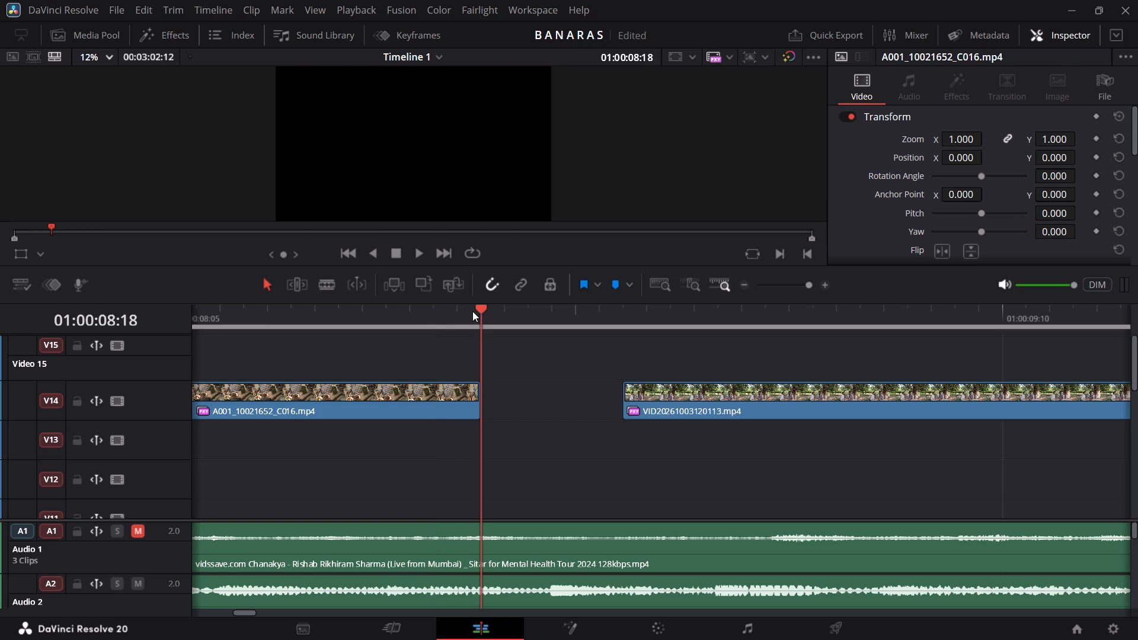
left_click(413, 316)
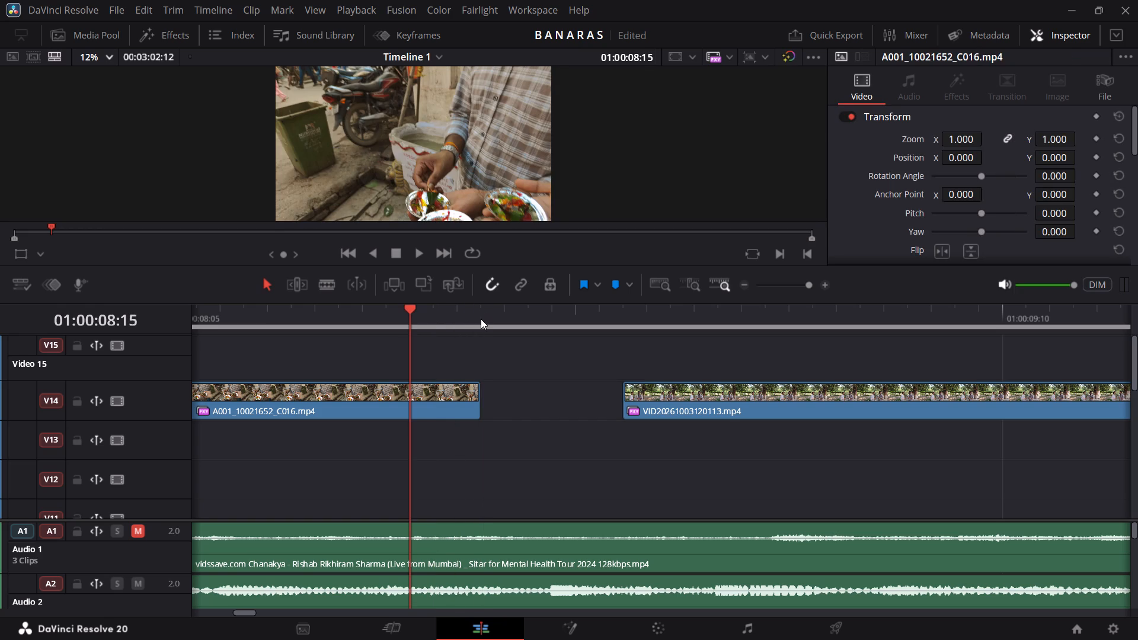
left_click(481, 314)
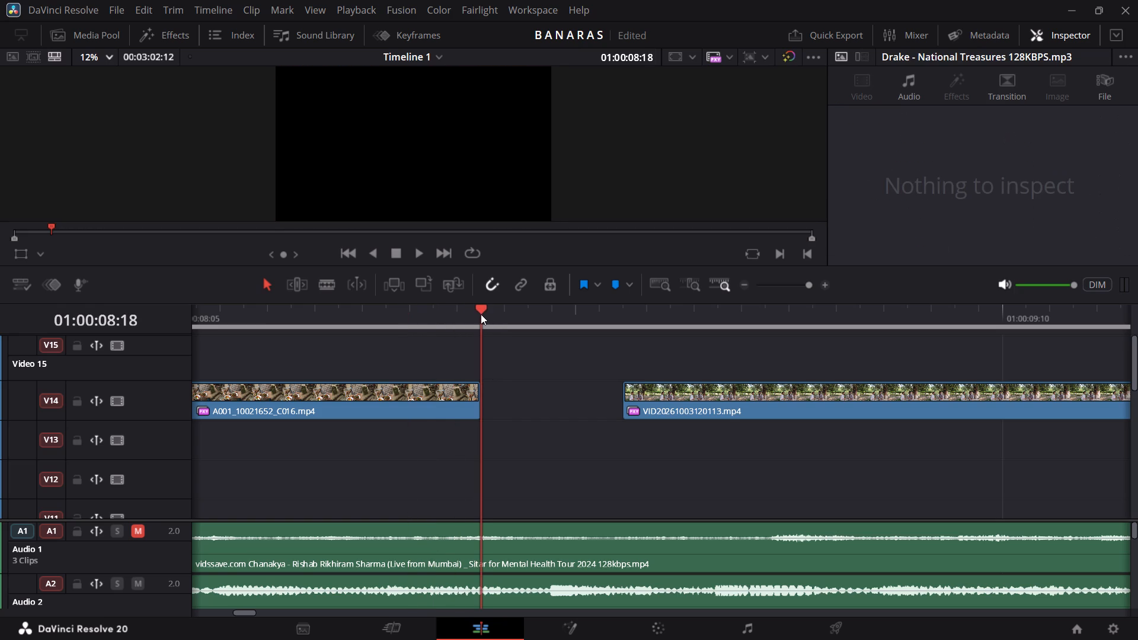
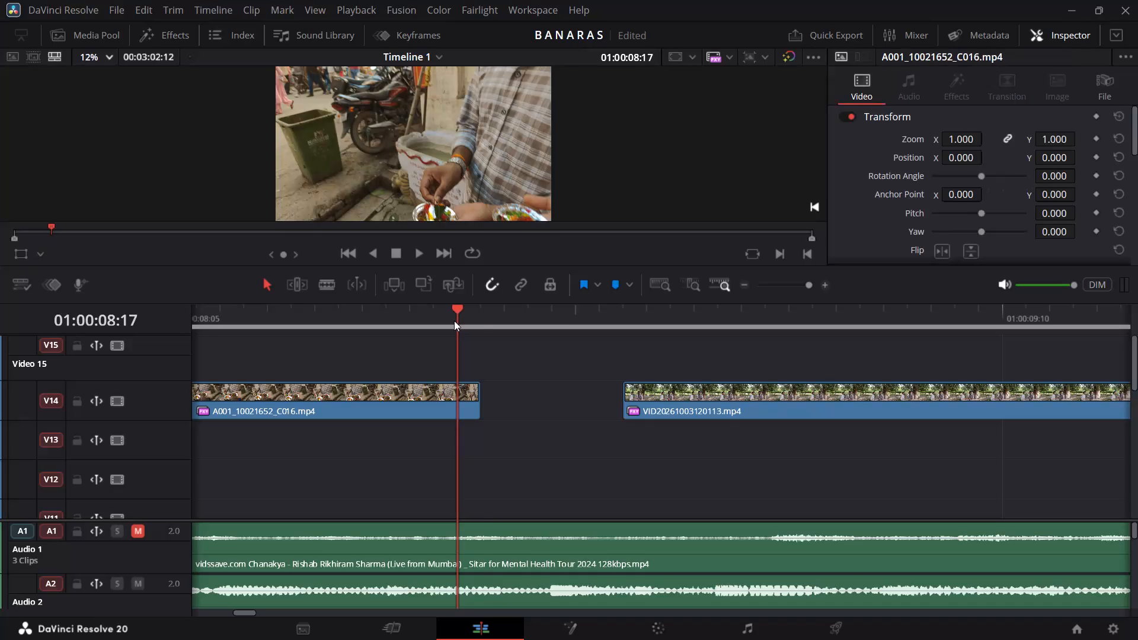
Advance the playhead one frame to 01:00:08:18, and switch to the Banaras Clips folder in File Explorer, maximized.
key("Right")
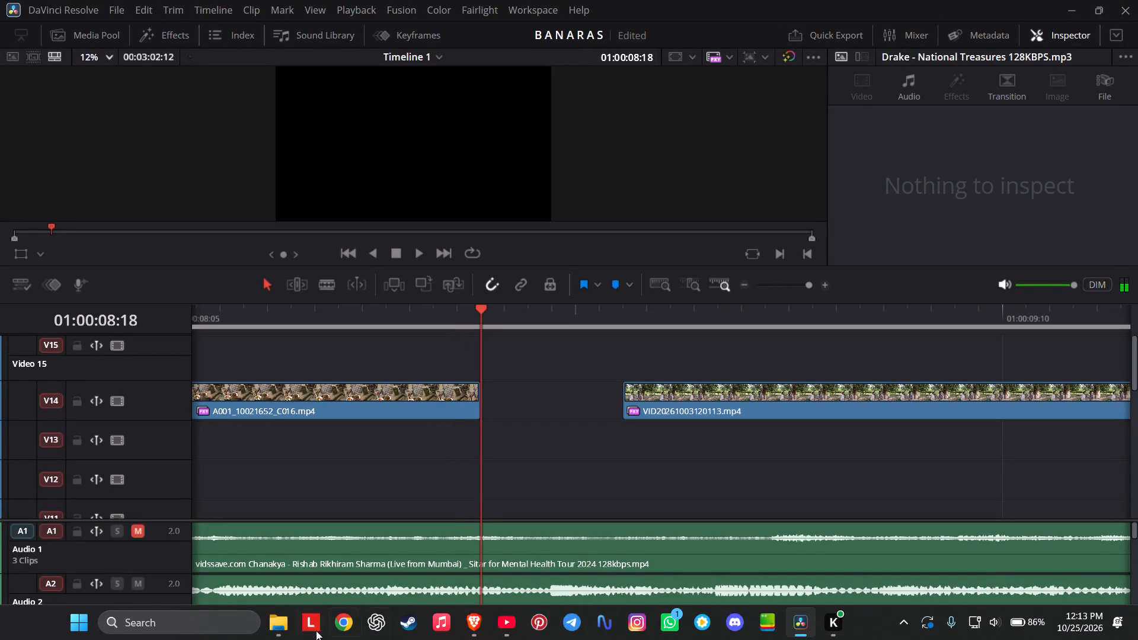
left_click(274, 631)
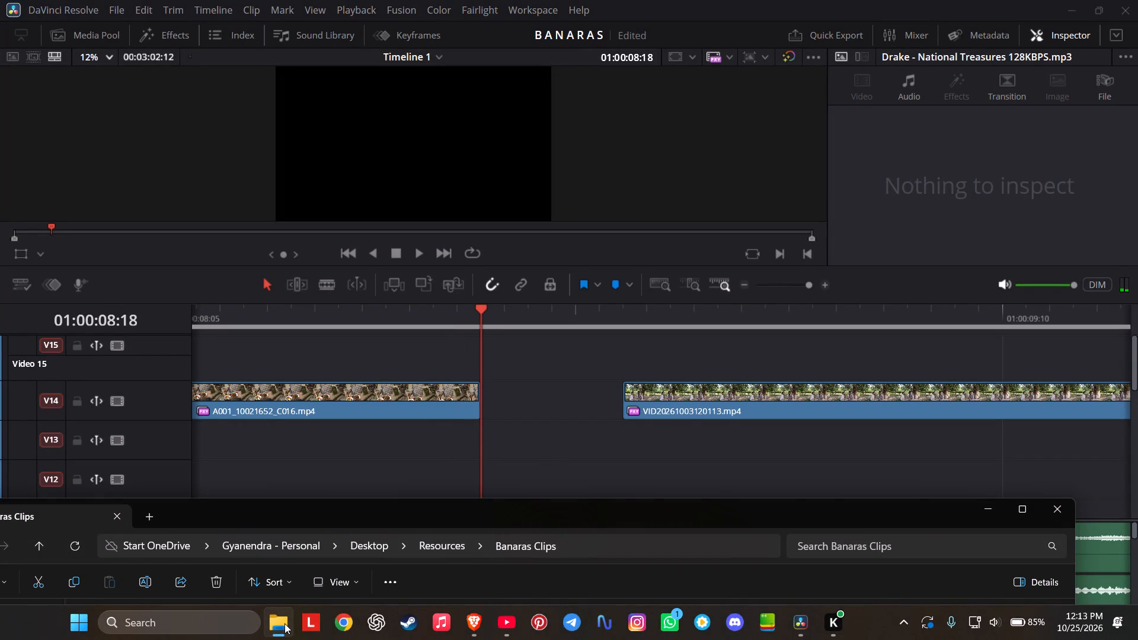
left_click(284, 623)
left_click(284, 623)
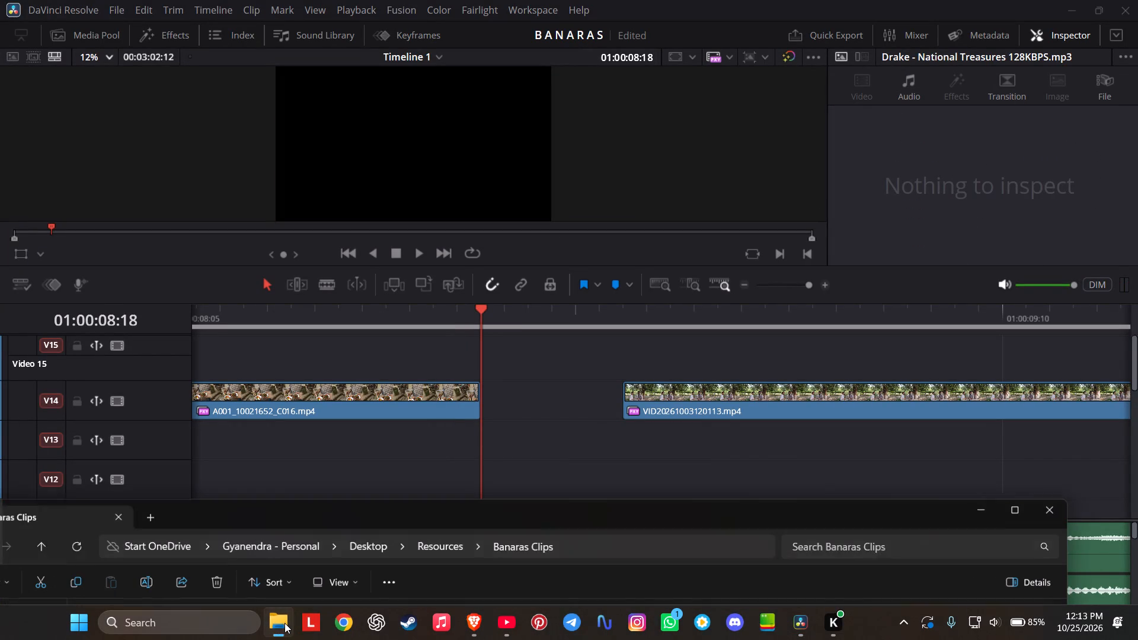
double_click(505, 513)
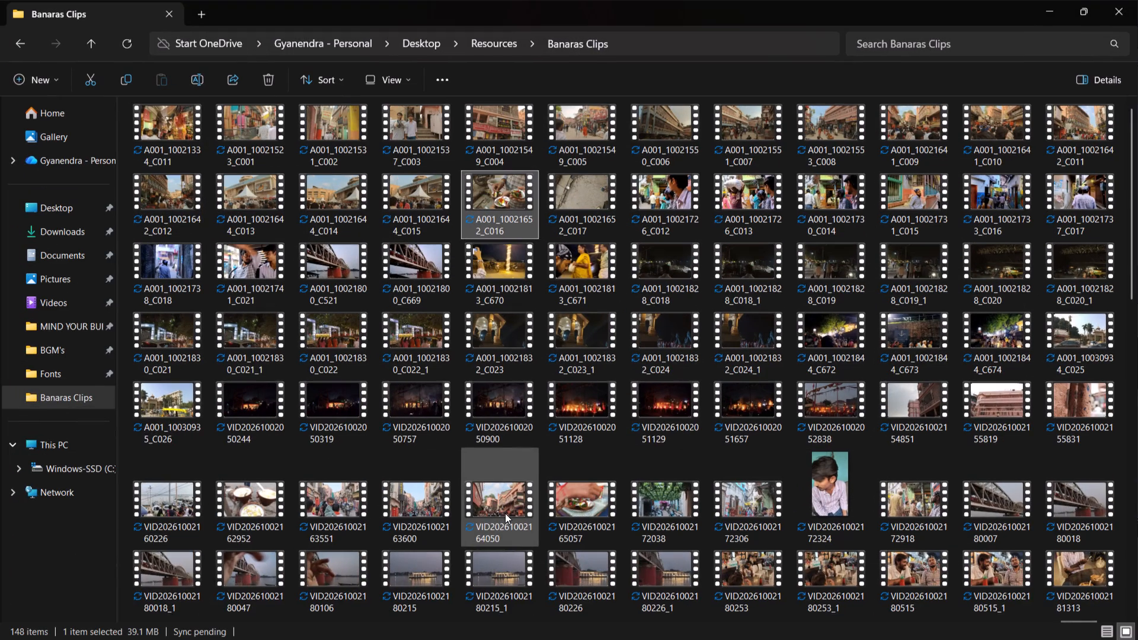
Preview the A001_10021652_C016 clip in Media Player, pause it, rewind it to the first frame and close the player.
double_click(468, 193)
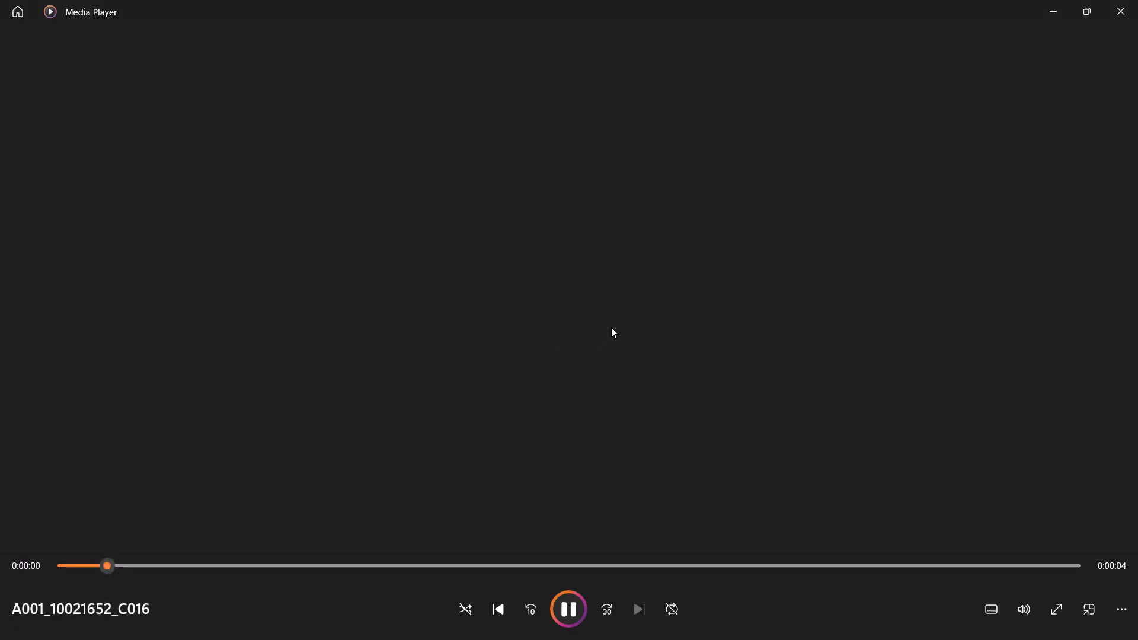
key("space")
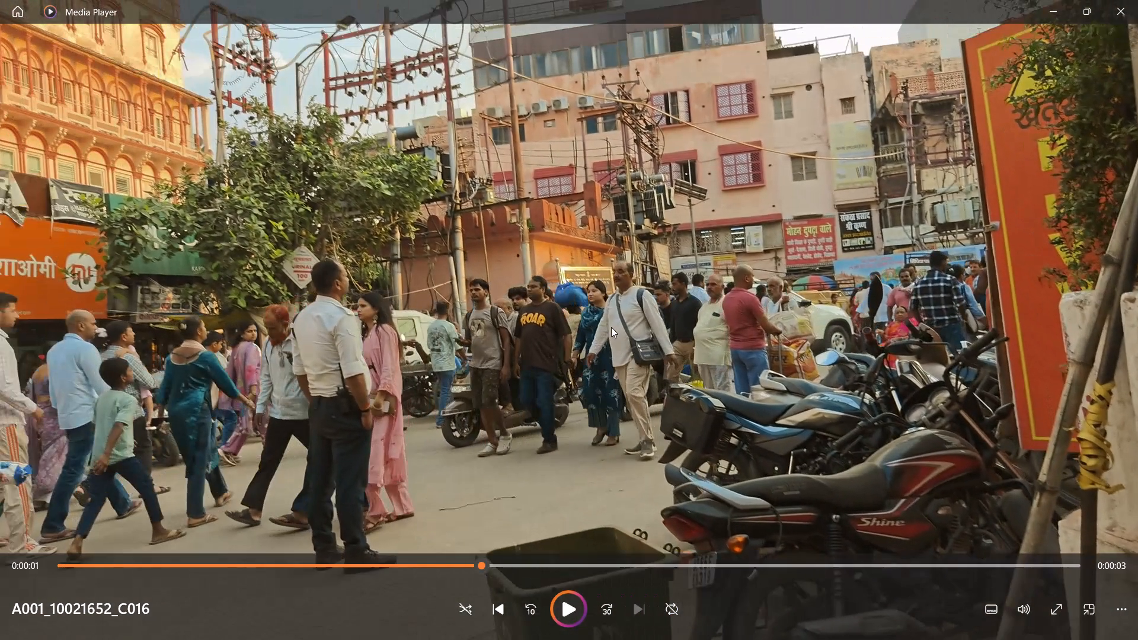
left_click_drag(320, 567, 0, 611)
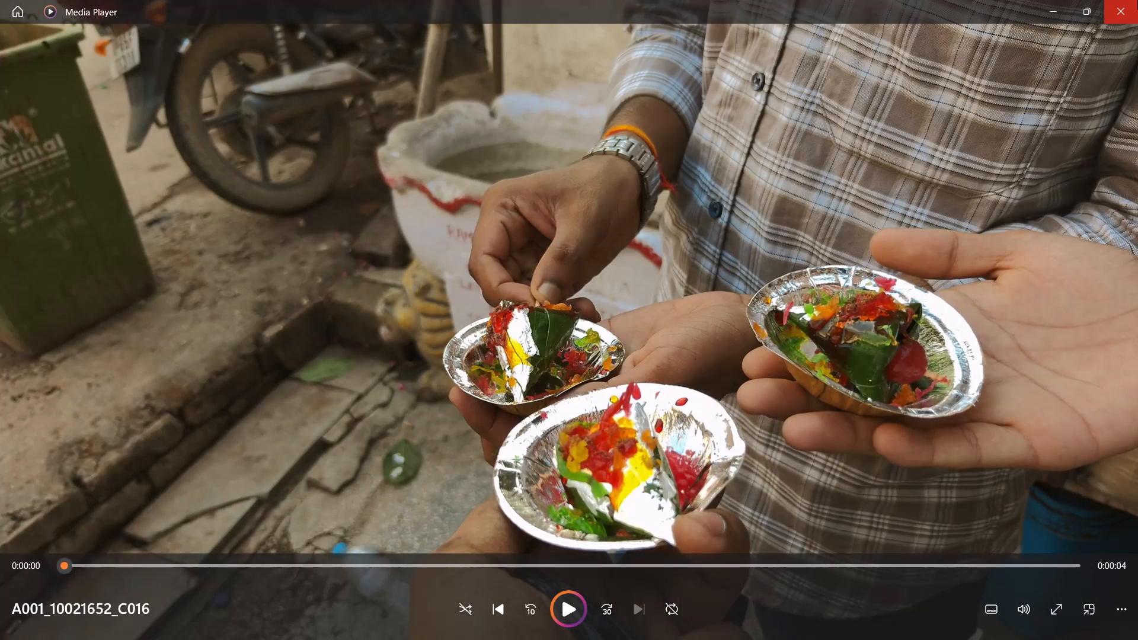
left_click(1137, 0)
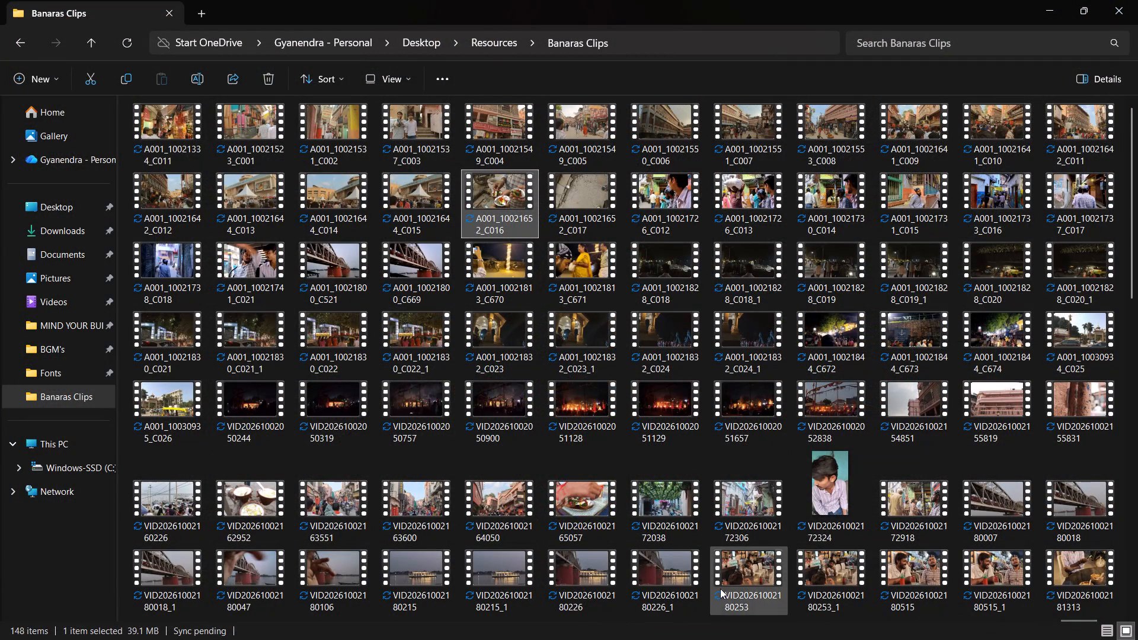
double_click(596, 501)
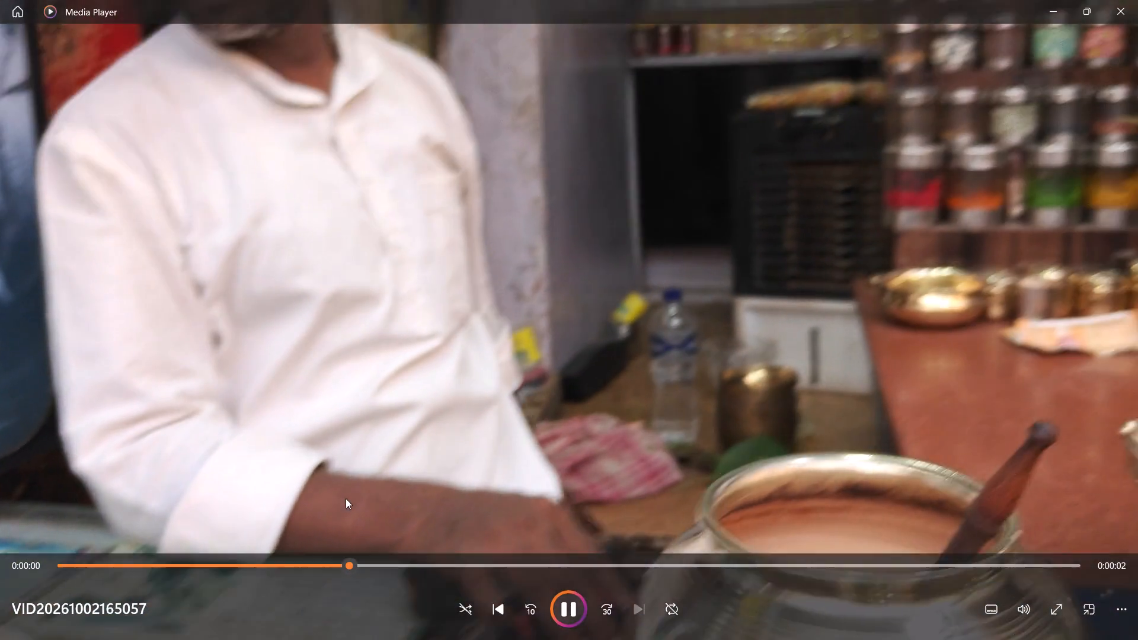
left_click(1137, 0)
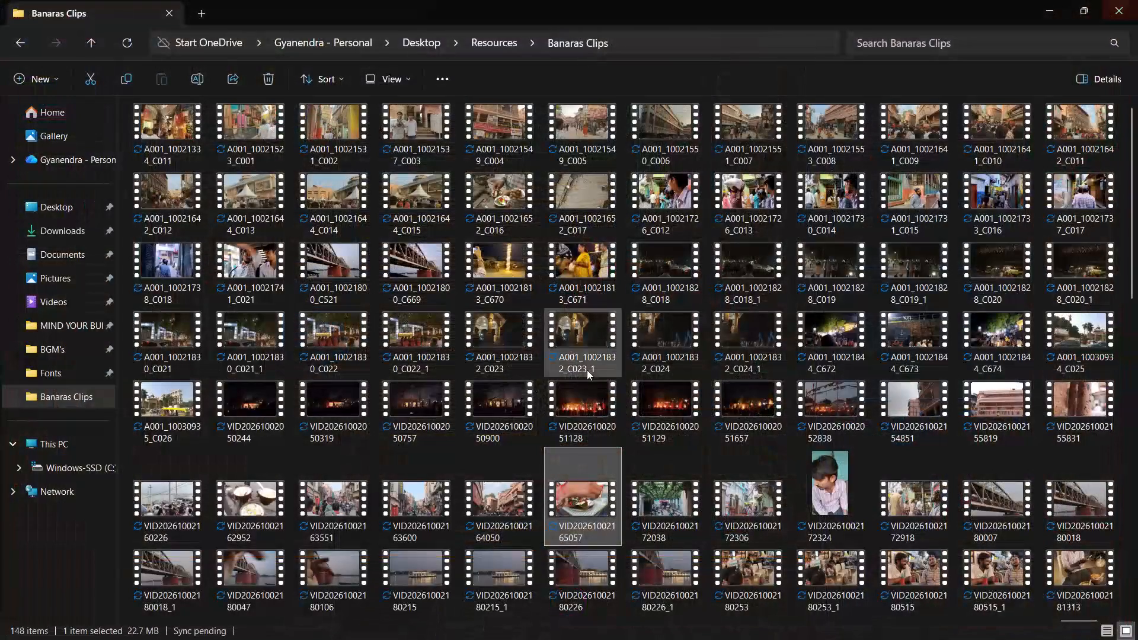
Open the A001_10021652_C016 clip with Photos, pause playback and show it full screen.
right_click(506, 185)
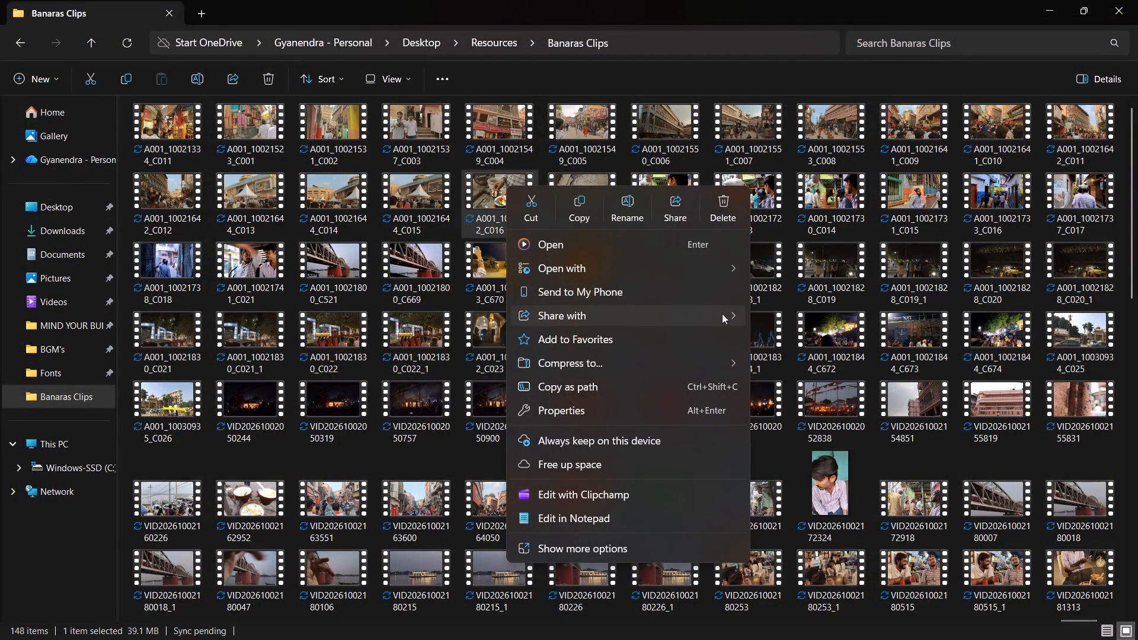
left_click_drag(734, 268, 795, 337)
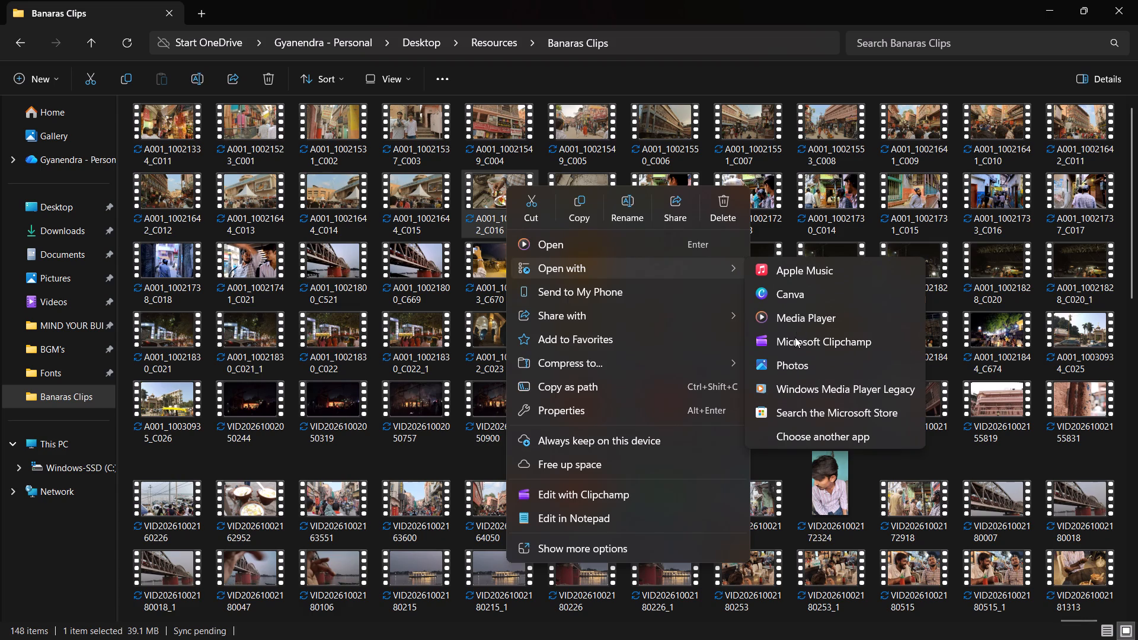
left_click_drag(795, 337, 787, 367)
left_click(787, 367)
key("space")
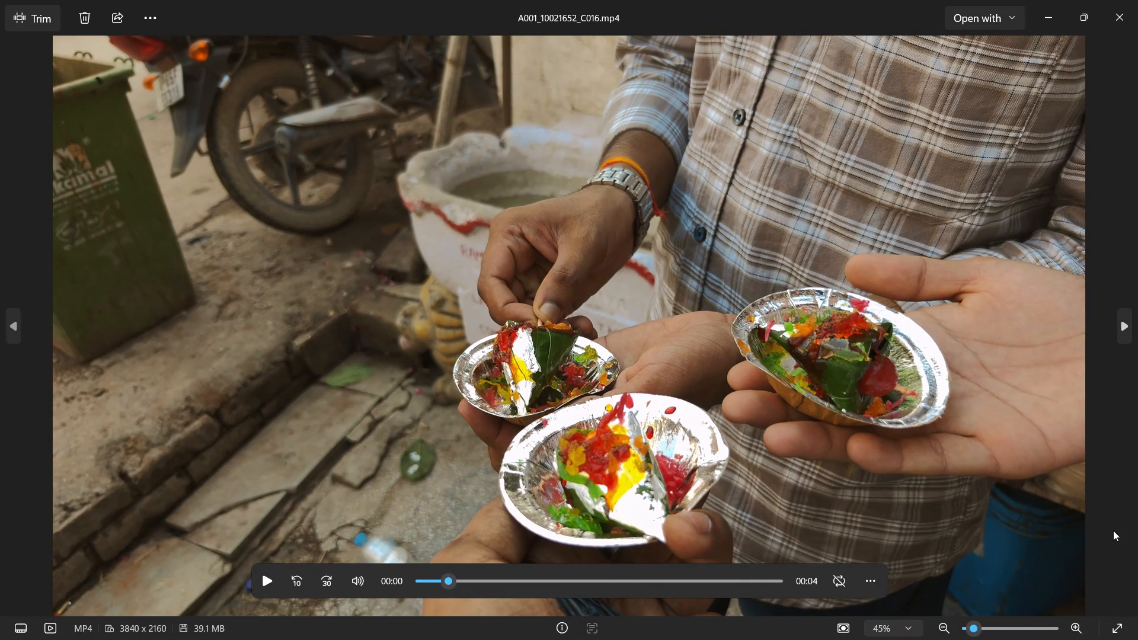
left_click_drag(1111, 632, 1018, 632)
left_click_drag(1108, 632, 1015, 639)
left_click_drag(1113, 635, 1062, 639)
left_click_drag(1062, 639, 1036, 639)
left_click(1117, 628)
Play the A001_10021652_C016 clip through to its end in short bursts to examine its camera movement, and exit full screen.
key("space")
key("space")
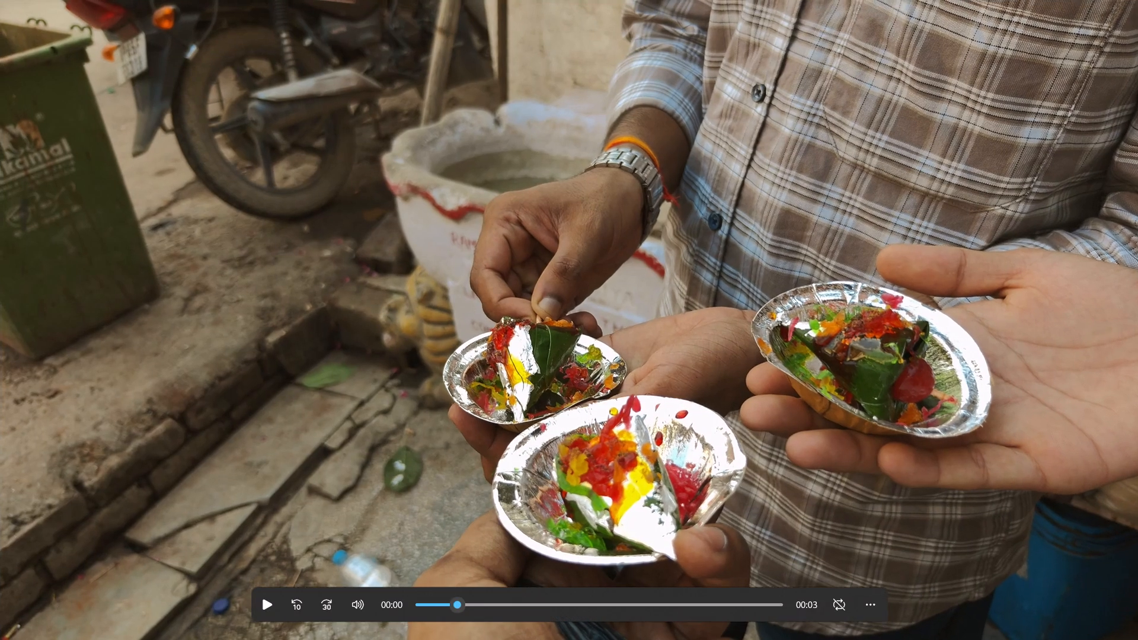
key("space")
key("space")
key("space")
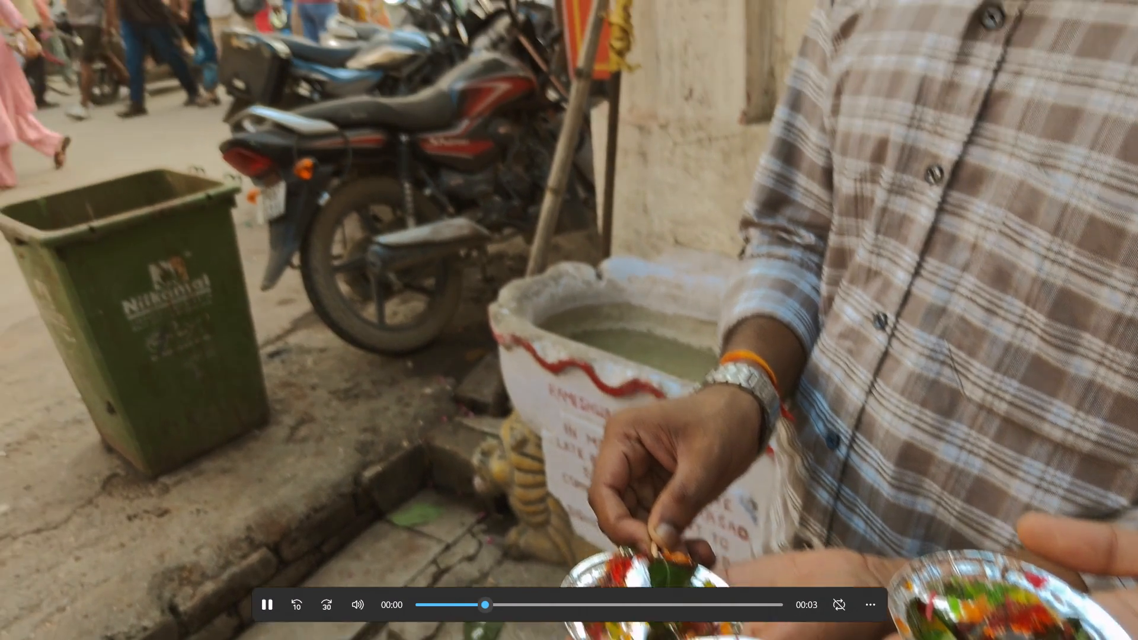
key("space")
key("space")
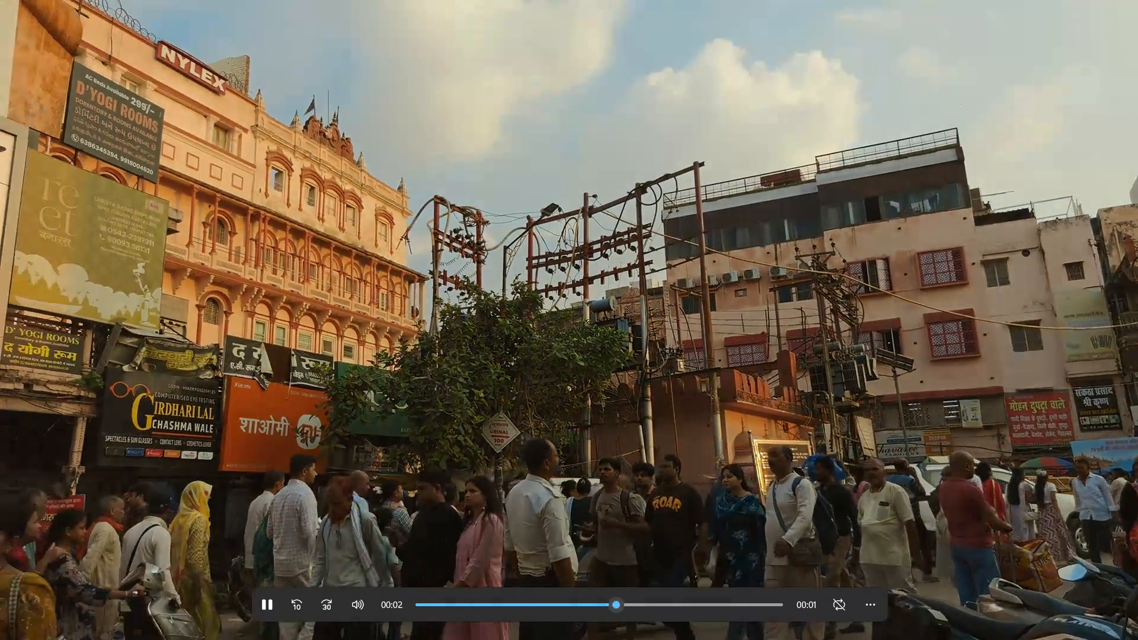
key("space")
key("space")
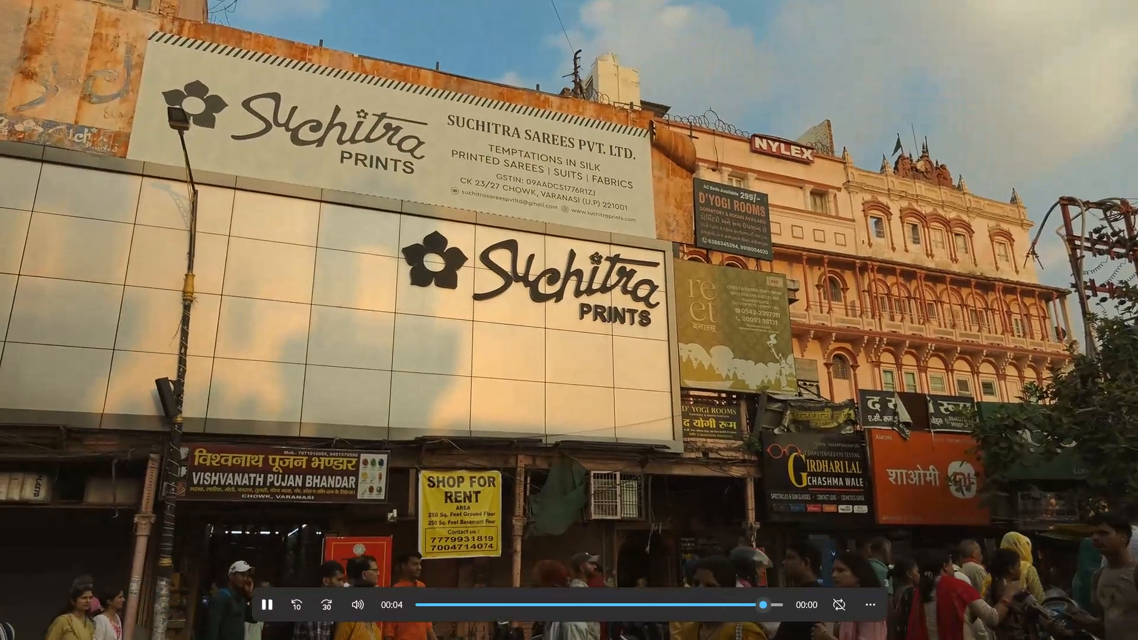
key("Escape")
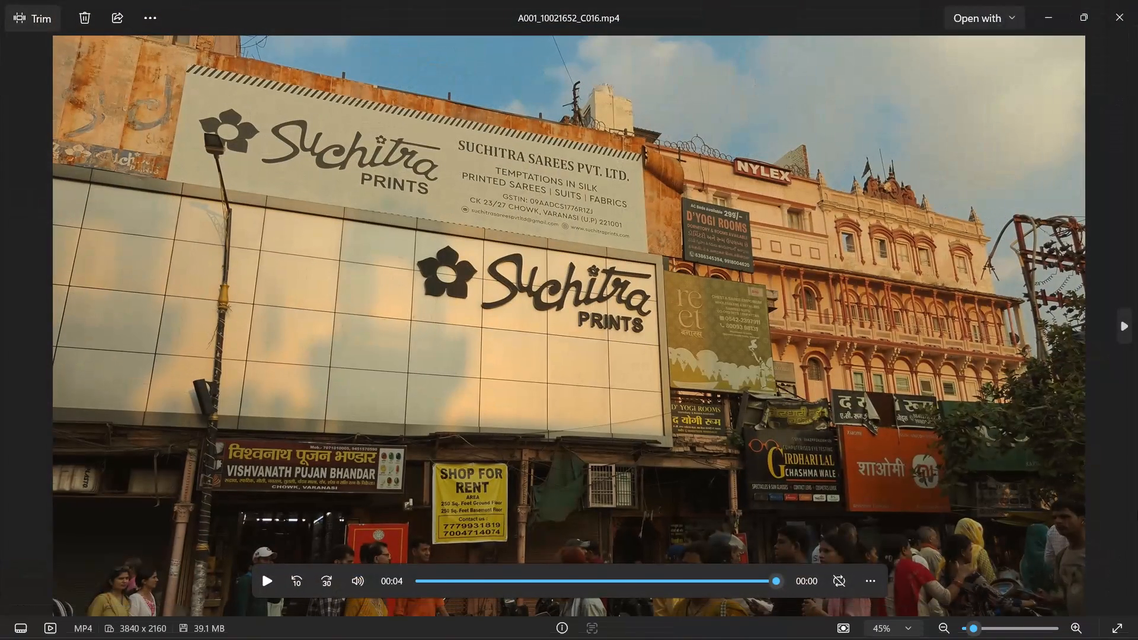
Show the A001_10021652_C016 clip full screen again and rewind it from its end to the start.
double_click(1010, 453)
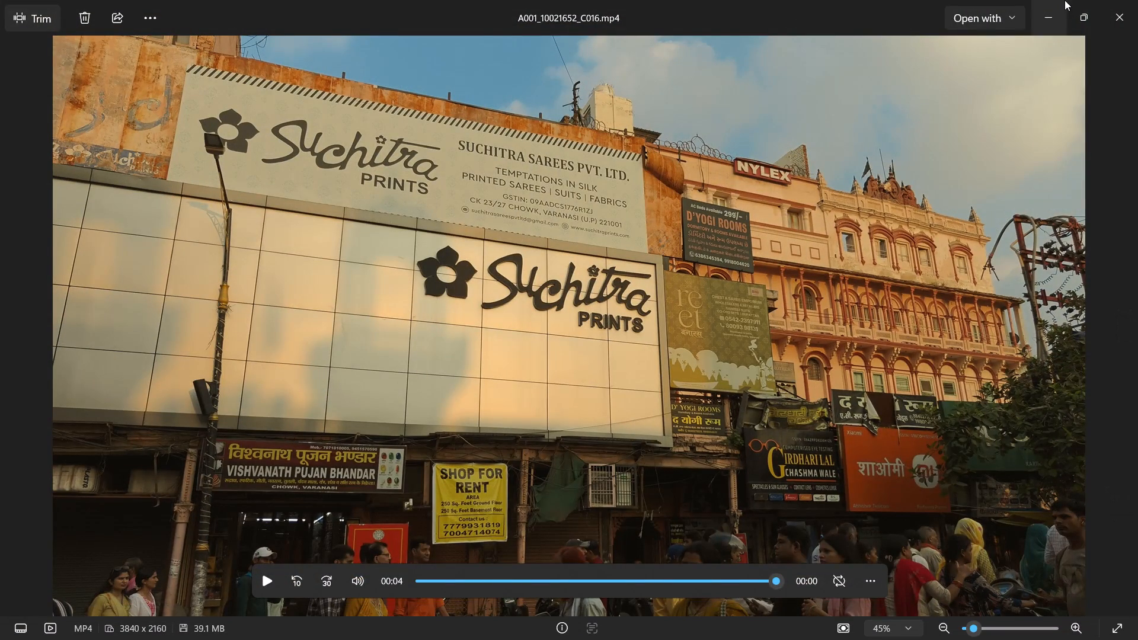
left_click(1085, 13)
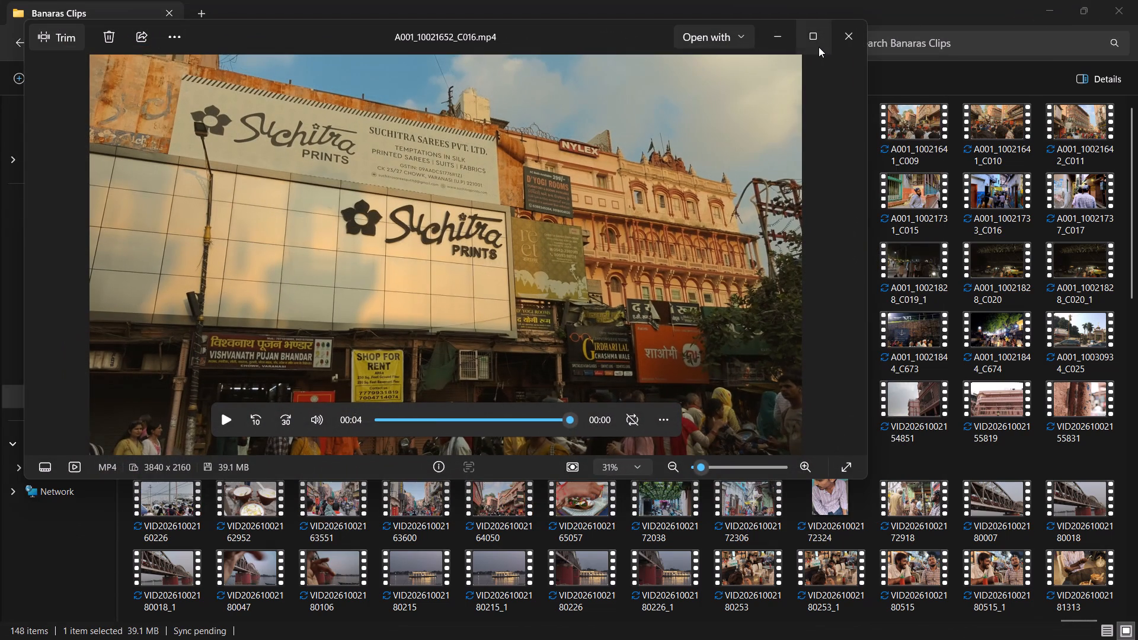
left_click(819, 47)
left_click(1123, 633)
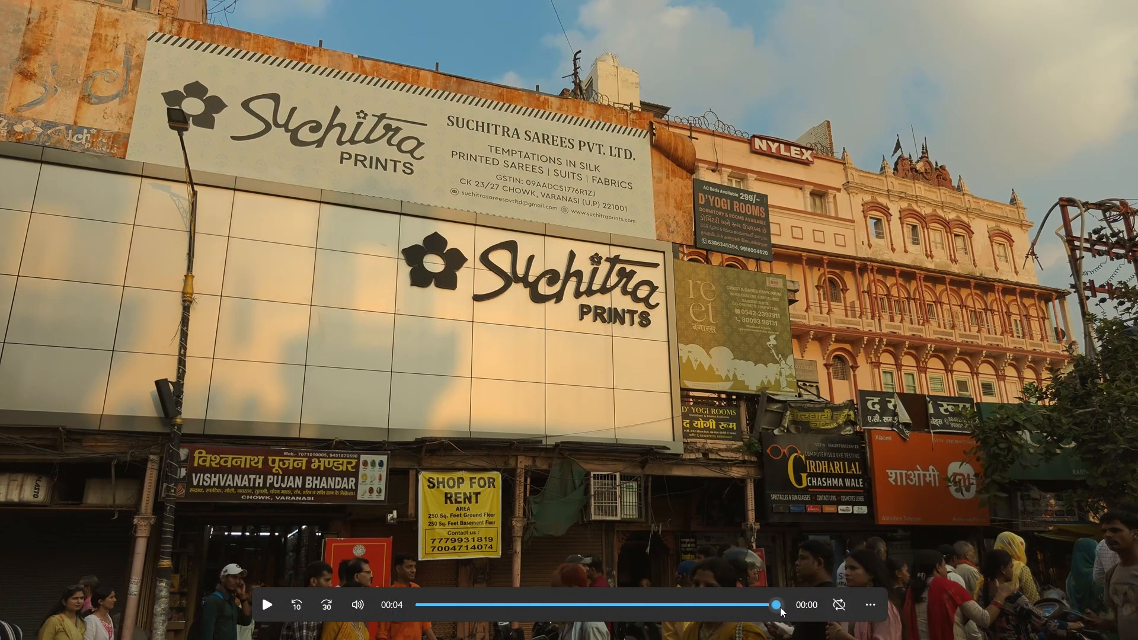
left_click_drag(777, 606, 135, 632)
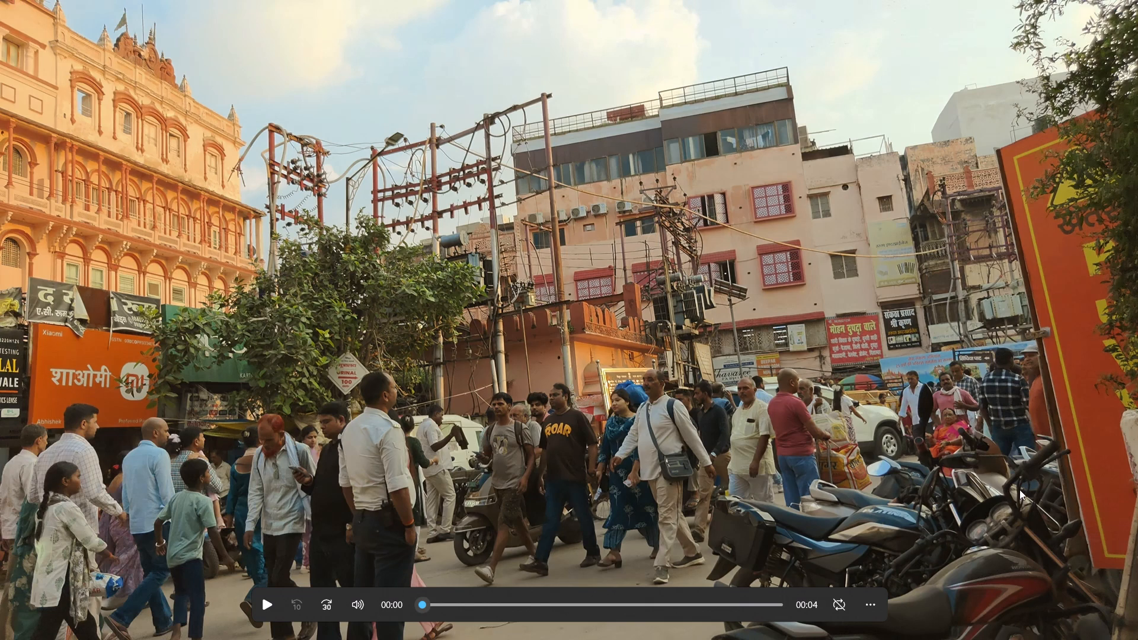
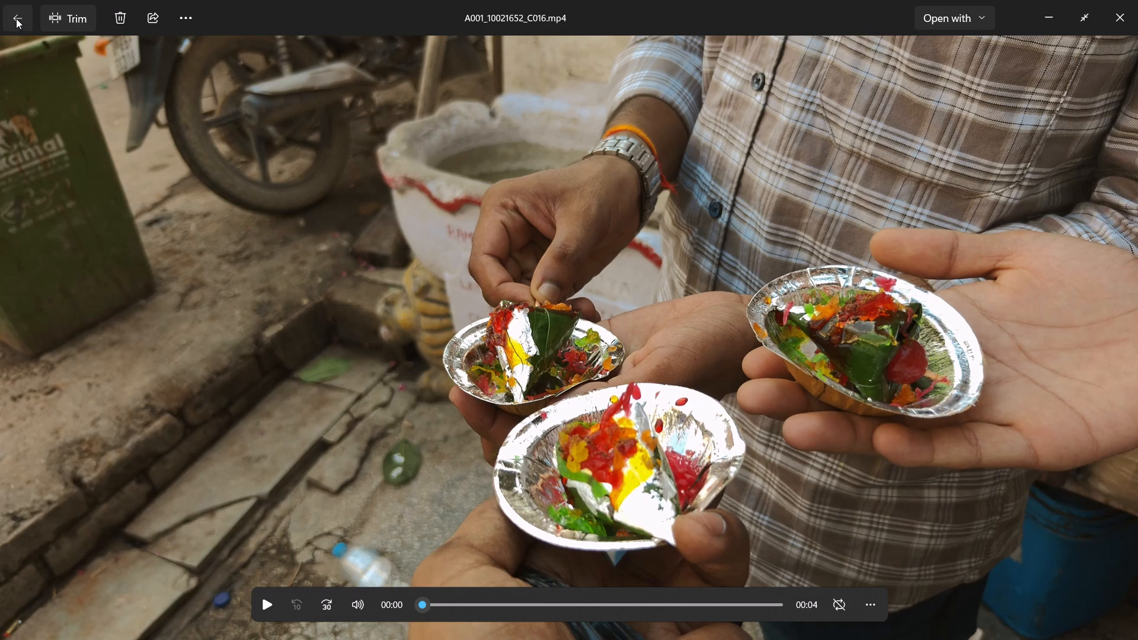
Exit full screen, close the A001_10021652_C016 clip in Photos, and minimize File Explorer to return to the BANARAS timeline in DaVinci Resolve.
left_click(18, 21)
left_click(1129, 1)
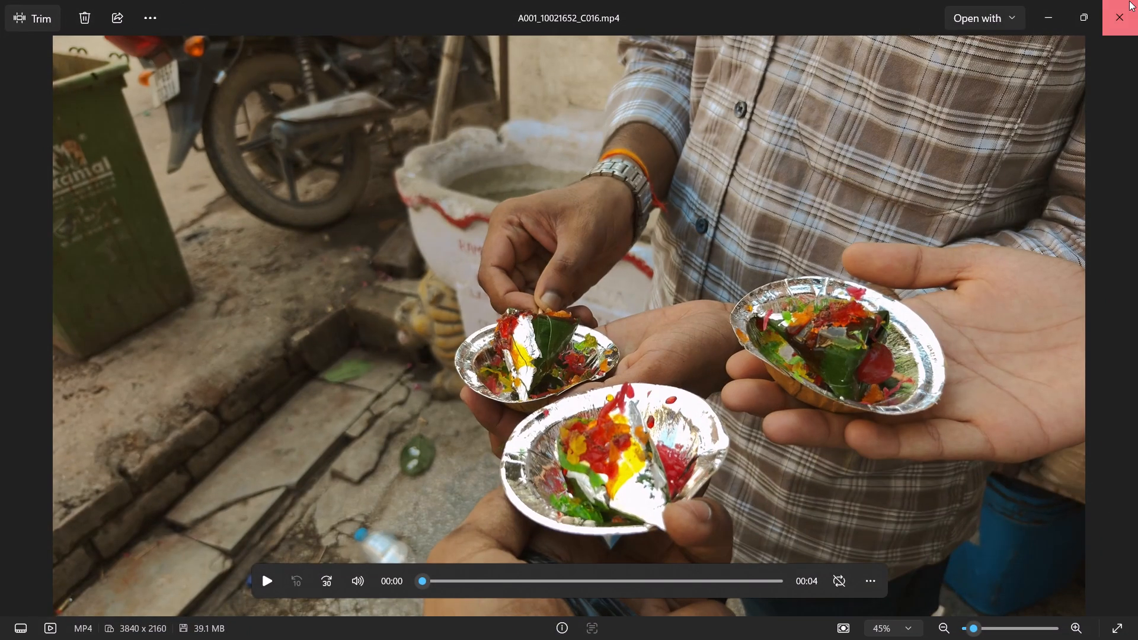
left_click(1056, 18)
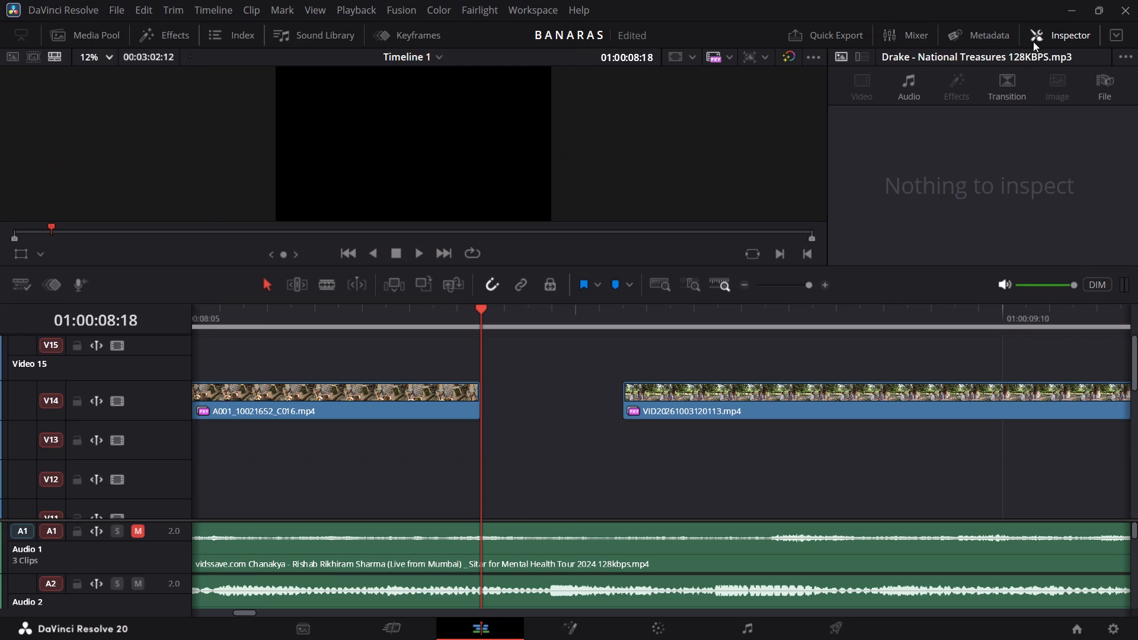
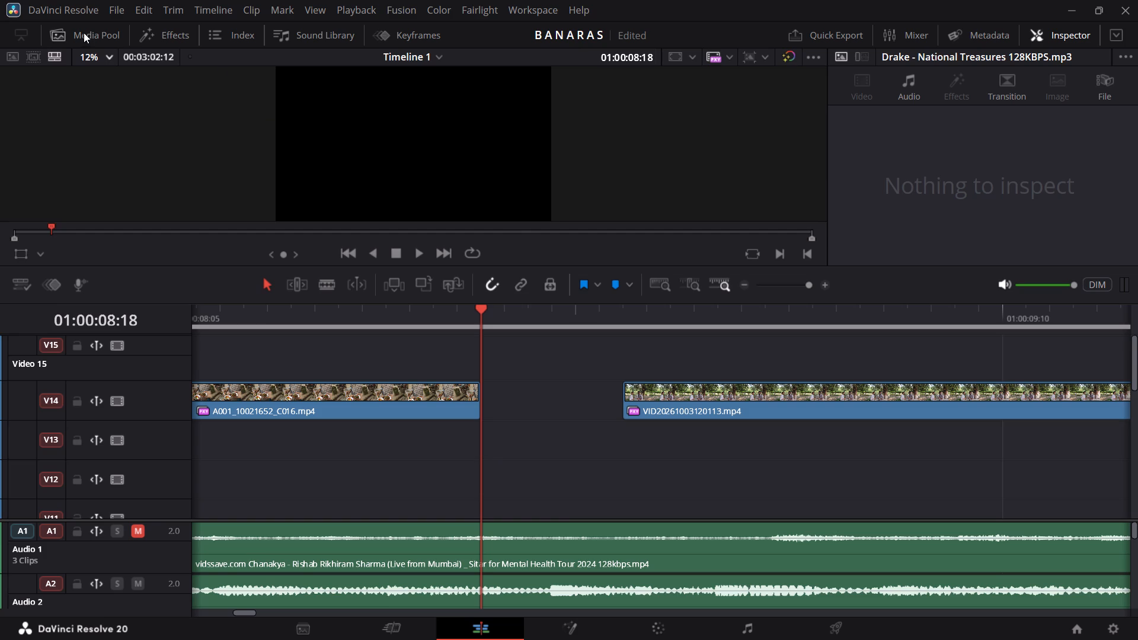
Search the effects library for "motion" across all folders, look over the matching effects, and clear the search.
left_click(182, 29)
left_click(183, 81)
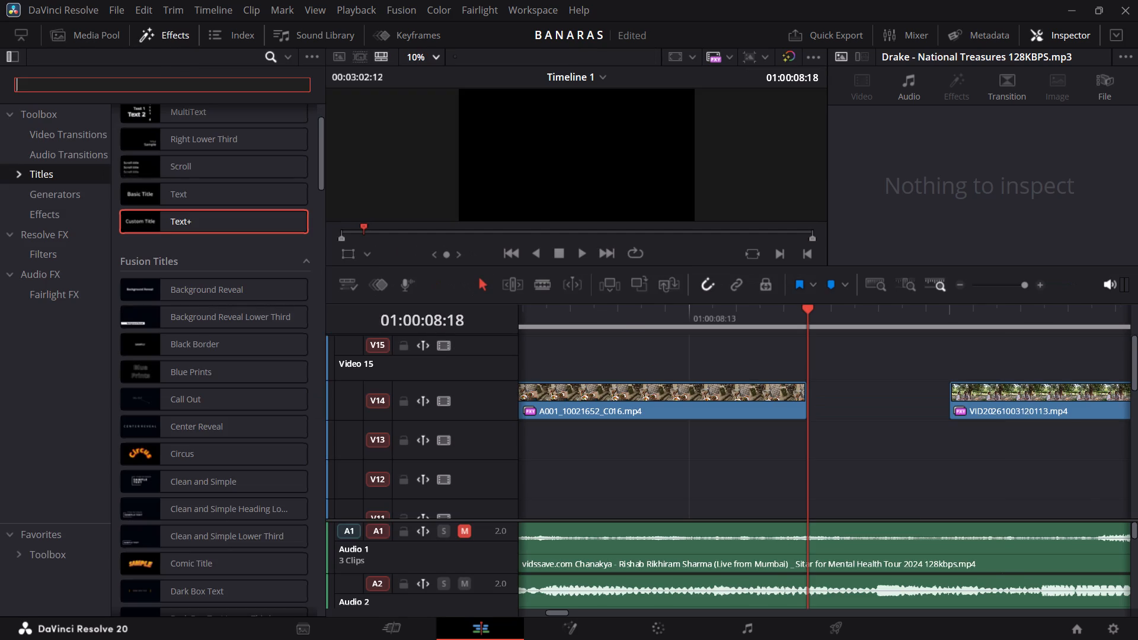
type("motion")
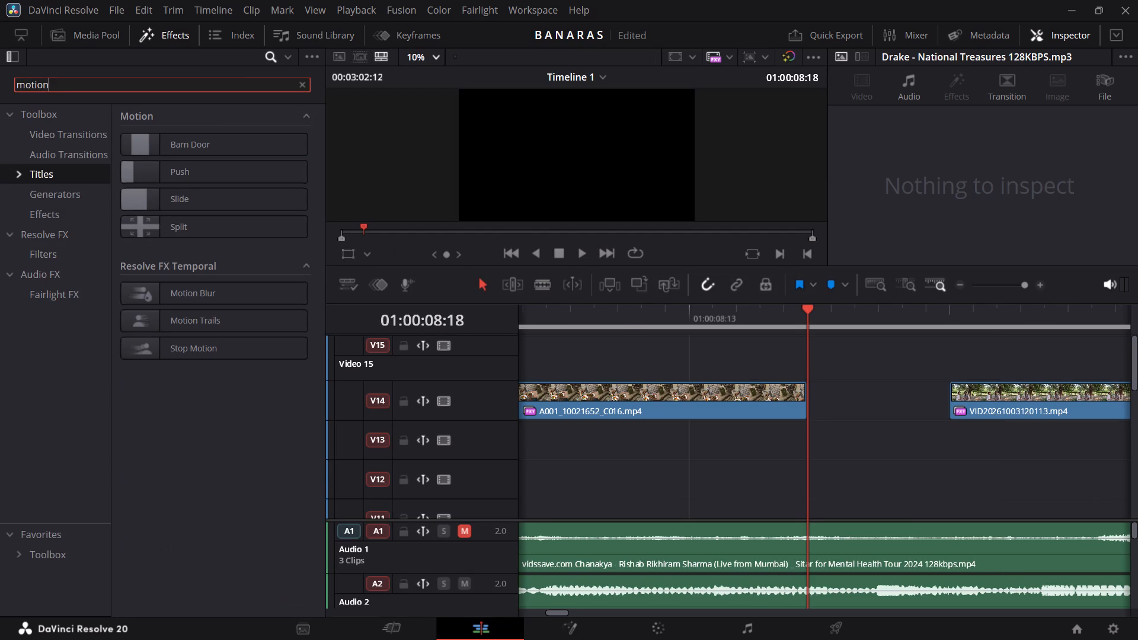
left_click(282, 56)
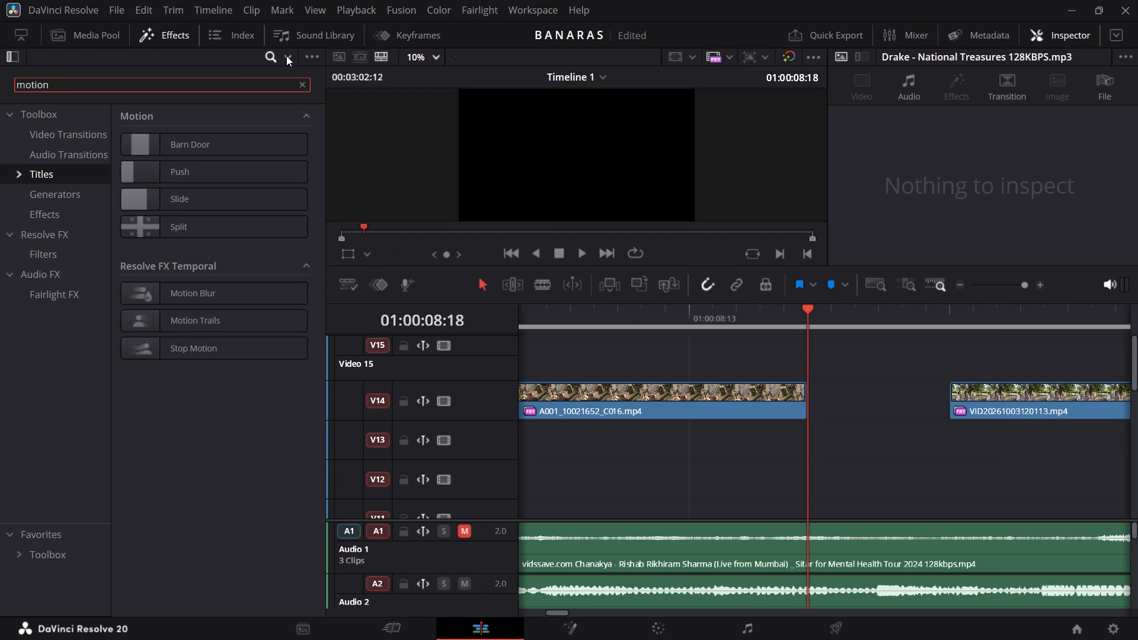
left_click(293, 57)
left_click(287, 57)
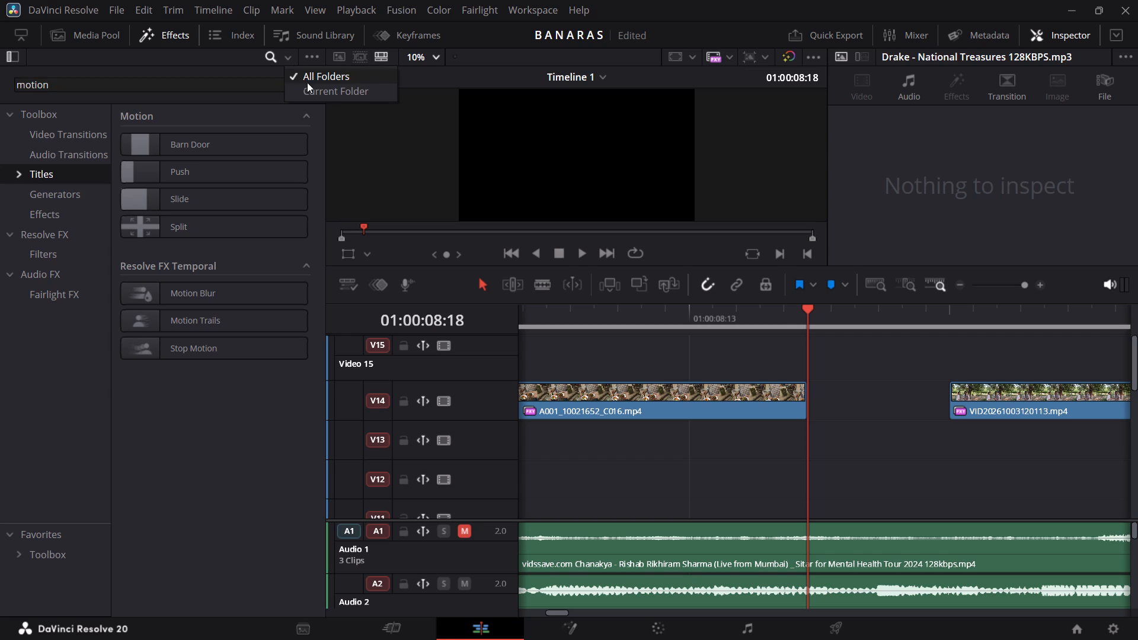
left_click(301, 80)
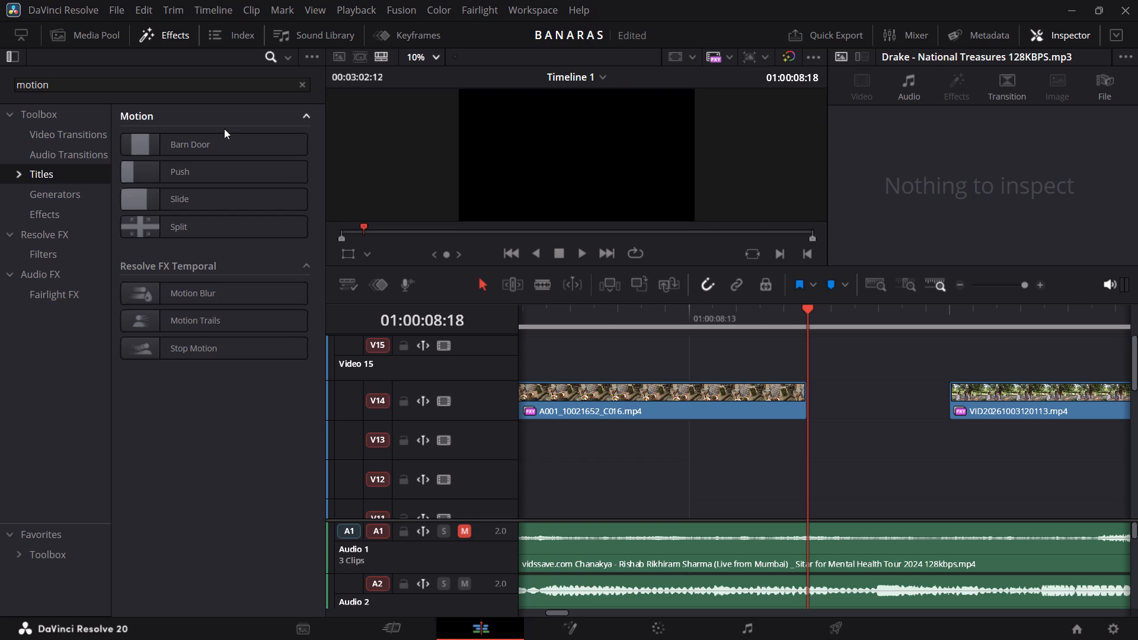
left_click(305, 81)
left_click(315, 69)
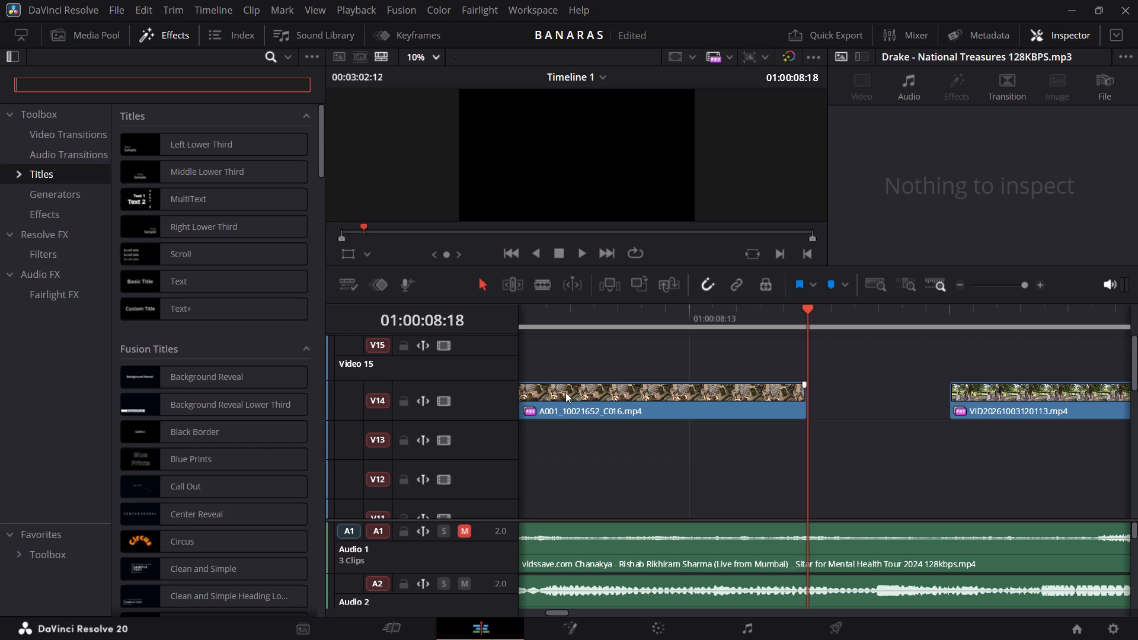
Switch to YouTube, go back to the wipe transition search results, and preview the "16mm Film Whip Transitions" video.
scroll(565, 392, "down", 1)
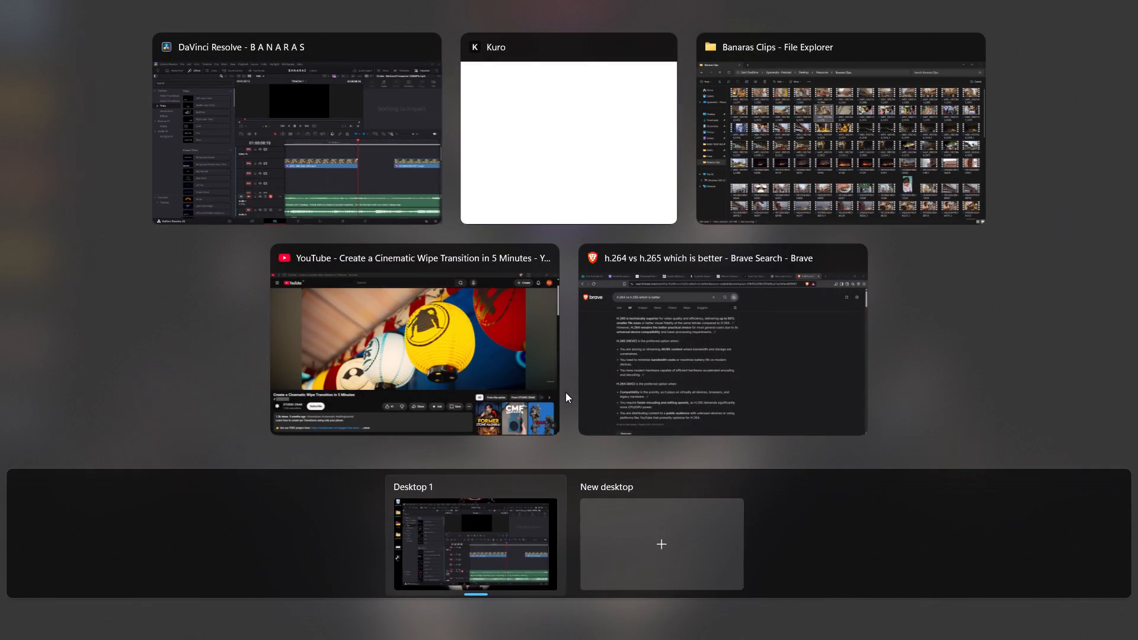
left_click(484, 355)
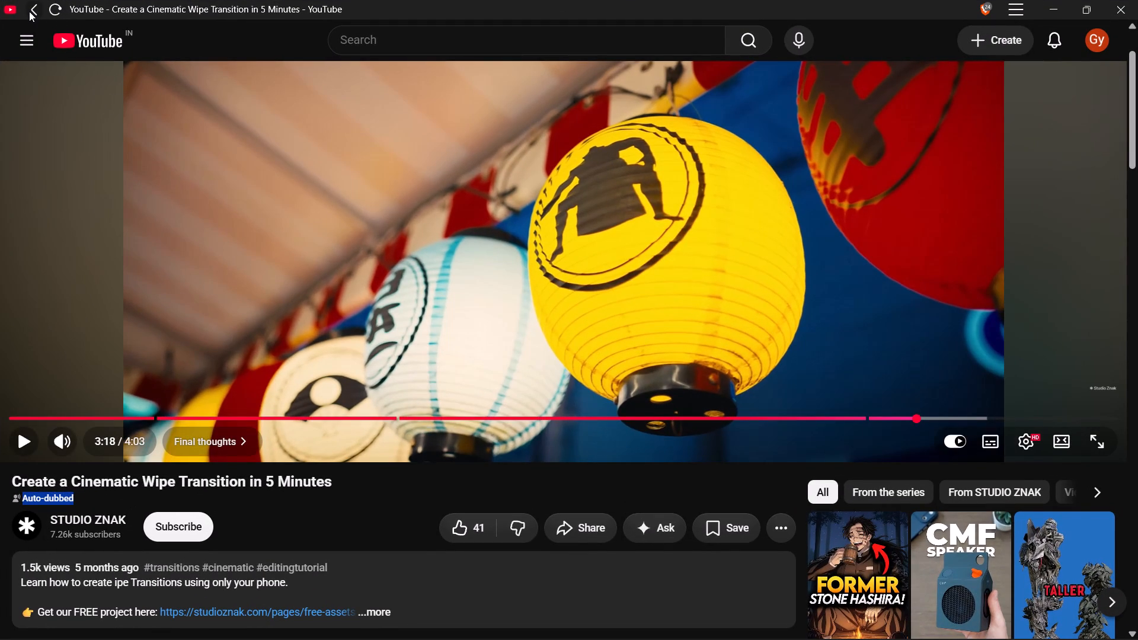
left_click(29, 11)
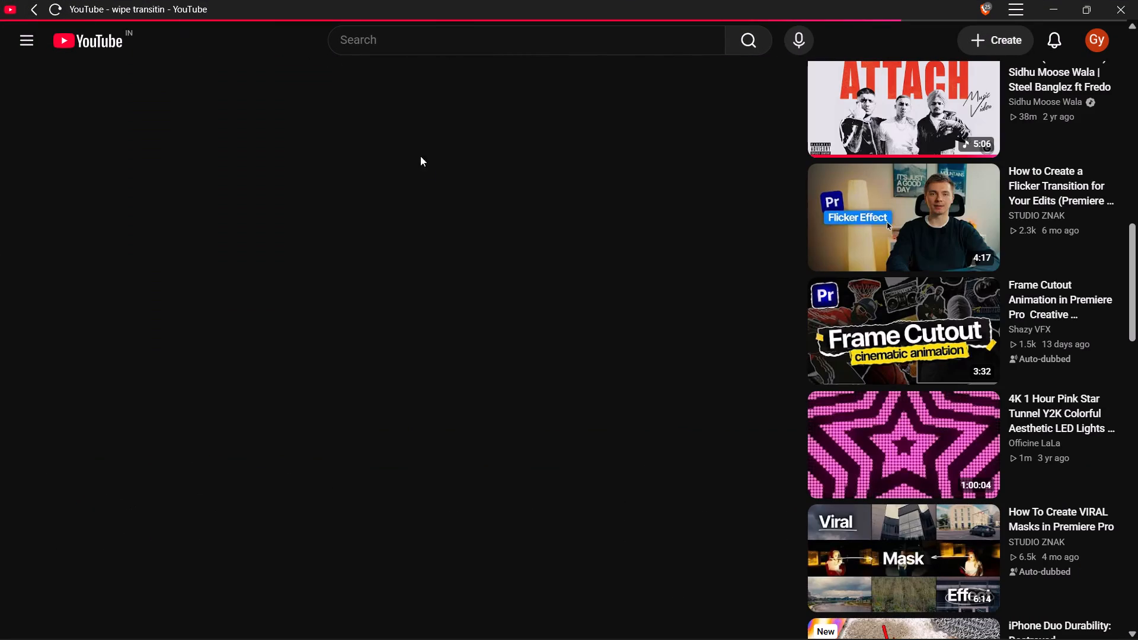
scroll(429, 169, "up", 1)
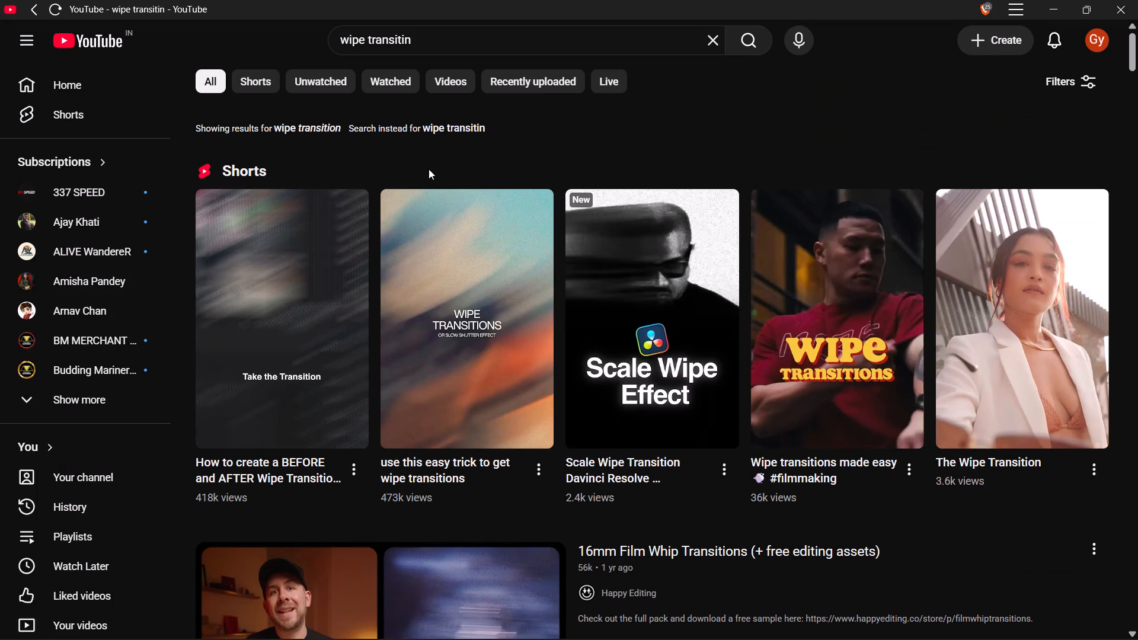
scroll(429, 169, "down", 1)
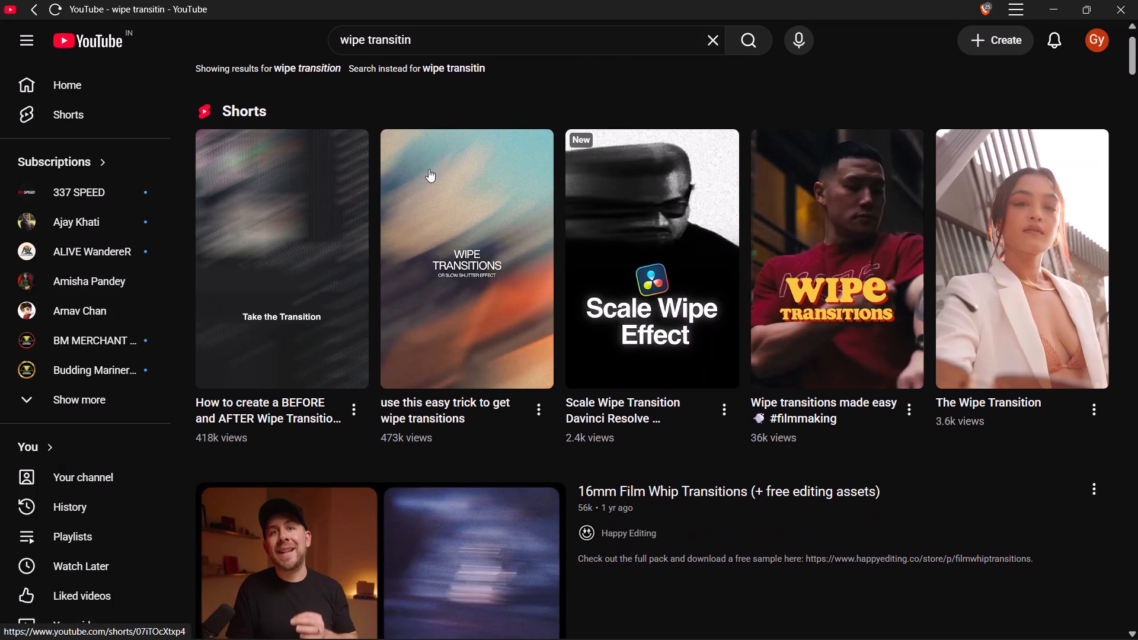
scroll(429, 169, "down", 4)
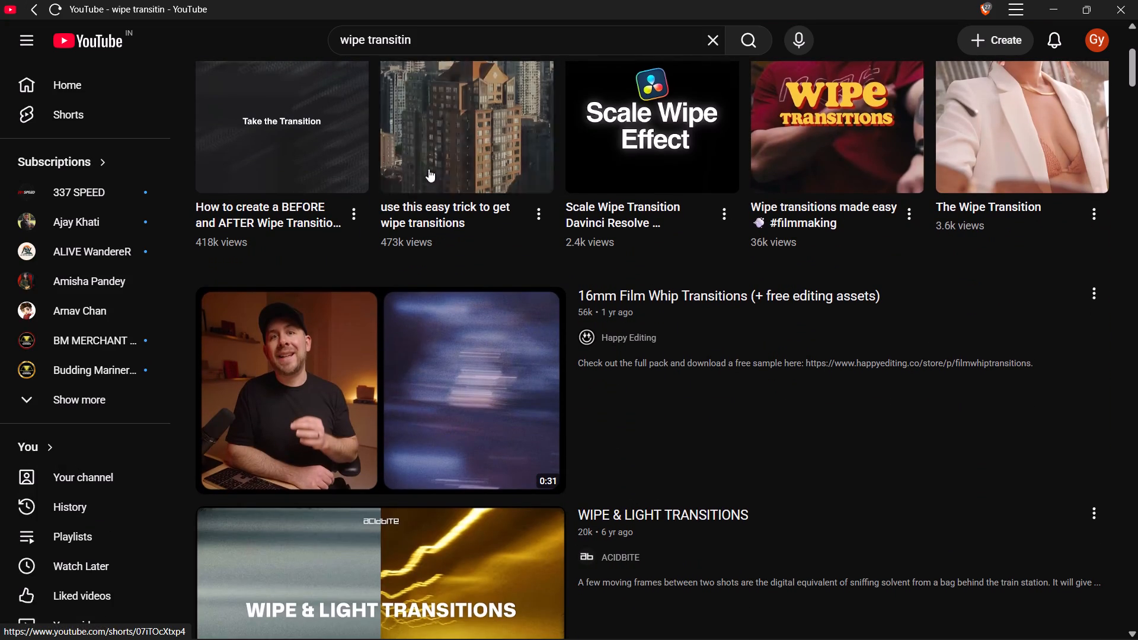
left_click(319, 345)
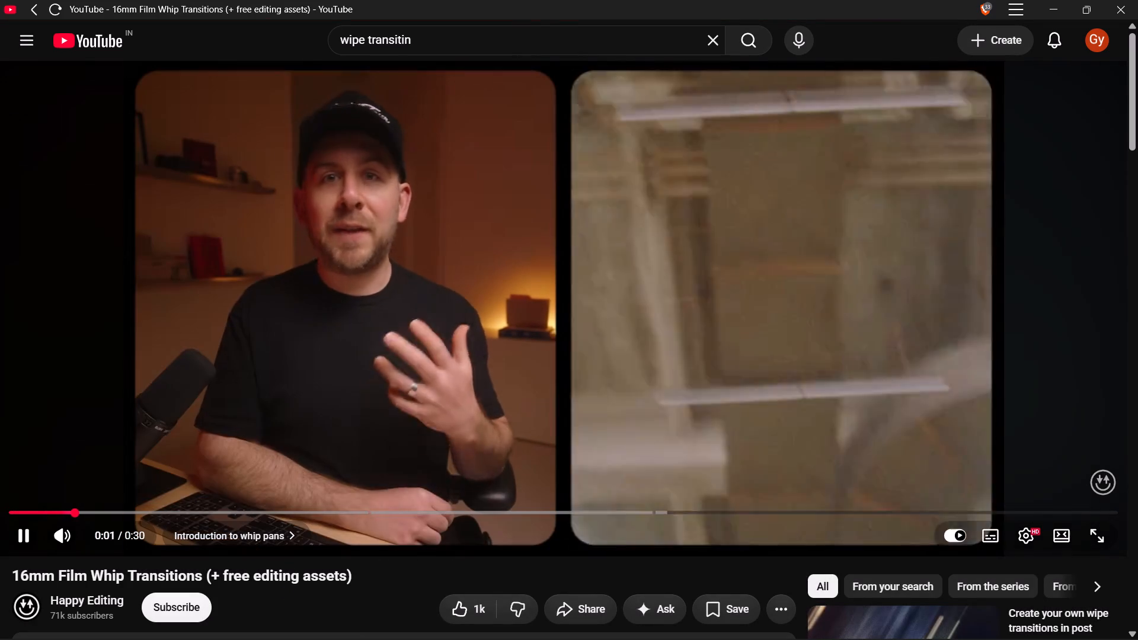
key("space")
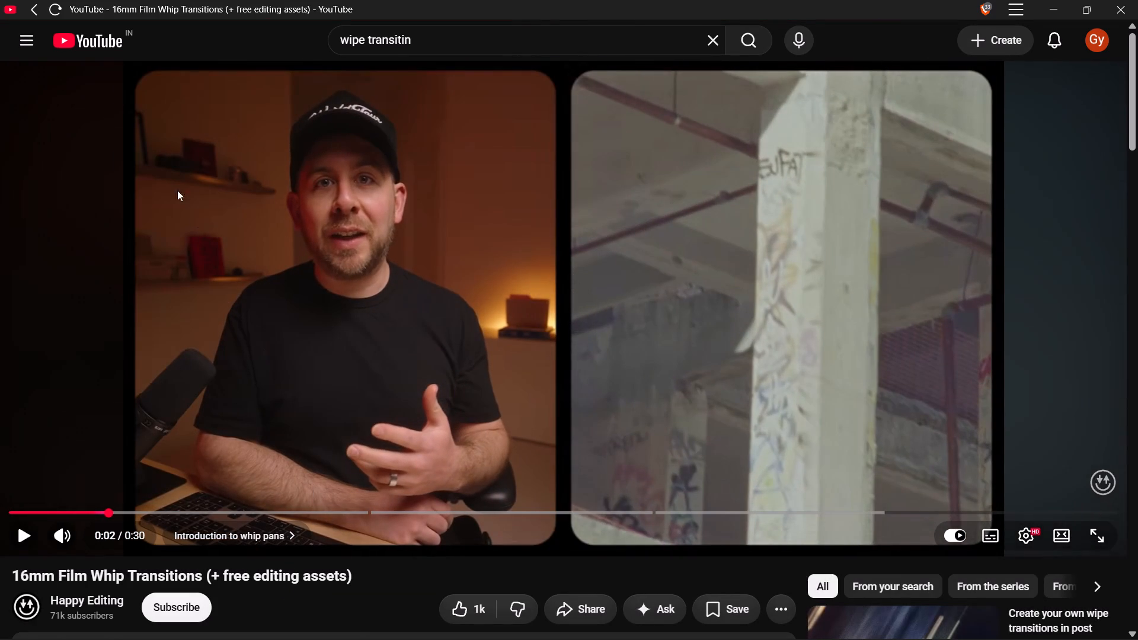
left_click(39, 9)
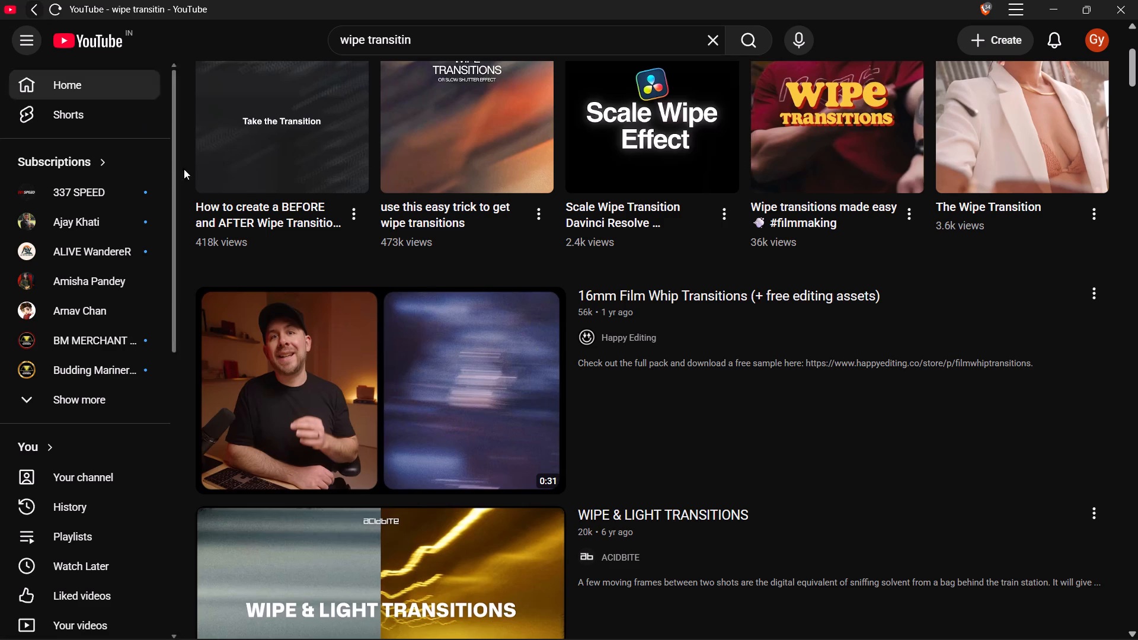
Browse further down the wipe transition results, watch the "Wipe It Down trend" short, and return to the results.
scroll(439, 393, "down", 1)
scroll(576, 447, "down", 1)
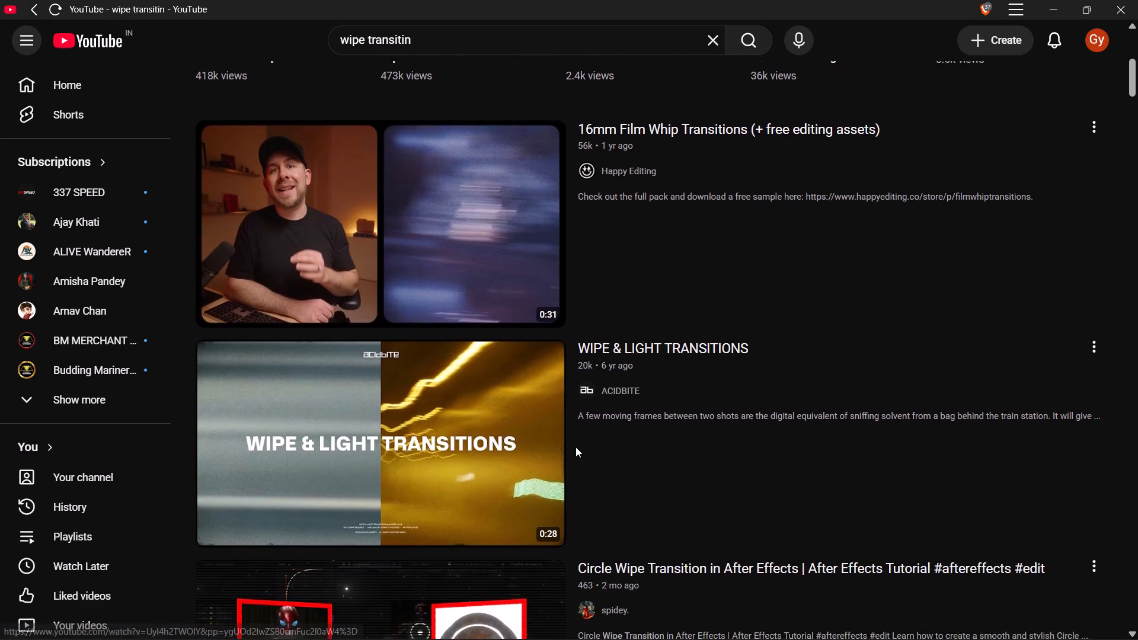
scroll(576, 447, "down", 1)
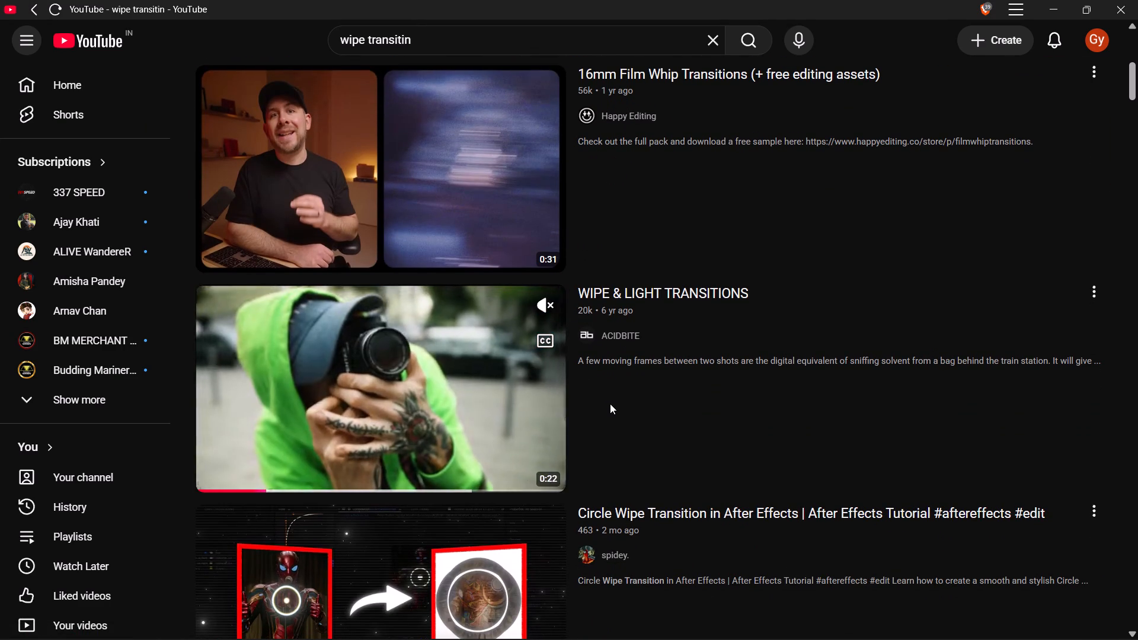
scroll(610, 404, "down", 1)
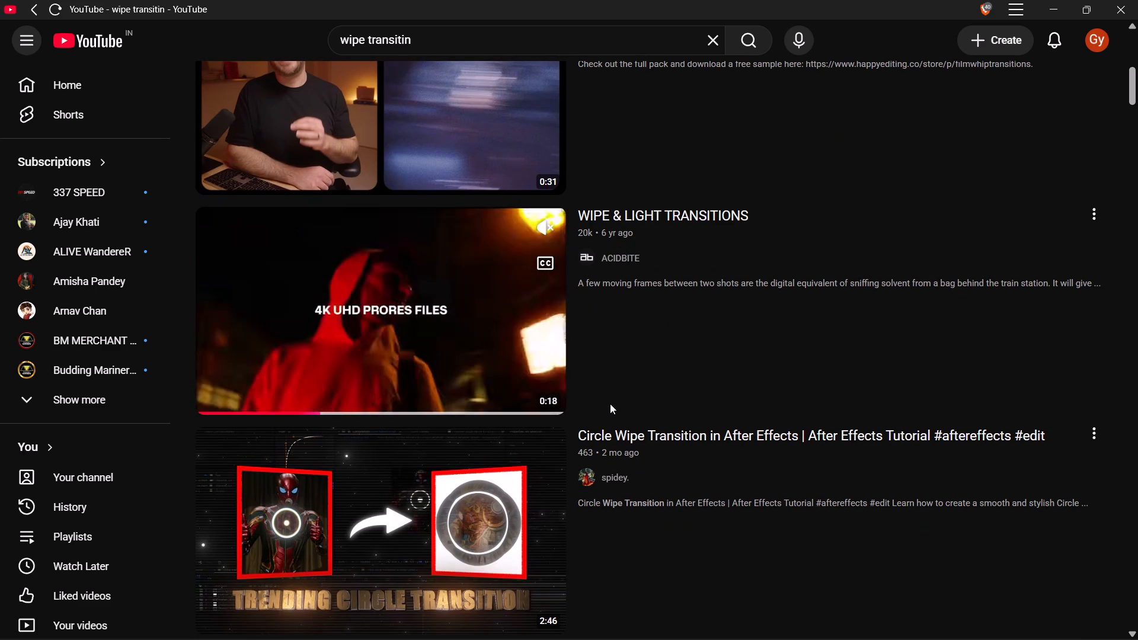
scroll(610, 404, "down", 3)
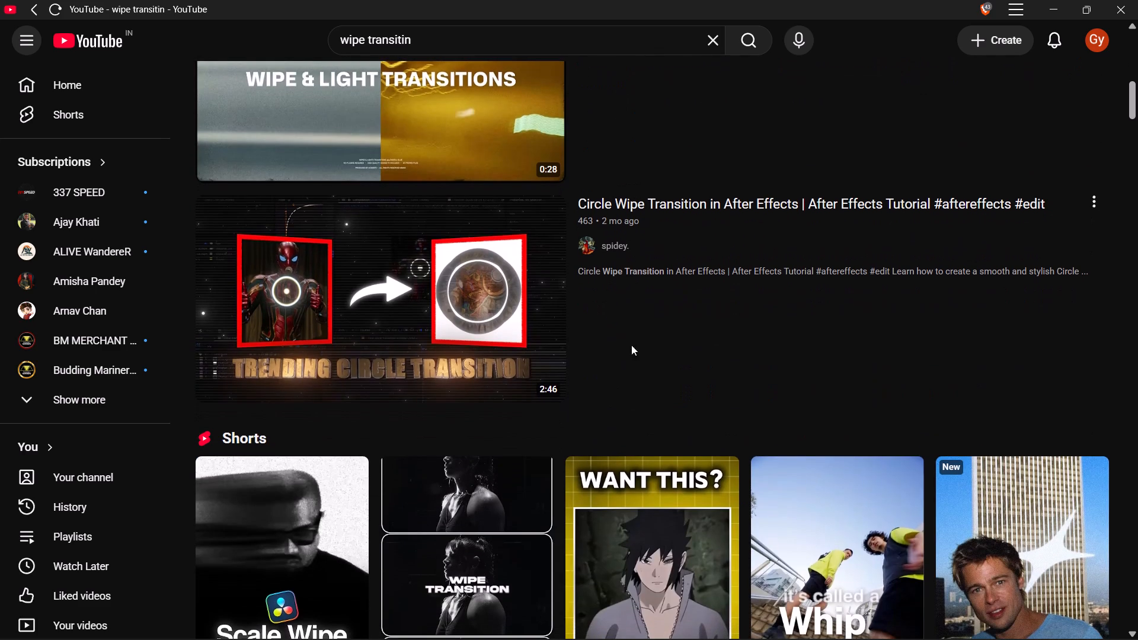
scroll(639, 328, "down", 4)
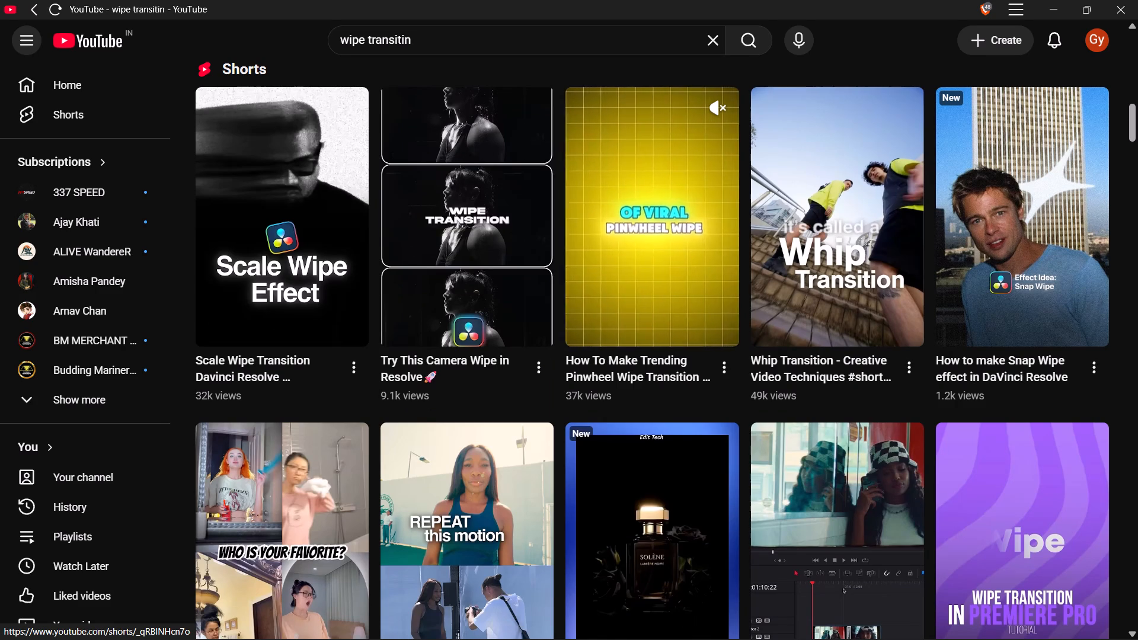
scroll(617, 356, "down", 1)
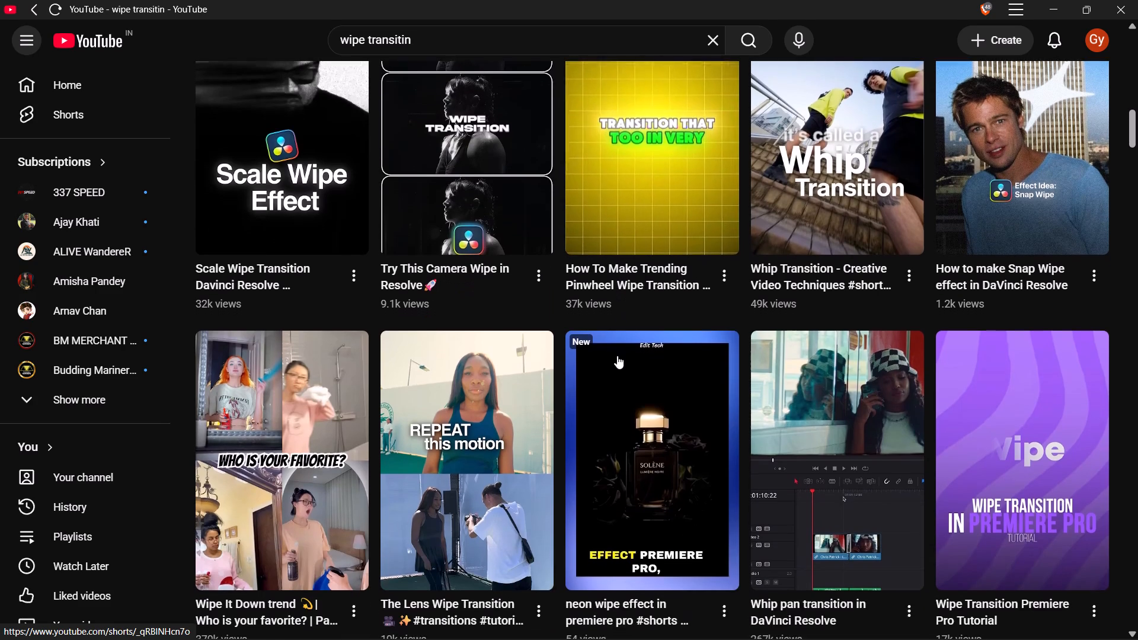
scroll(617, 356, "down", 2)
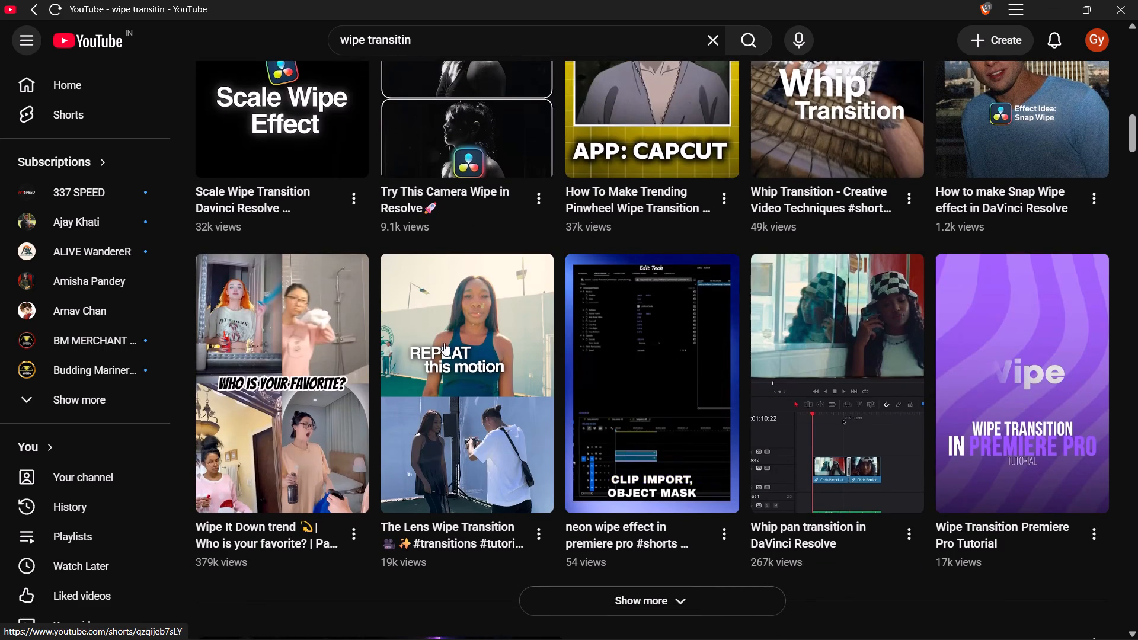
left_click(298, 359)
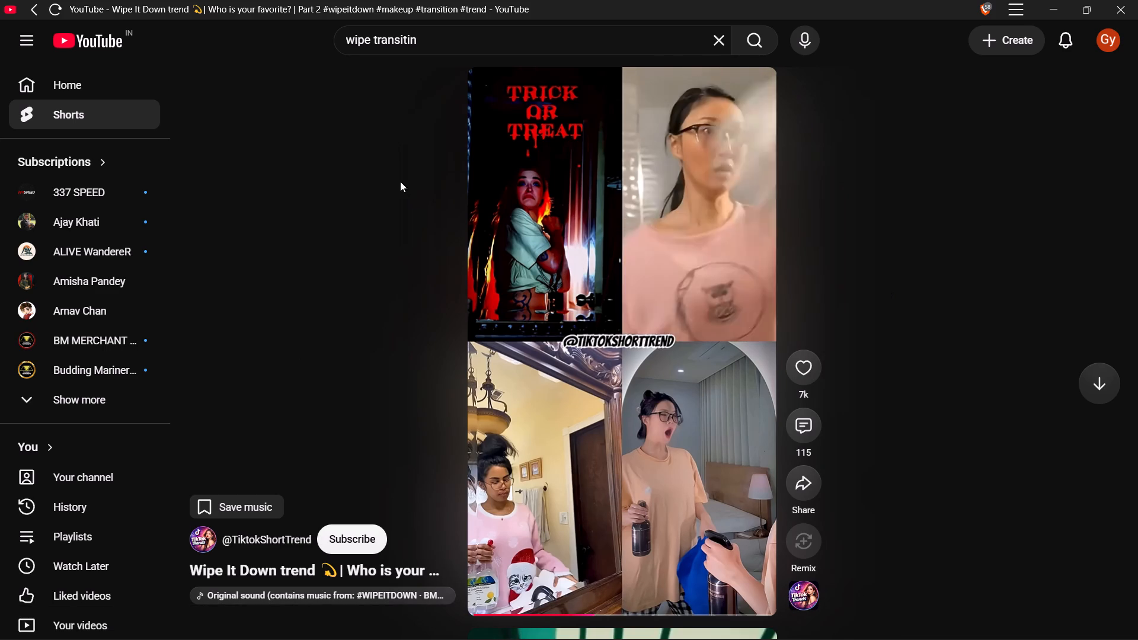
left_click(29, 11)
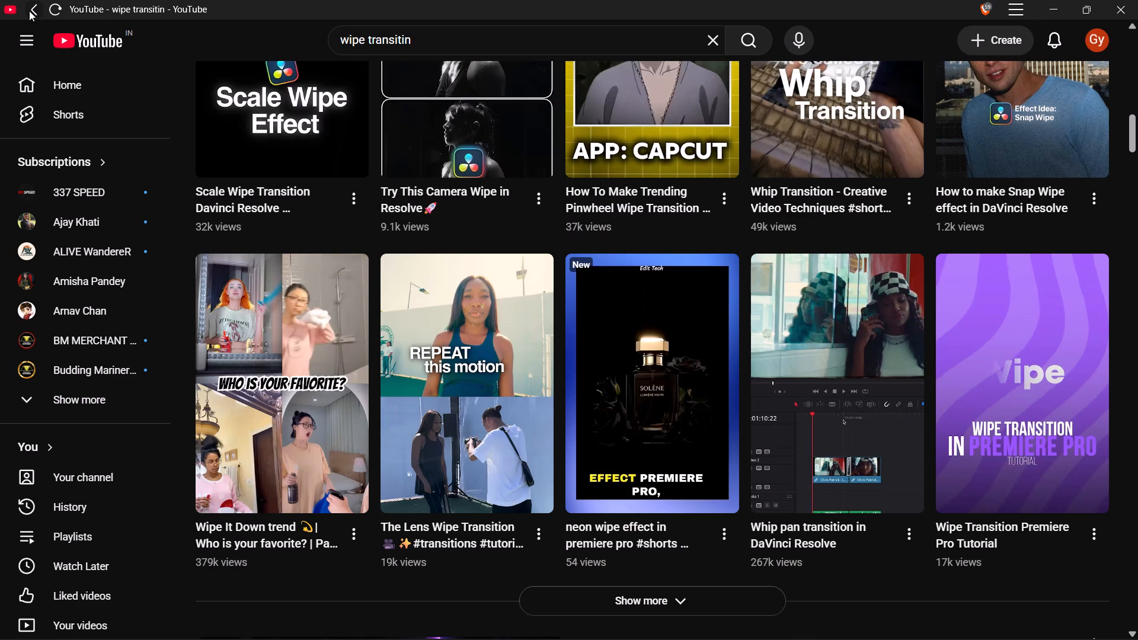
Watch the "Whip Transition - Creative Video Techniques" short, review the top results again, and minimize YouTube to return to DaVinci Resolve.
scroll(581, 334, "up", 2)
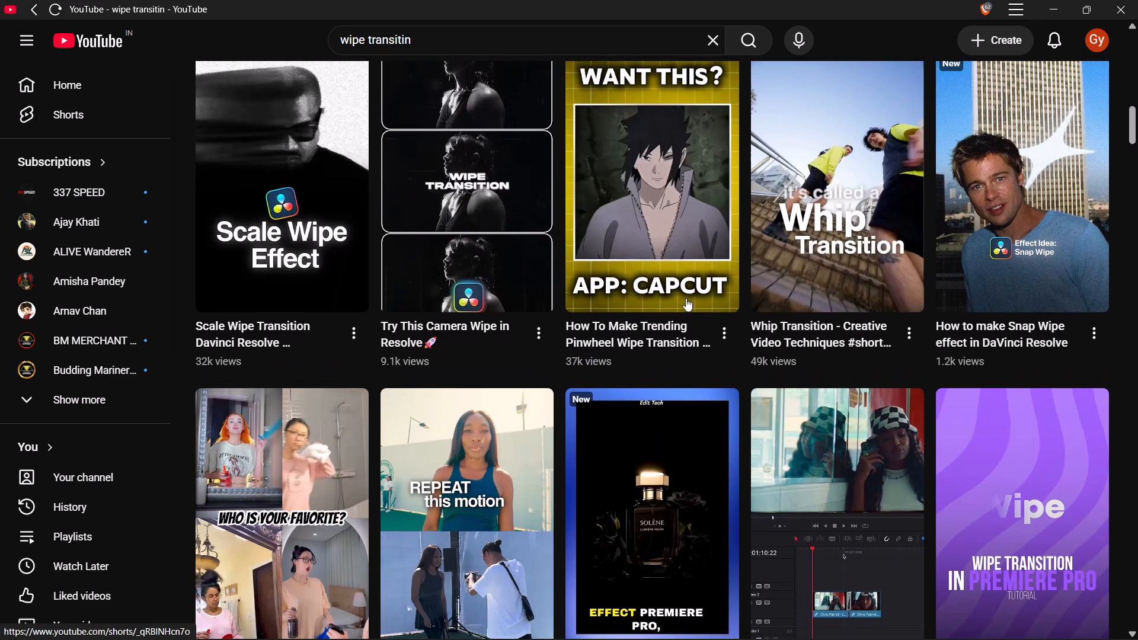
left_click(801, 233)
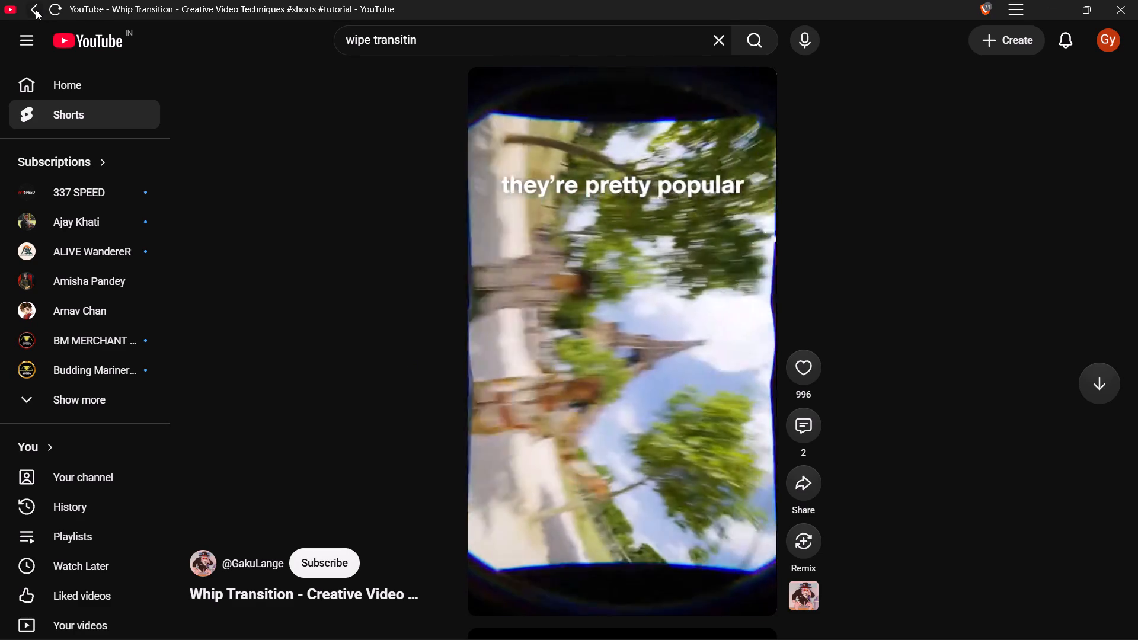
left_click(36, 9)
scroll(352, 216, "up", 5)
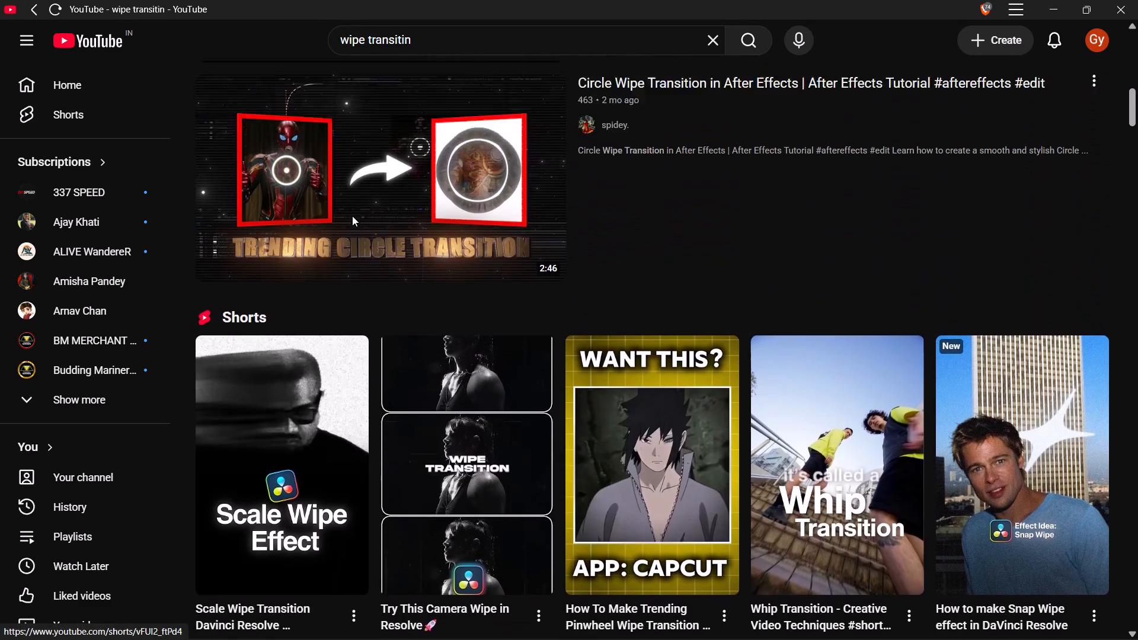
scroll(352, 216, "up", 7)
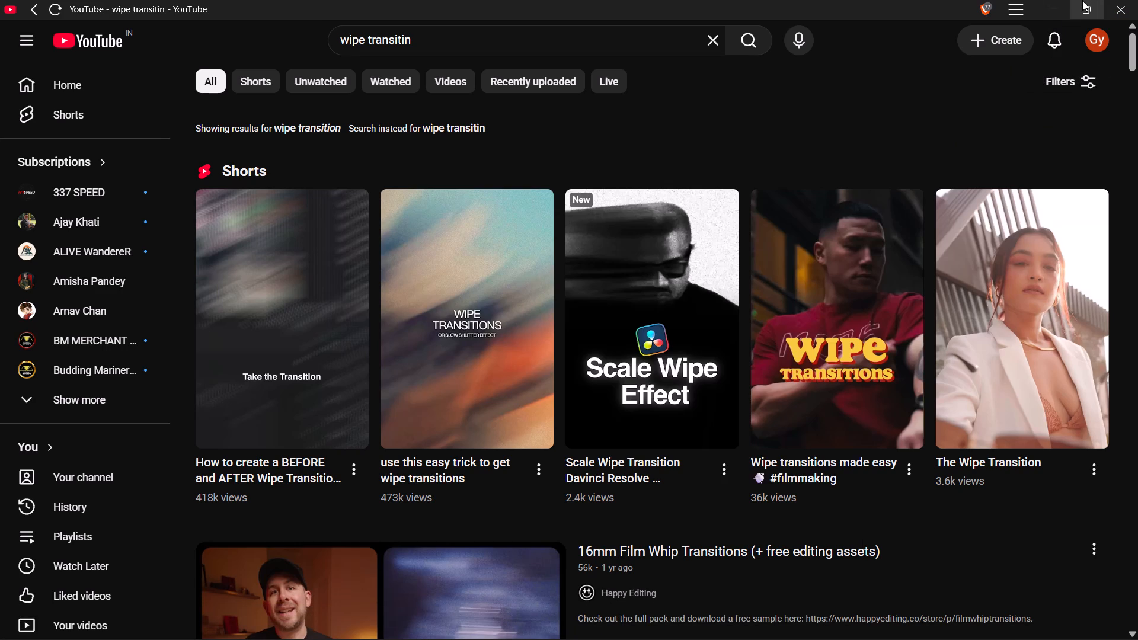
left_click(1051, 10)
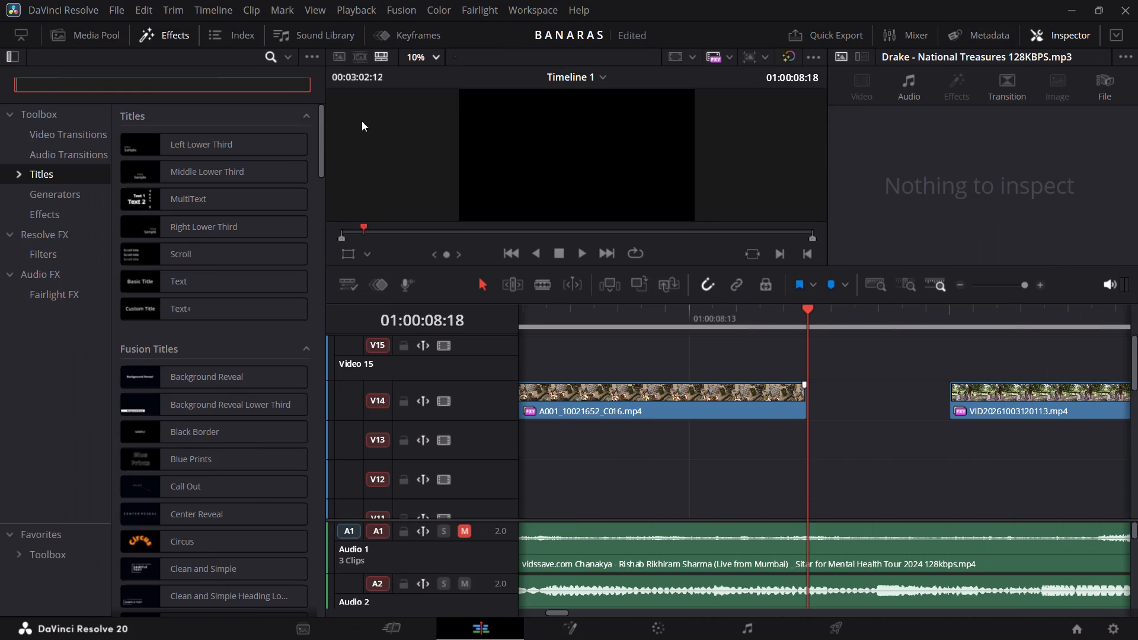
Close the effects library and move the playhead to the start of the timeline at 01:00:00:00.
left_click(186, 30)
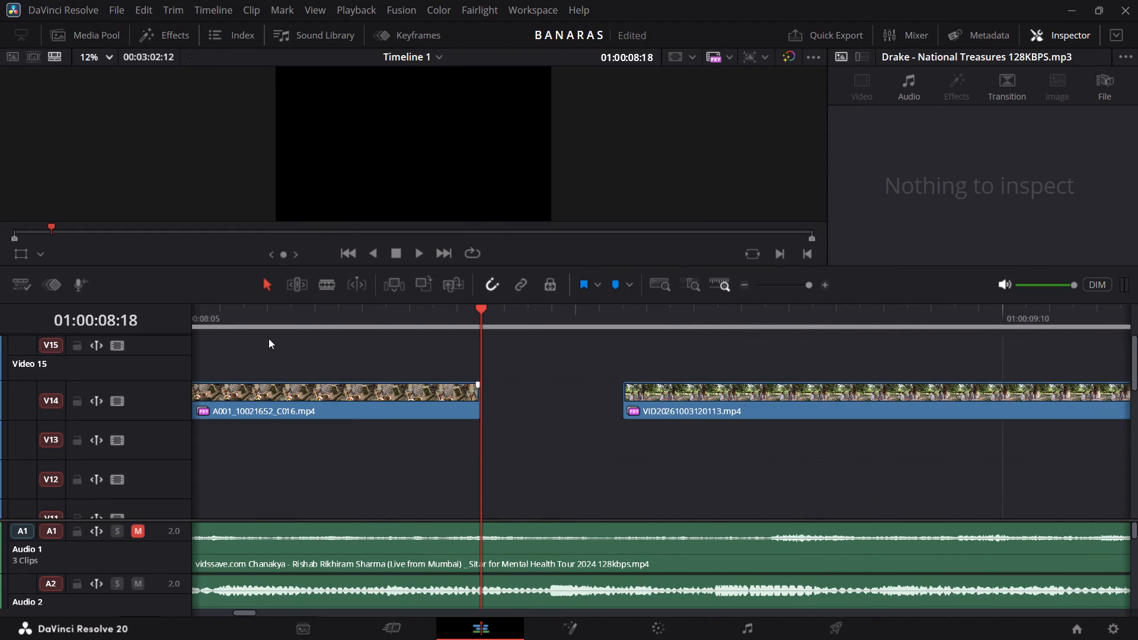
scroll(268, 338, "right", 16)
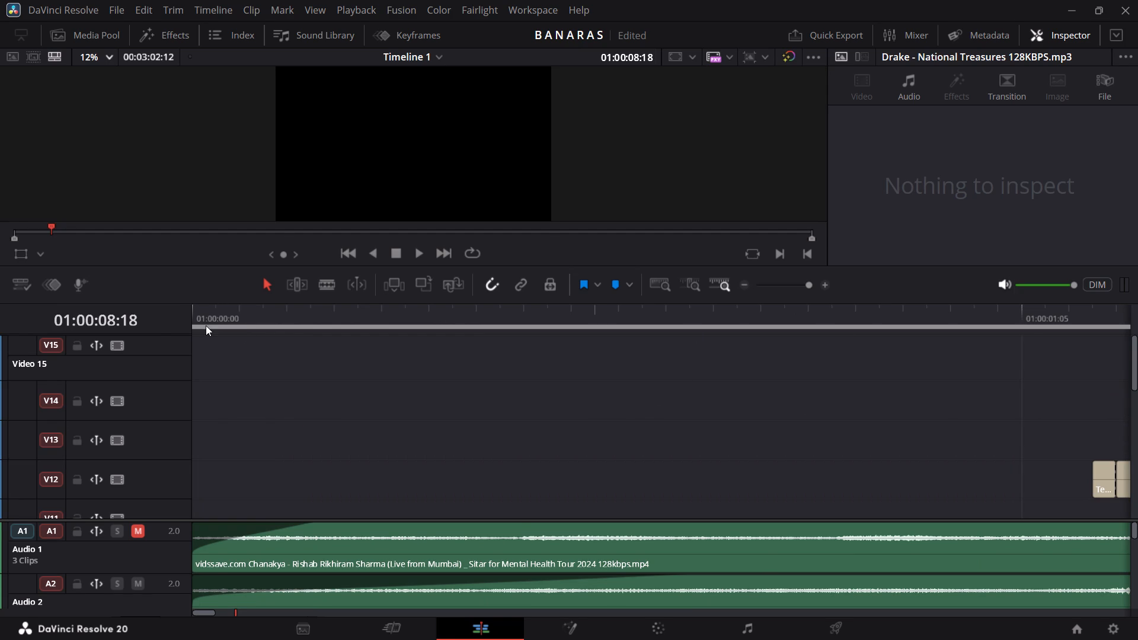
left_click_drag(206, 325, 155, 332)
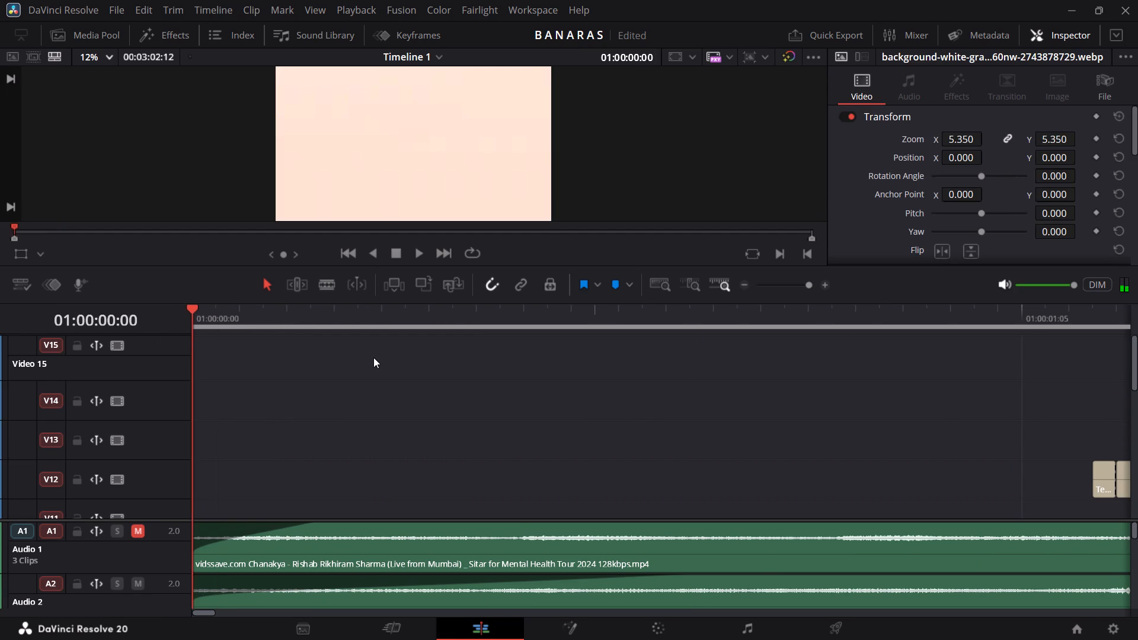
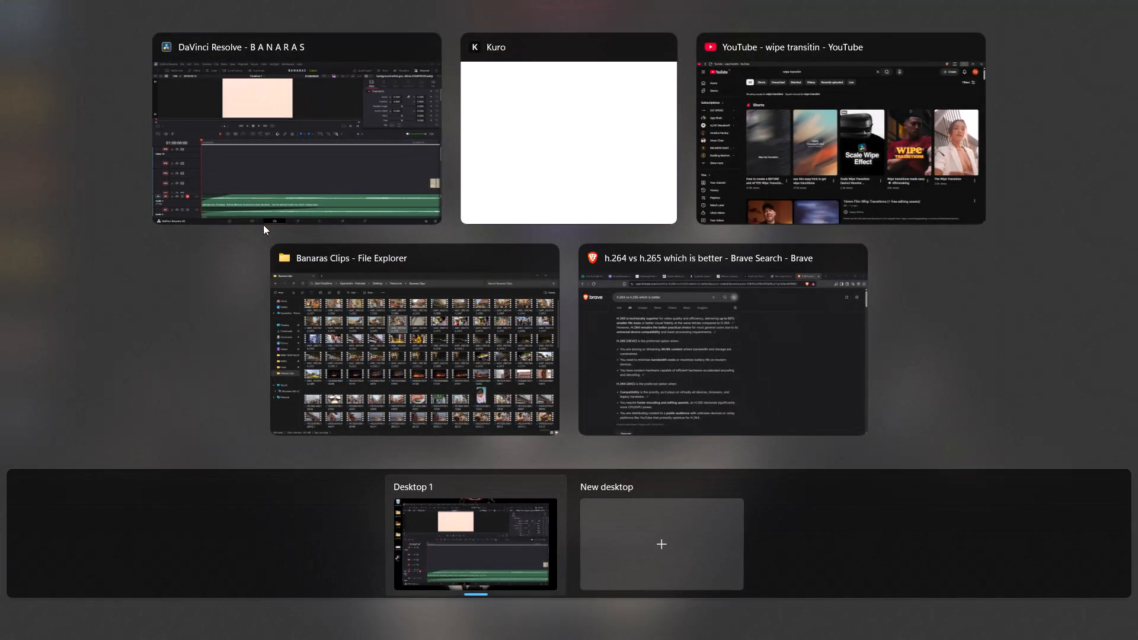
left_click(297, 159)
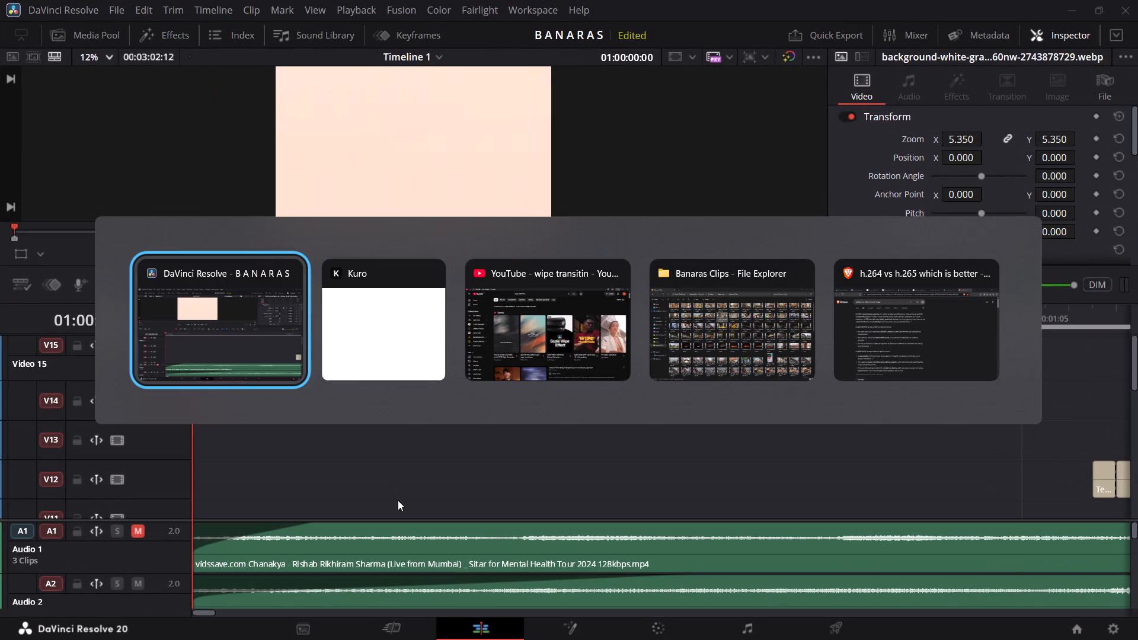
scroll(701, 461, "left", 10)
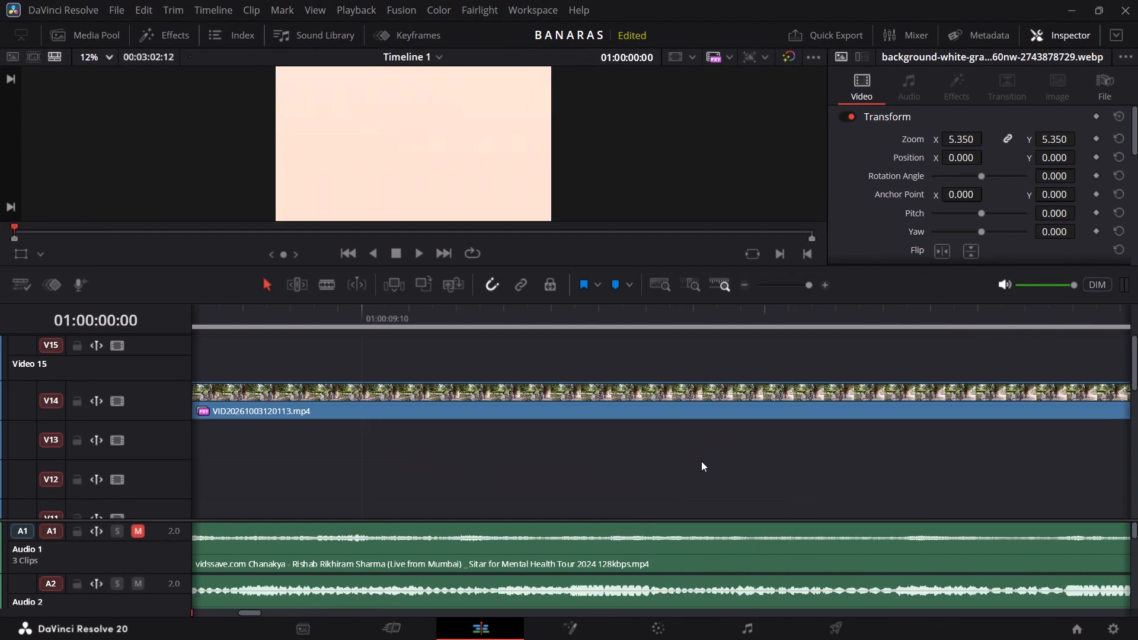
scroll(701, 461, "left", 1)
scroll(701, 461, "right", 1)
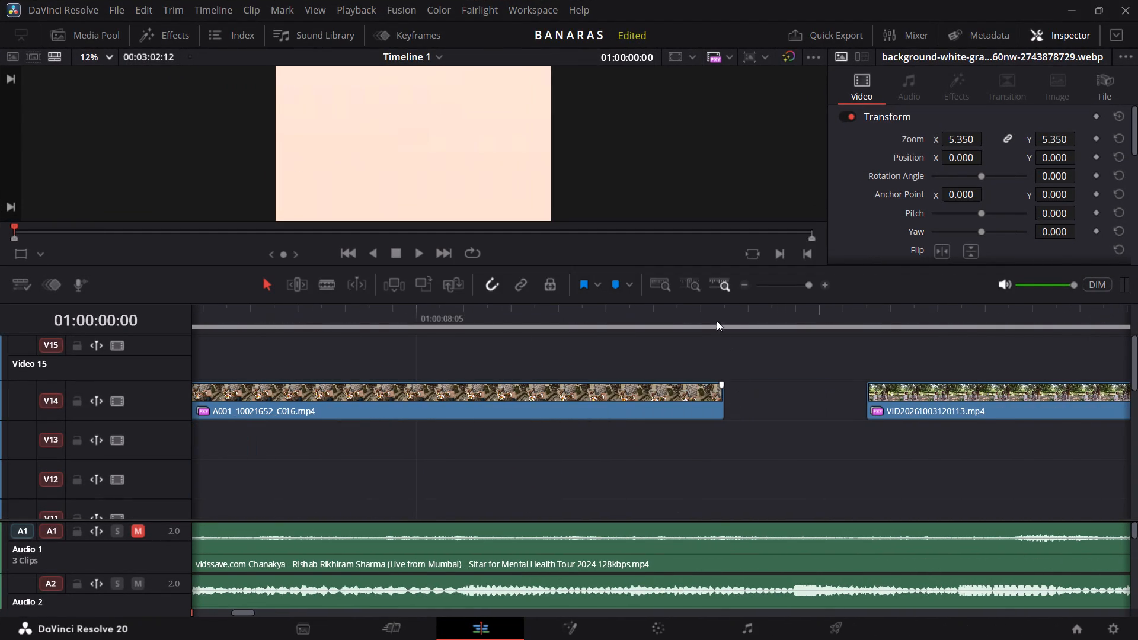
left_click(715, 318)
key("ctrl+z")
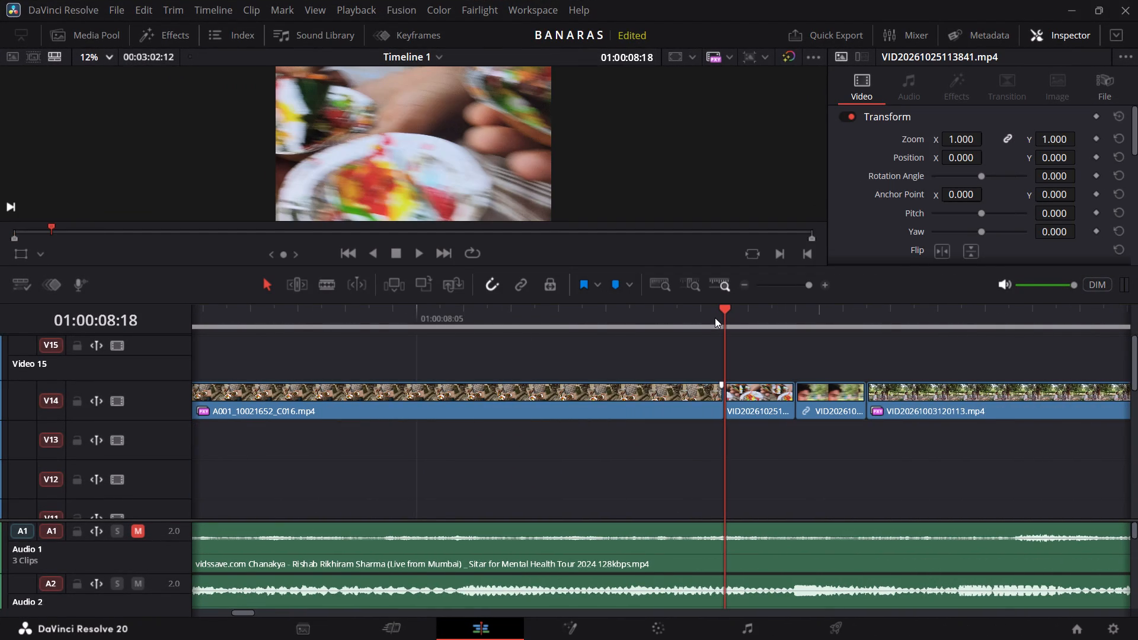
key("space")
key("space")
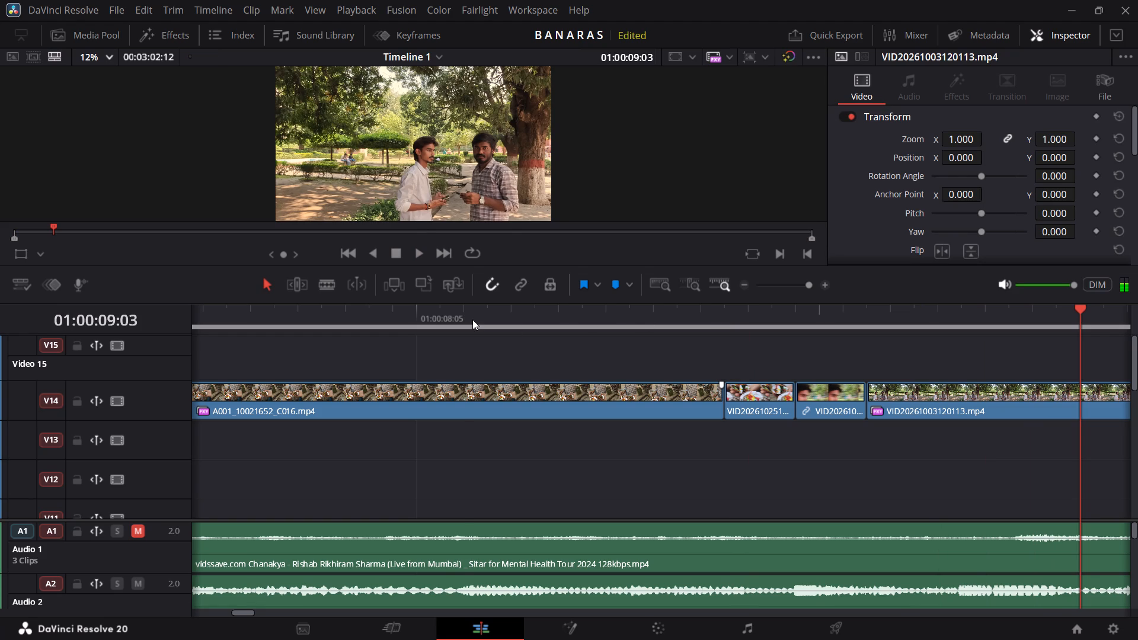
left_click(472, 319)
key("space")
key("space")
key("space")
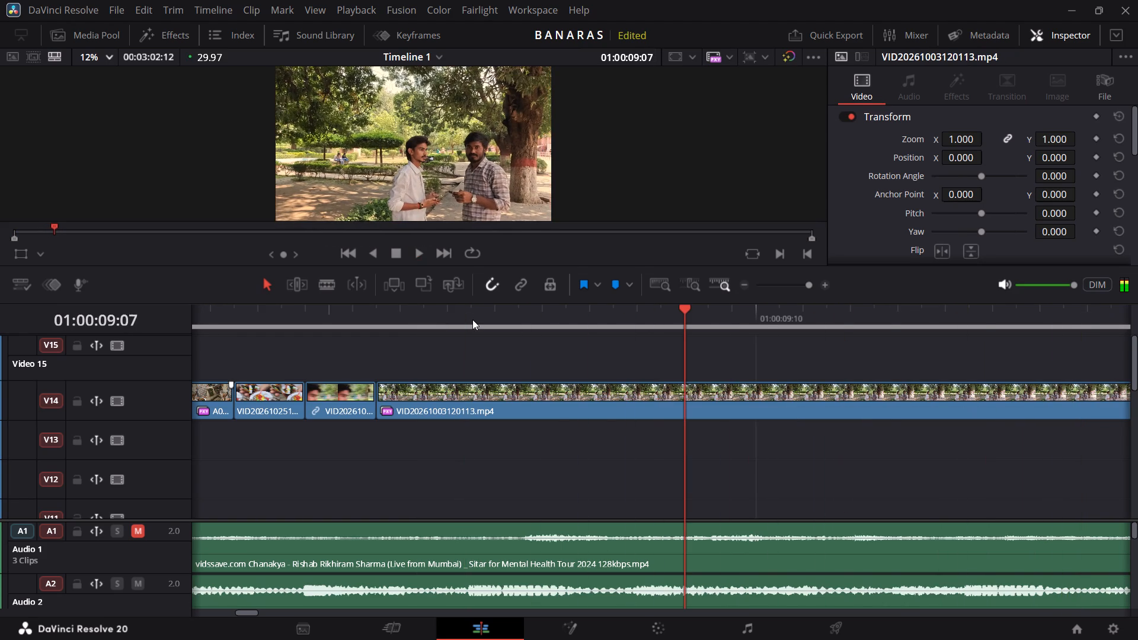
scroll(222, 316, "right", 2)
left_click(222, 316)
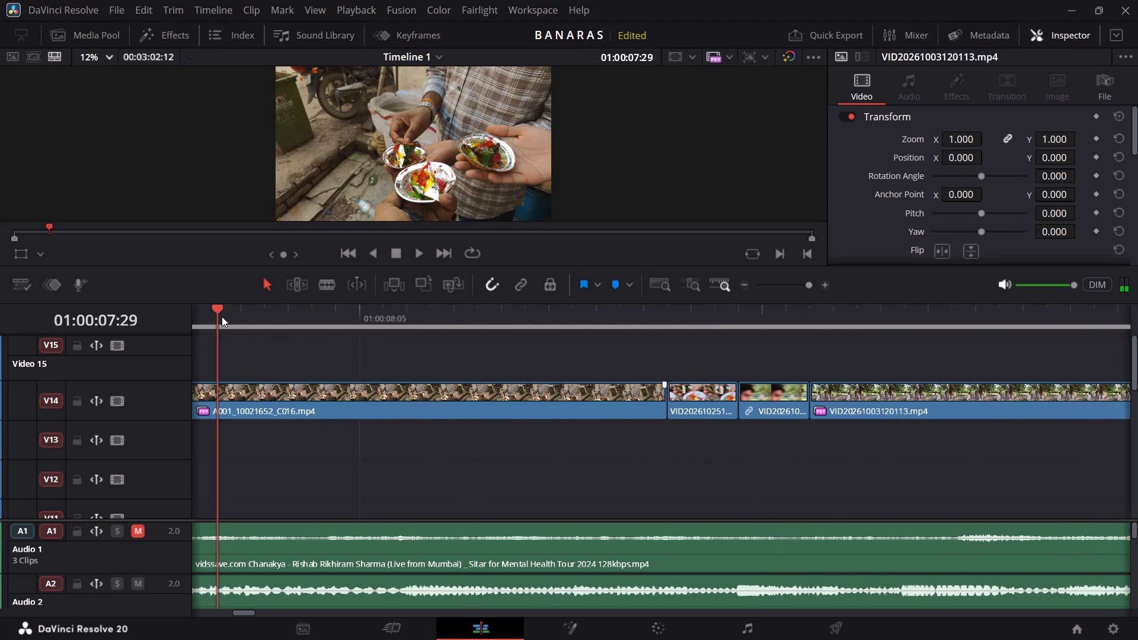
key("space")
key("space")
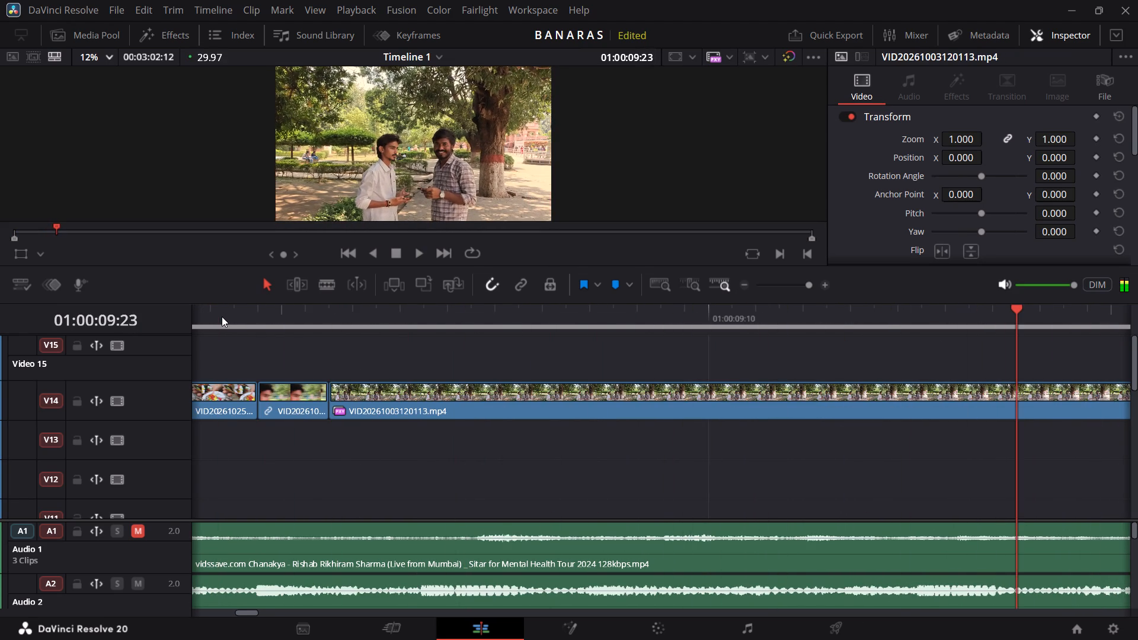
scroll(222, 316, "right", 3)
left_click(222, 316)
key("space")
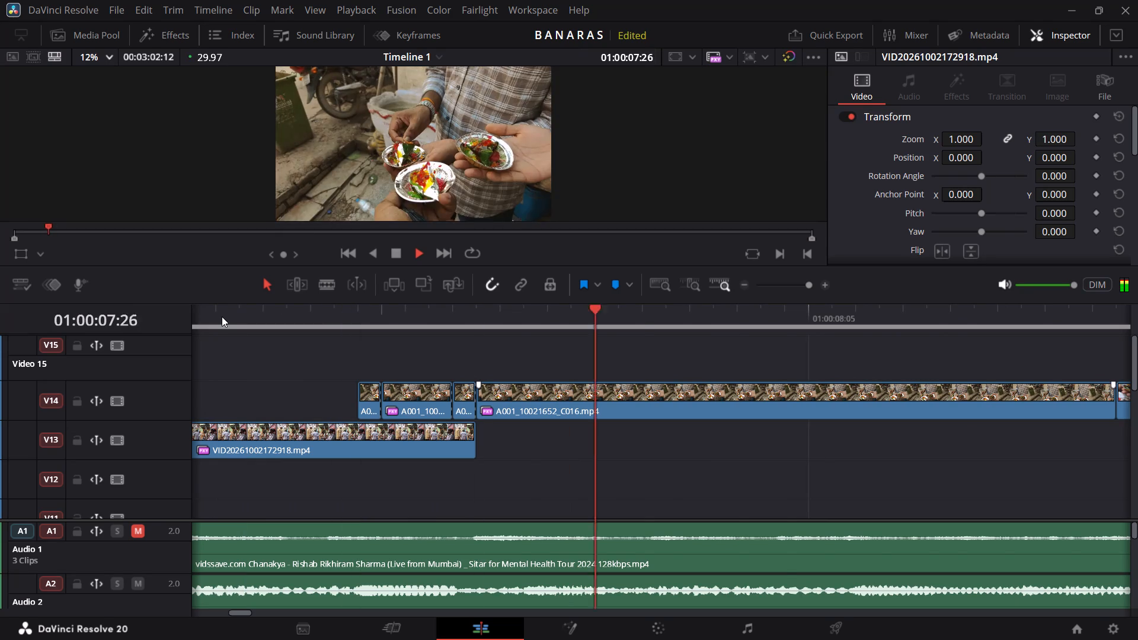
key("space")
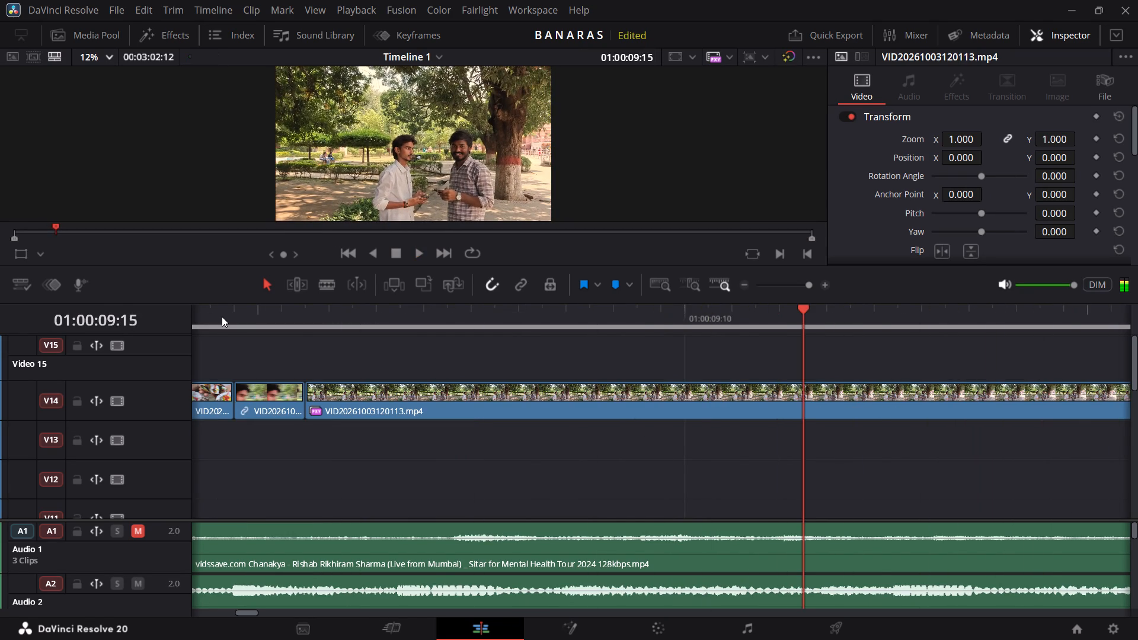
scroll(222, 316, "right", 1)
left_click(222, 316)
key("space")
key("space")
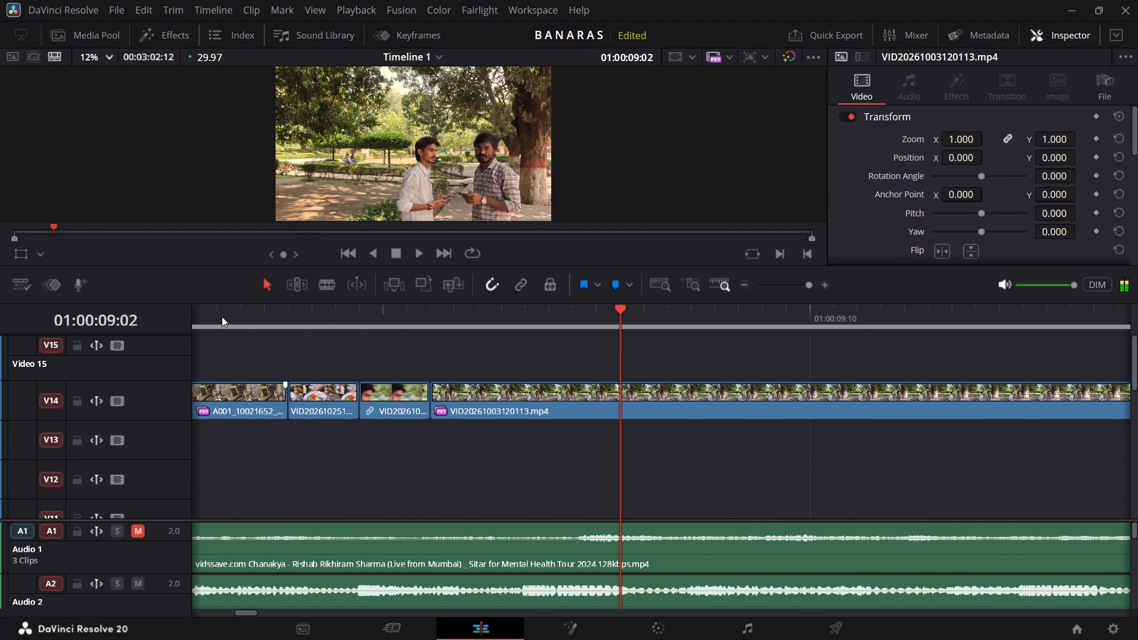
left_click(222, 316)
key("space")
key("space")
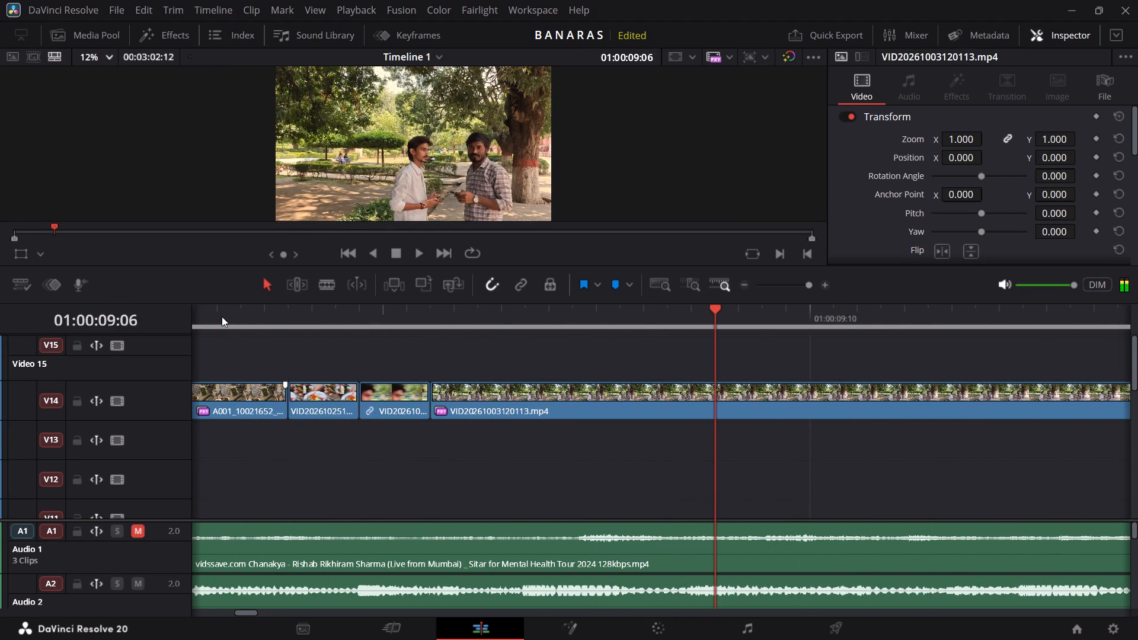
key("space")
key("space")
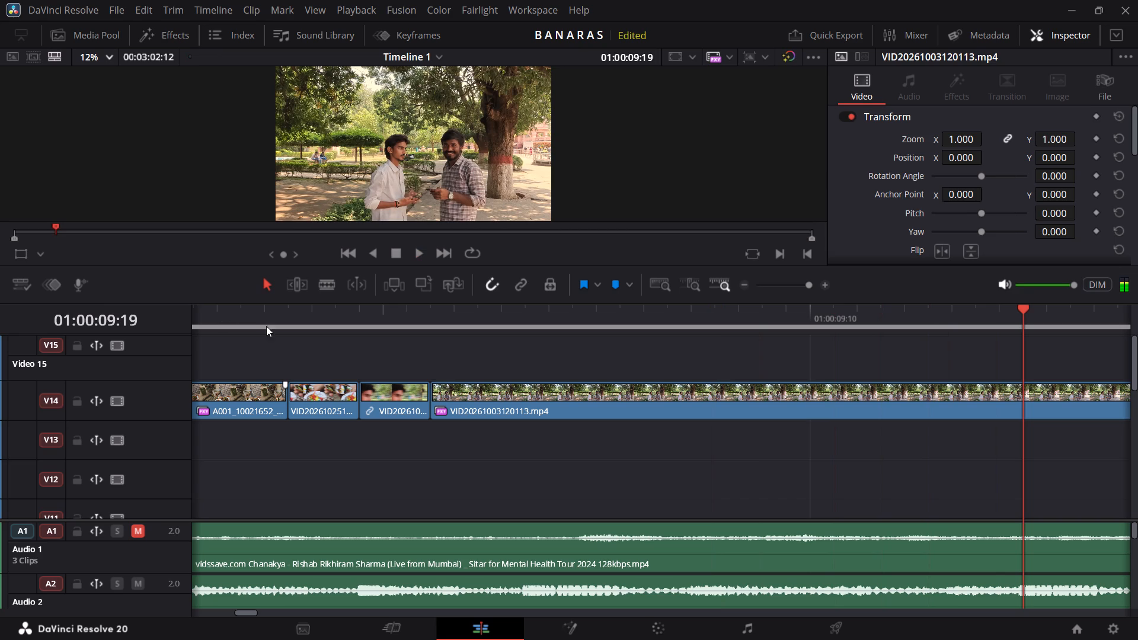
Step frame by frame through the two short whip clips, back to the last frame of A001_10021652_C016 at 01:00:08:17.
left_click(367, 314)
key("Right")
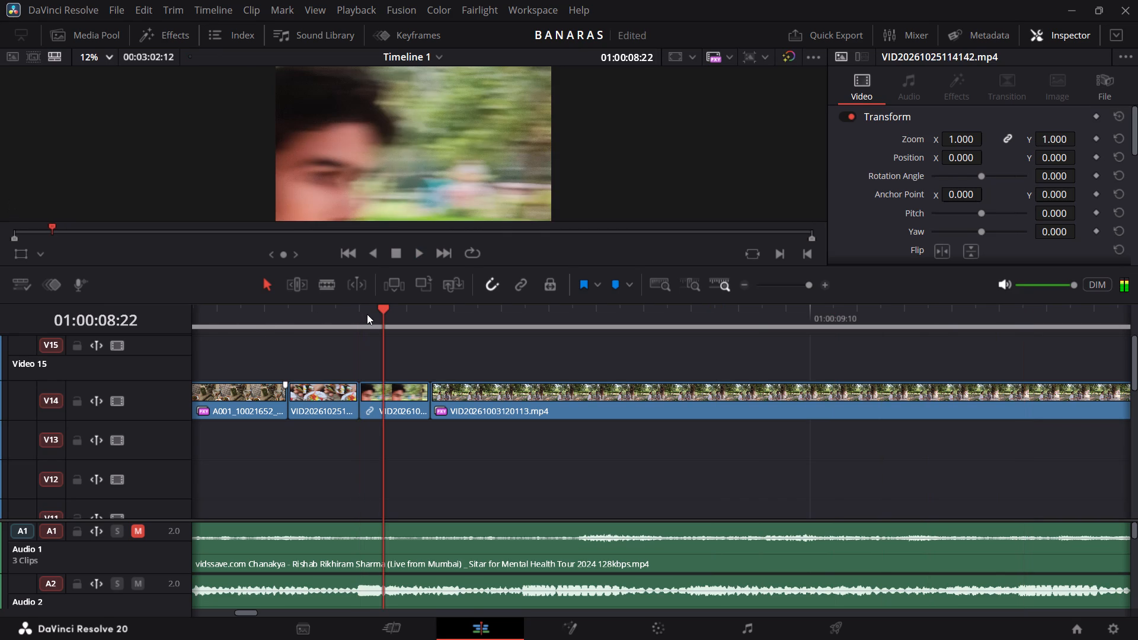
key("Right")
key("Right")
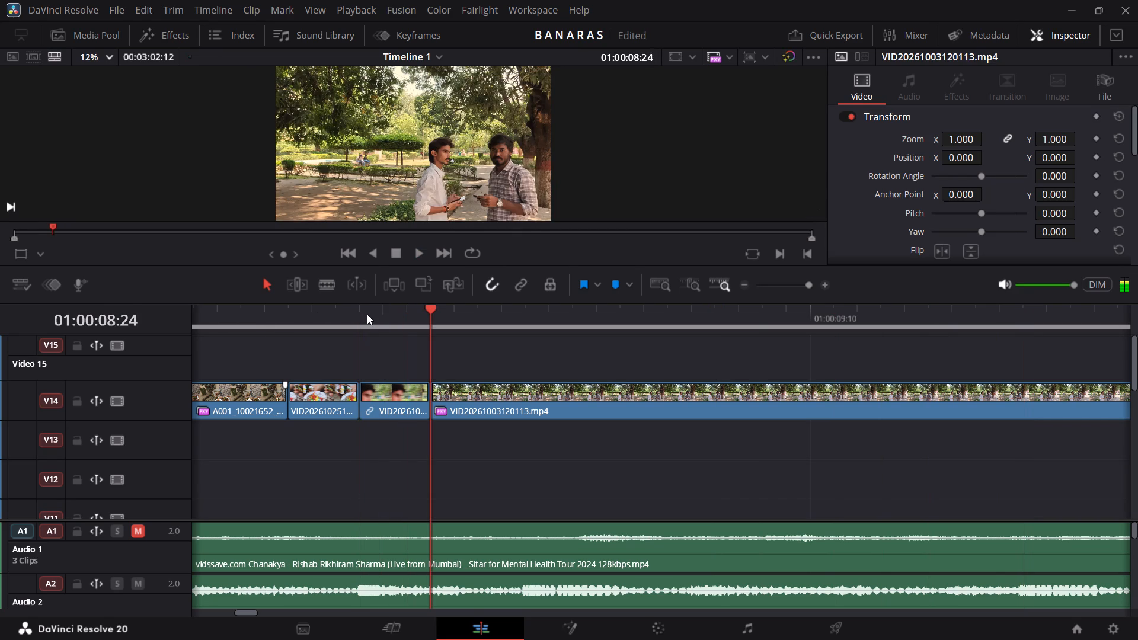
key("Left")
key("Left")
key("Left")
key("Left")
key("Left")
key("Left")
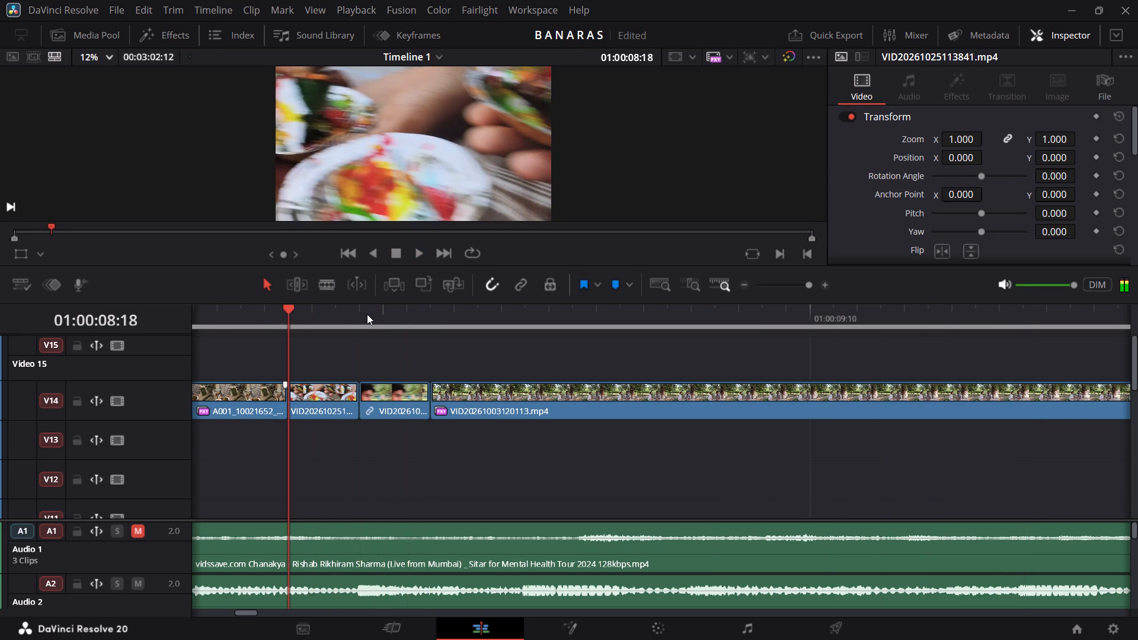
key("Left")
left_click_drag(313, 440, 385, 397)
key("BackSpace")
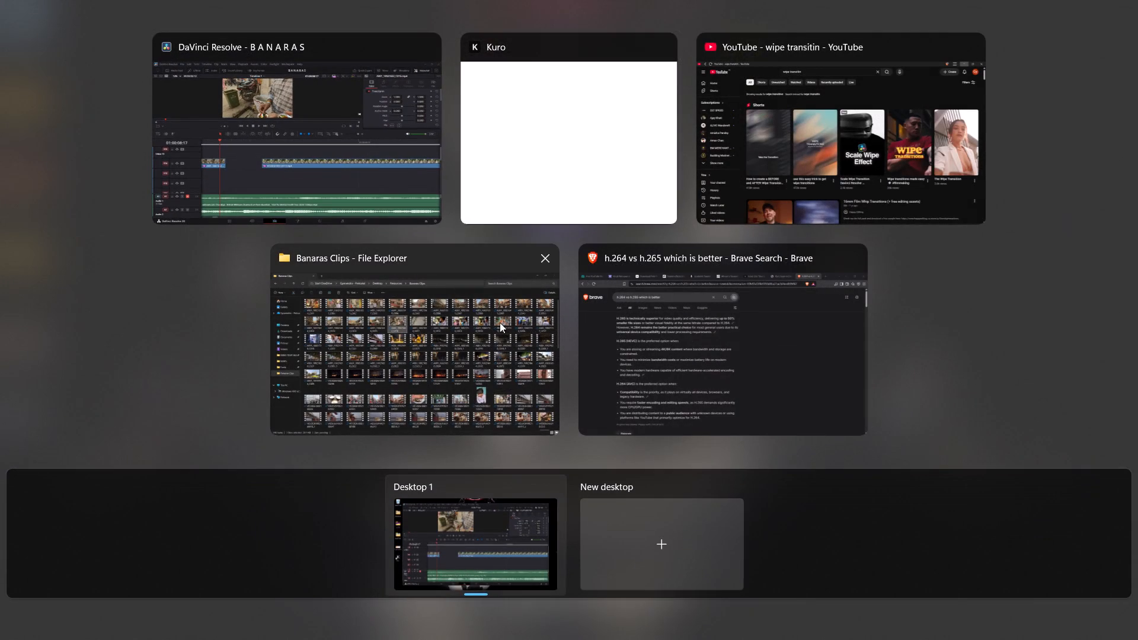
Switch to the Banaras Clips folder, open A001_10021652_C016 in Photos at full window size, and pause it at the start.
left_click(439, 316)
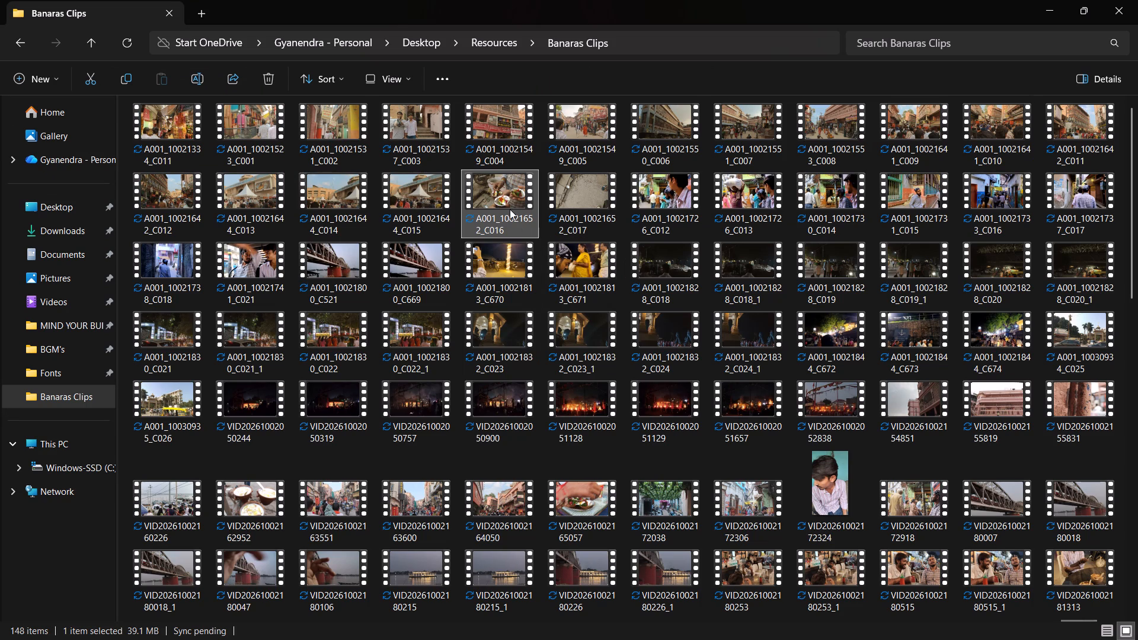
right_click(510, 209)
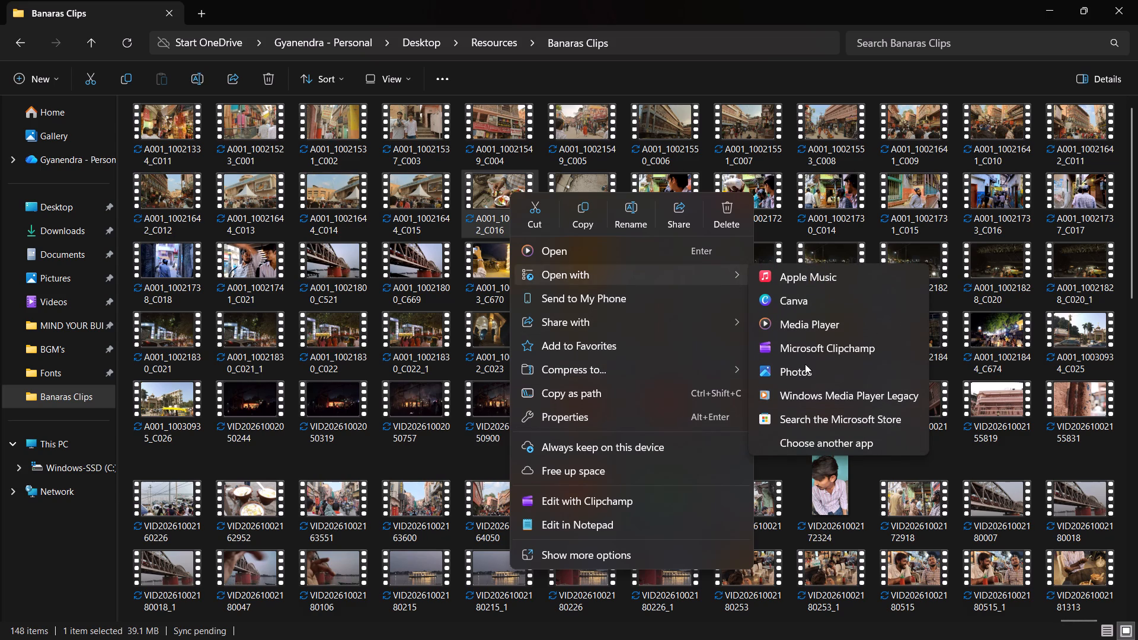
left_click(810, 370)
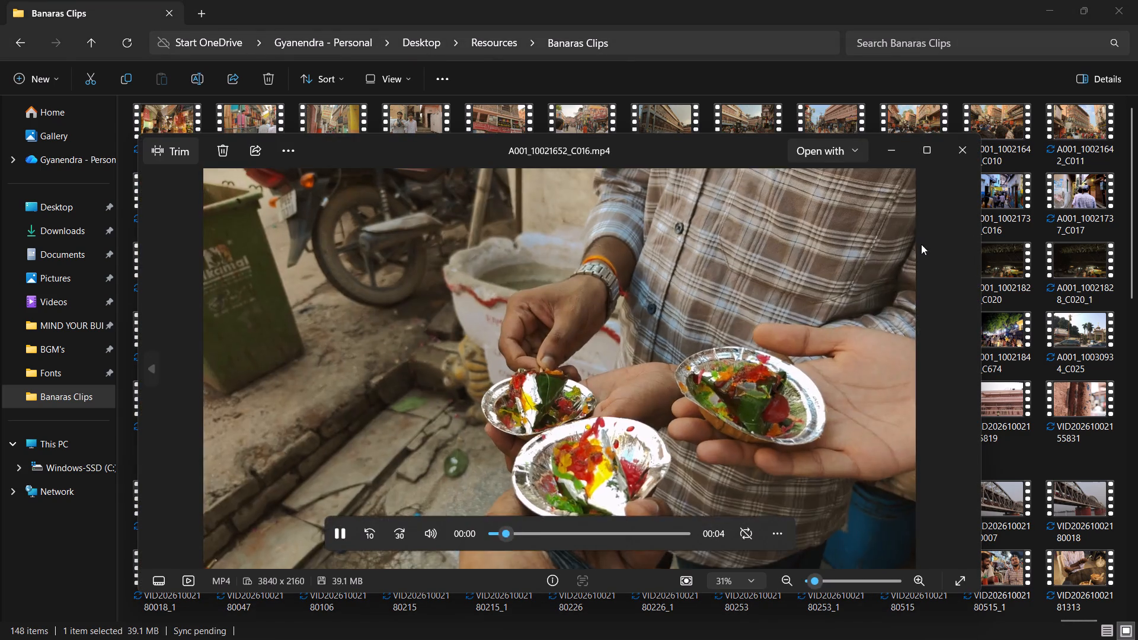
left_click(929, 154)
key("space")
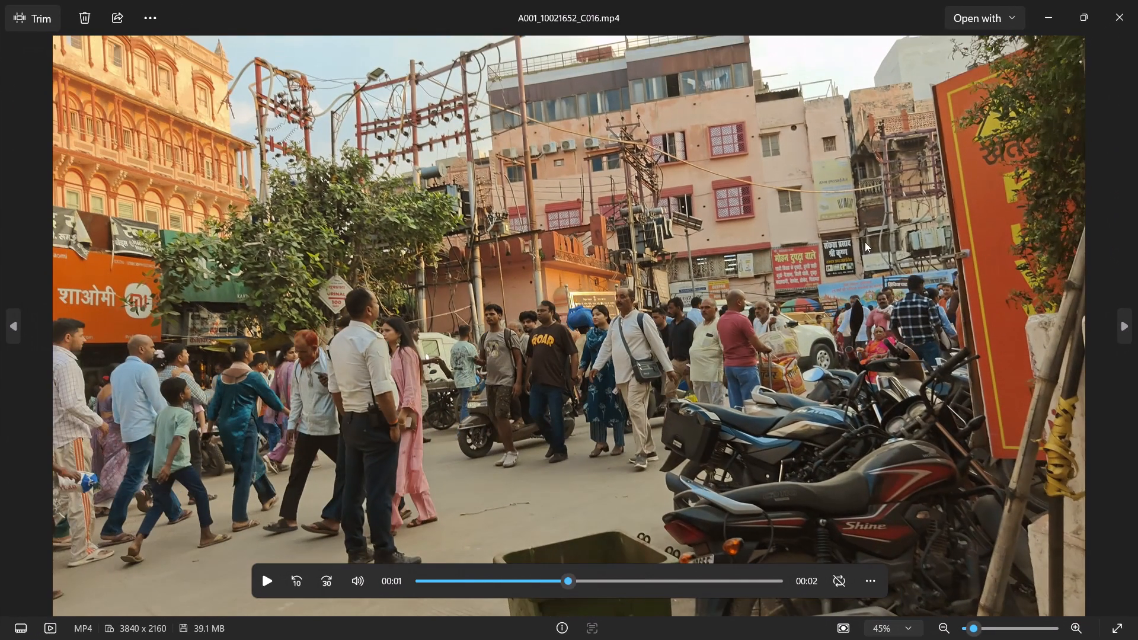
left_click_drag(469, 581, 337, 581)
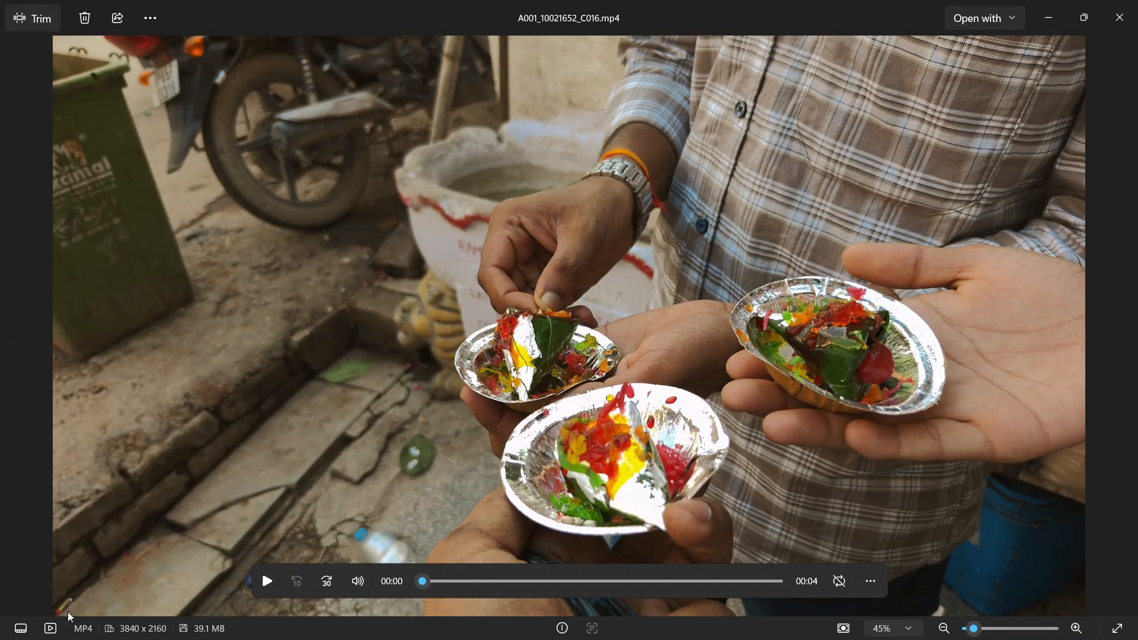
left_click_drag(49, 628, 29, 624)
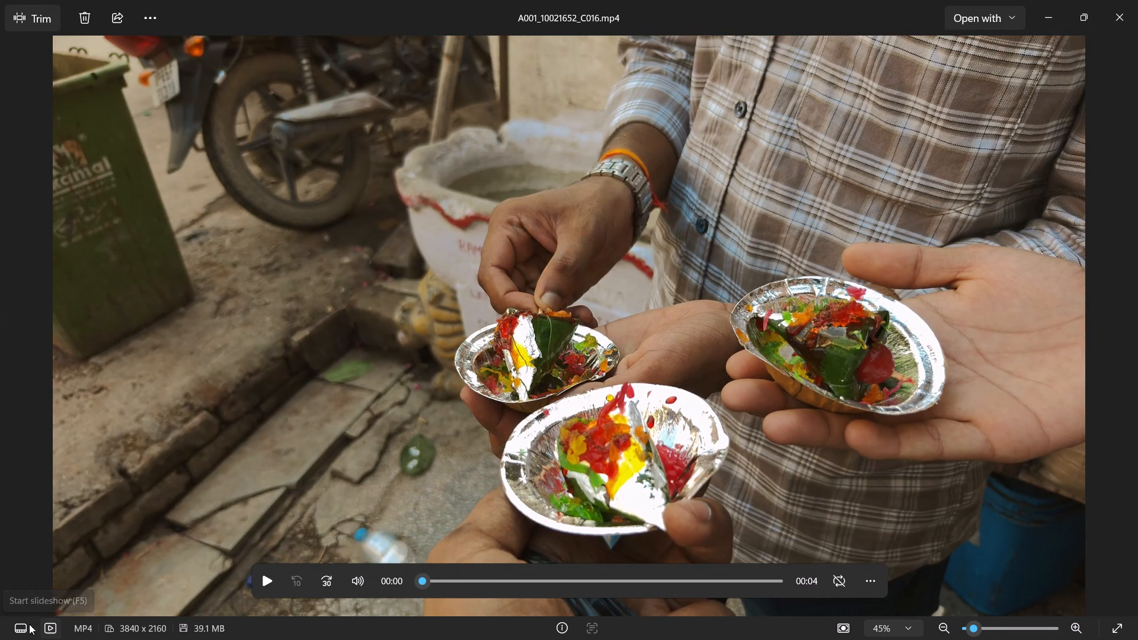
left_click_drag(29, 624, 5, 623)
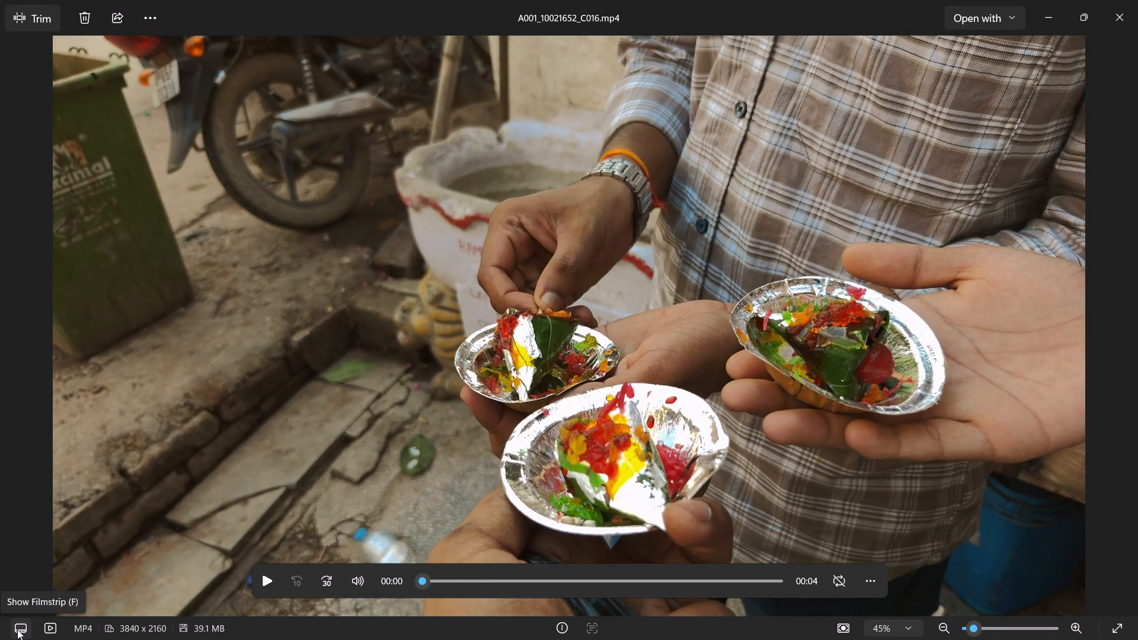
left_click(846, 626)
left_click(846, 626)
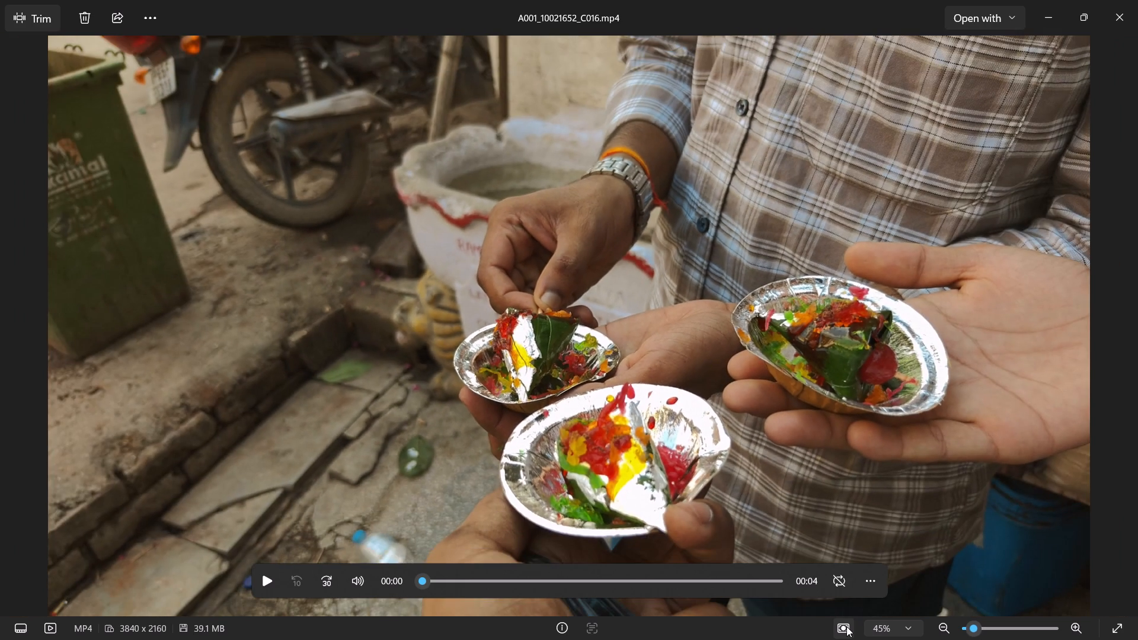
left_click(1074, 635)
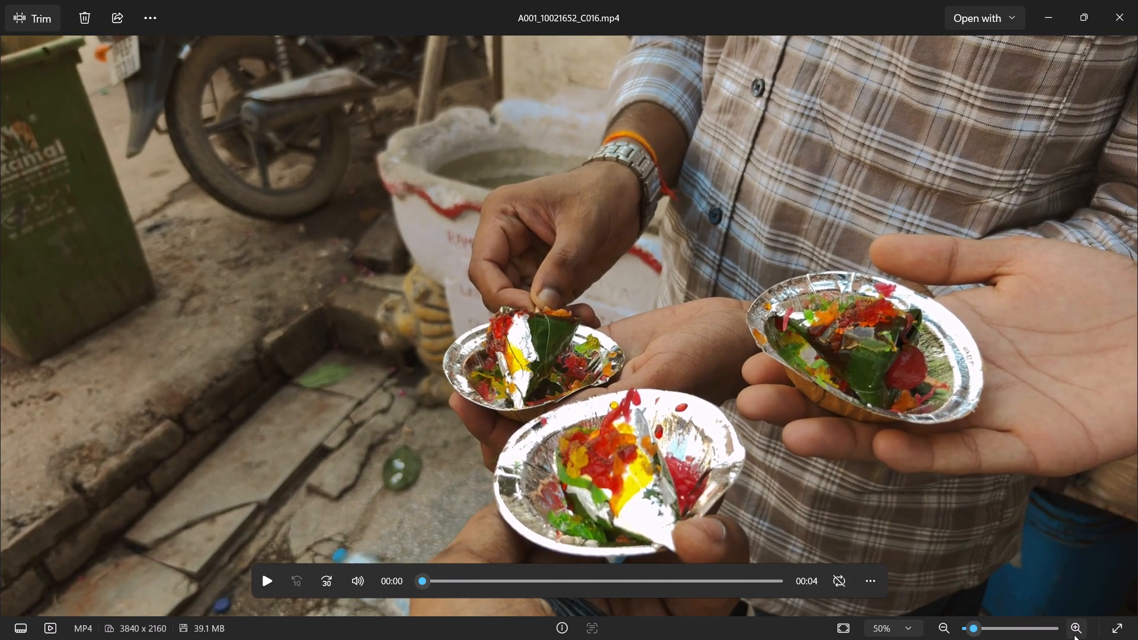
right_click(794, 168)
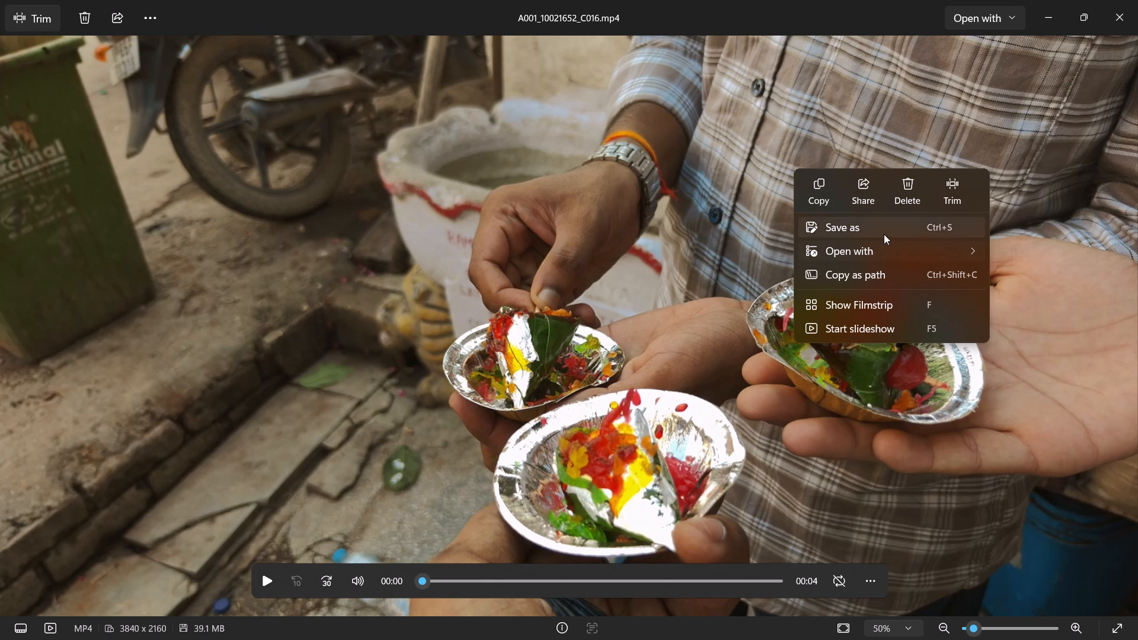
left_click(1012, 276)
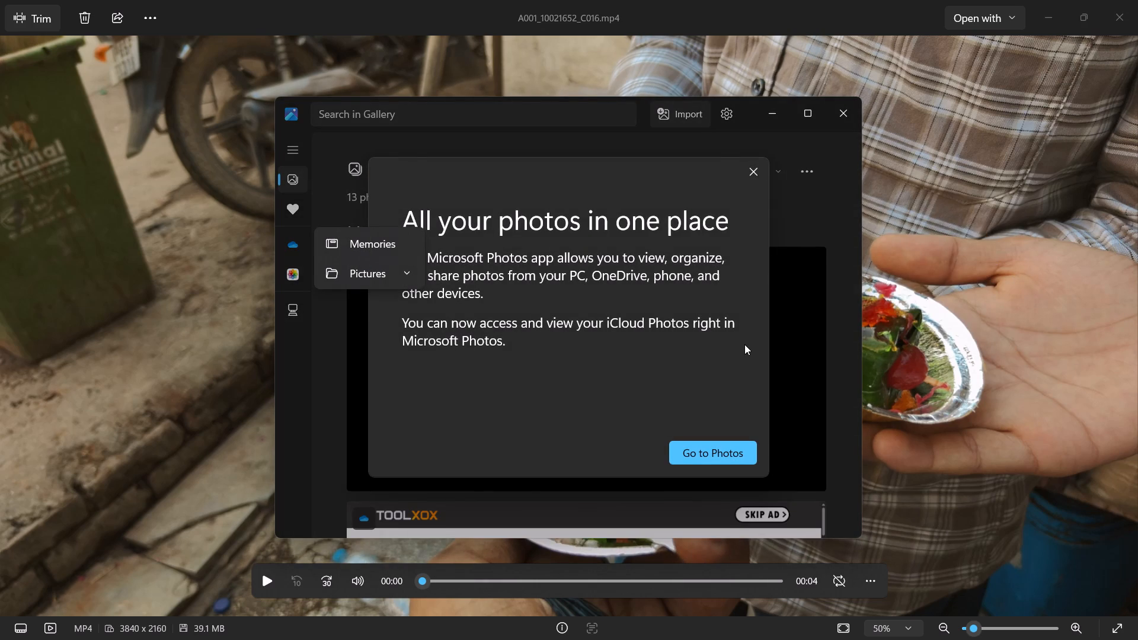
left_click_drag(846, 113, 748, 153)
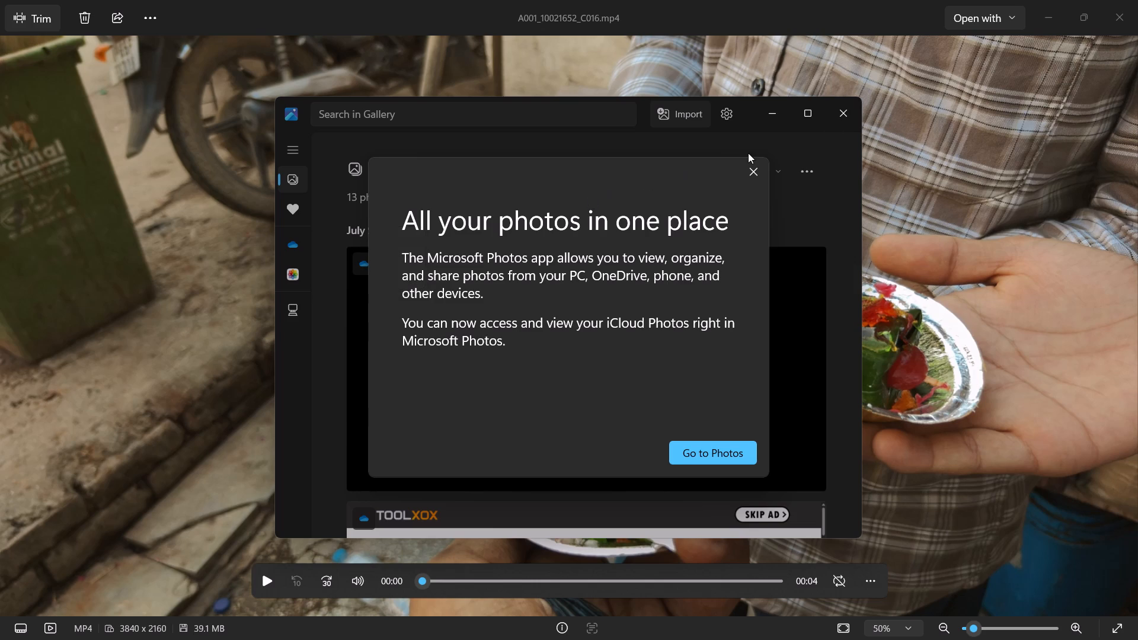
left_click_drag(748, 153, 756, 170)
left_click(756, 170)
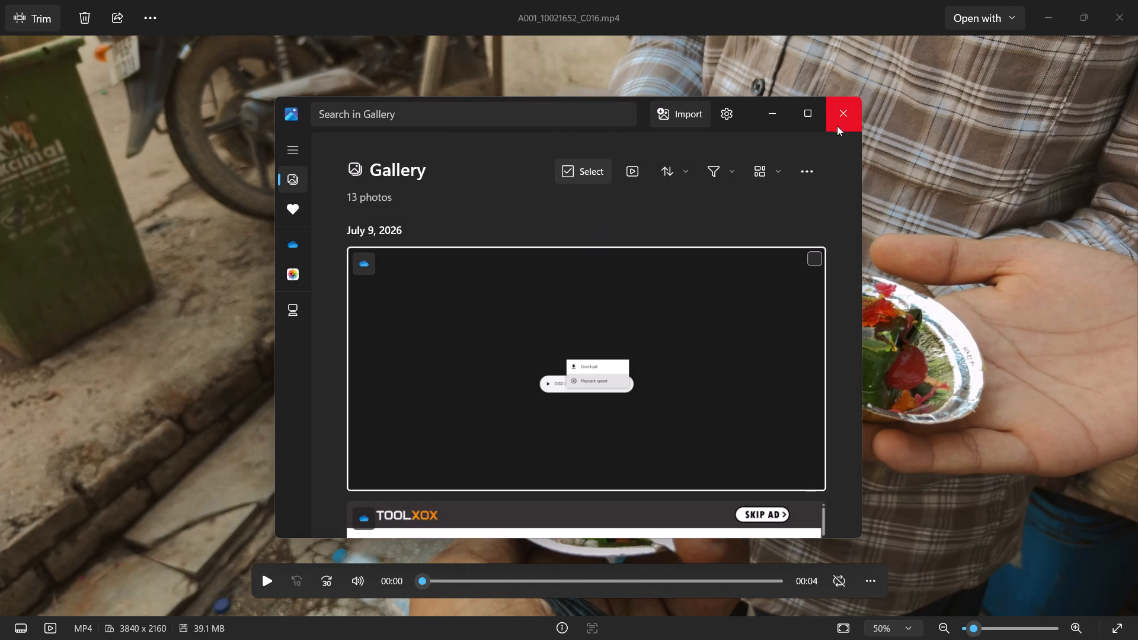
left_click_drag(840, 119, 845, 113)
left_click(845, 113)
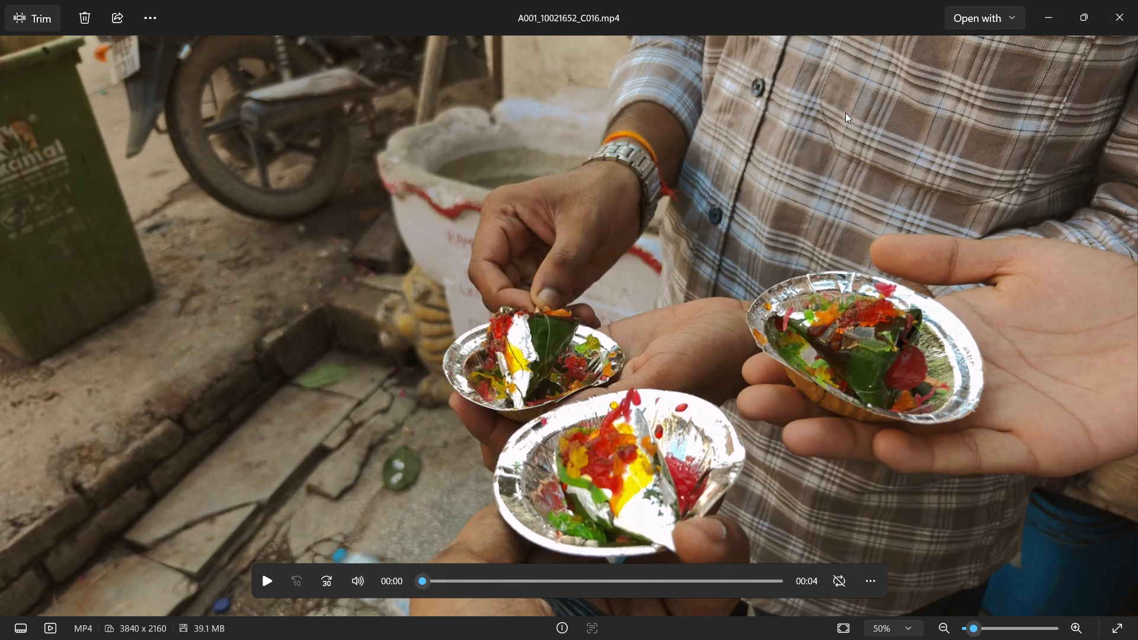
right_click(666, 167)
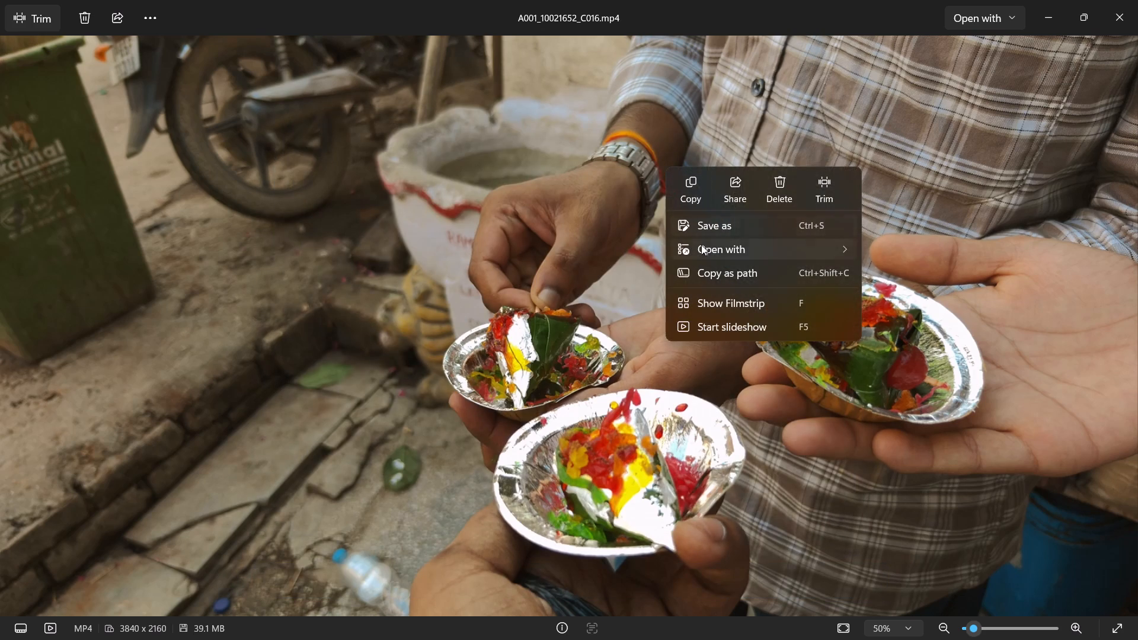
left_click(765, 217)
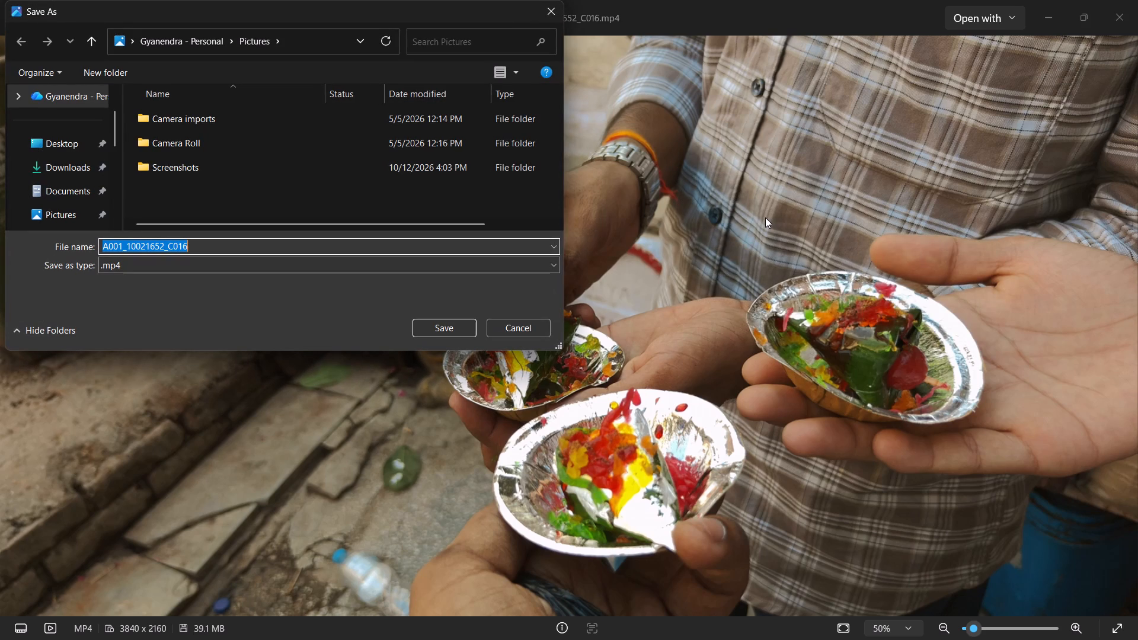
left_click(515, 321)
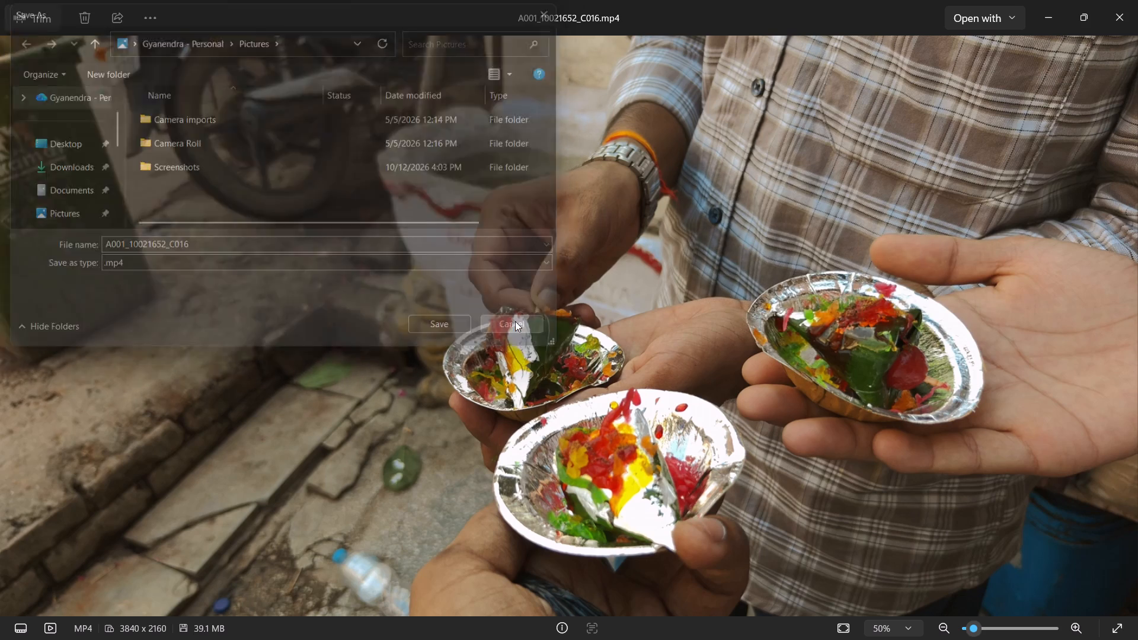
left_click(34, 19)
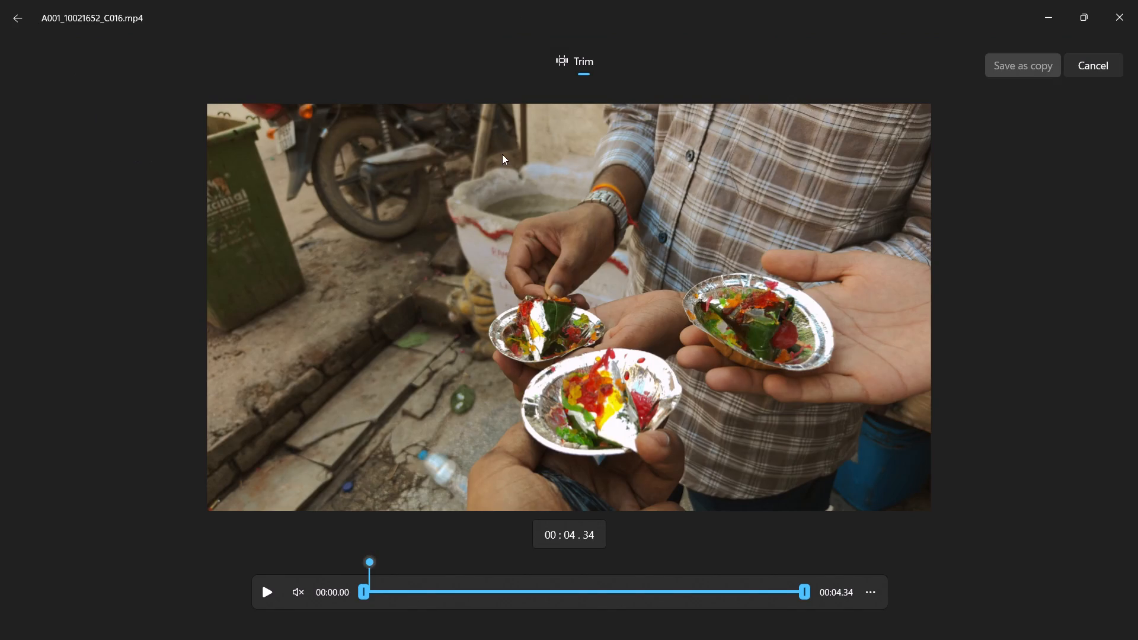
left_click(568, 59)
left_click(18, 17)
Return A001_10021652_C016 to its first frame and view that frame full screen.
key("space")
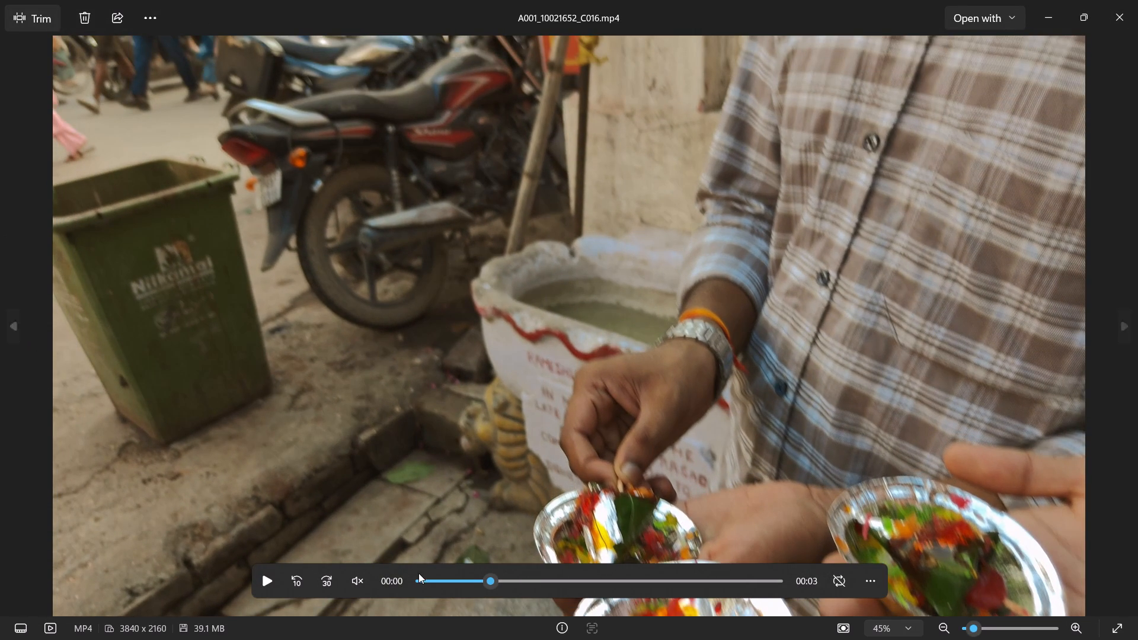
left_click_drag(423, 584, 411, 584)
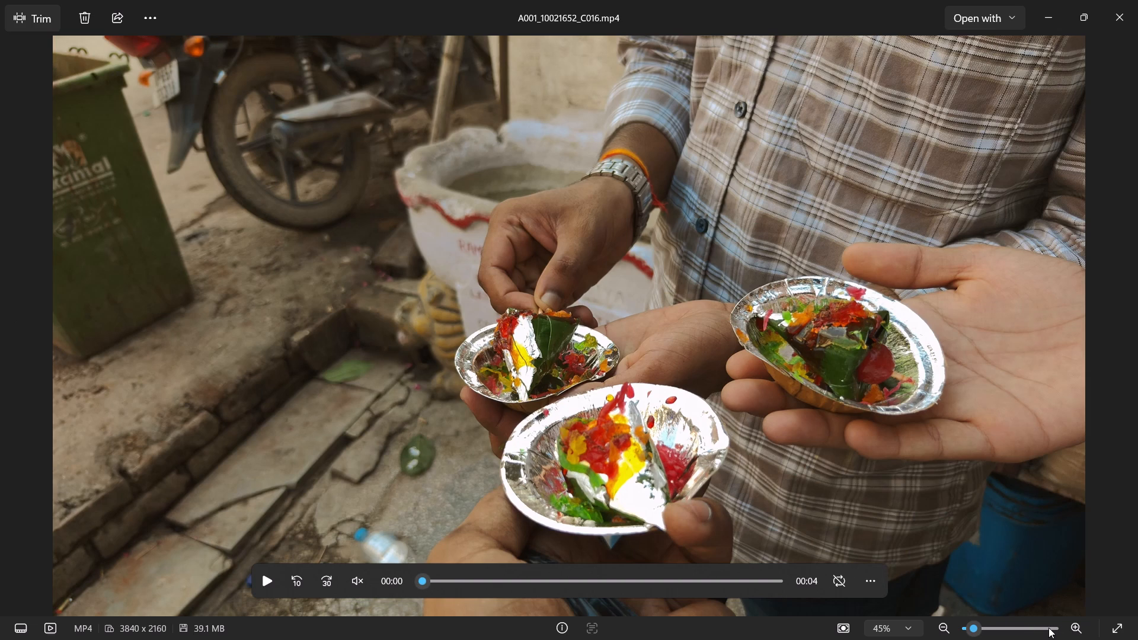
left_click(1072, 630)
left_click(1130, 630)
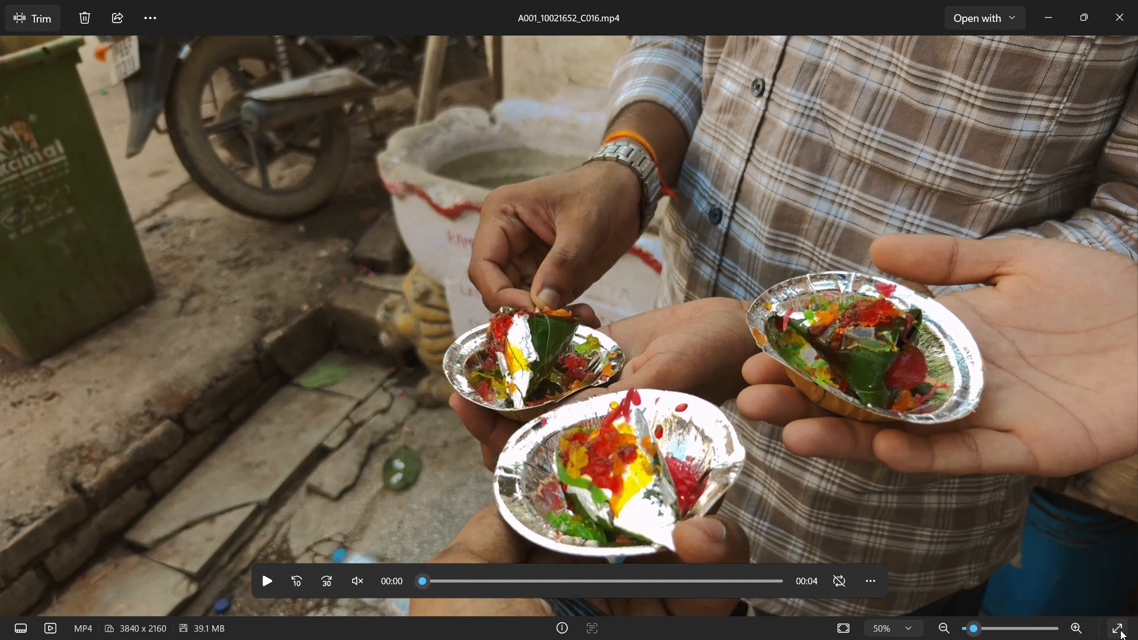
left_click(1120, 629)
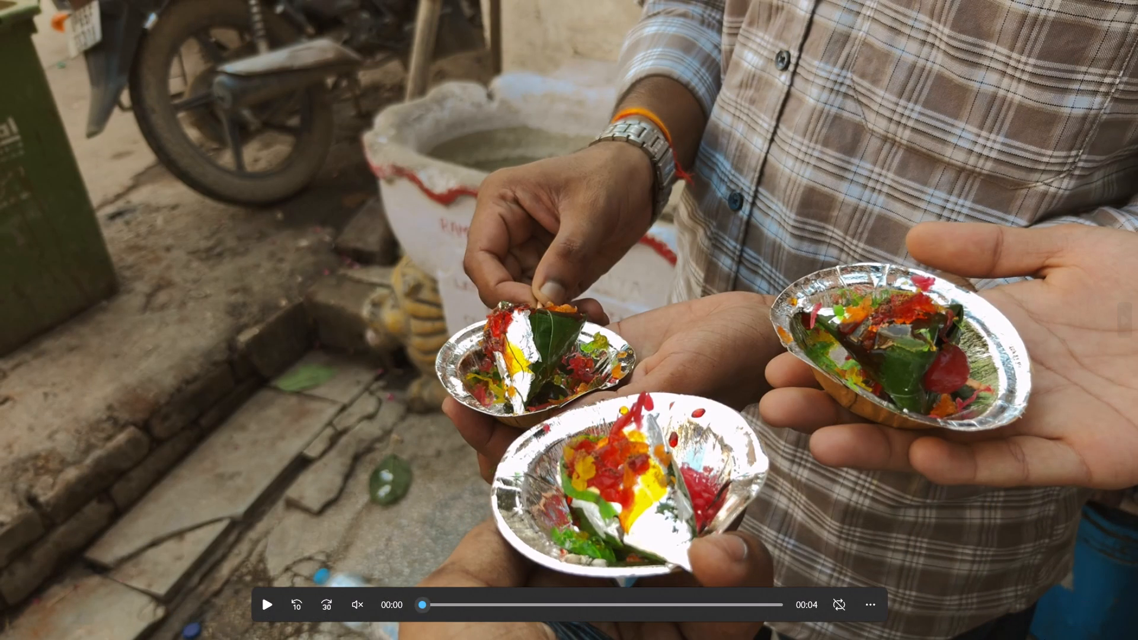
key("Escape")
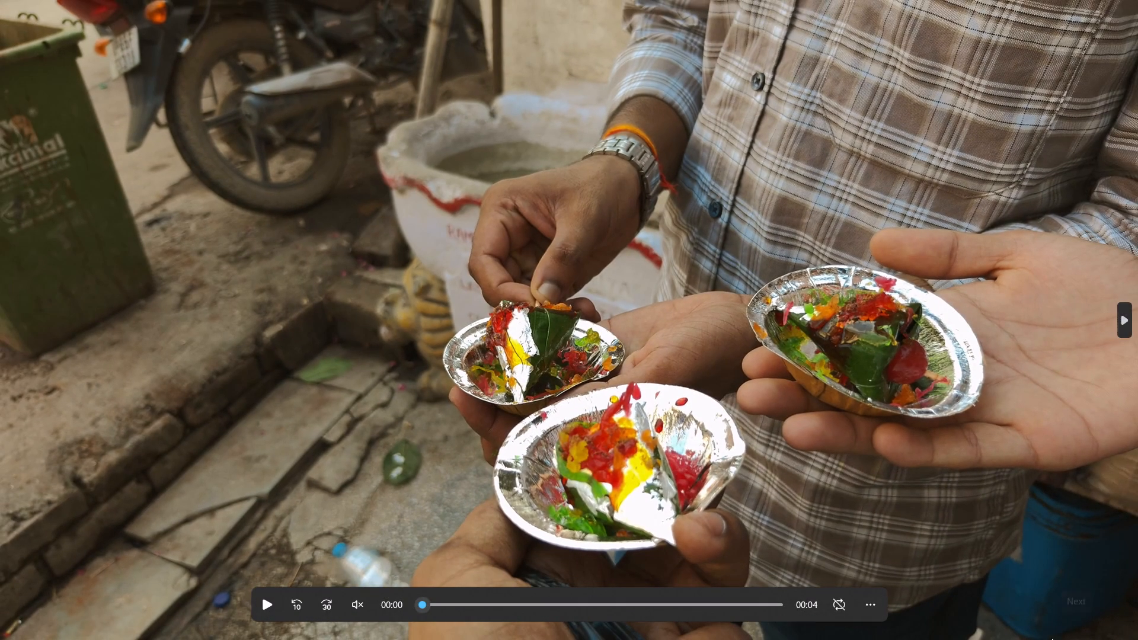
key("Escape")
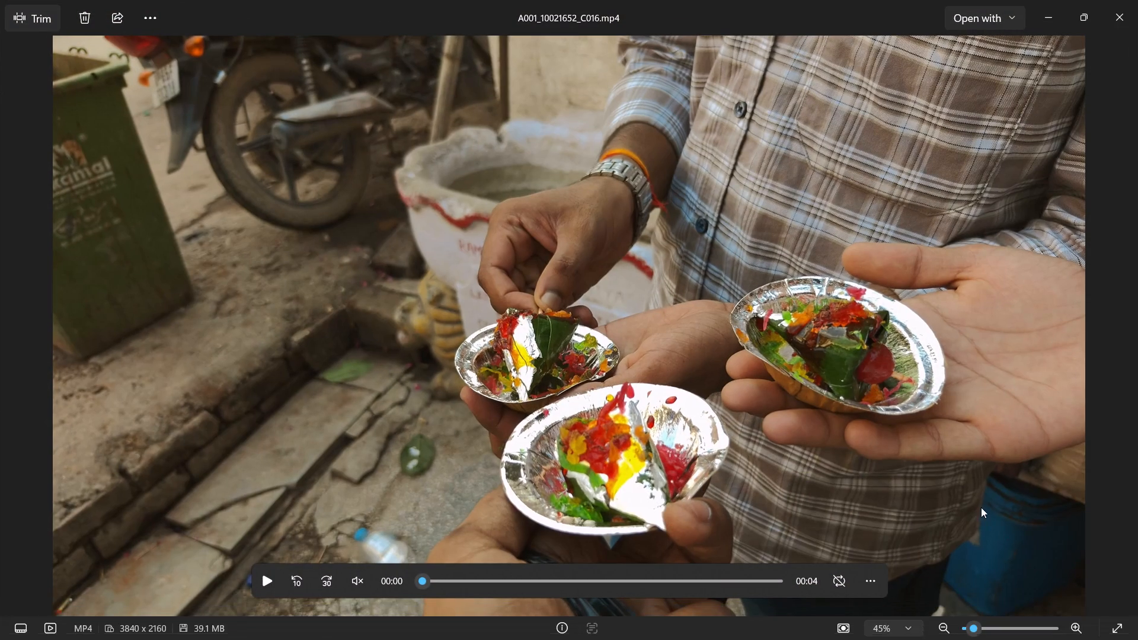
left_click(1113, 626)
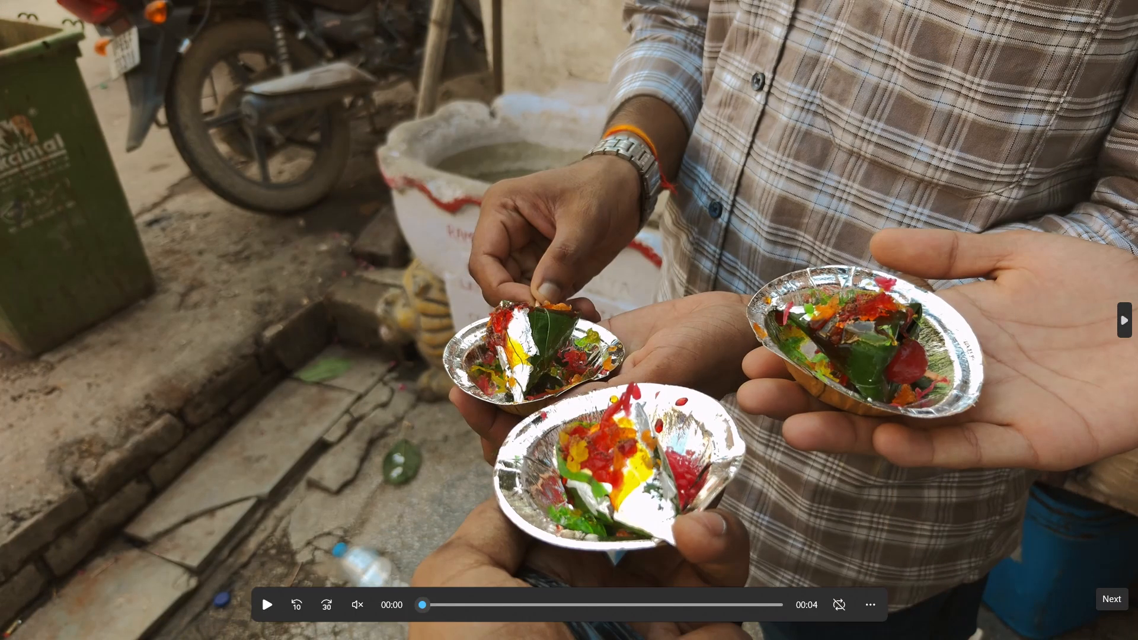
key("Escape")
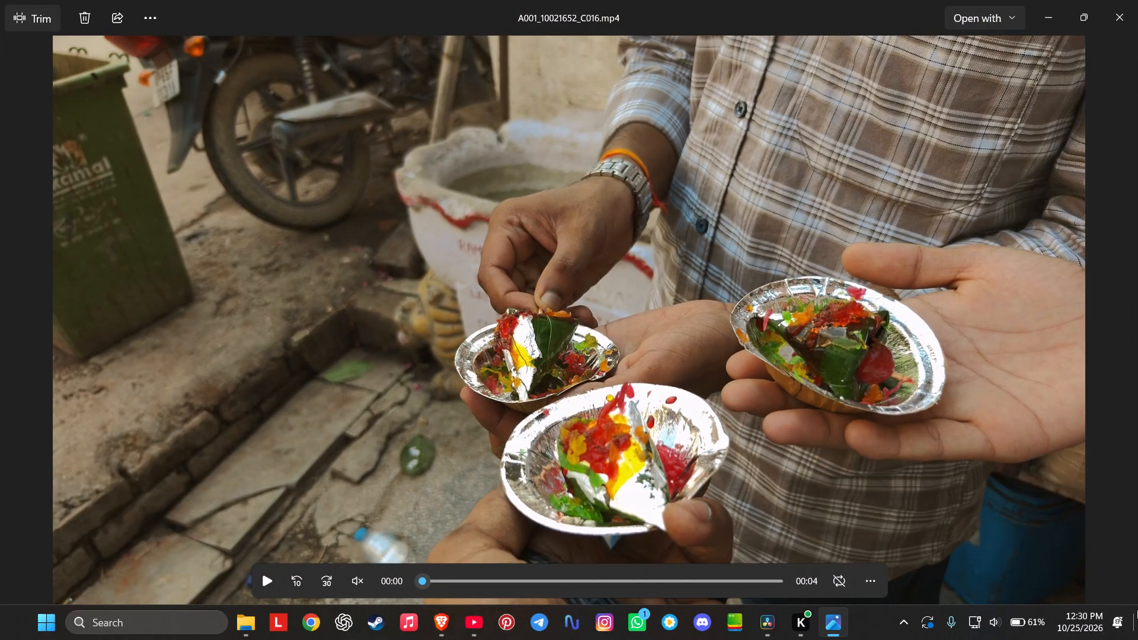
left_click_drag(1111, 627, 983, 639)
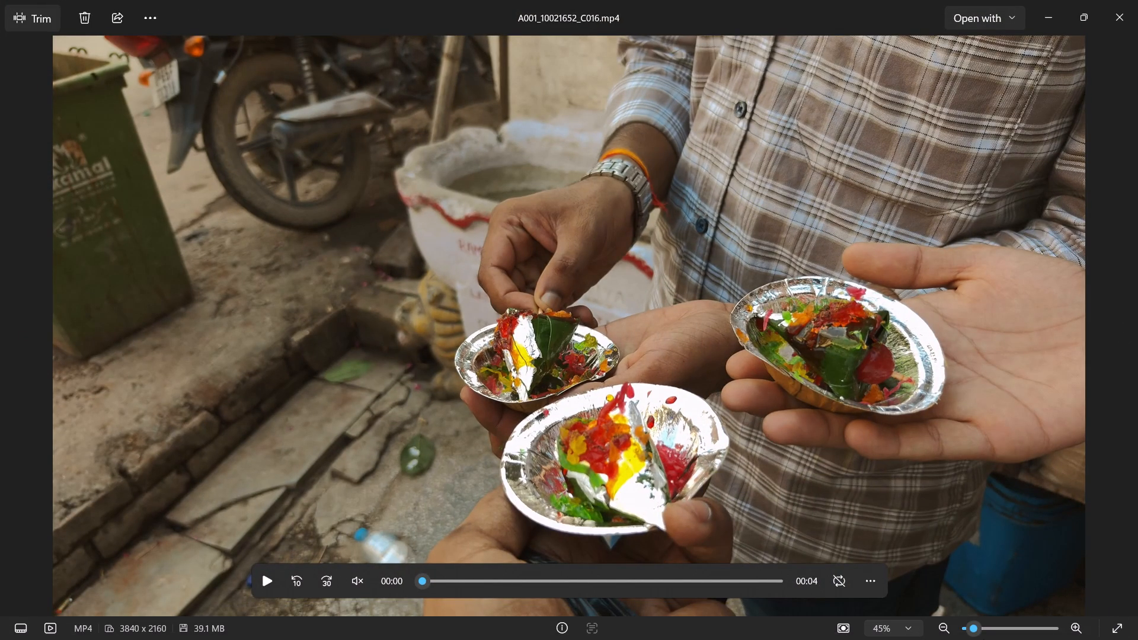
left_click_drag(1105, 626, 1137, 631)
left_click_drag(1122, 631, 1137, 623)
left_click(1115, 623)
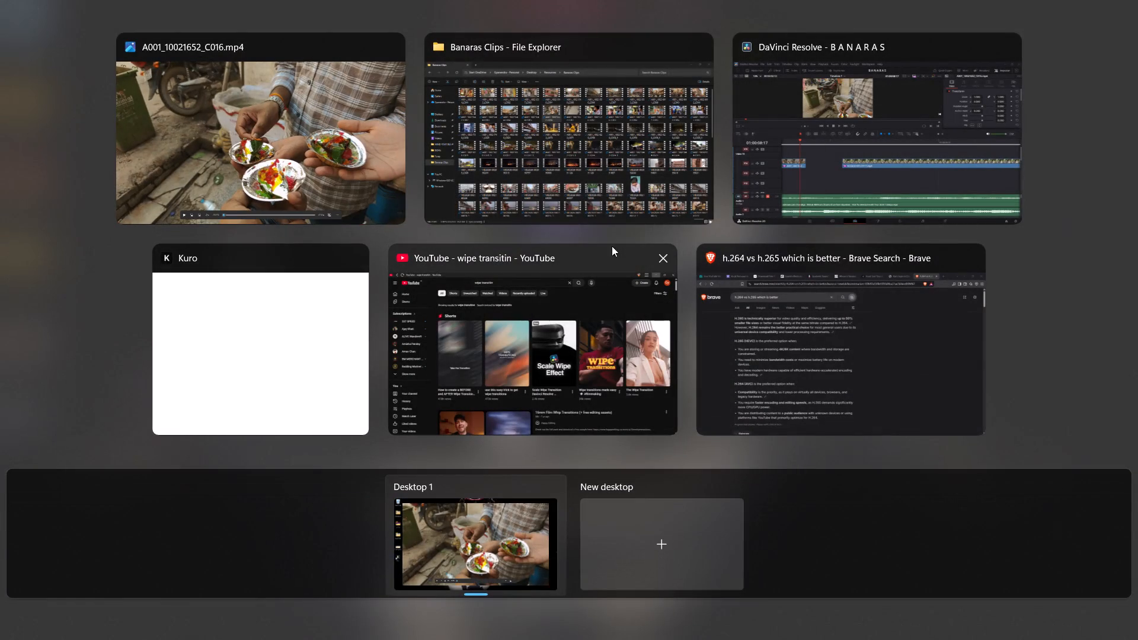
left_click(369, 190)
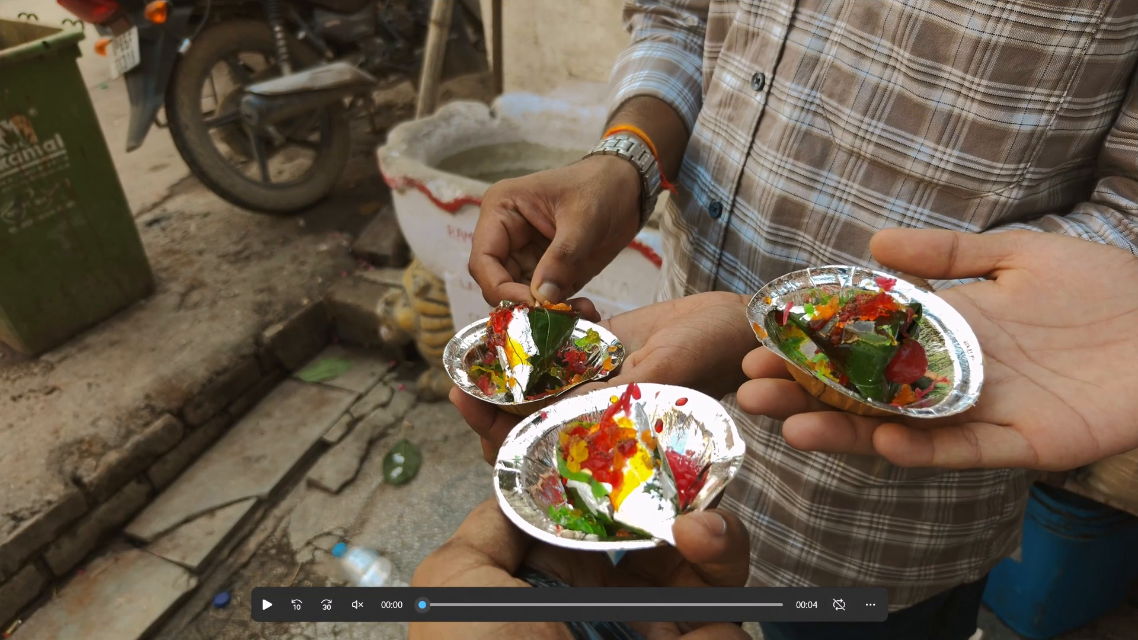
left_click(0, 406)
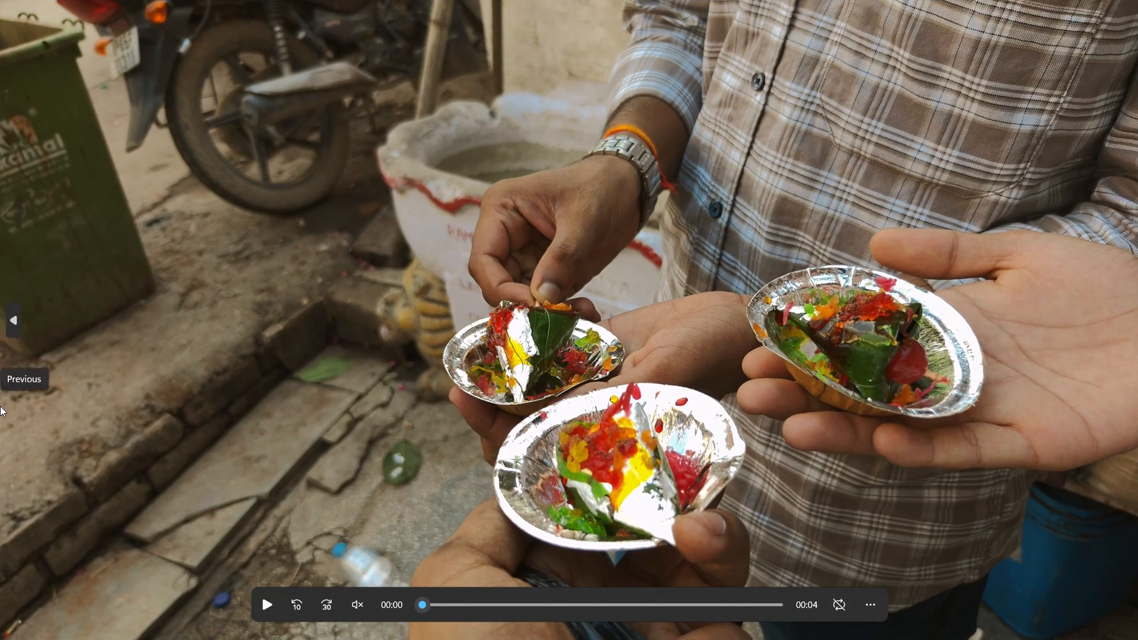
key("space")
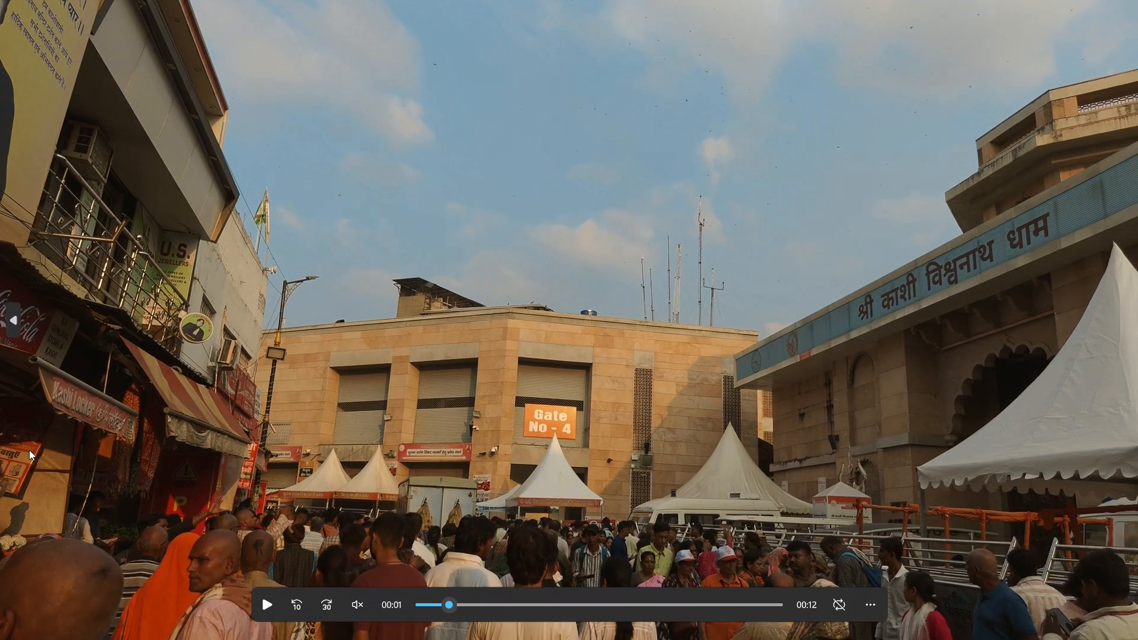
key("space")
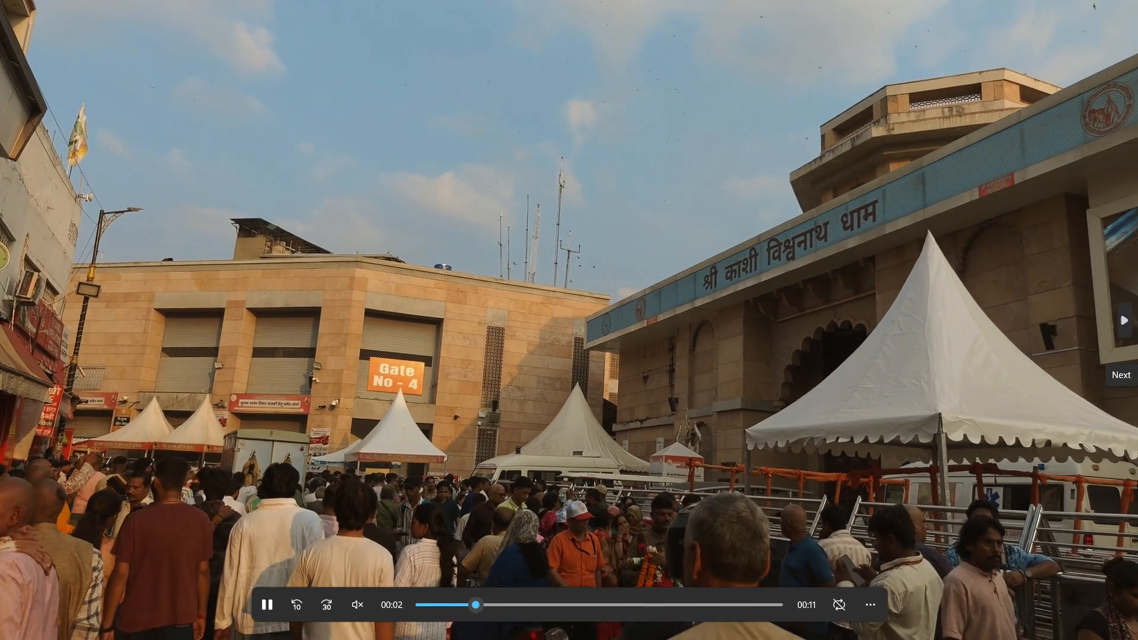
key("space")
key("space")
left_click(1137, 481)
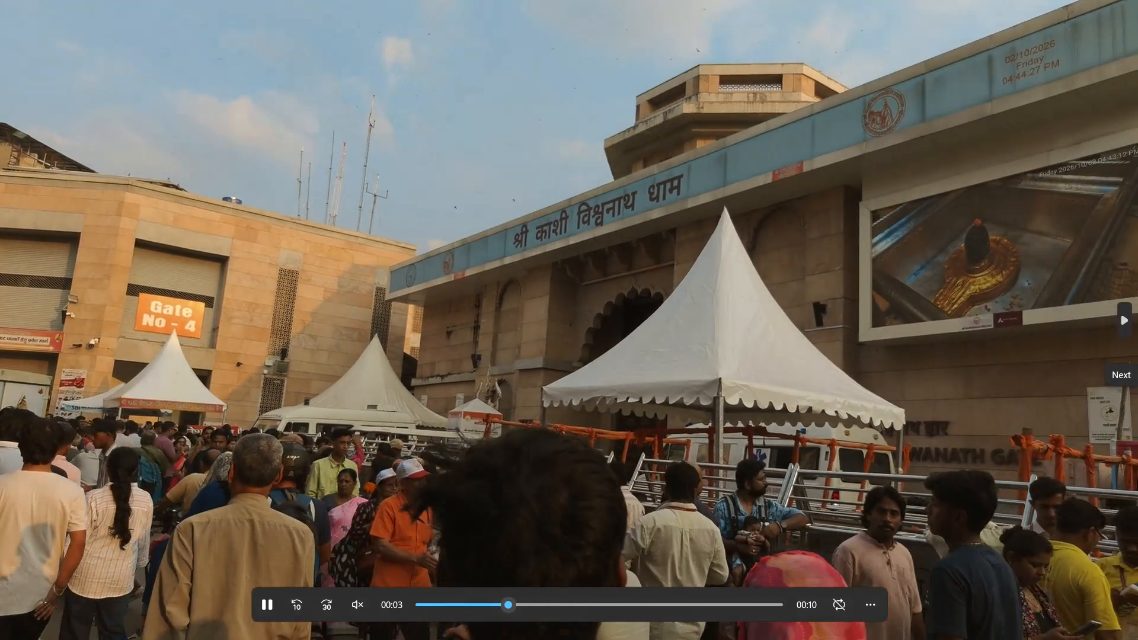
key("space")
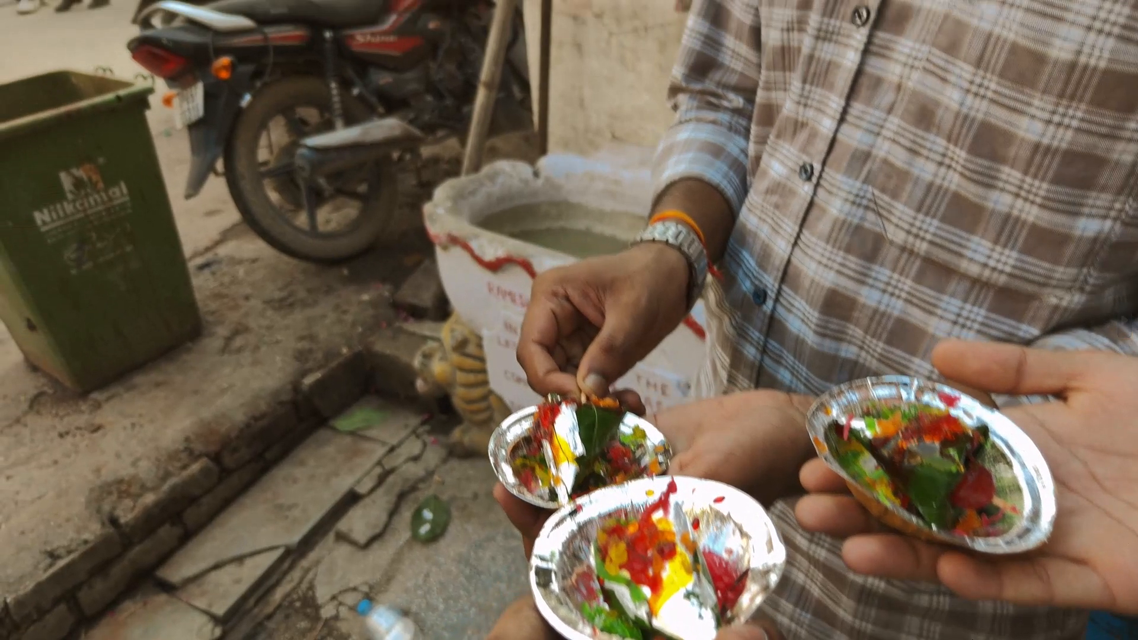
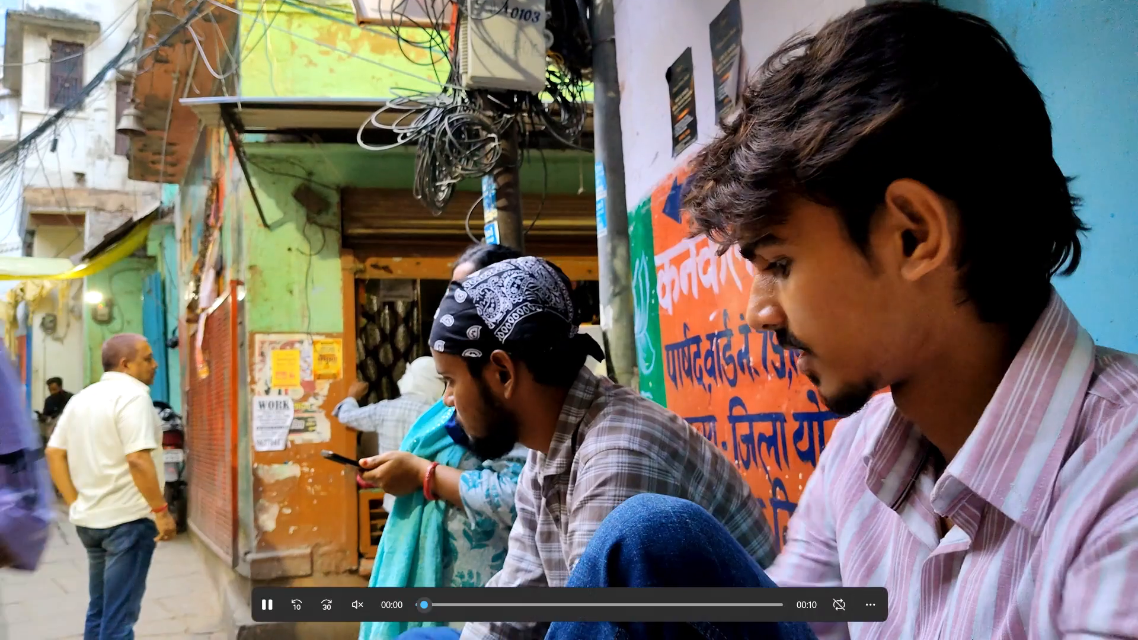
Browse through the clips following A001_10021652_C016 in Photos as far as A001_10021738_C018 and close the viewer.
key("Right")
key("Right")
key("Right")
key("space")
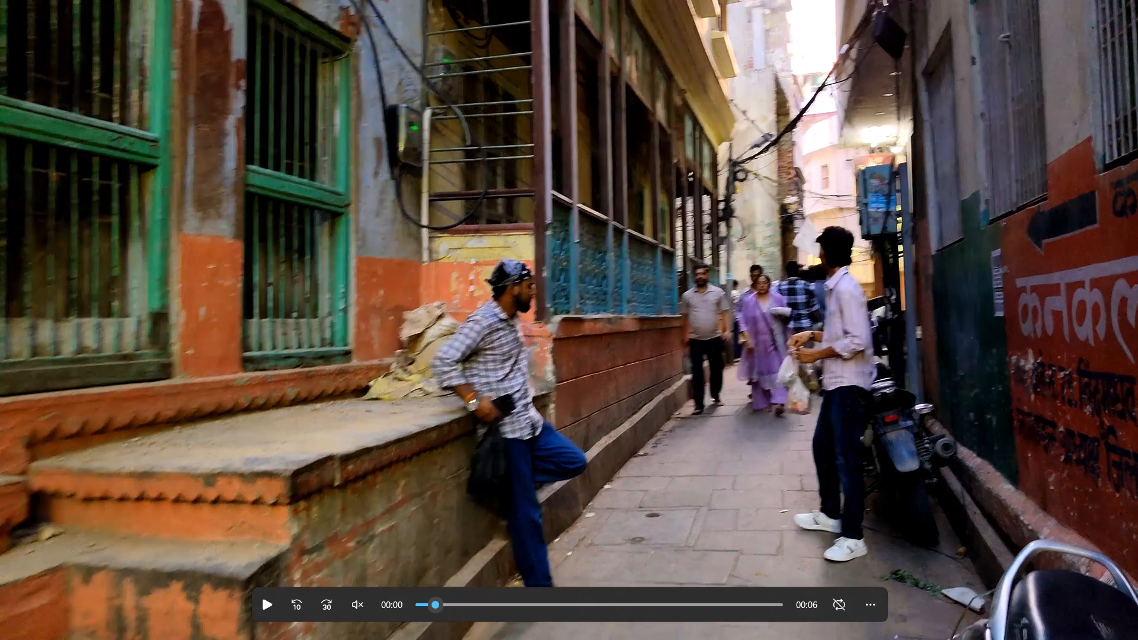
key("Right")
key("Right")
key("Right")
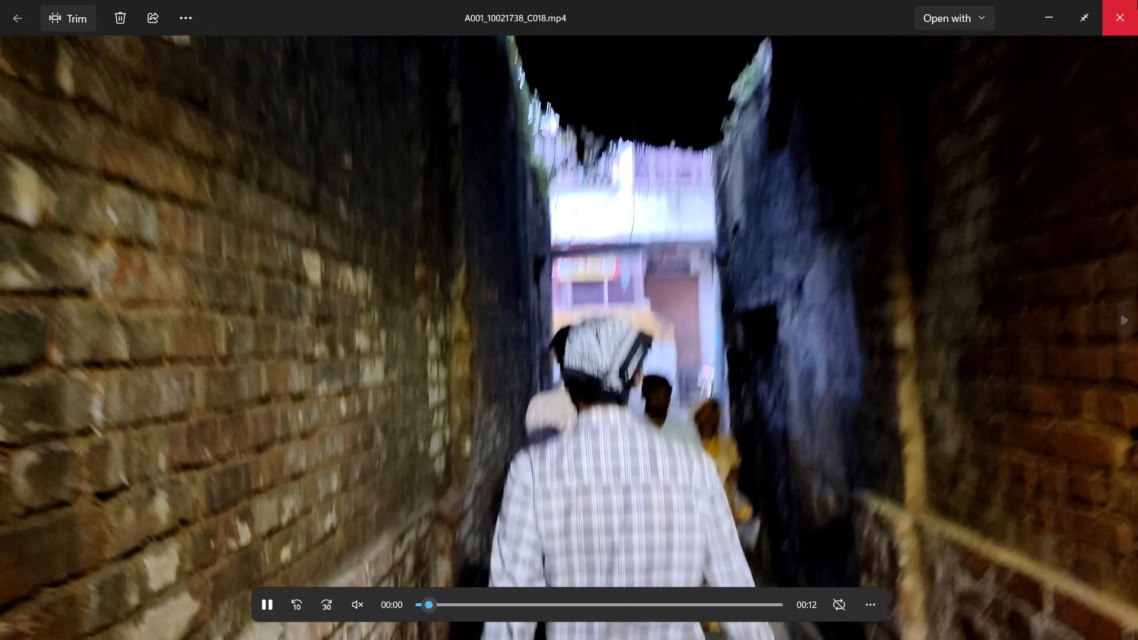
left_click(1137, 0)
scroll(622, 236, "down", 4)
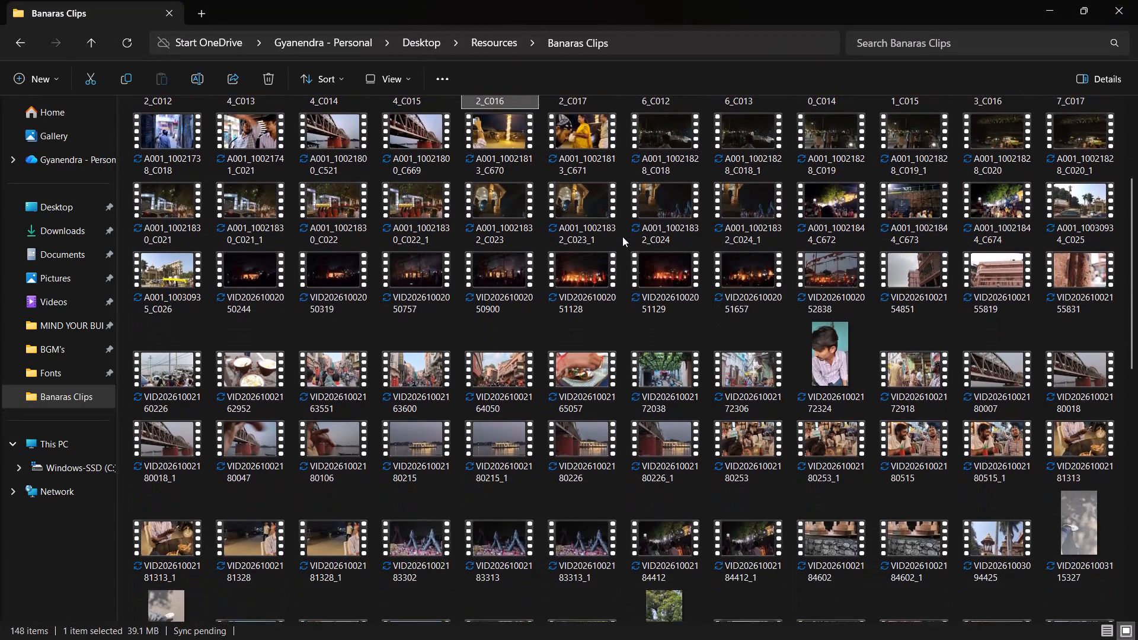
scroll(622, 236, "down", 4)
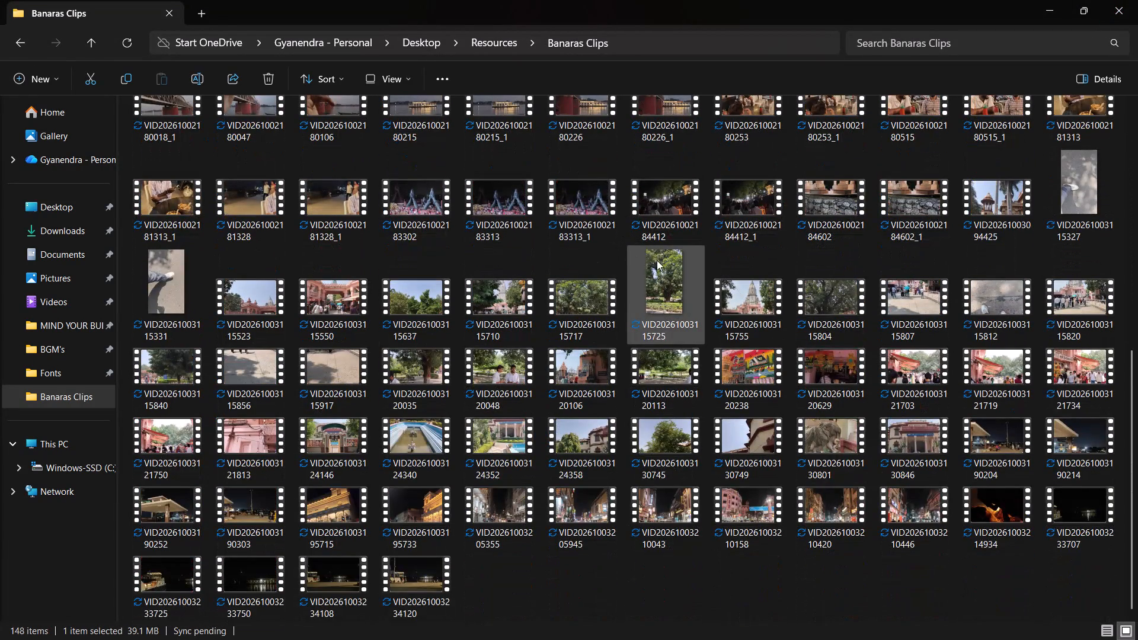
scroll(657, 260, "up", 1)
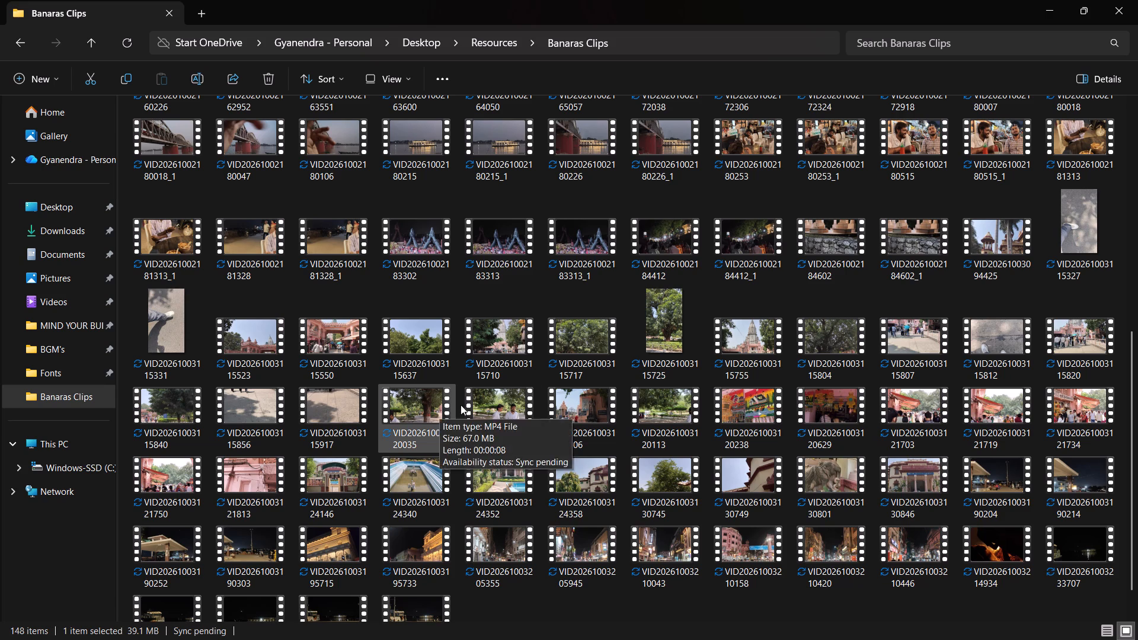
right_click(651, 408)
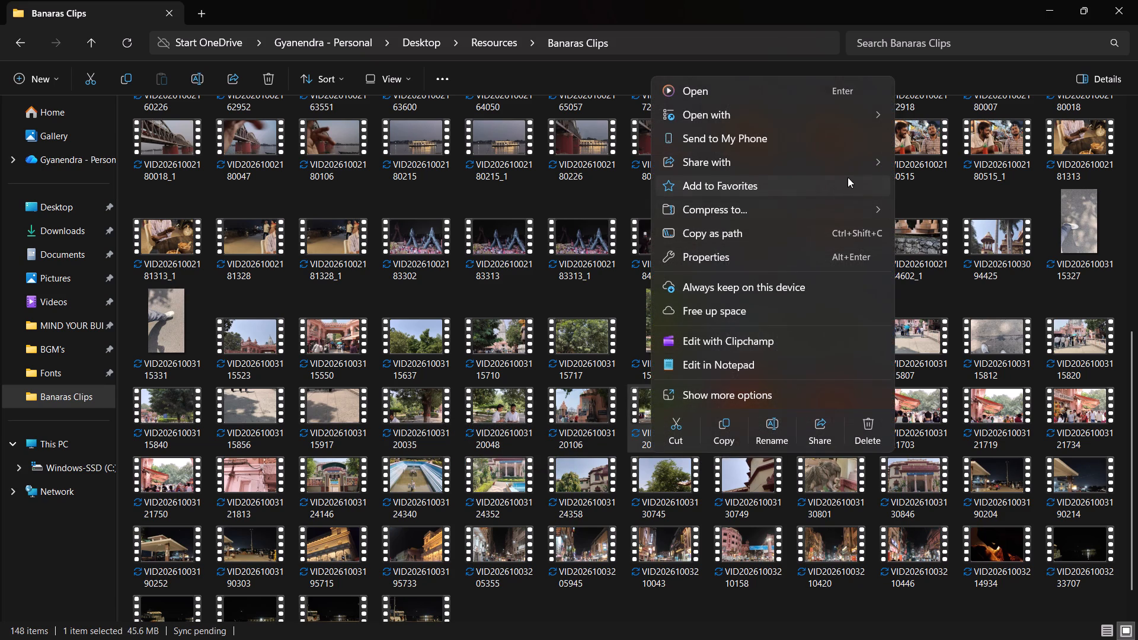
left_click(880, 110)
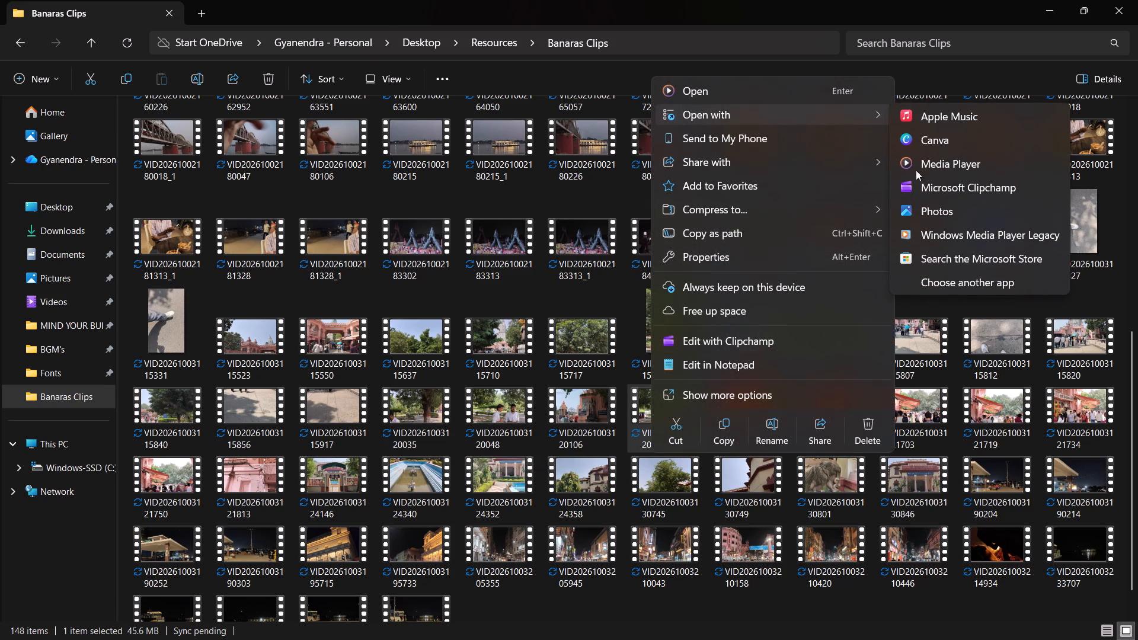
left_click(935, 216)
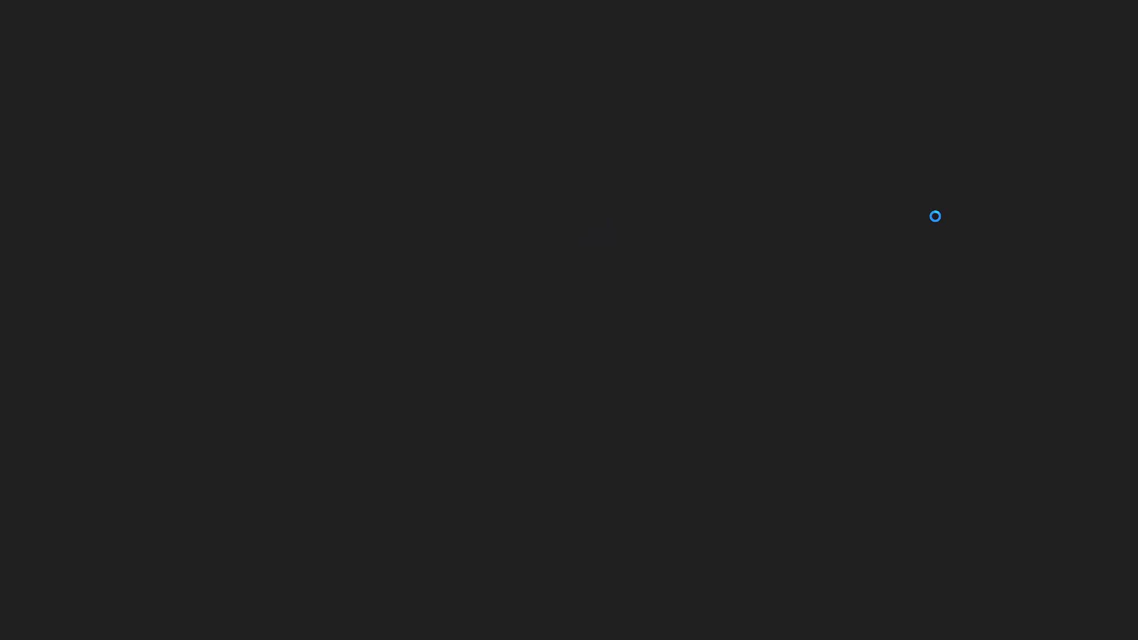
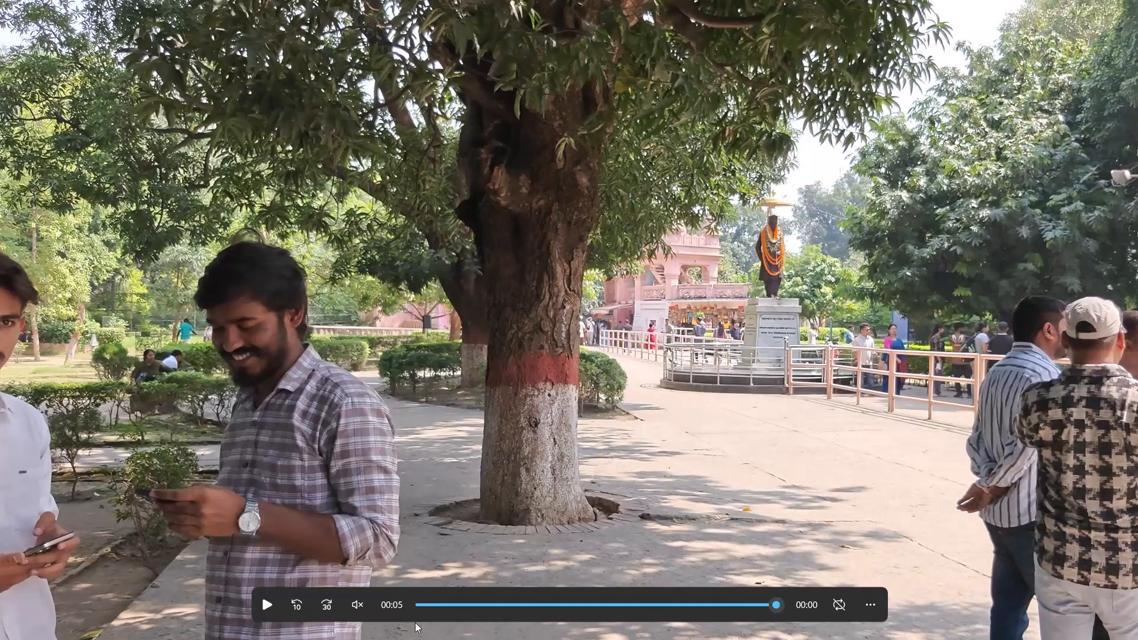
left_click_drag(423, 610, 416, 610)
key("space")
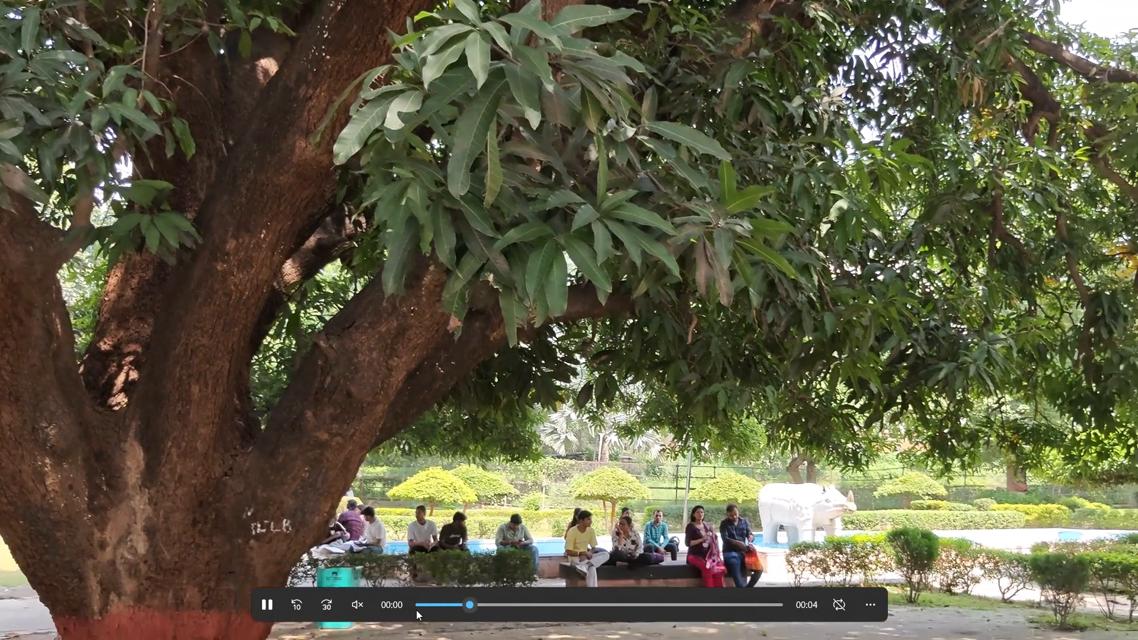
key("space")
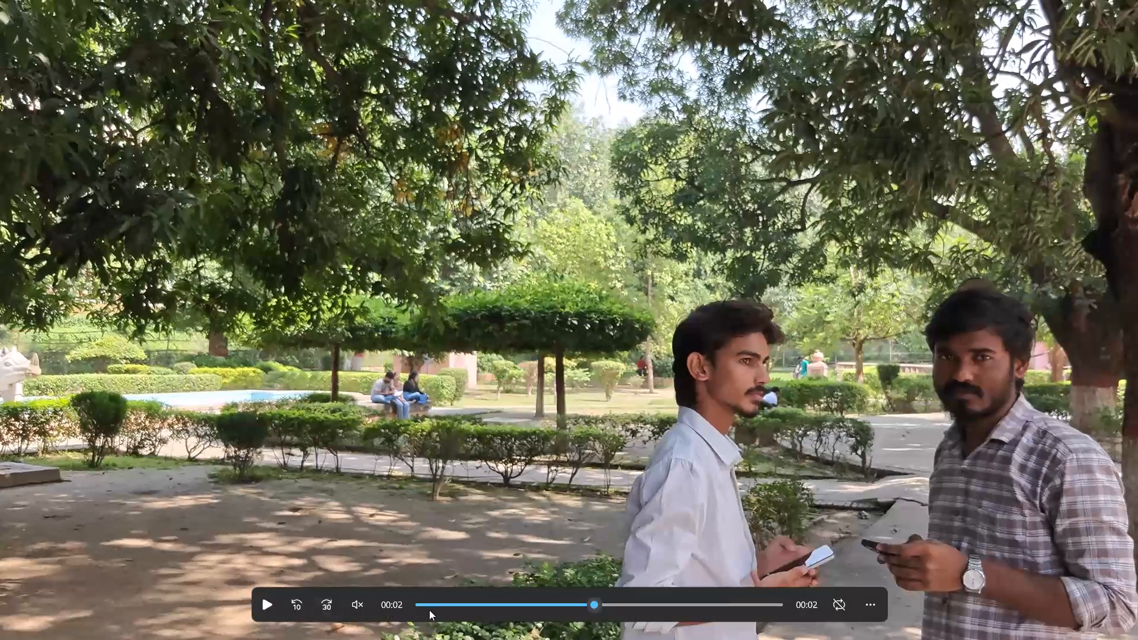
left_click(446, 609)
left_click_drag(446, 609, 460, 609)
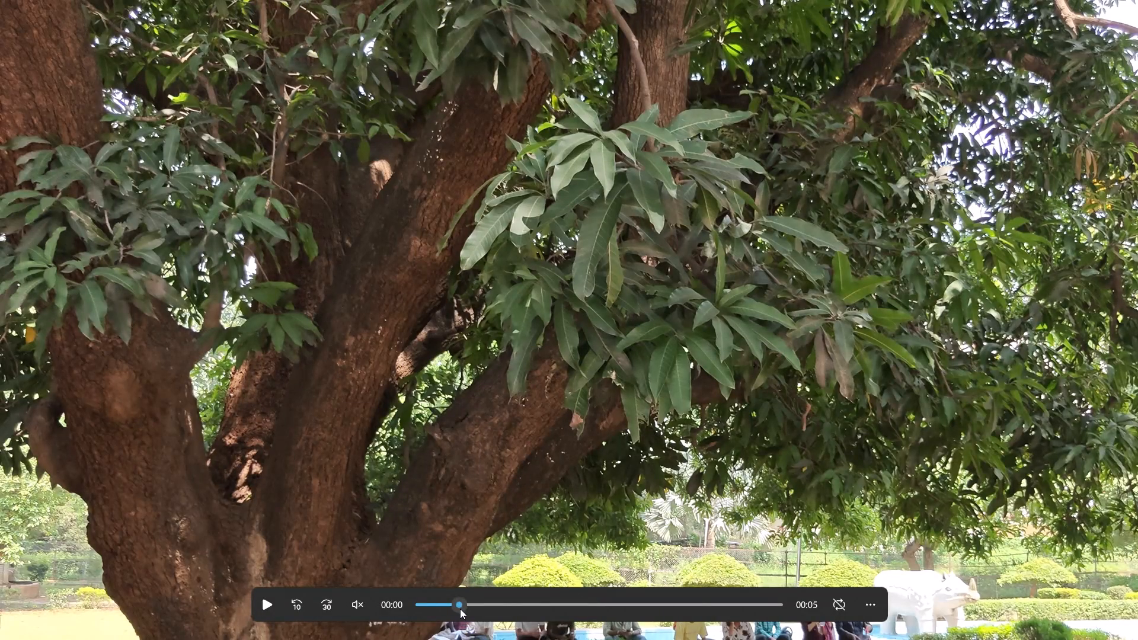
left_click_drag(460, 609, 482, 608)
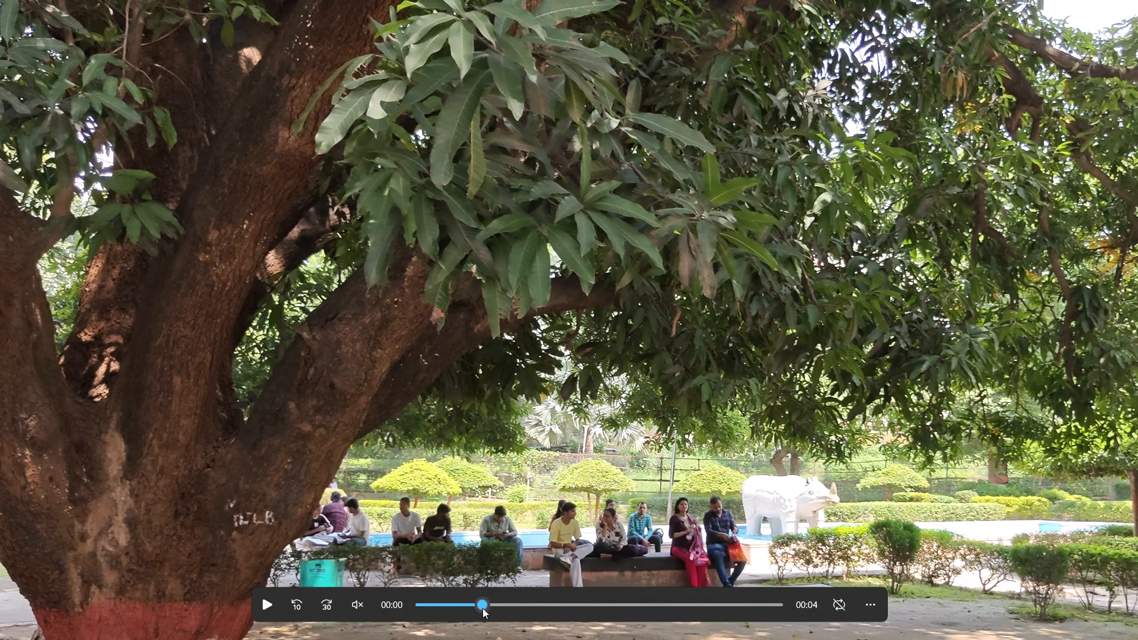
key("Right")
key("Right")
key("Right")
key("Right")
key("Right")
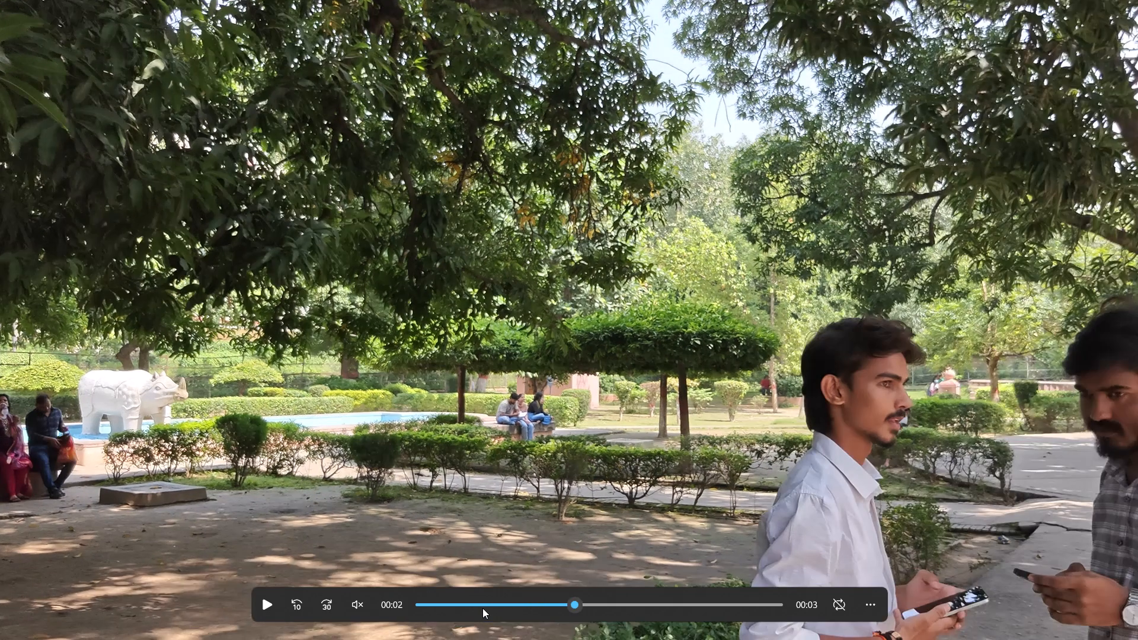
key("Right")
key("Right")
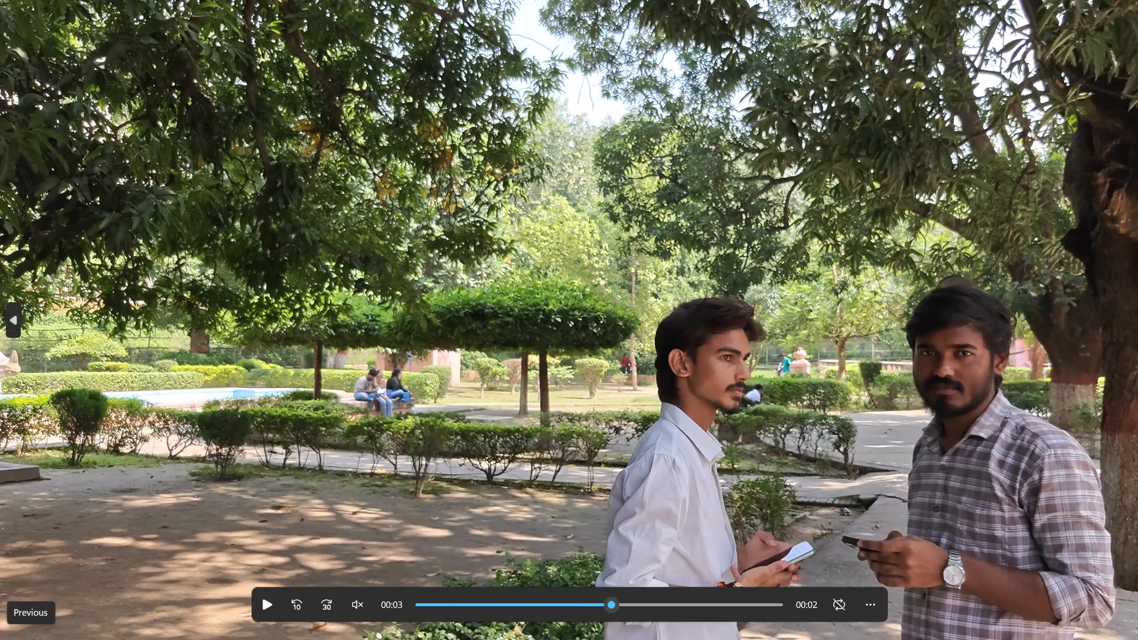
left_click(33, 639)
key("space")
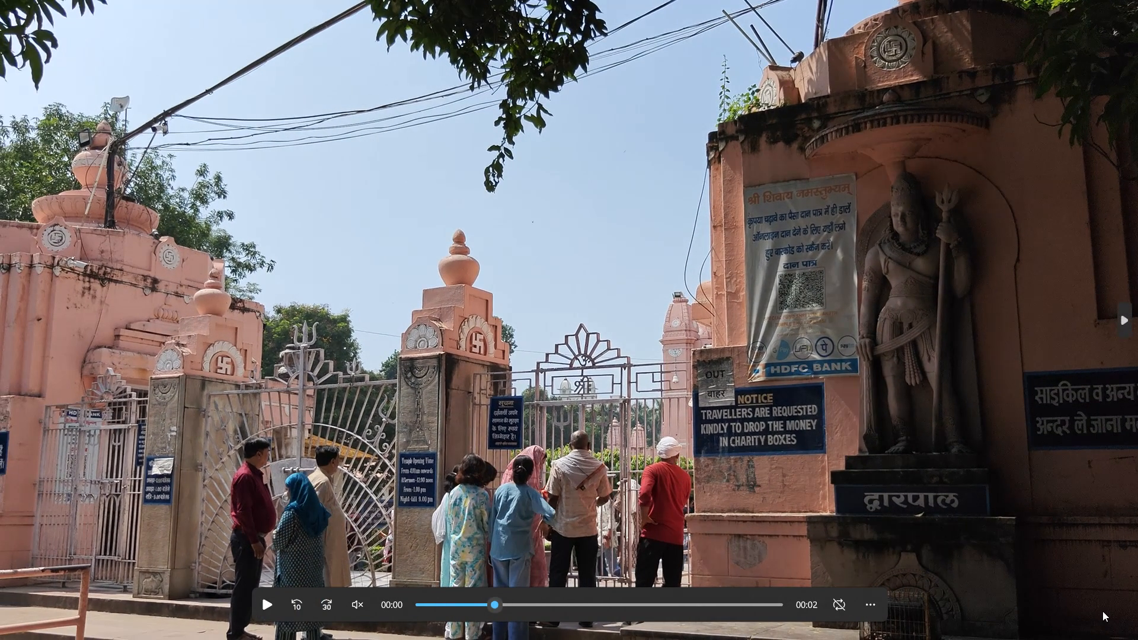
left_click(1102, 611)
key("space")
key("space")
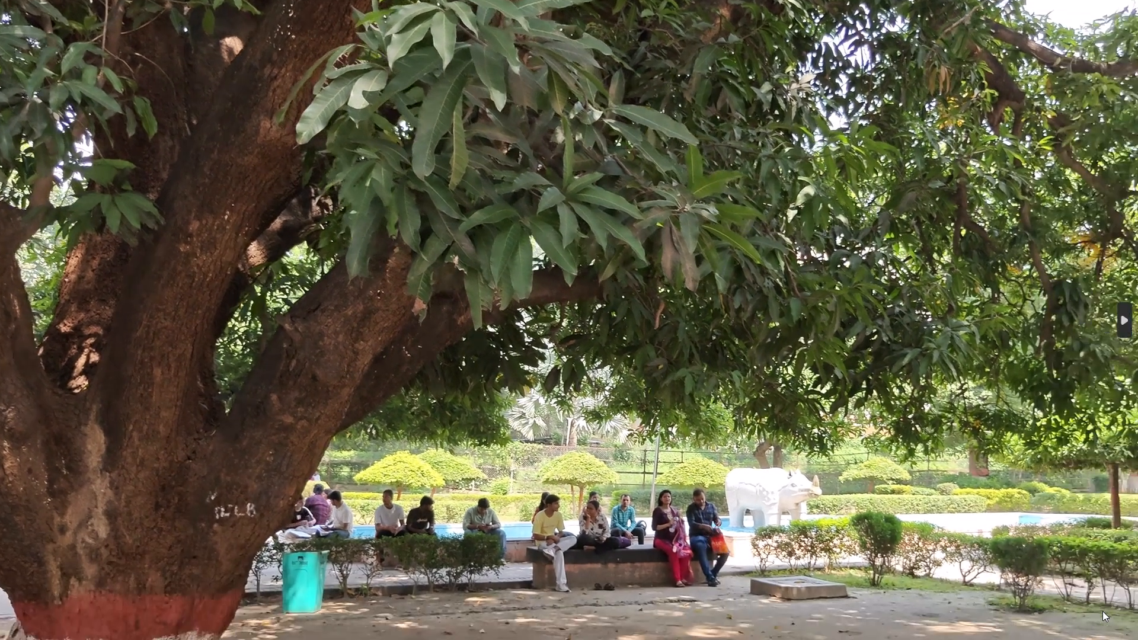
key("space")
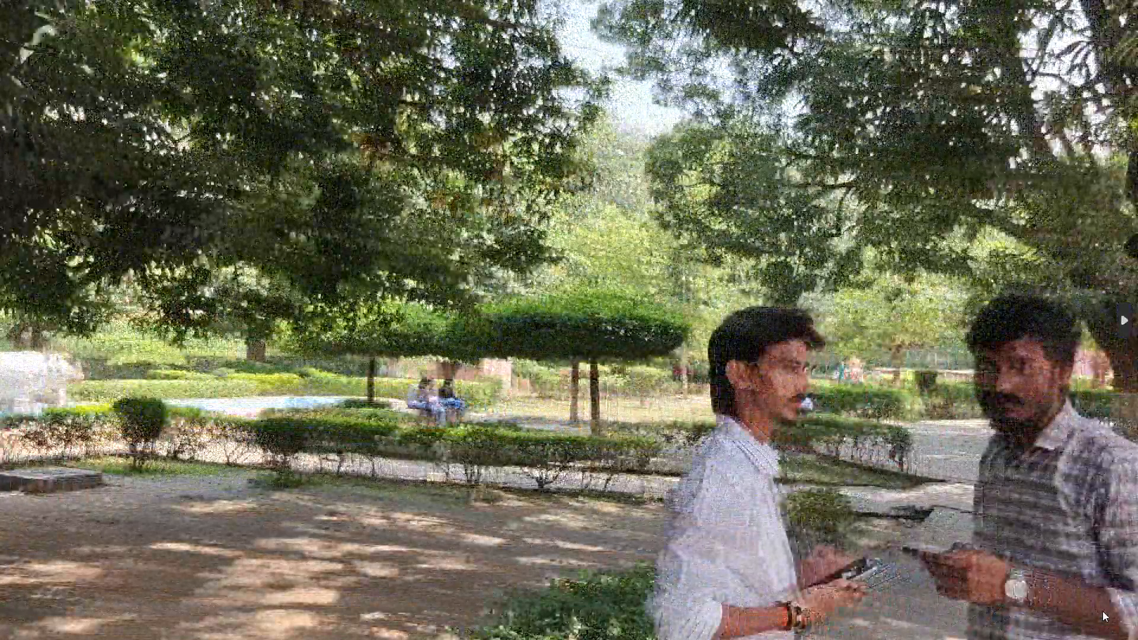
key("space")
key("space")
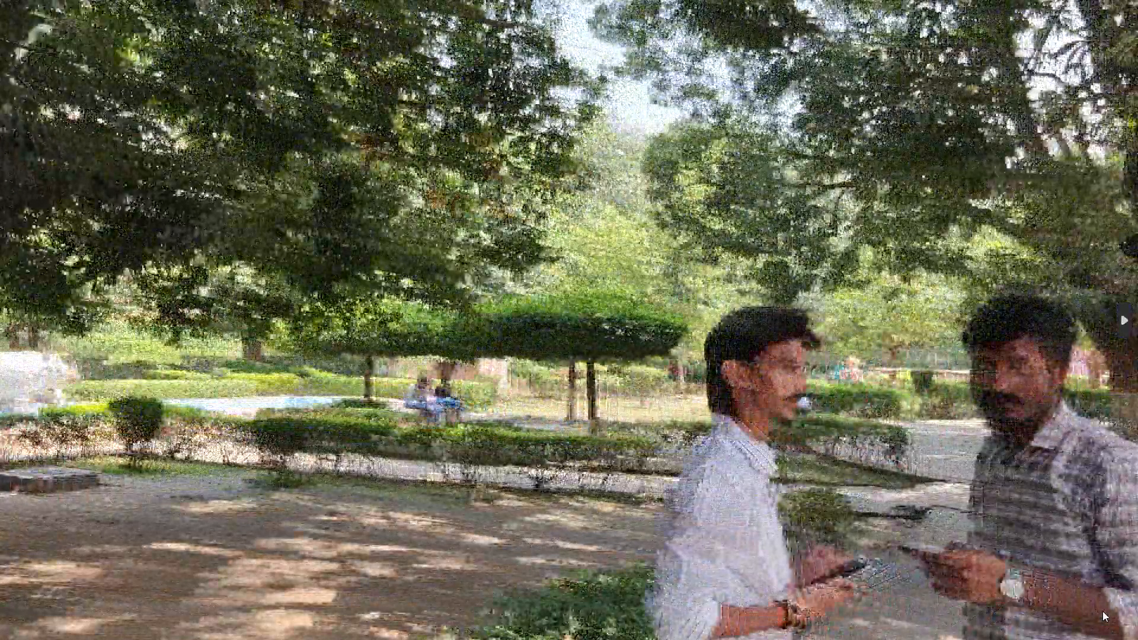
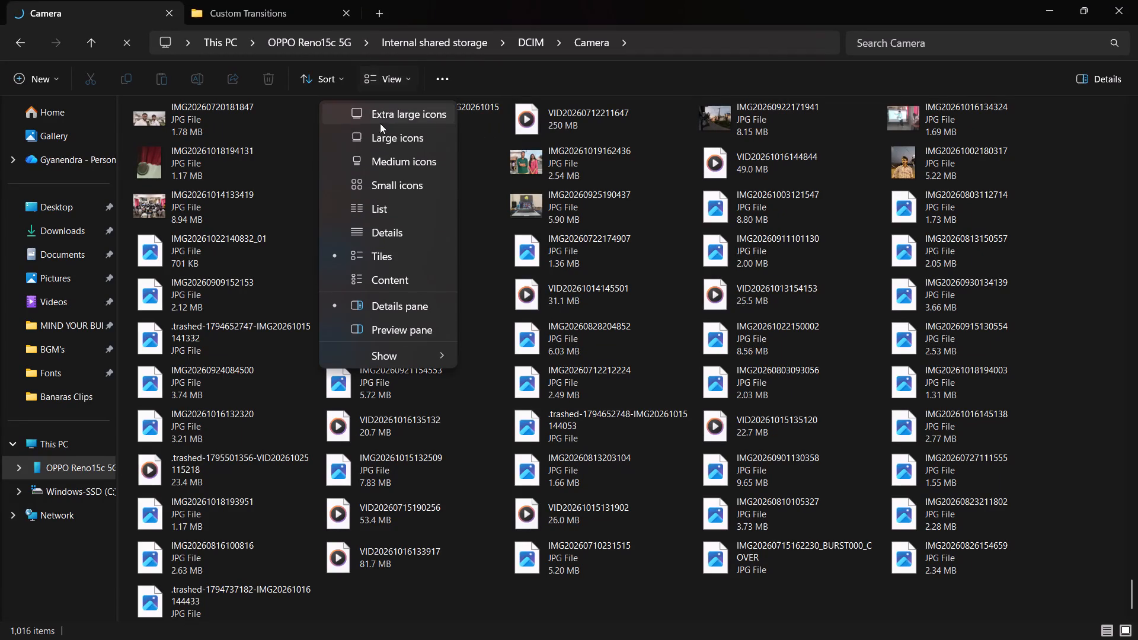
Display the files in the phone's Camera folder as large icons.
left_click(397, 149)
left_click(410, 145)
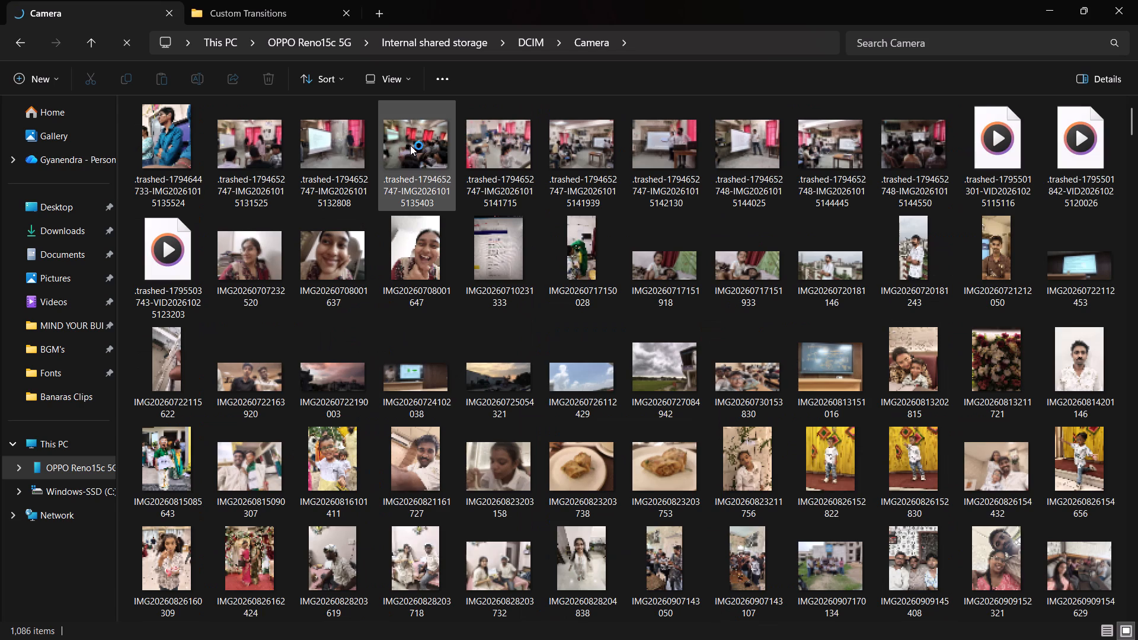
scroll(805, 488, "down", 9)
scroll(1137, 406, "down", 7)
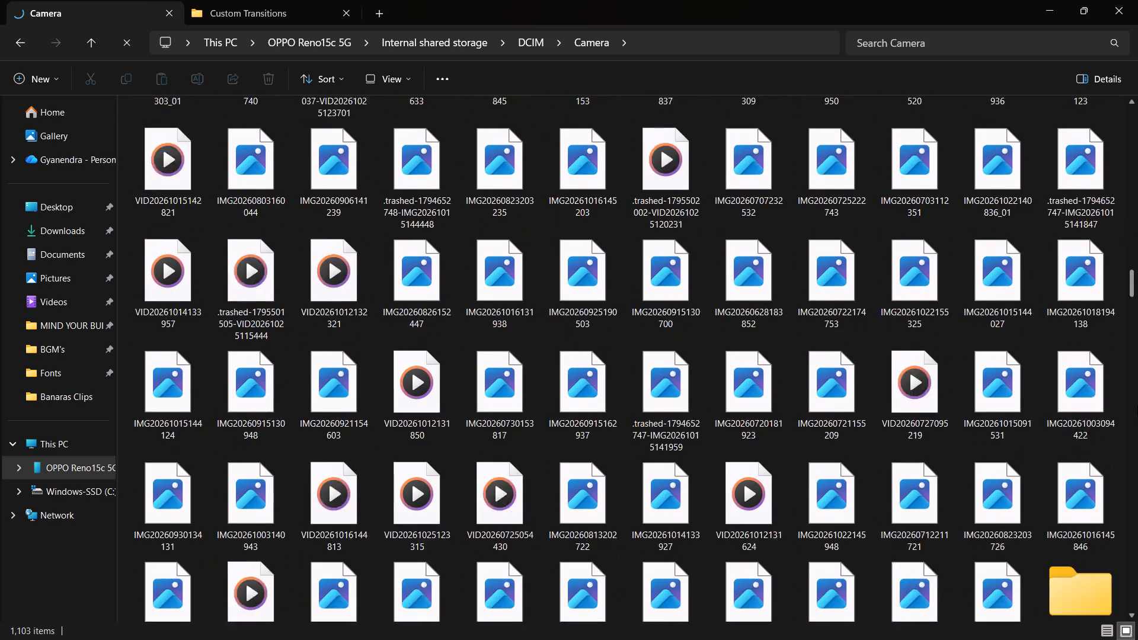
left_click_drag(1137, 433, 1137, 463)
left_click_drag(1137, 463, 1137, 466)
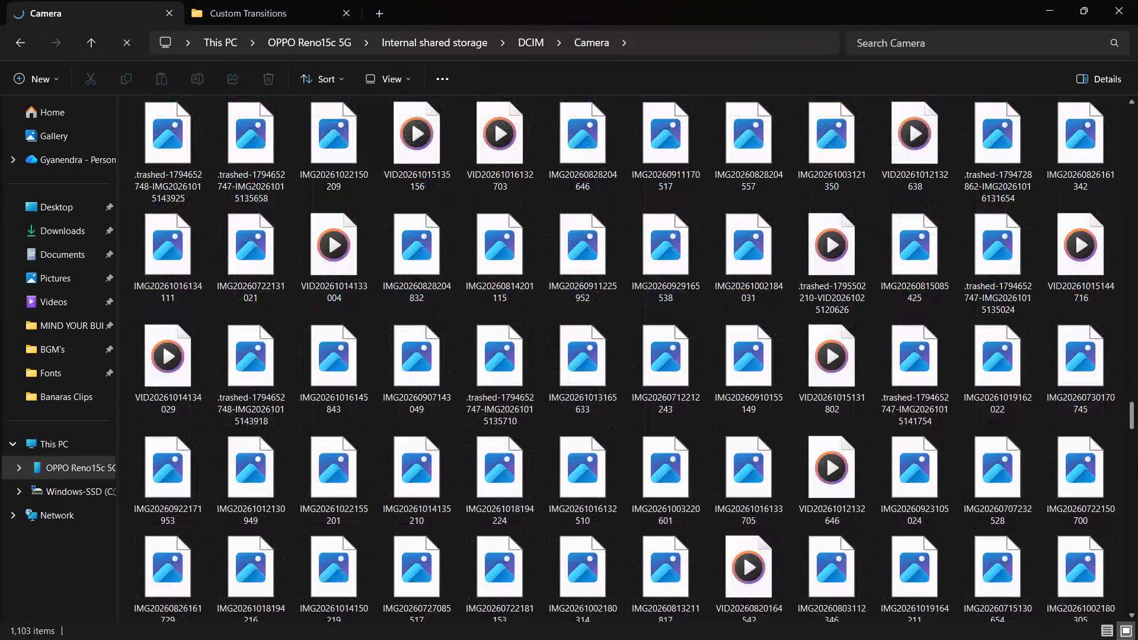
left_click_drag(1137, 466, 1137, 639)
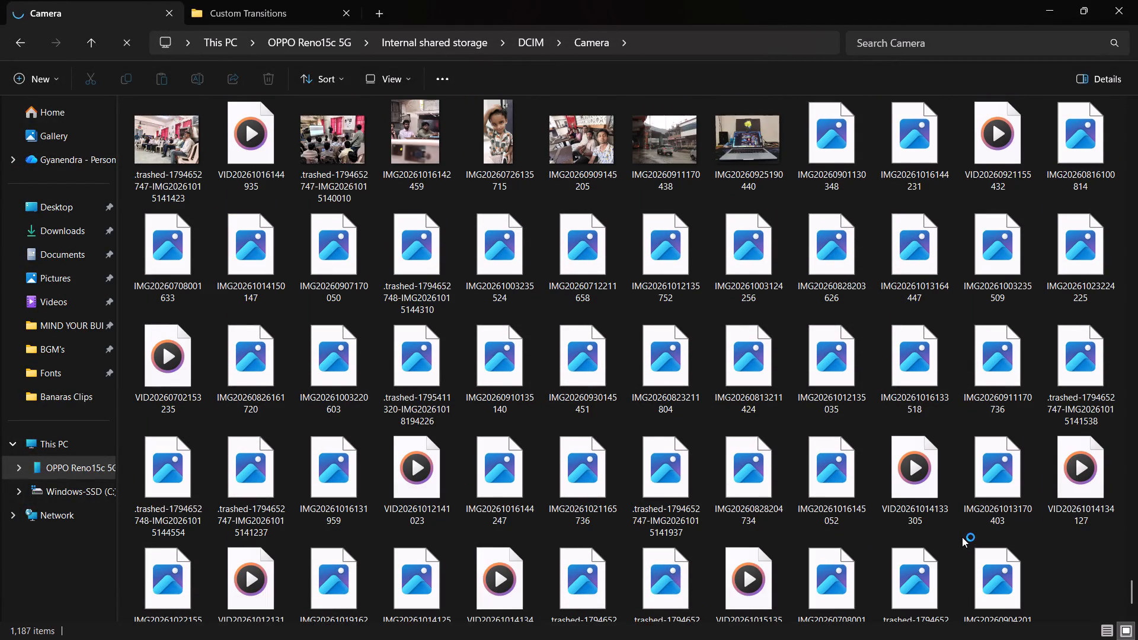
scroll(962, 537, "down", 3)
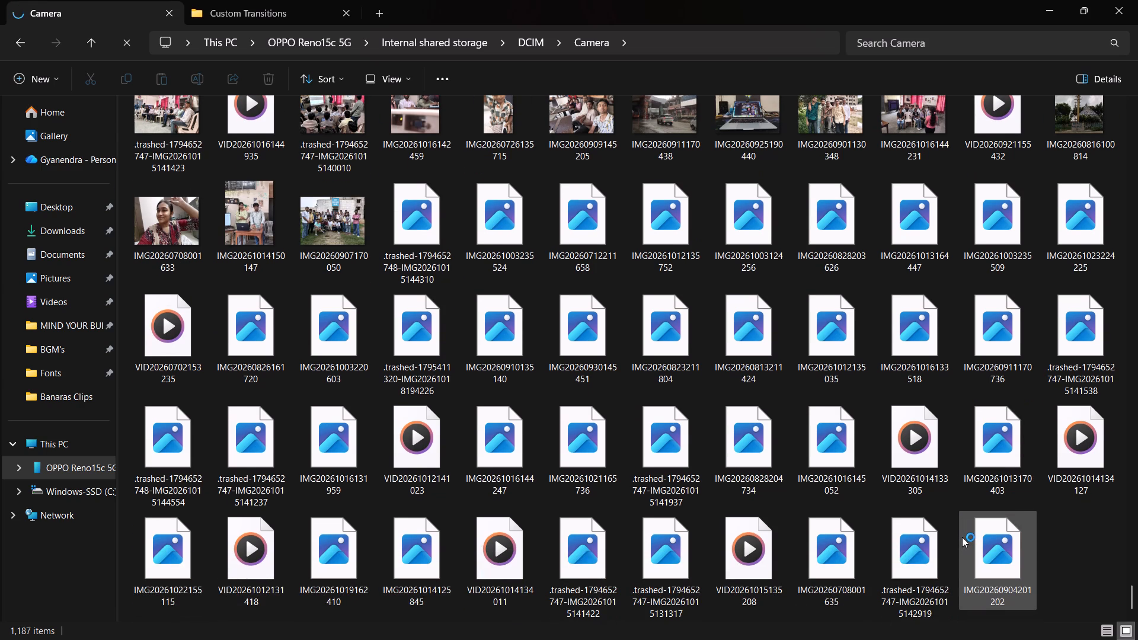
scroll(962, 537, "down", 4)
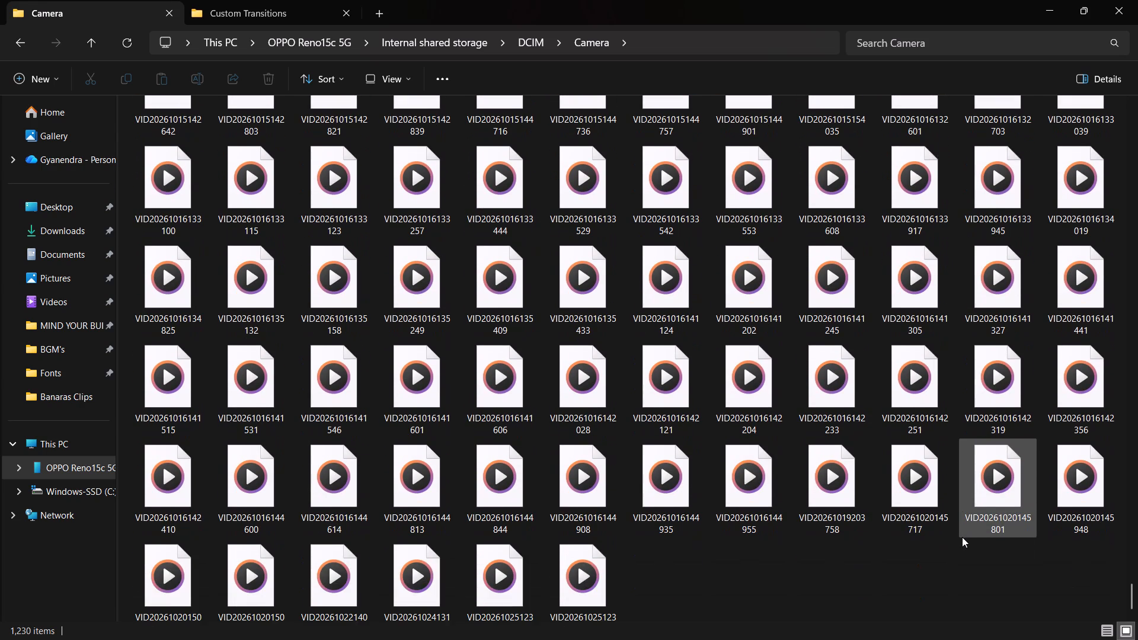
scroll(771, 610, "down", 2)
left_click_drag(653, 578, 552, 564)
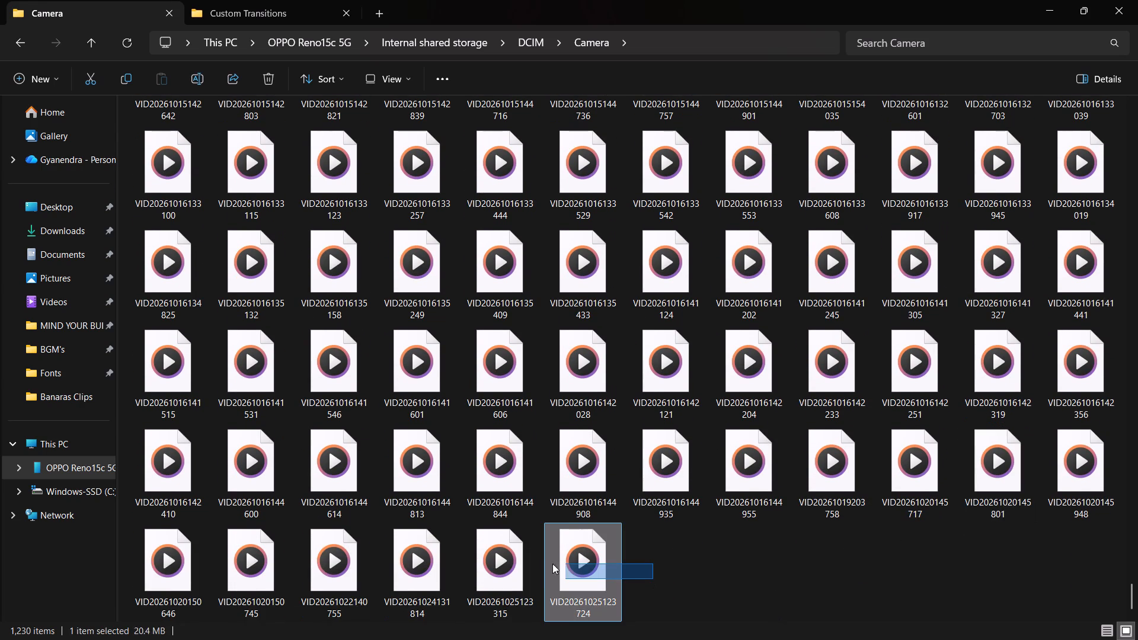
left_click_drag(552, 564, 500, 561)
left_click_drag(500, 561, 284, 86)
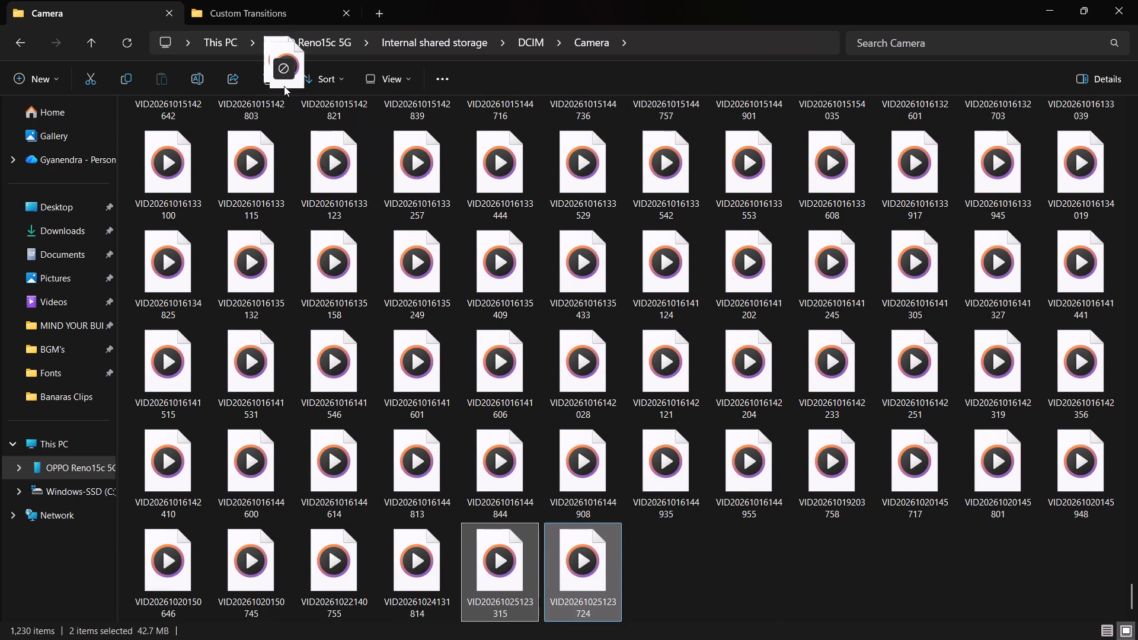
left_click_drag(284, 86, 291, 244)
scroll(285, 78, "down", 1)
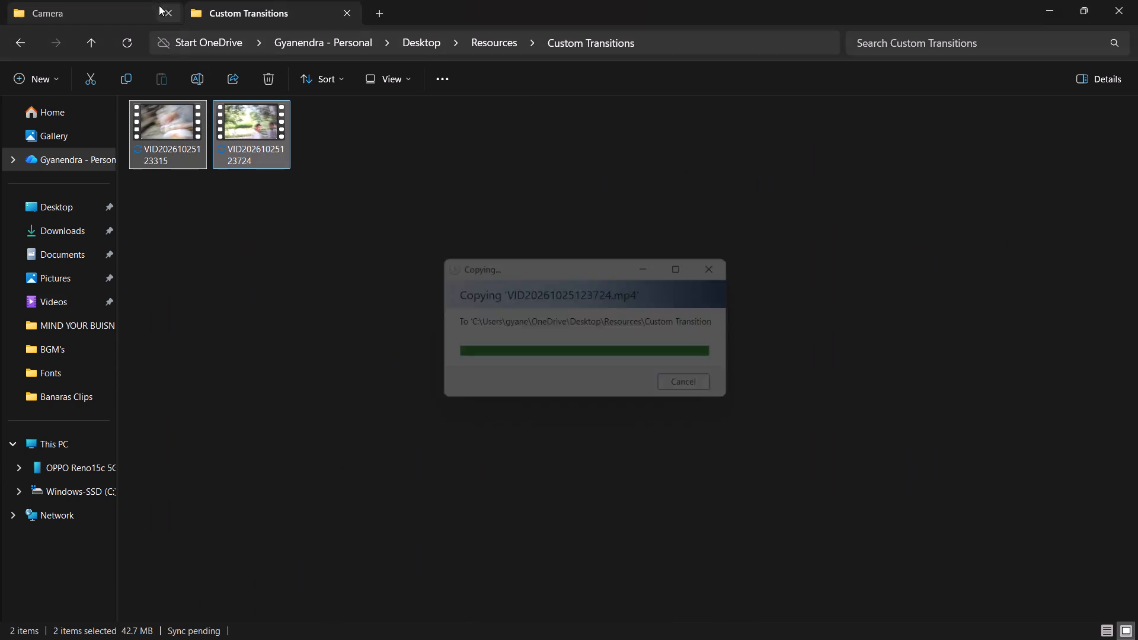
left_click(1137, 0)
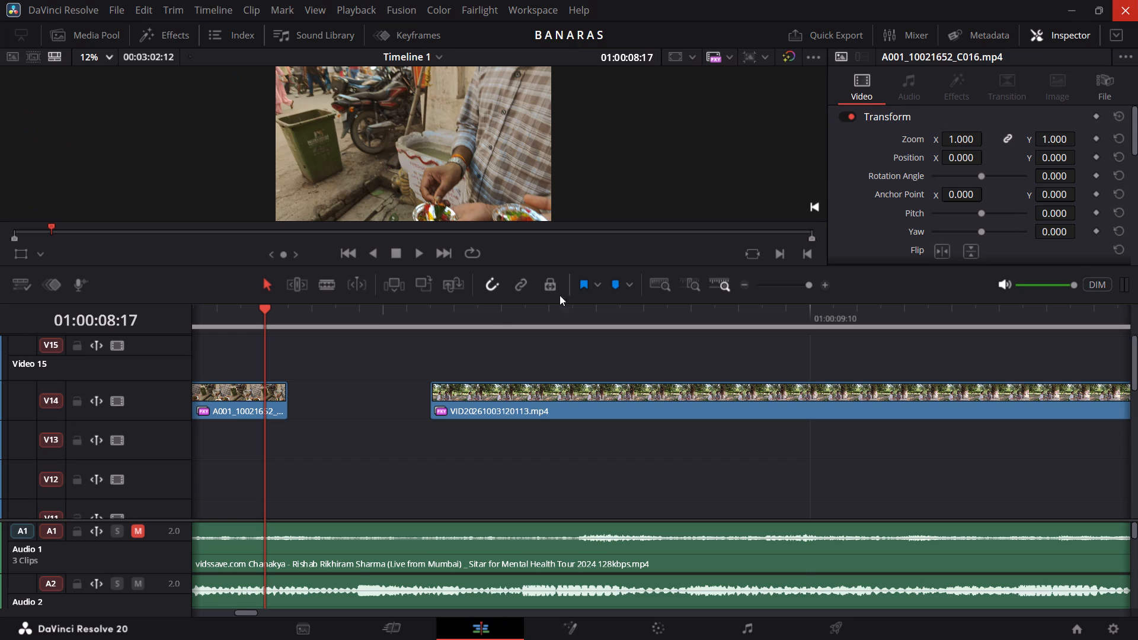
In DaVinci Resolve, delete the two offline VID clips from Bin 2 of the media pool.
left_click(108, 31)
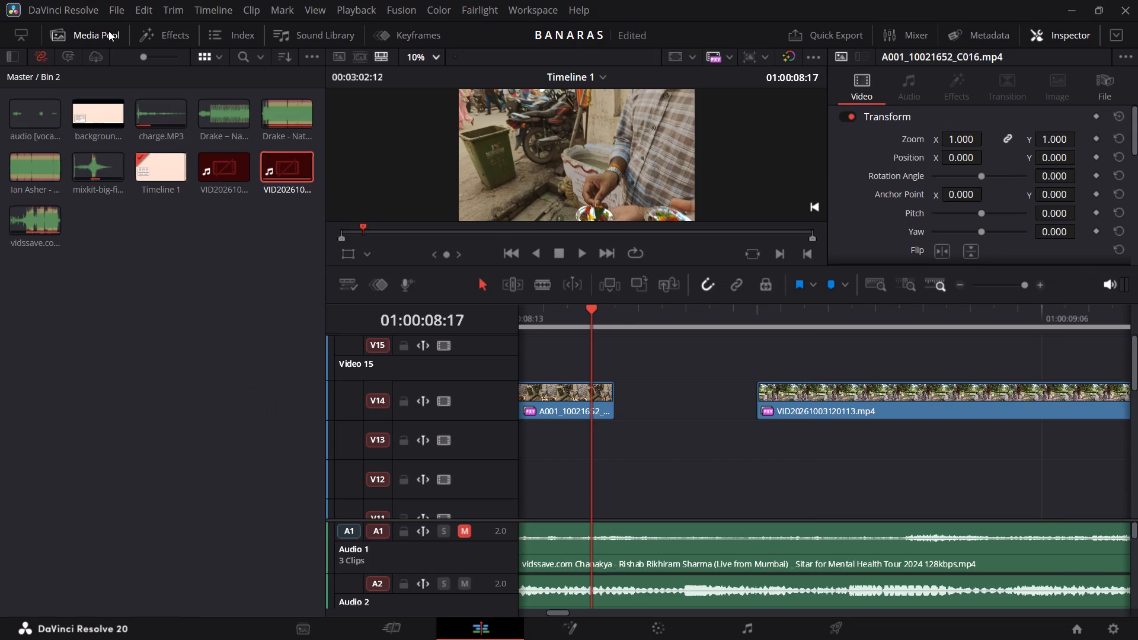
left_click(112, 325)
left_click_drag(220, 223, 275, 169)
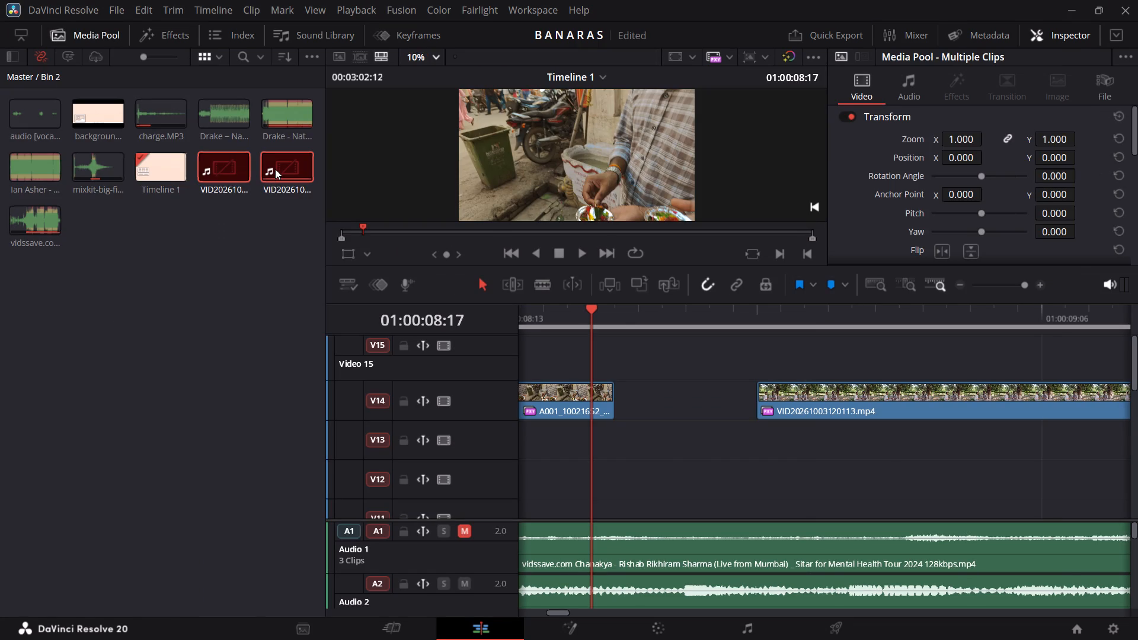
key("BackSpace")
left_click(275, 169)
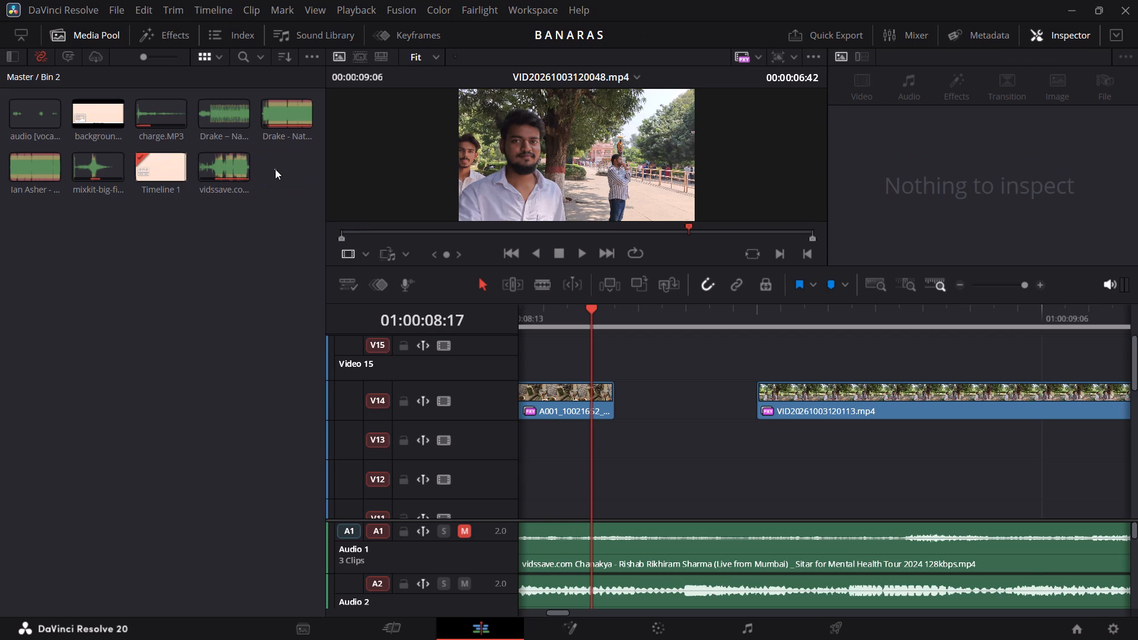
left_click(275, 169)
key("ctrl+i")
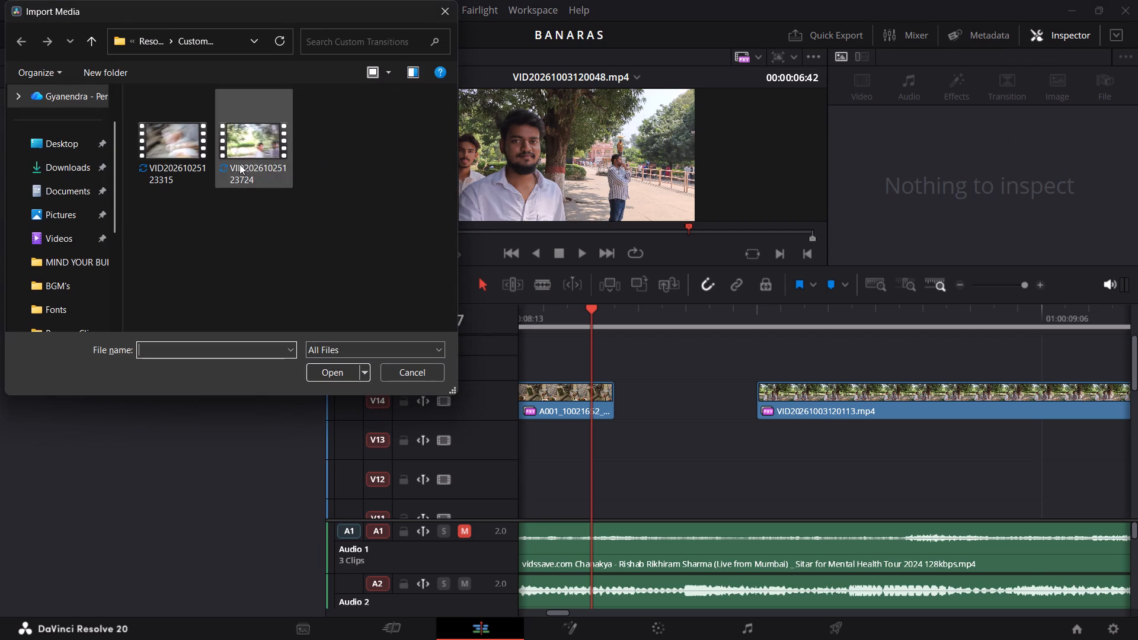
left_click_drag(334, 176, 190, 155)
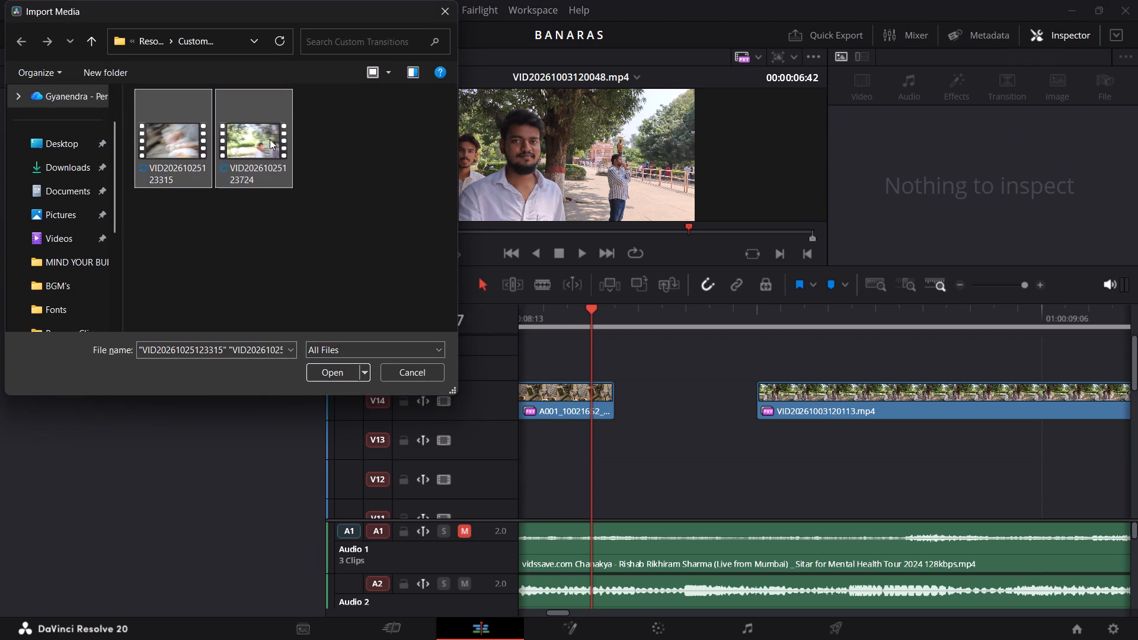
left_click(325, 378)
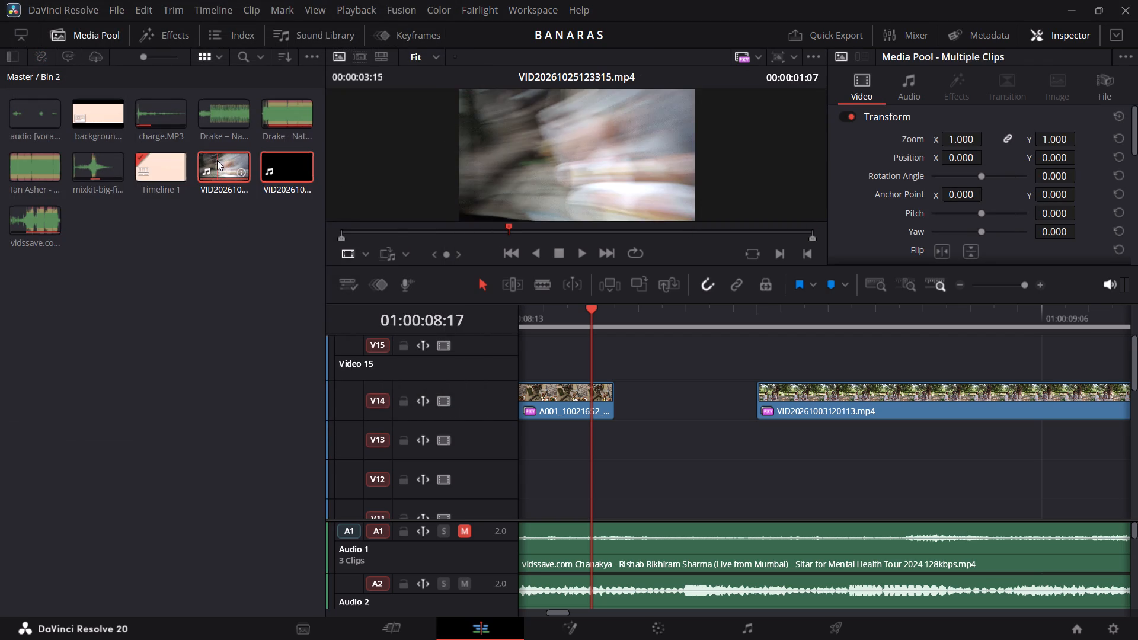
double_click(226, 248)
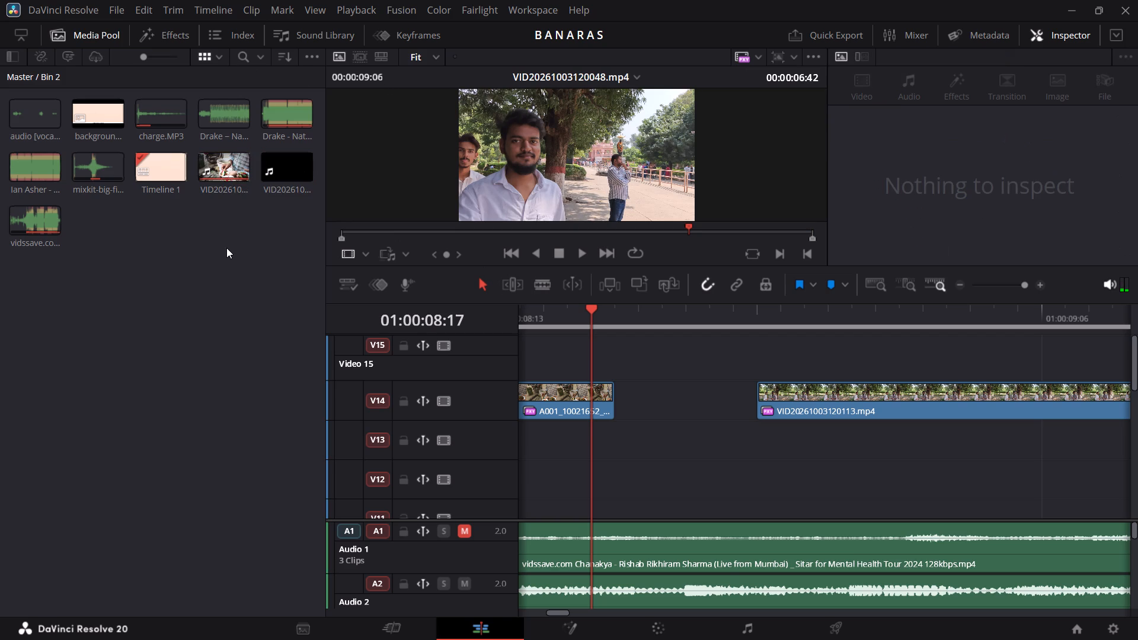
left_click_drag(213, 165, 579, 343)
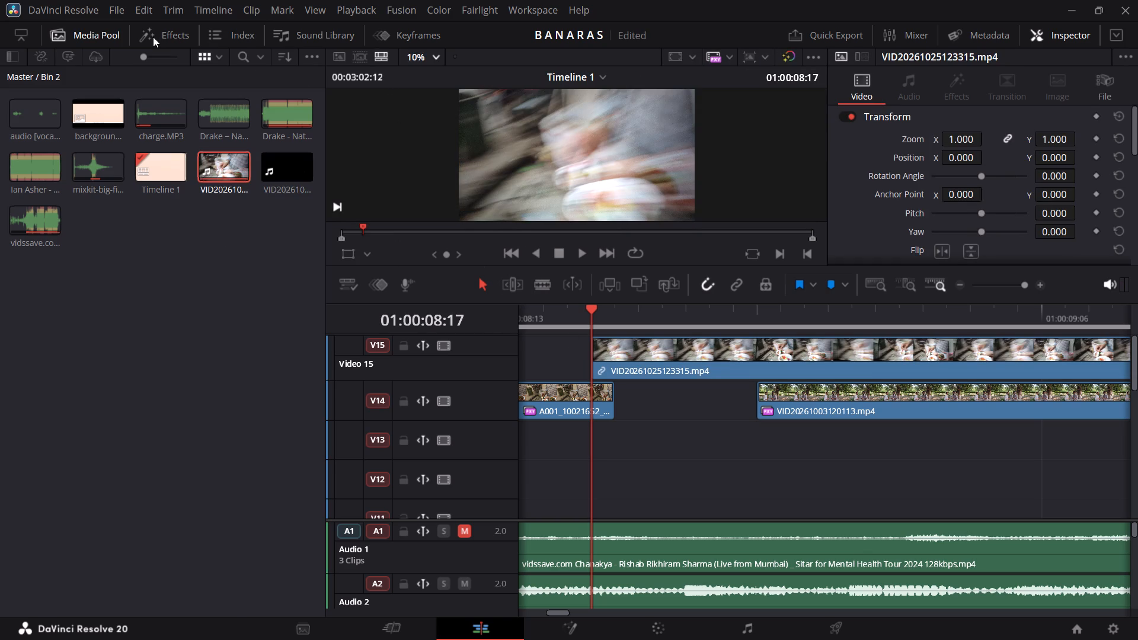
Reduce the media pool to half height so the timeline spans the full window width.
left_click(30, 31)
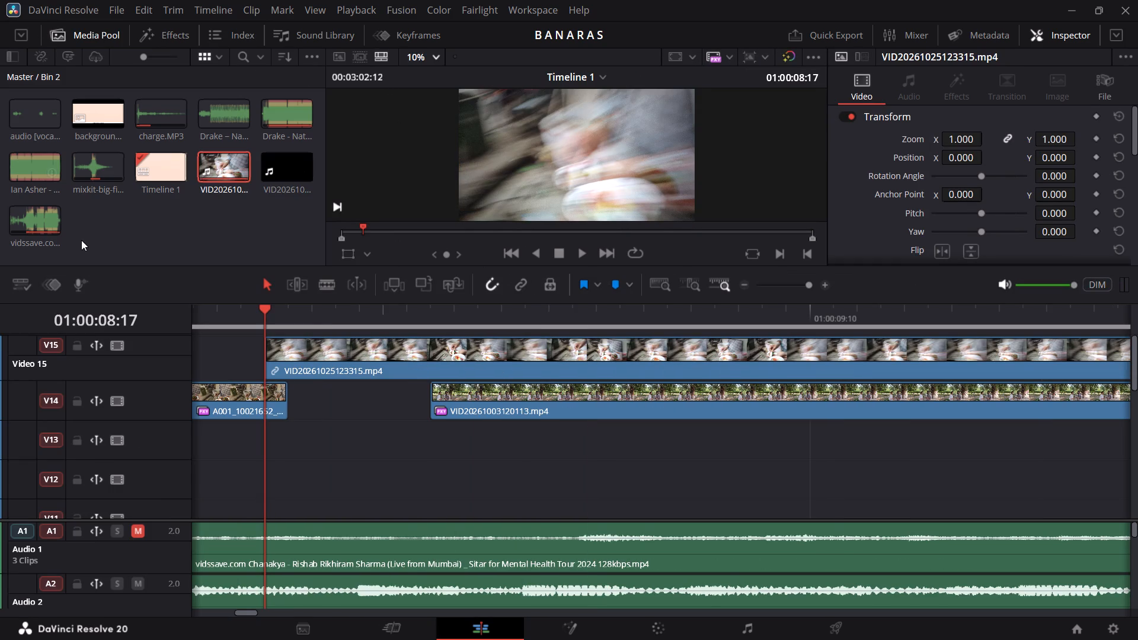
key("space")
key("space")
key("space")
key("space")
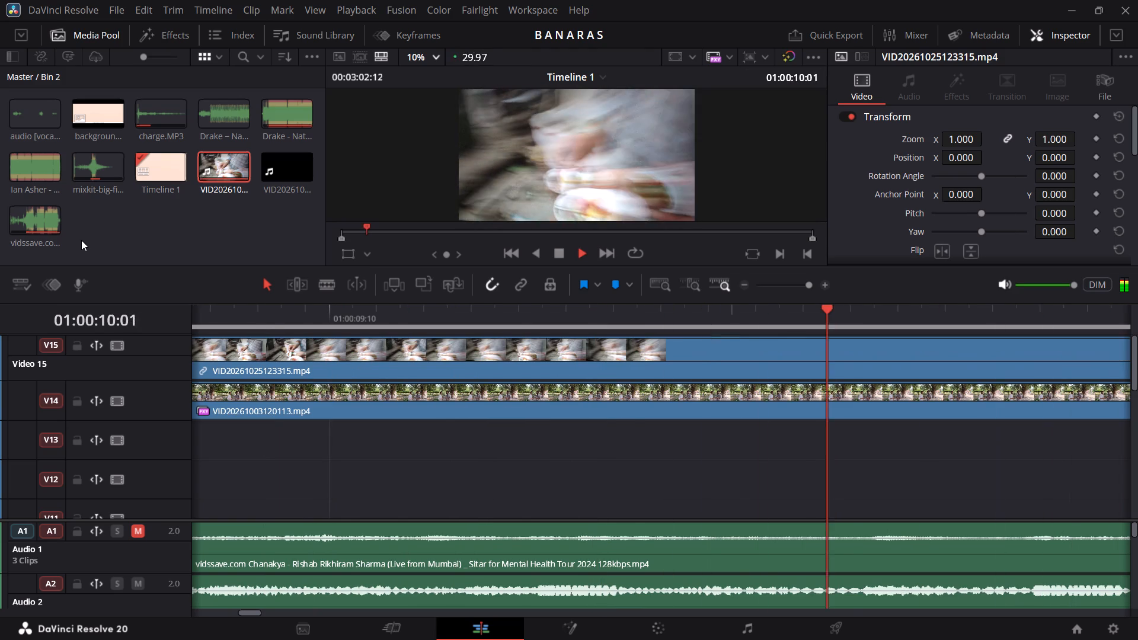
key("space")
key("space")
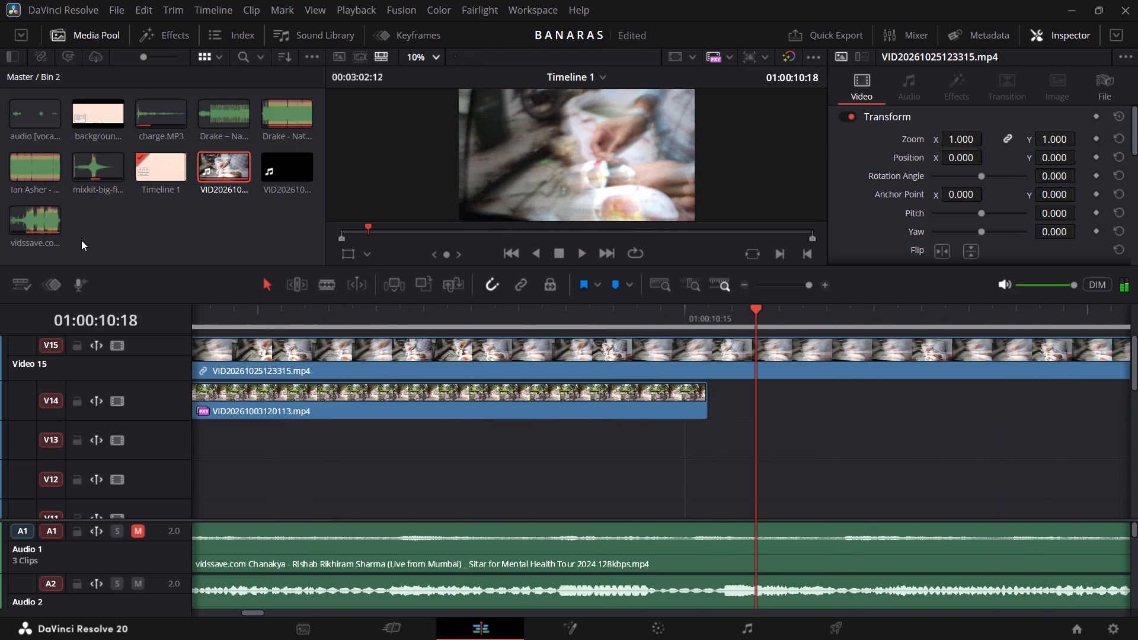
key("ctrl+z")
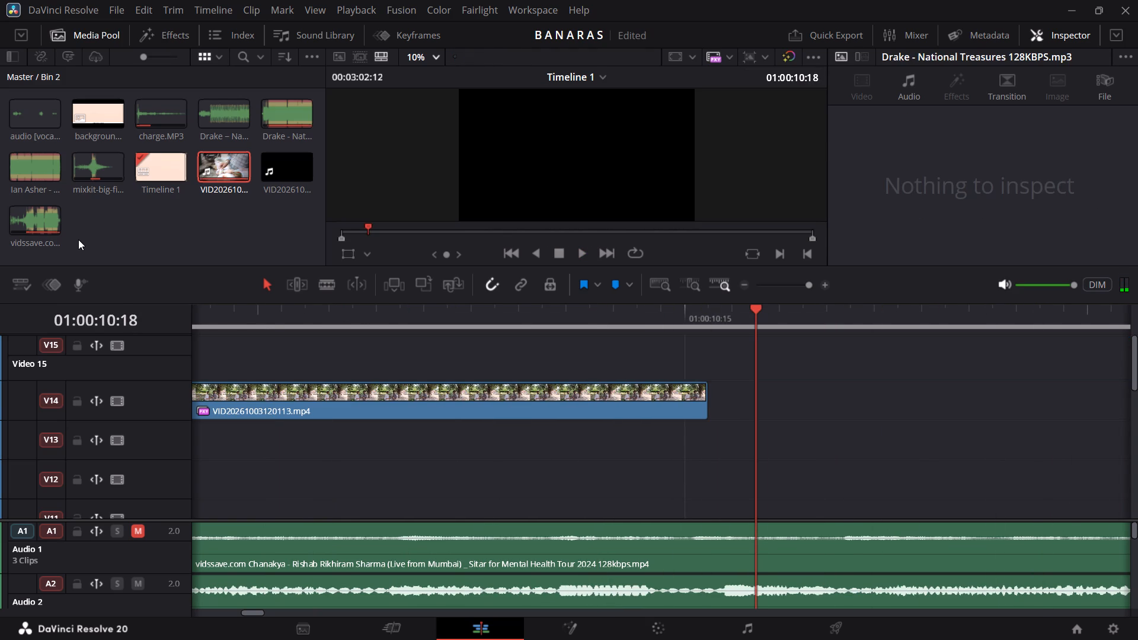
double_click(224, 160)
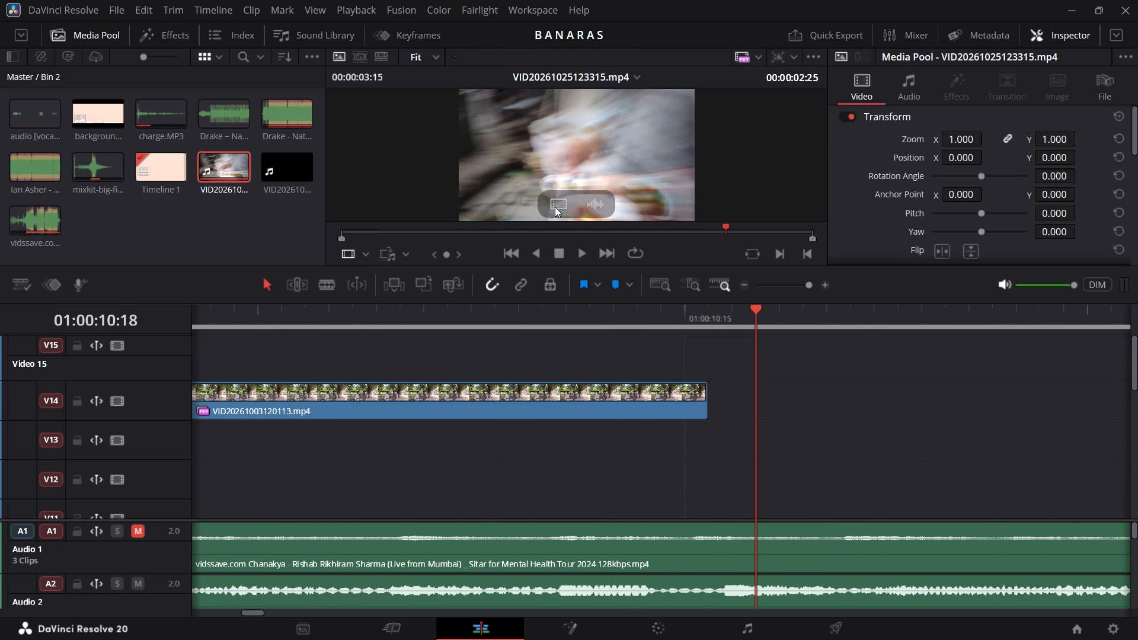
left_click_drag(565, 201, 421, 351)
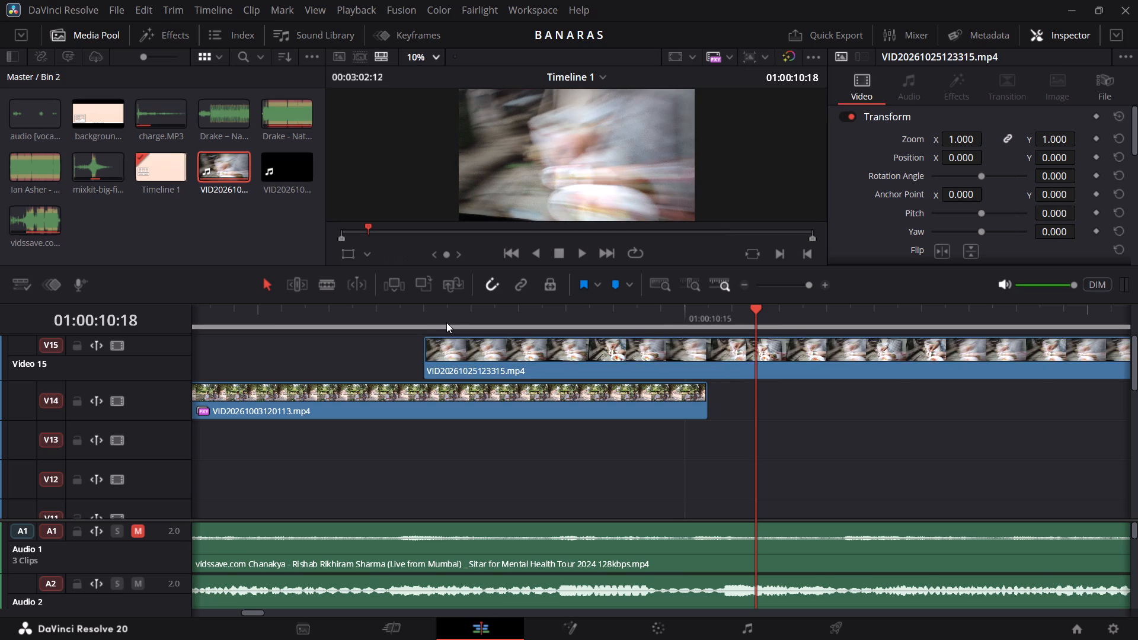
key("space")
key("space")
left_click(446, 322)
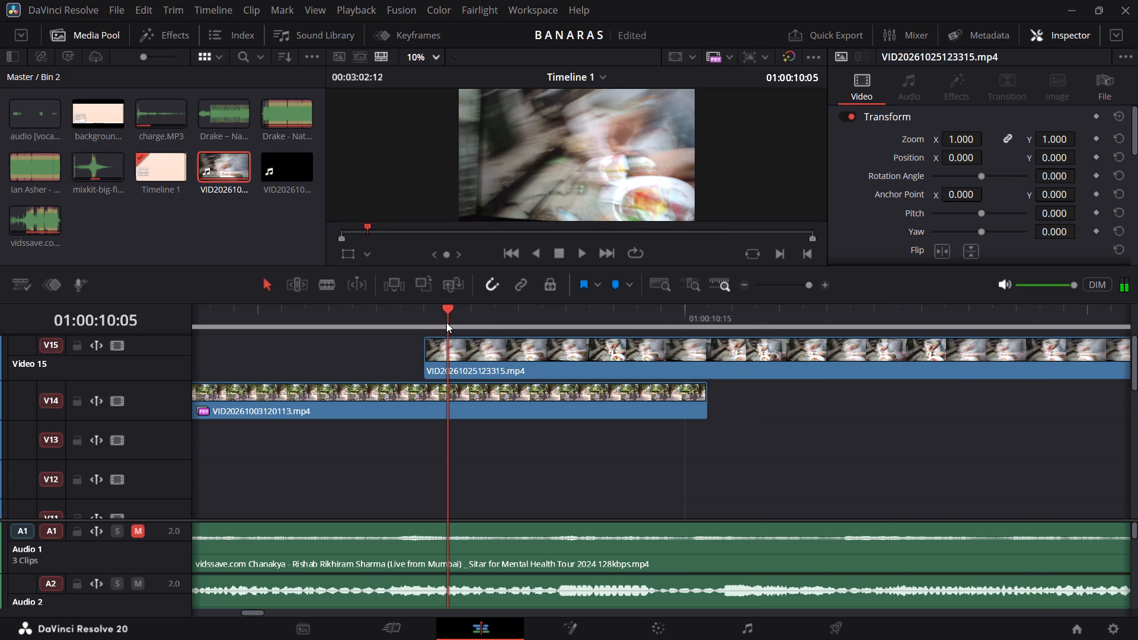
key("Right")
key("Right")
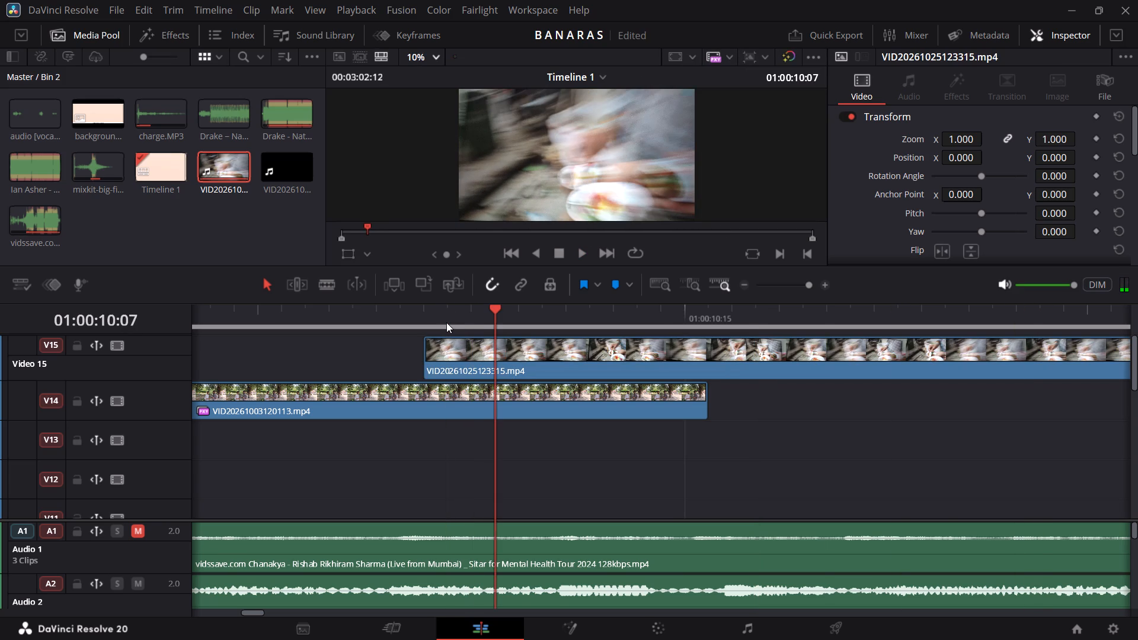
left_click(458, 347)
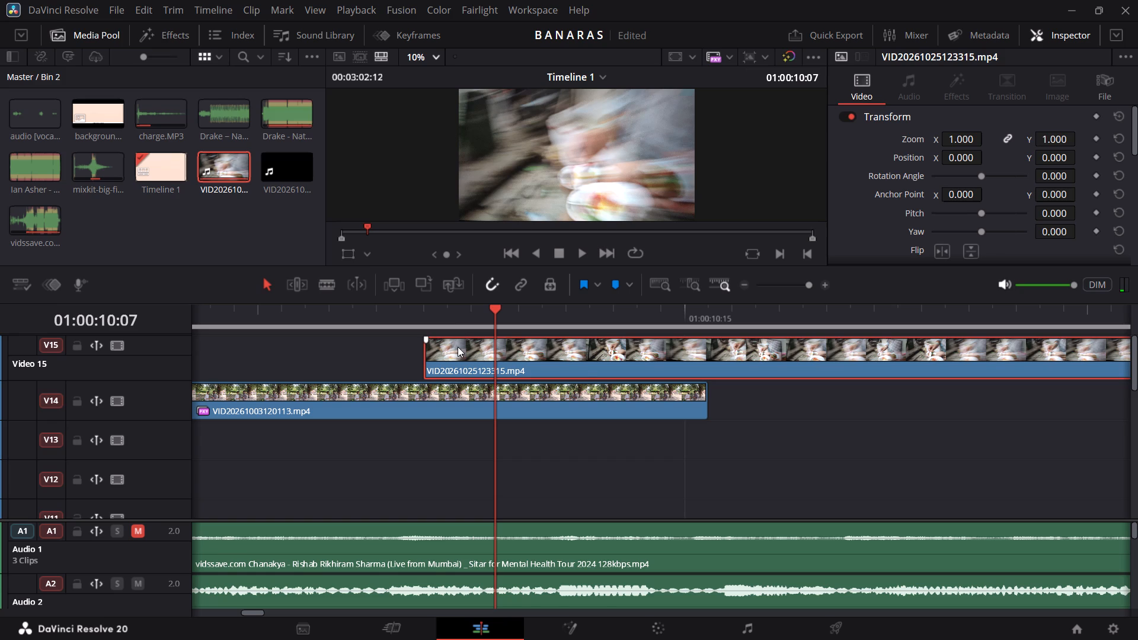
key("ctrl+b")
key("Right")
key("Right")
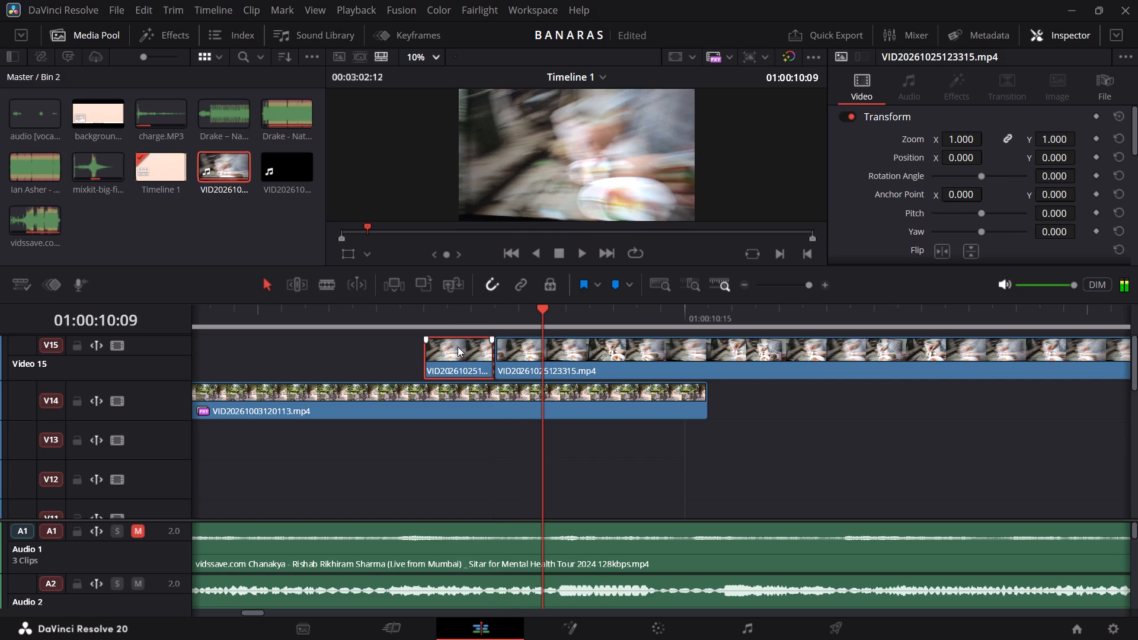
key("Right")
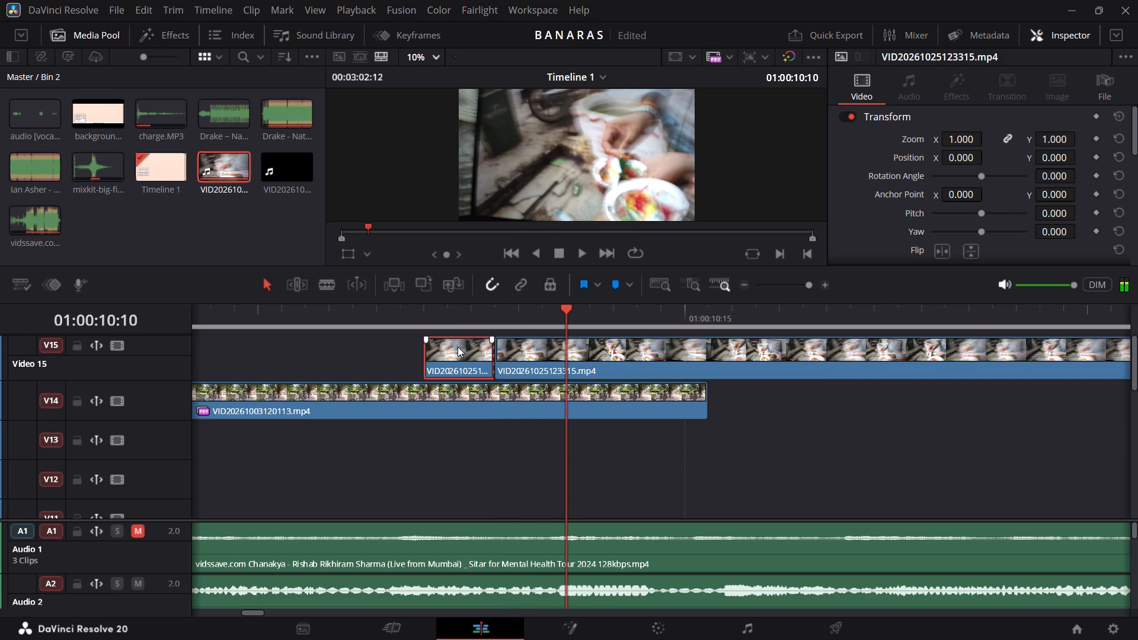
key("Right")
key("Right")
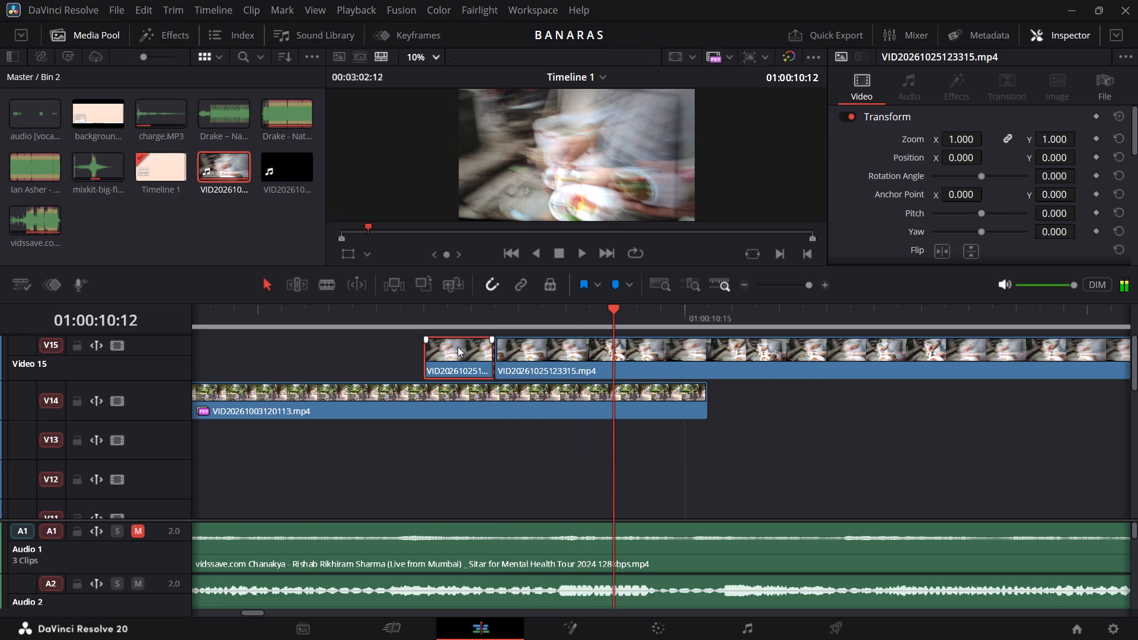
key("Left")
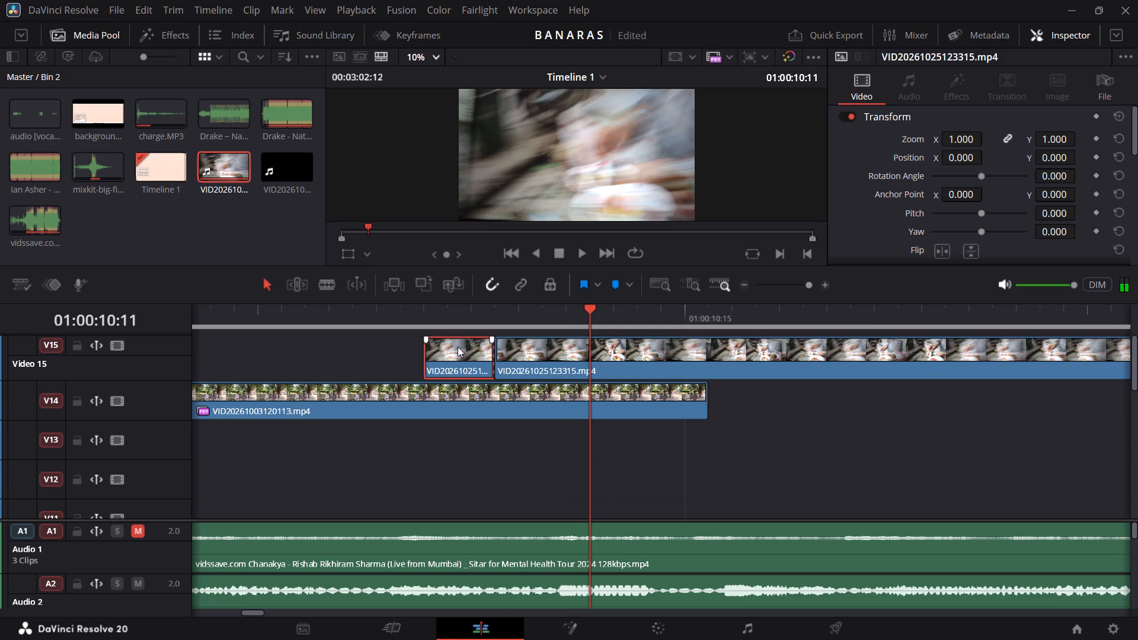
key("Left")
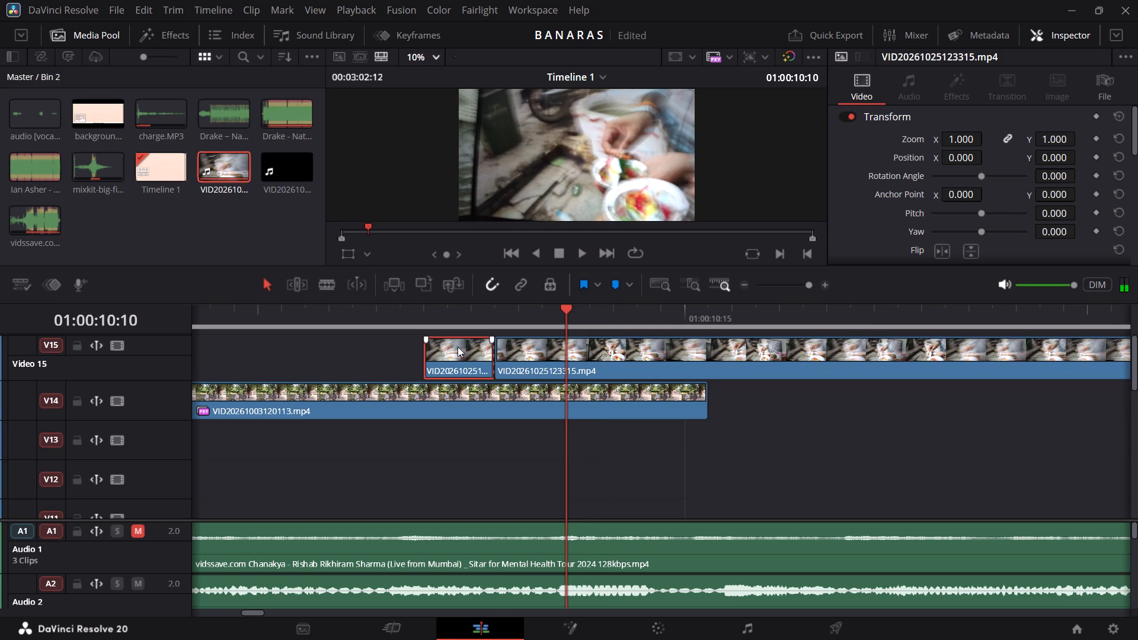
left_click(547, 364)
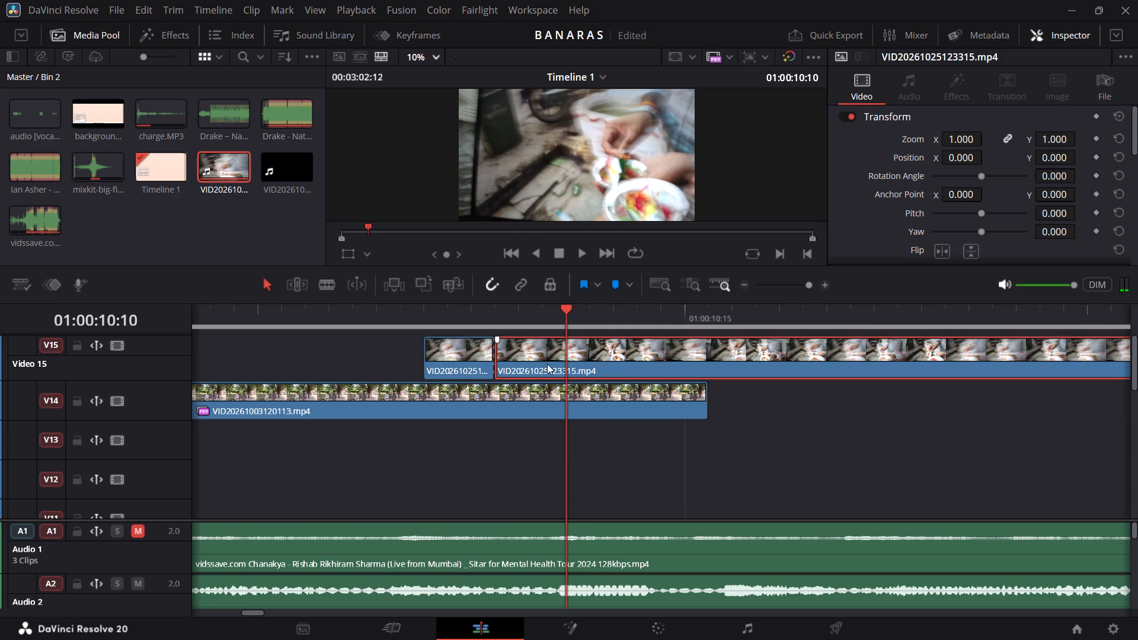
key("ctrl+b")
key("Right")
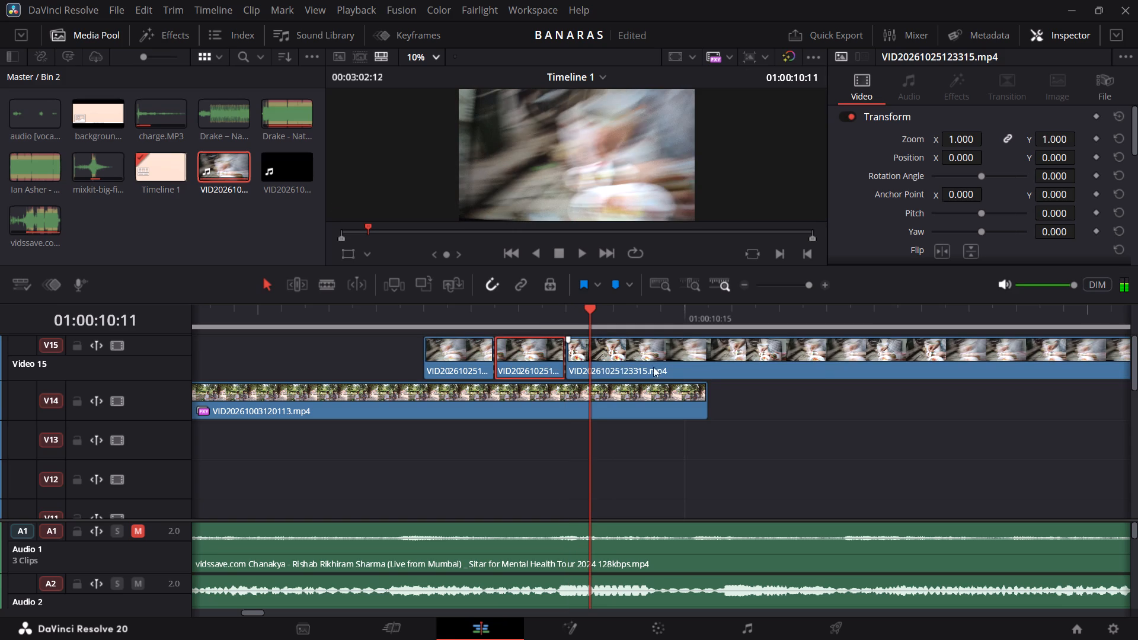
left_click(660, 367)
key("Right")
key("Left")
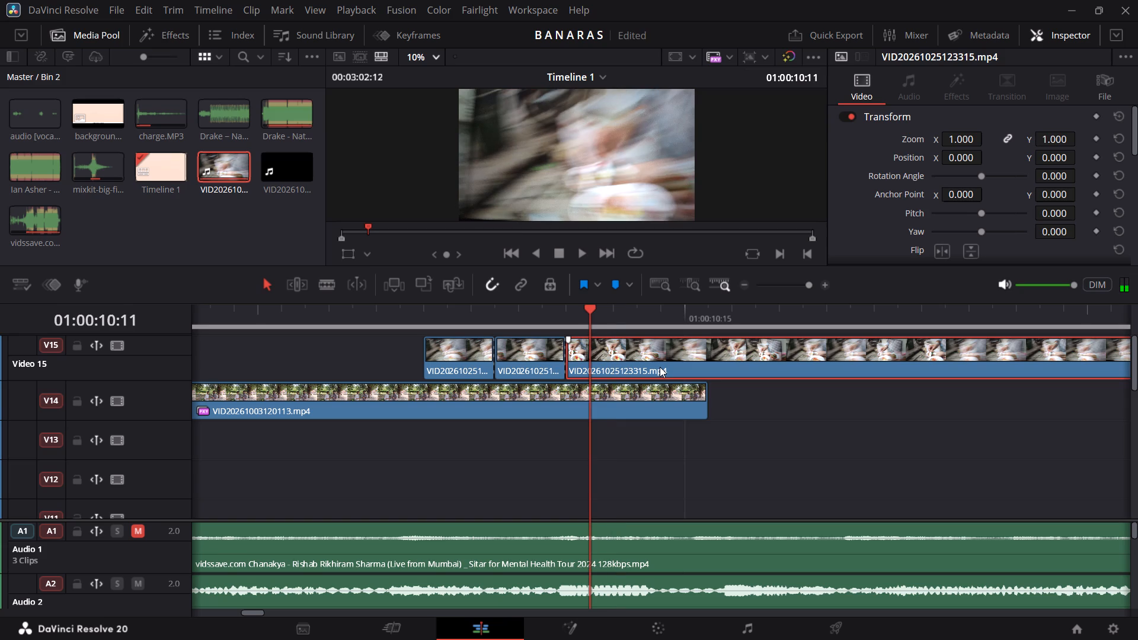
key("ctrl+b")
key("Right")
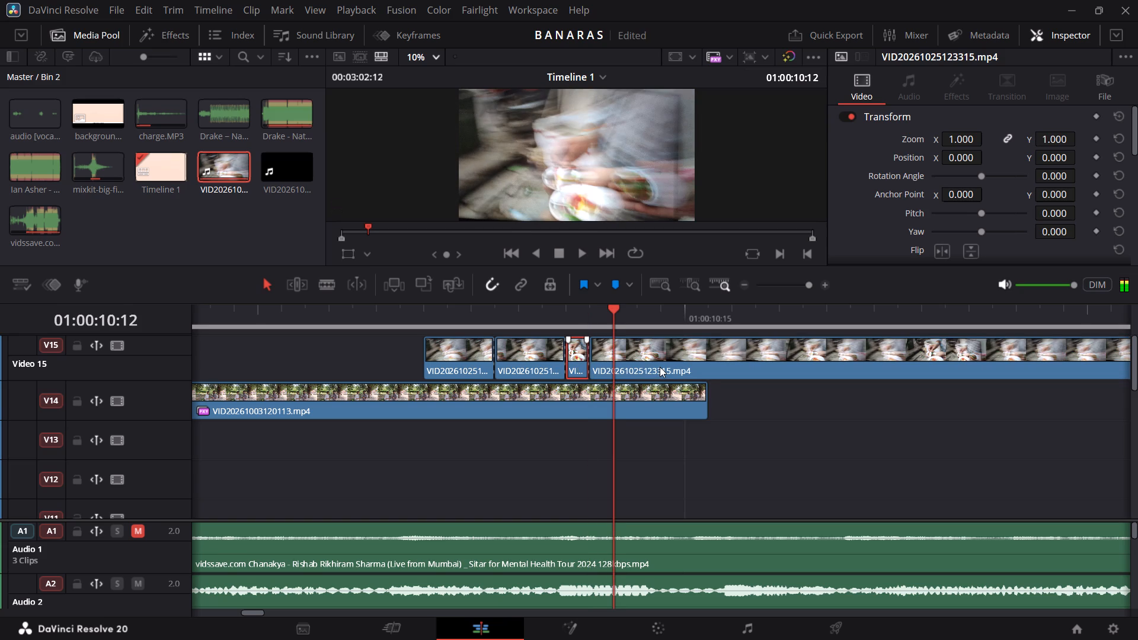
left_click(660, 367)
key("ctrl+b")
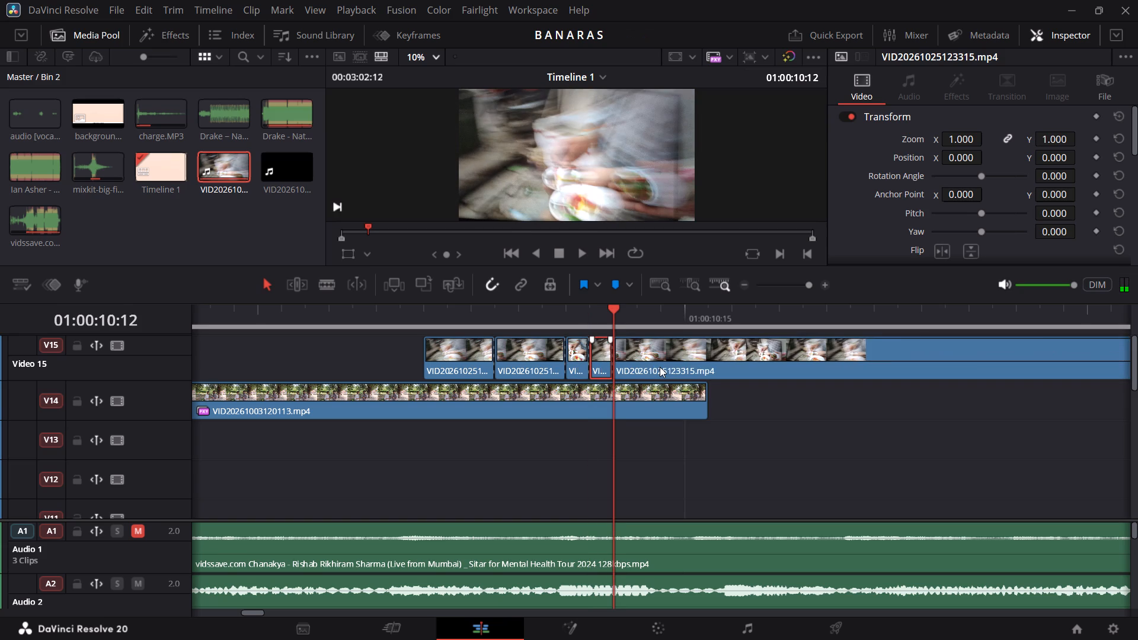
key("Right")
key("Right")
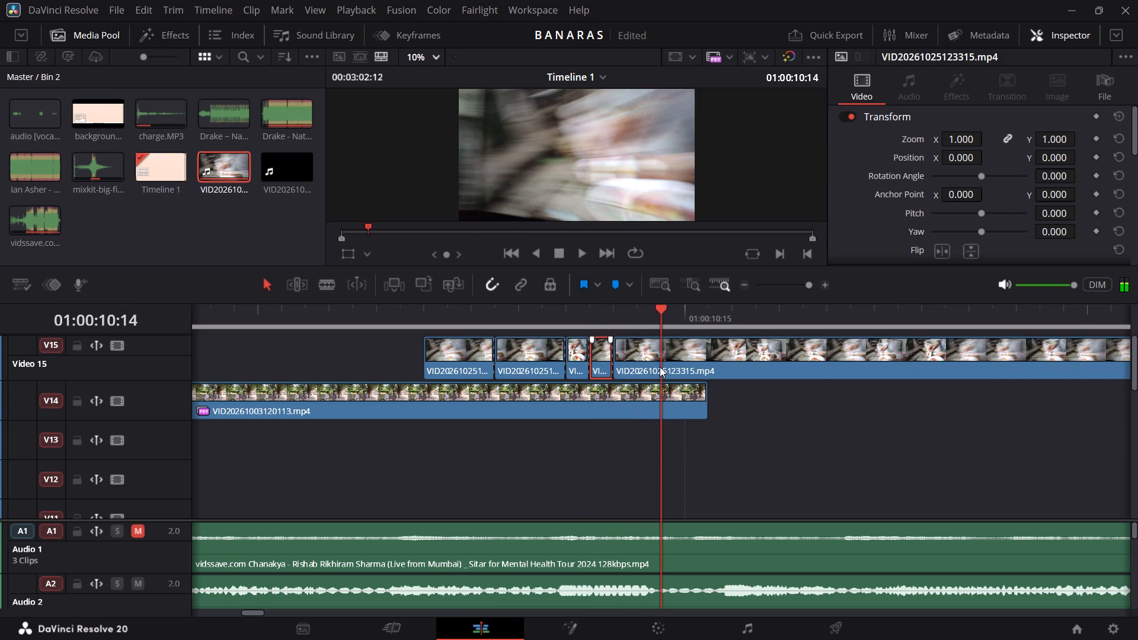
left_click(571, 359)
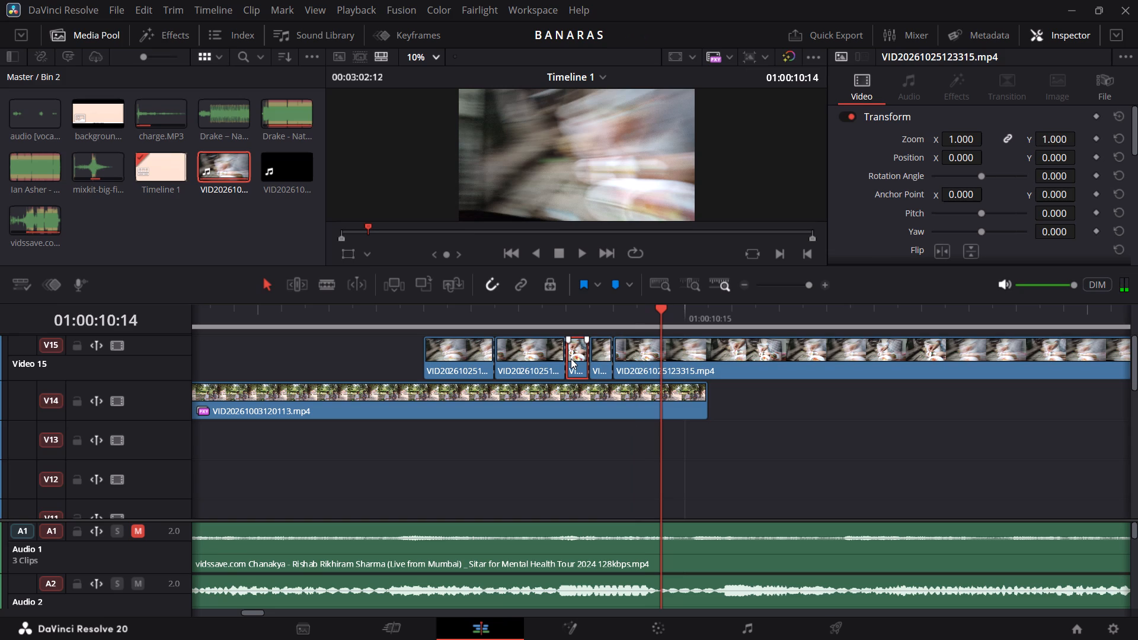
key("BackSpace")
left_click(433, 361)
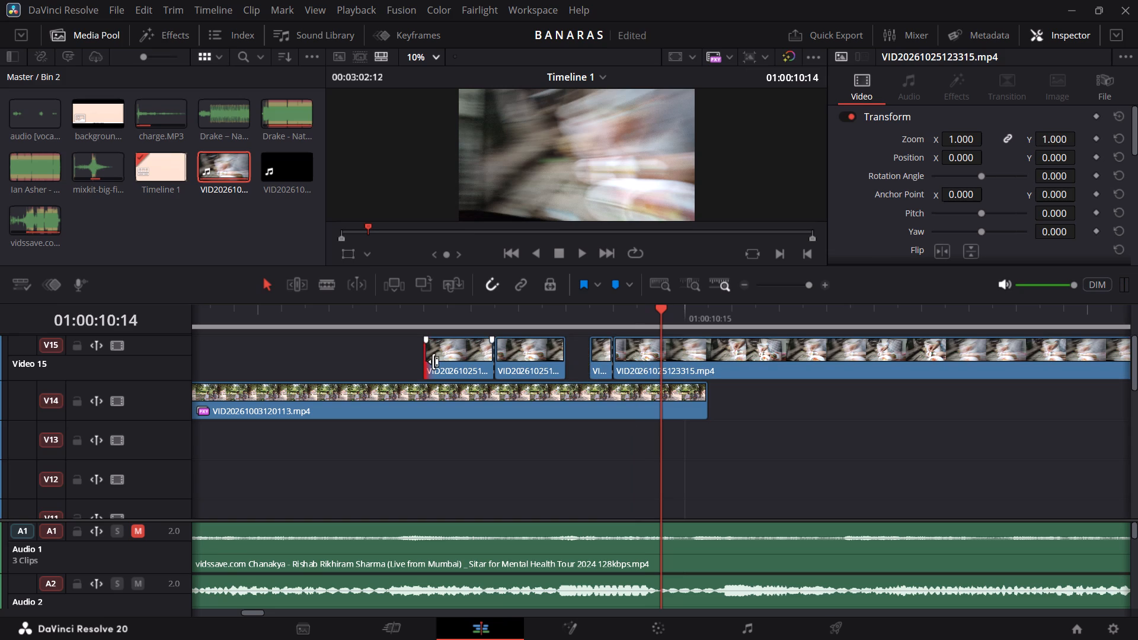
left_click(446, 361)
key("BackSpace")
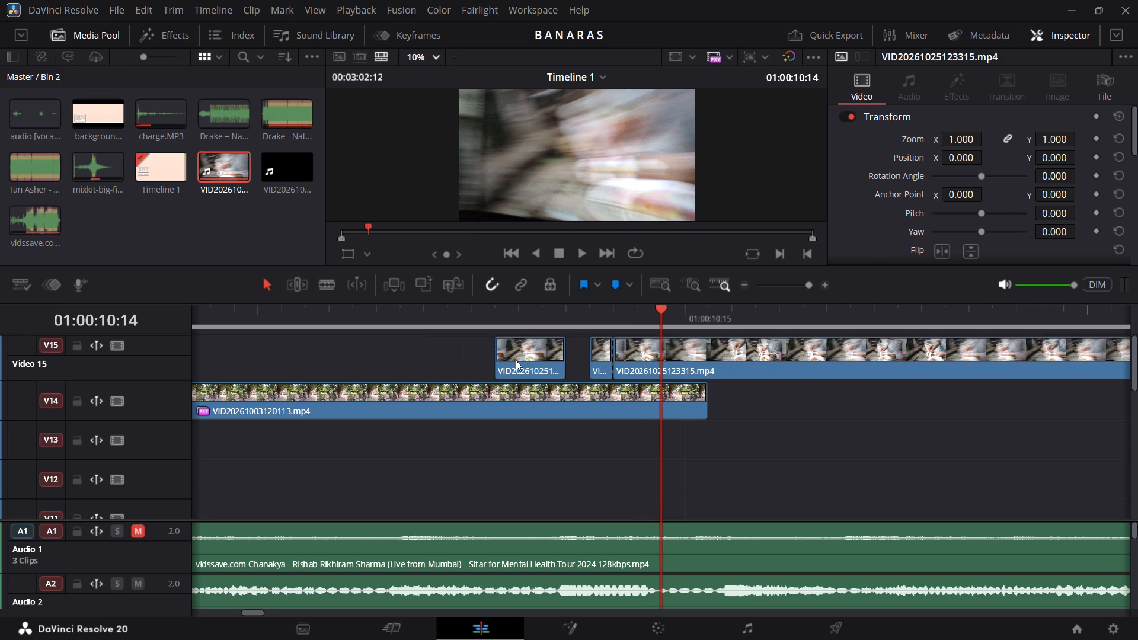
left_click(711, 359)
key("BackSpace")
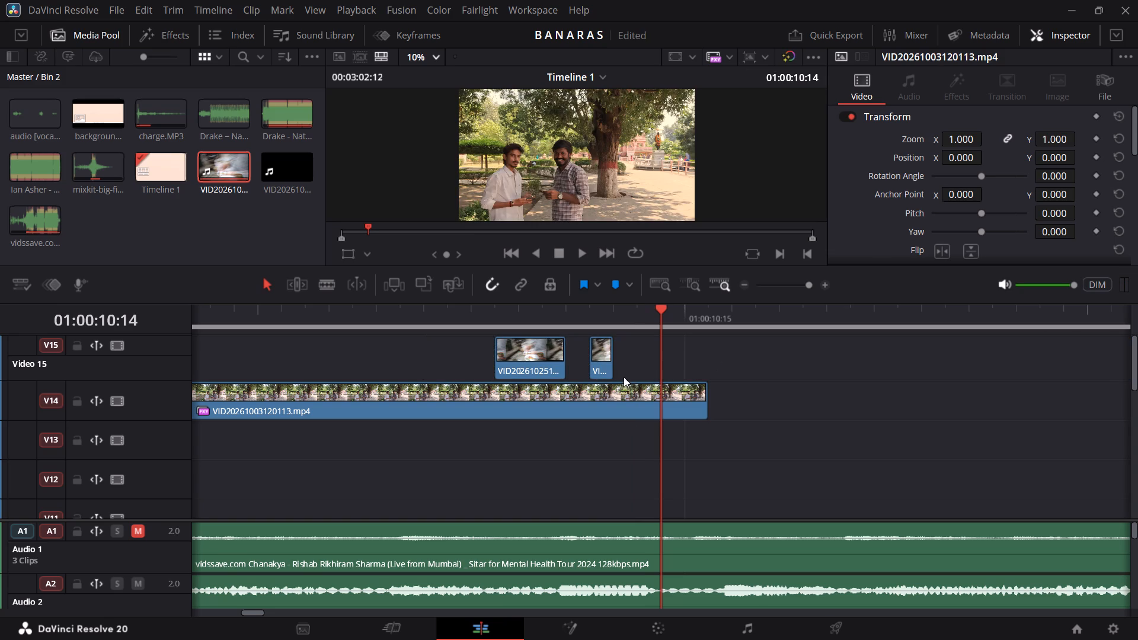
Move the one-frame V15 piece to start at 01:00:10:10, directly after the remaining piece, and play back the transition.
left_click_drag(599, 366, 570, 359)
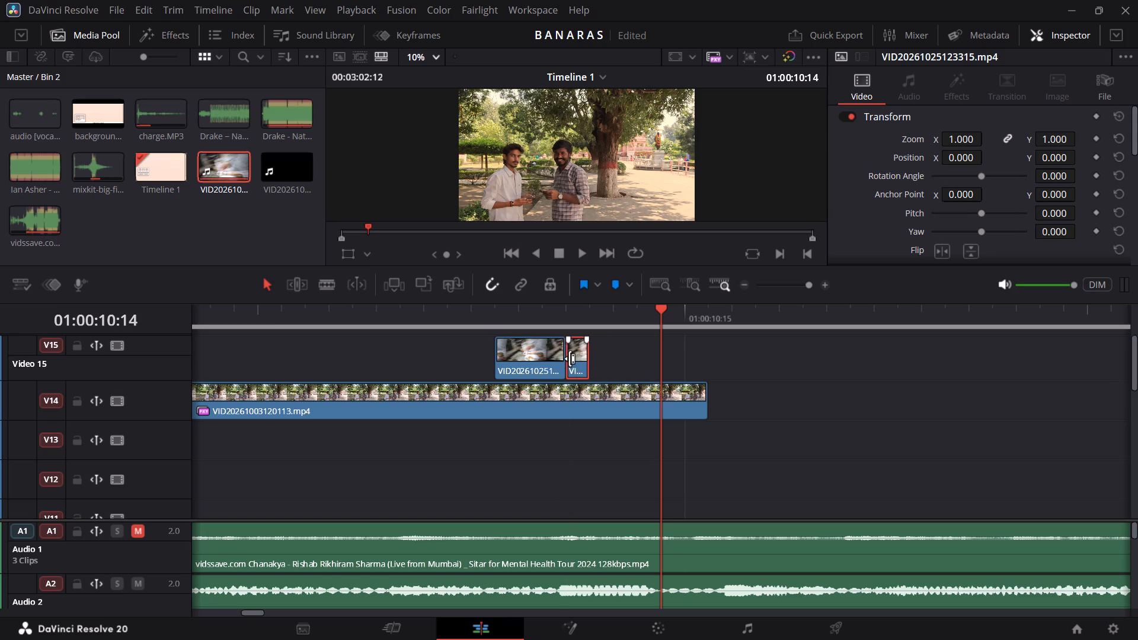
left_click(491, 319)
key("space")
key("space")
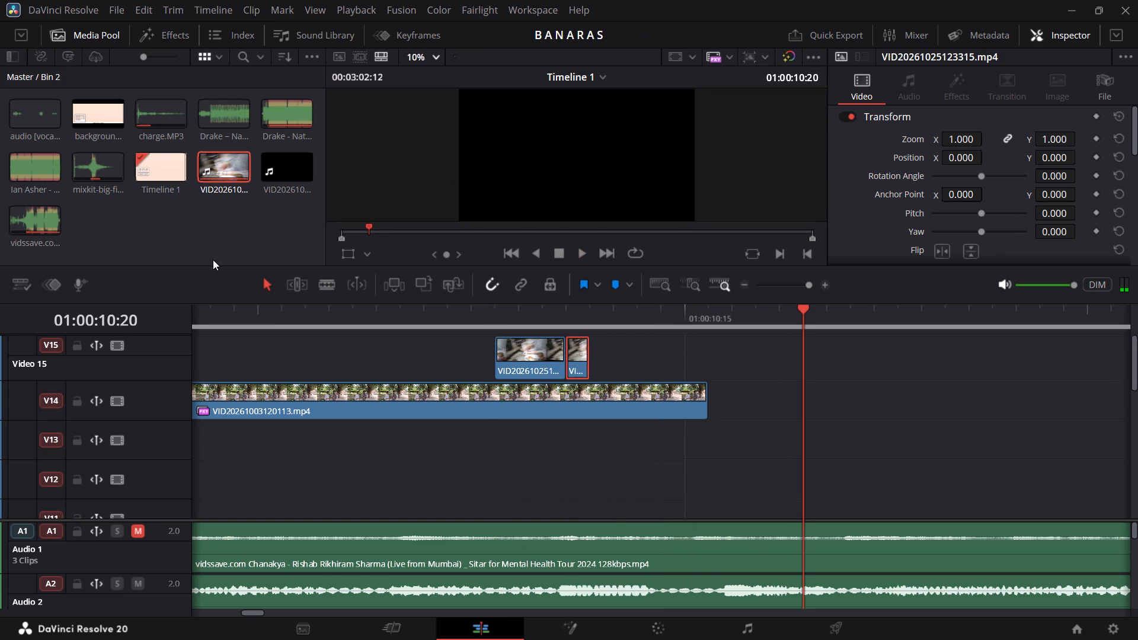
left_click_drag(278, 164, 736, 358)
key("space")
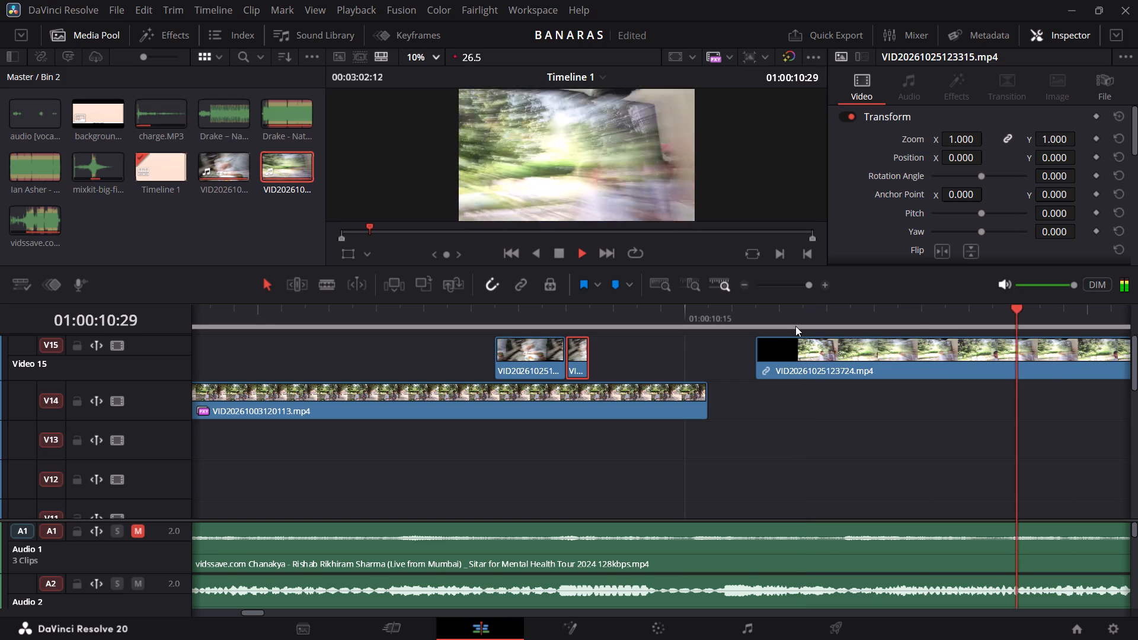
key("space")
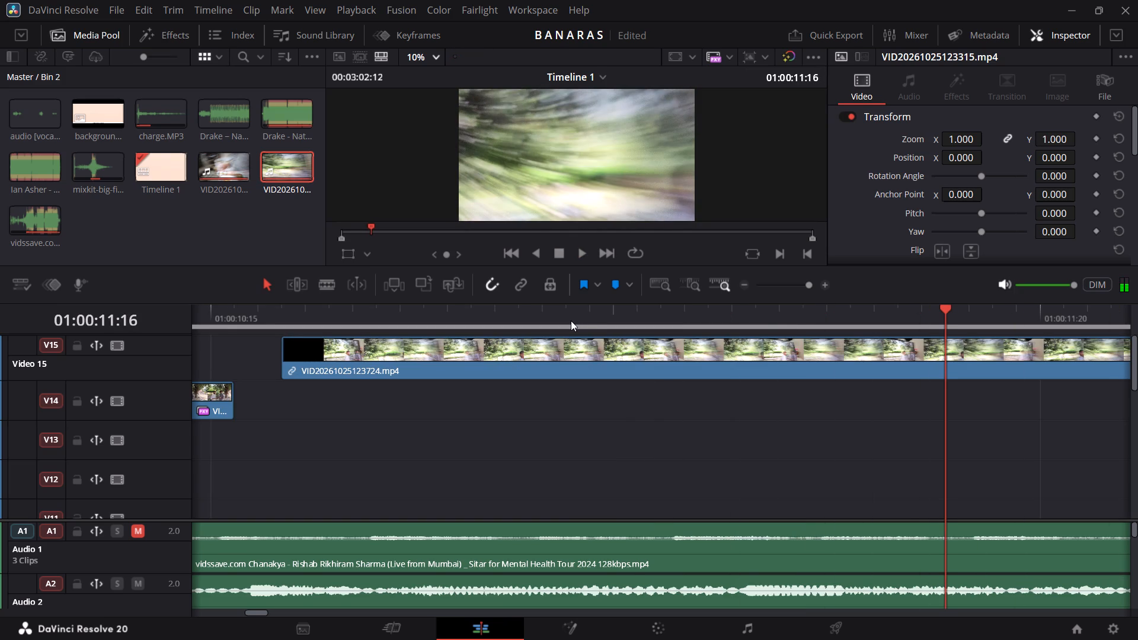
left_click(571, 321)
key("Right")
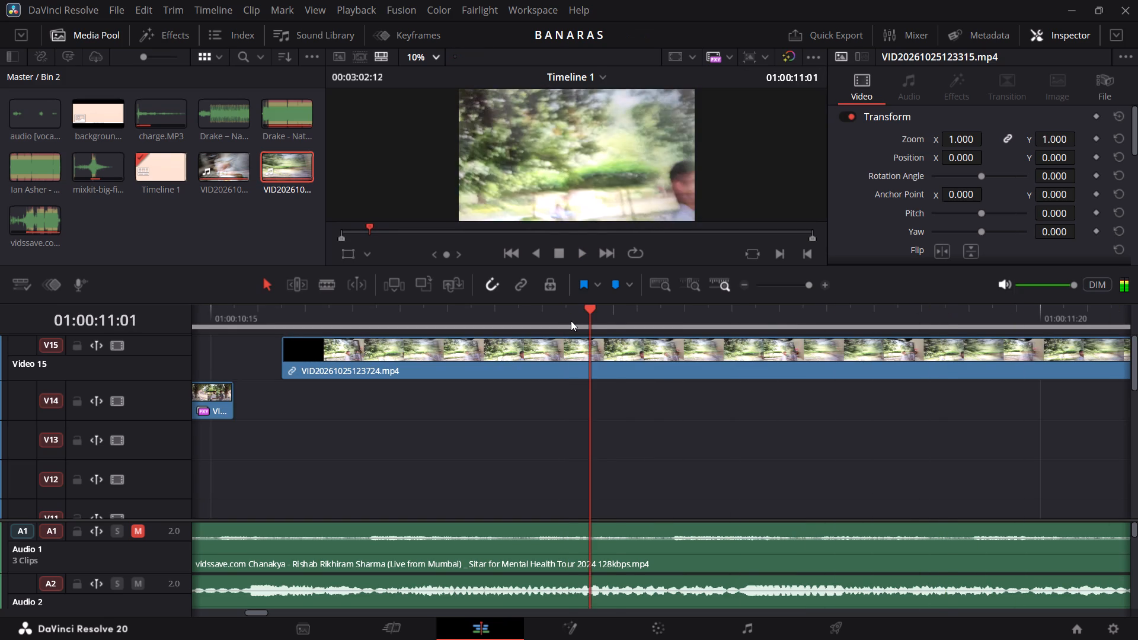
key("Right")
key("Left")
key("Left")
key("Left")
key("Left")
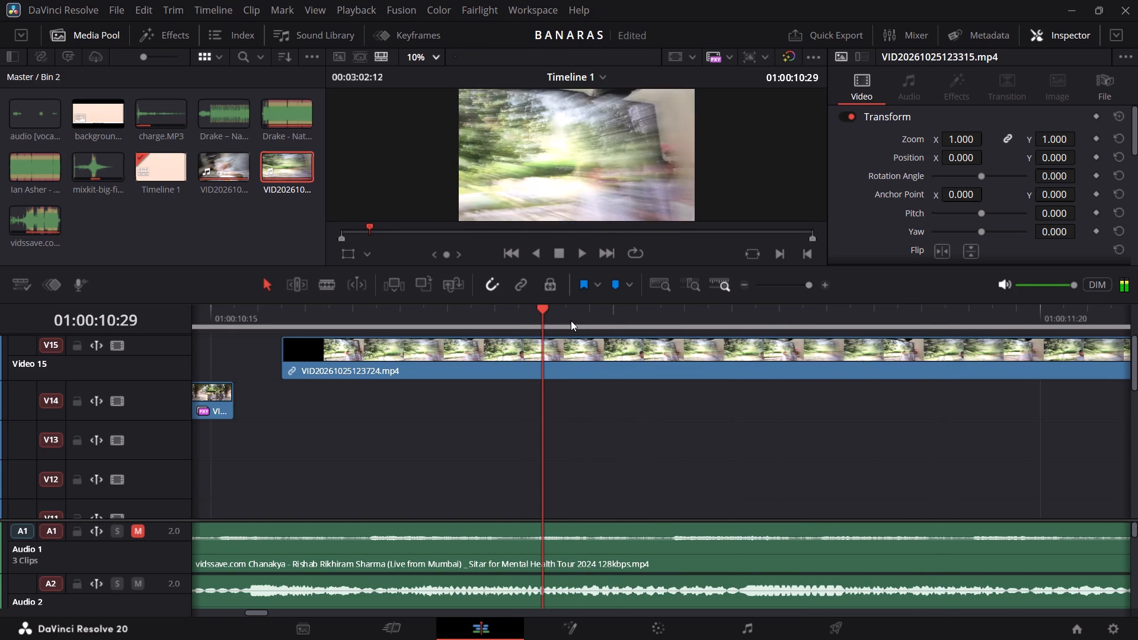
key("Left")
key("Left")
key("Left")
key("Left")
key("Right")
key("Right")
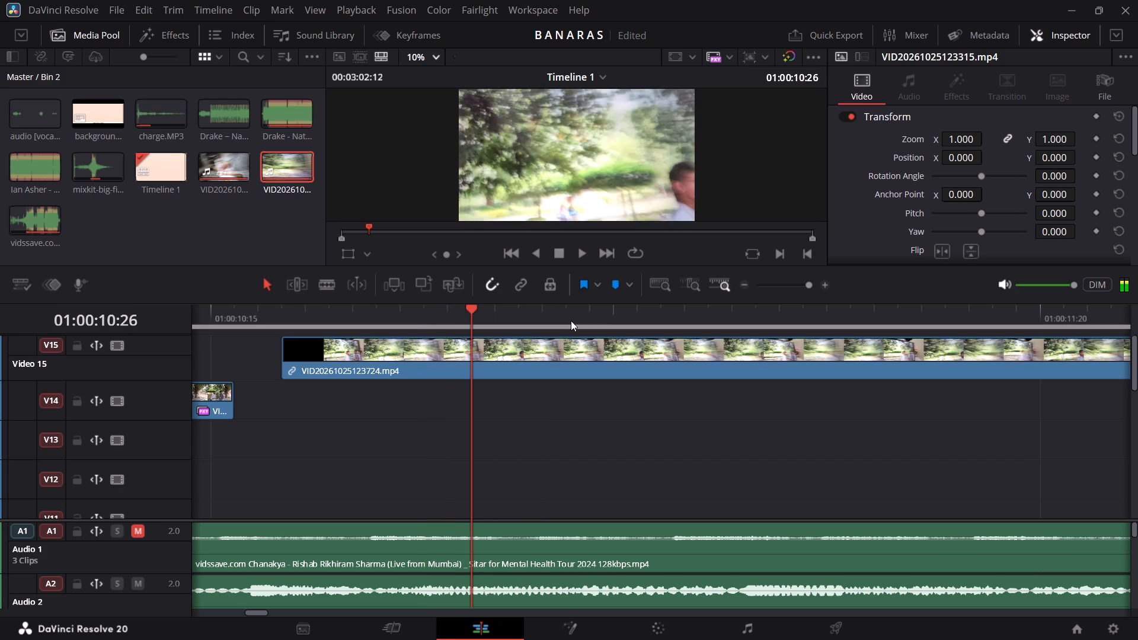
key("Right")
key("Right")
key("Right")
key("Right")
key("Right")
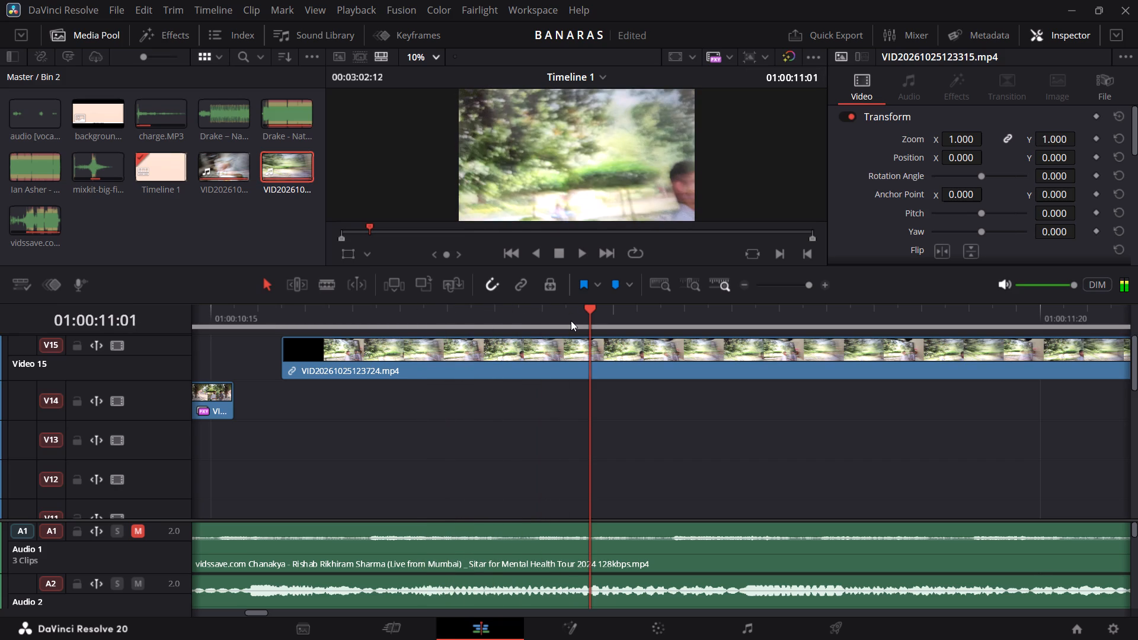
key("Right")
key("Right")
key("Left")
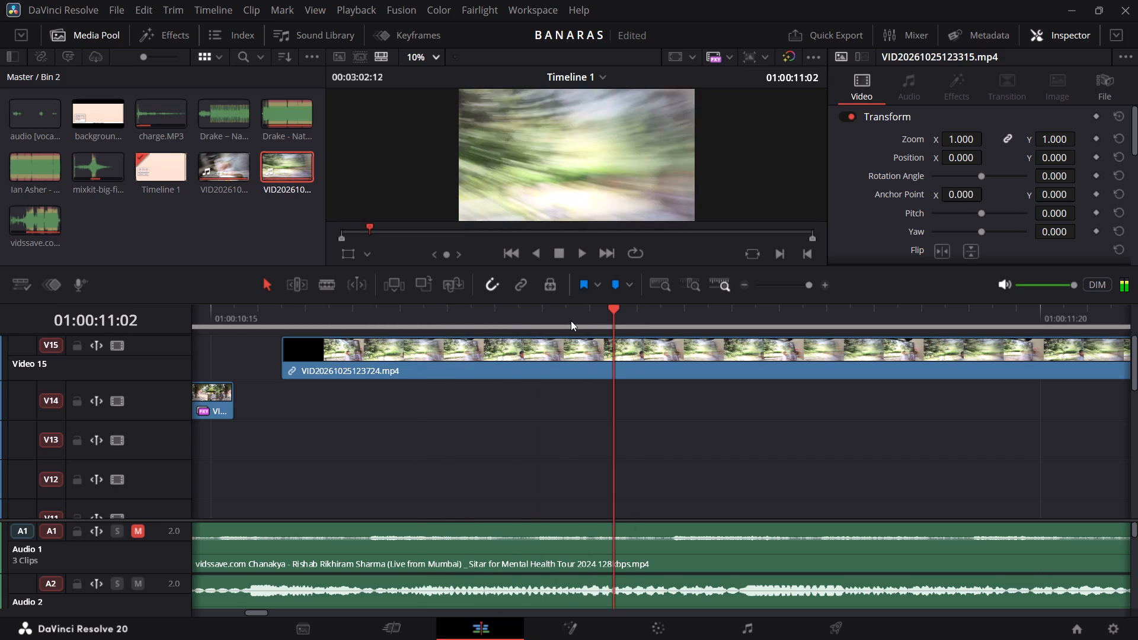
key("Left")
key("Left")
key("Left")
key("Left")
key("Left")
key("Left")
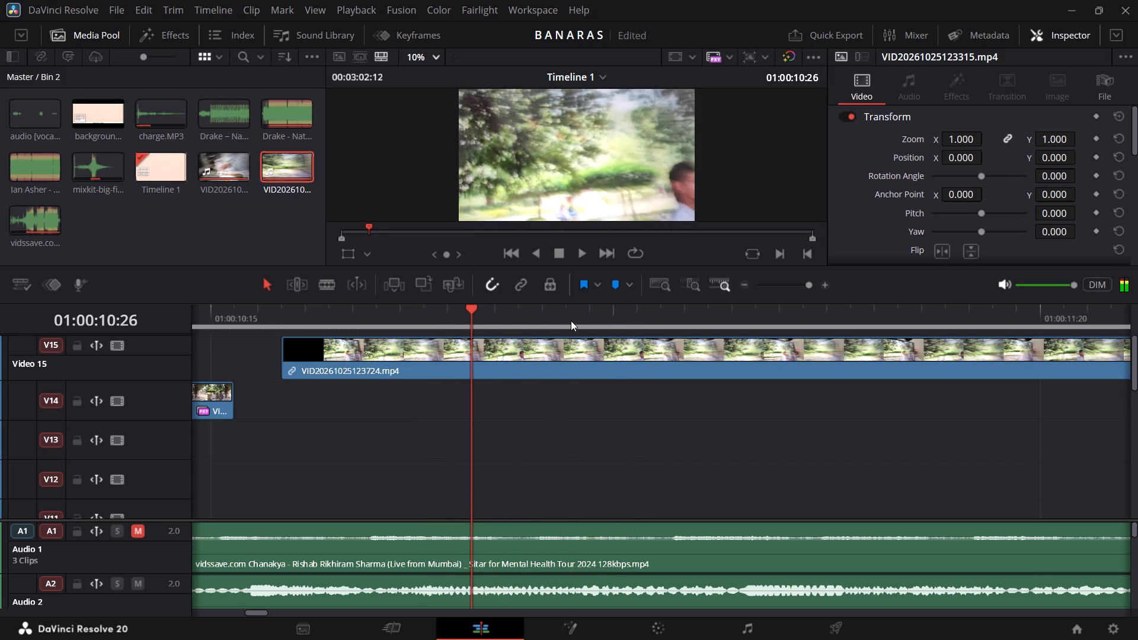
key("Left")
key("Left")
key("Right")
key("Right")
key("Right")
key("Right")
key("Left")
key("Left")
key("Left")
key("Left")
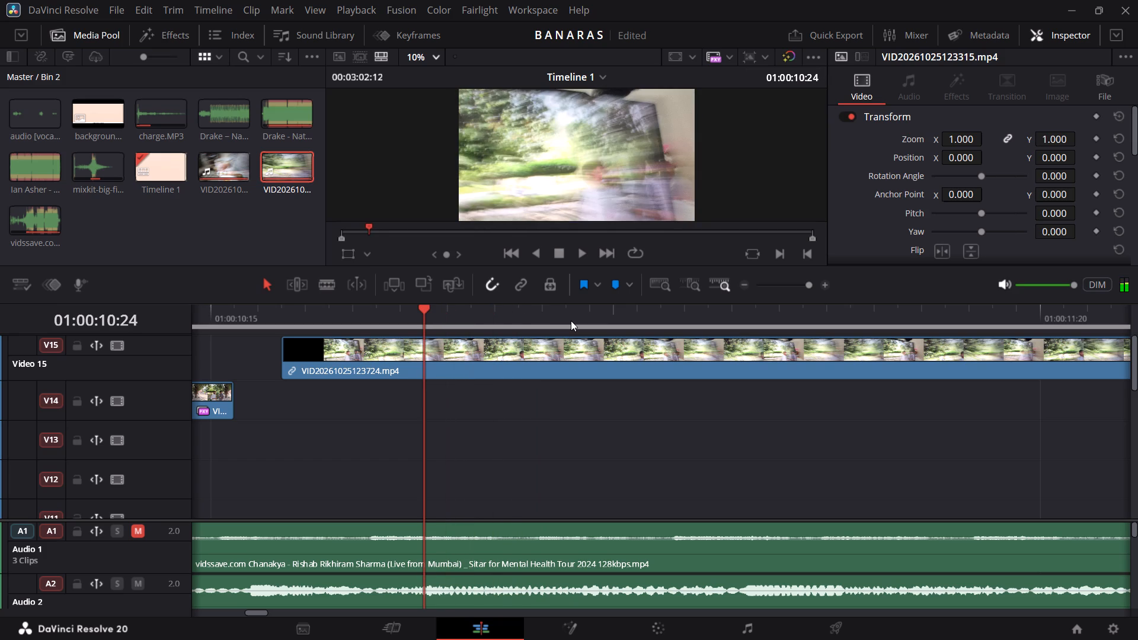
scroll(542, 379, "left", 7)
scroll(542, 379, "right", 2)
left_click(453, 312)
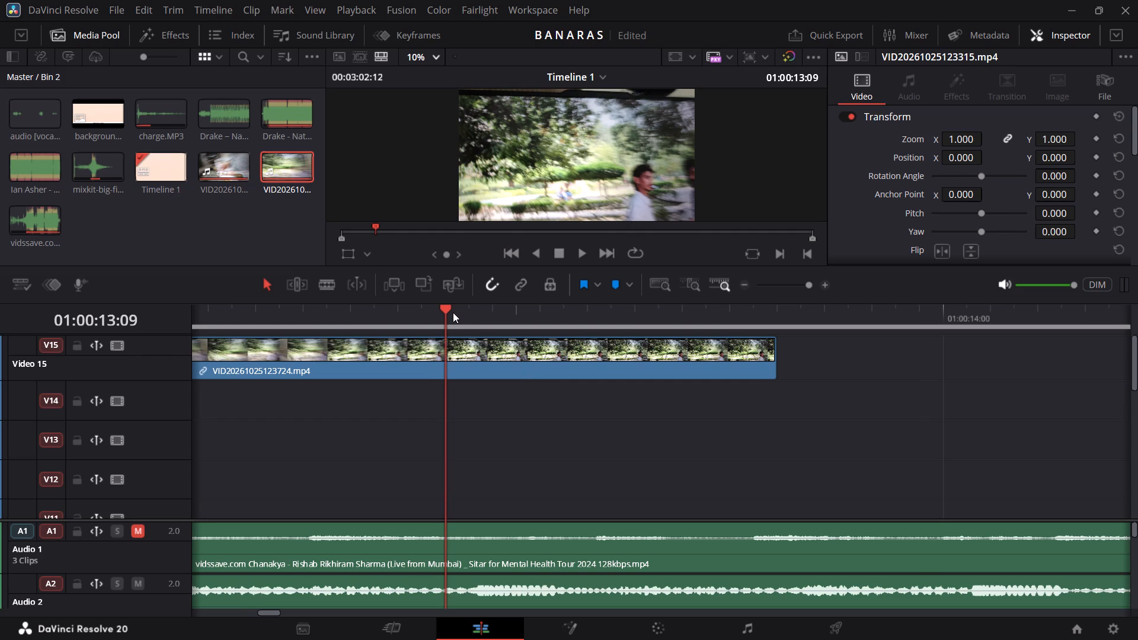
key("Right")
key("Right")
key("Right")
key("Right")
key("Right")
scroll(453, 312, "right", 1)
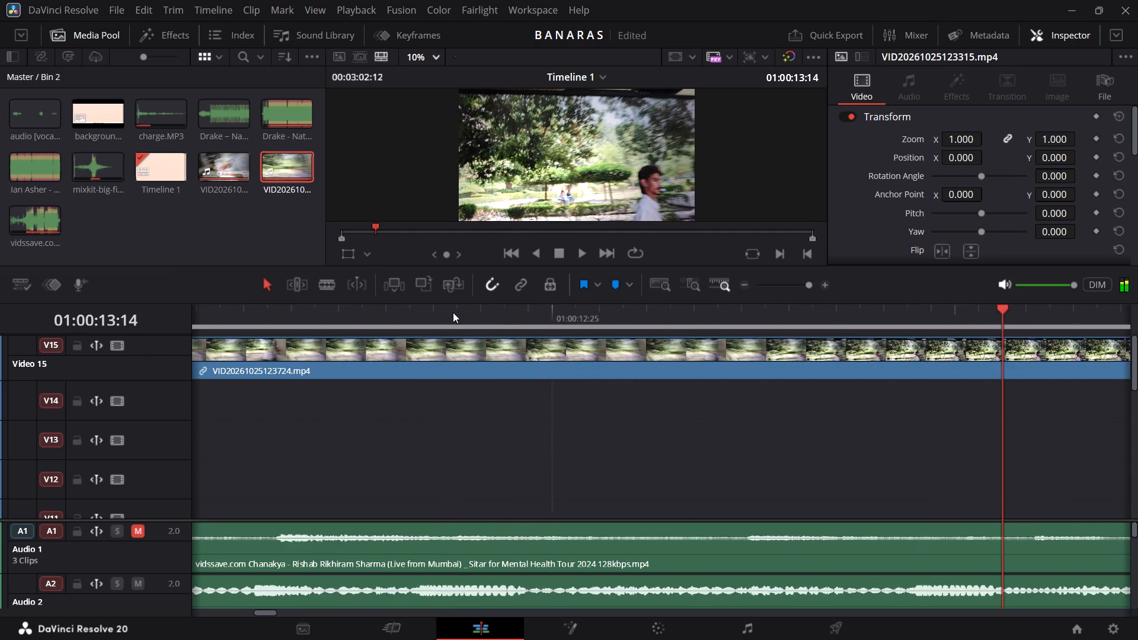
scroll(453, 312, "right", 1)
left_click(453, 312)
key("Right")
key("Right")
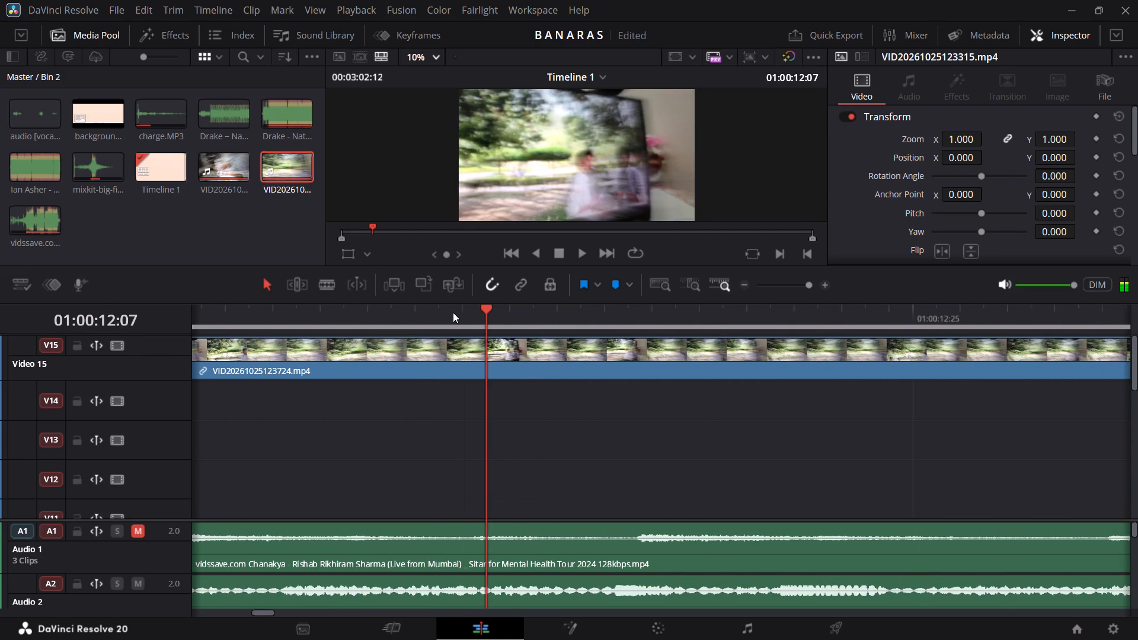
key("Right")
key("Right")
scroll(453, 312, "right", 3)
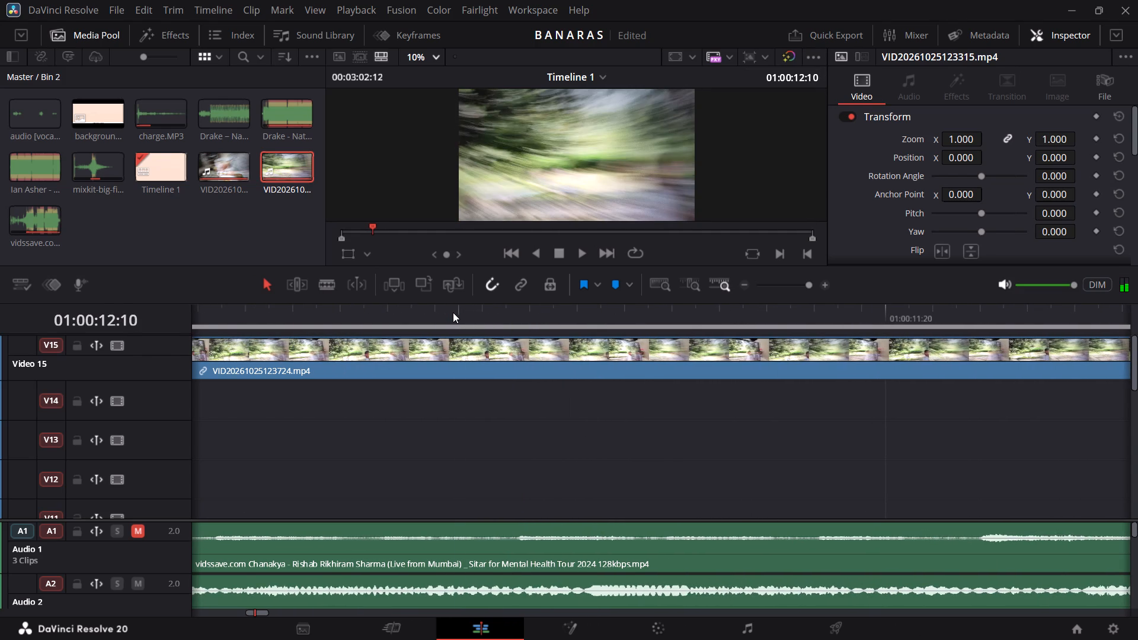
left_click(453, 312)
key("space")
key("Right")
key("space")
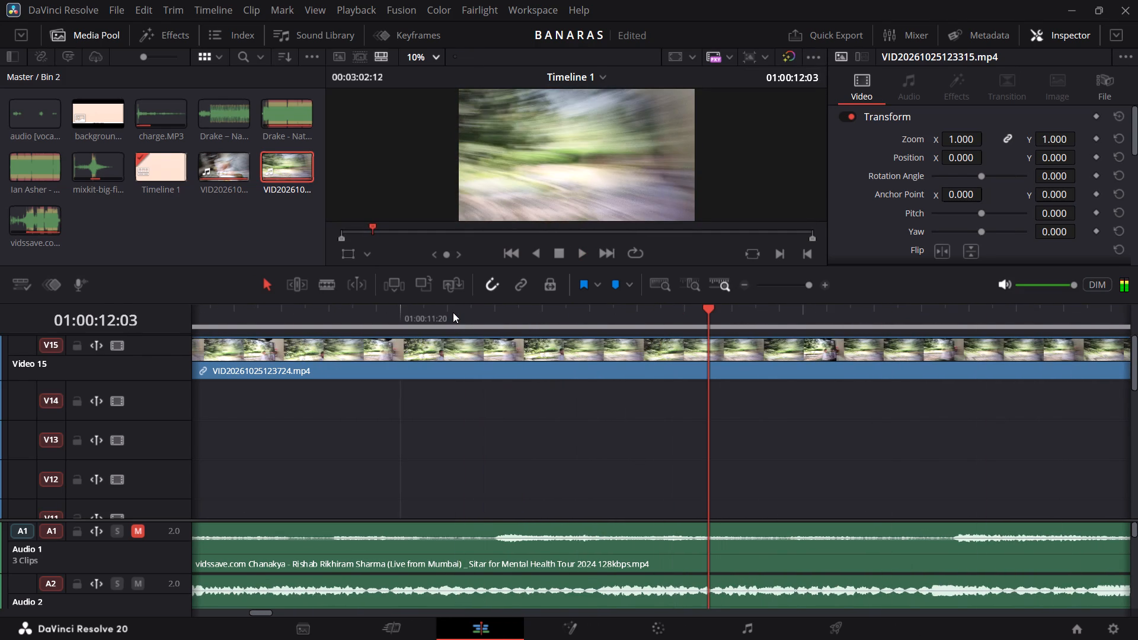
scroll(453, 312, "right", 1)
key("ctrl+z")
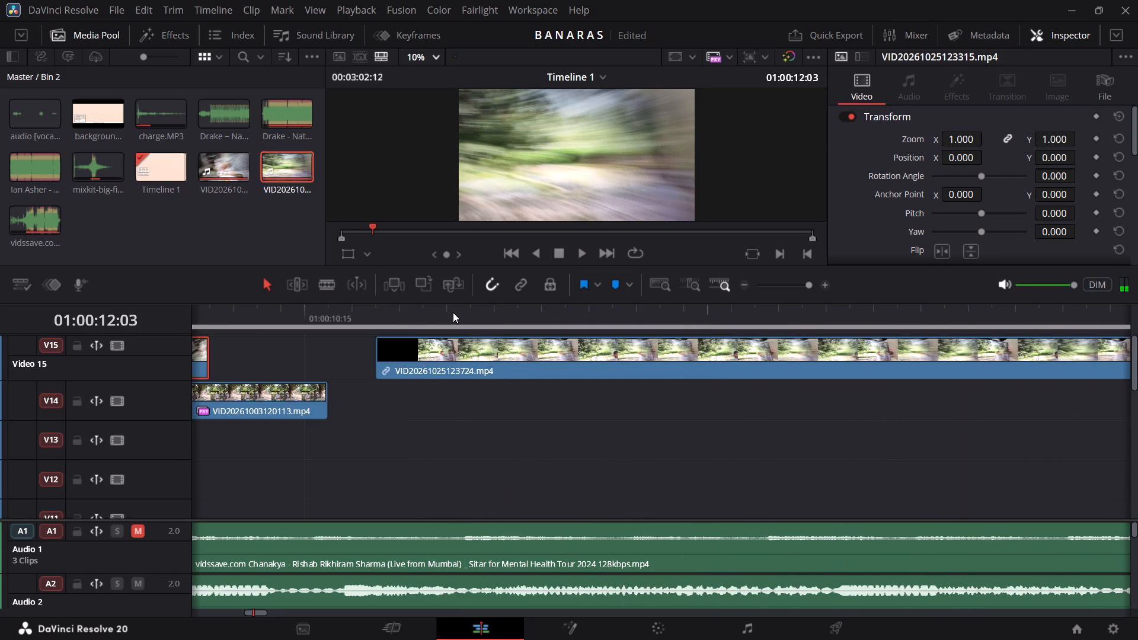
double_click(268, 158)
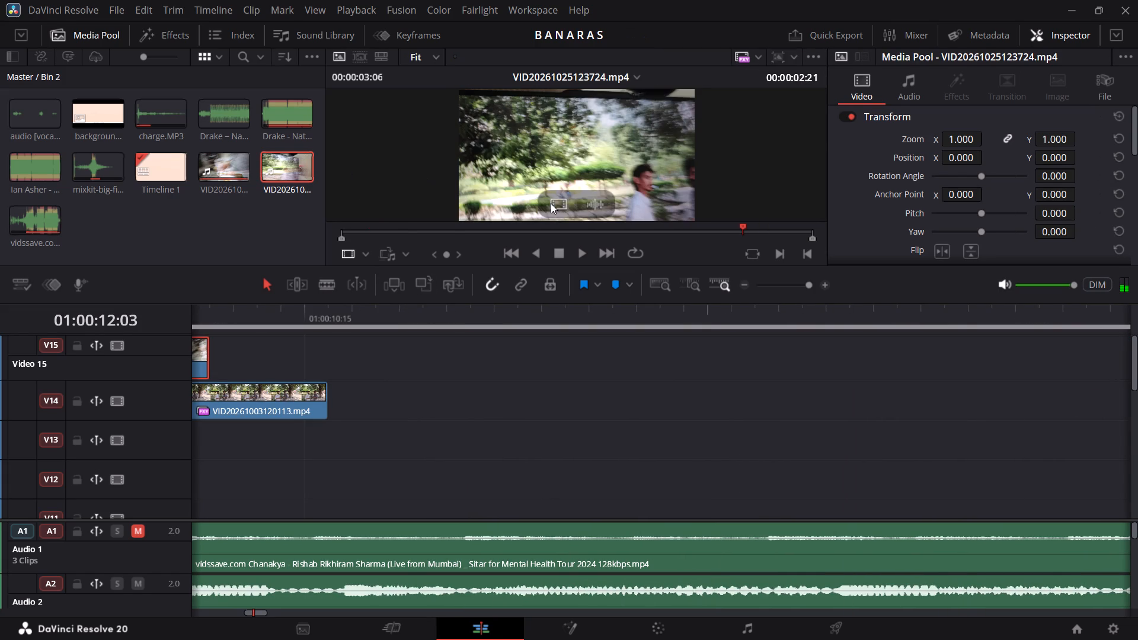
left_click_drag(561, 204, 411, 399)
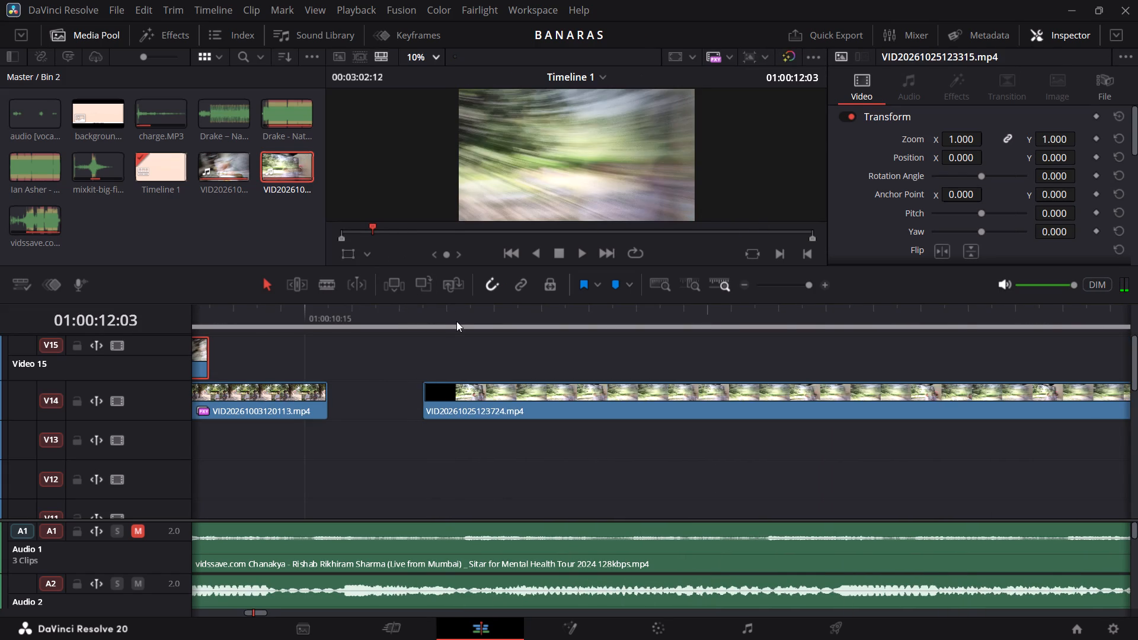
left_click(457, 318)
key("Right")
key("Right")
key("Right")
key("Right")
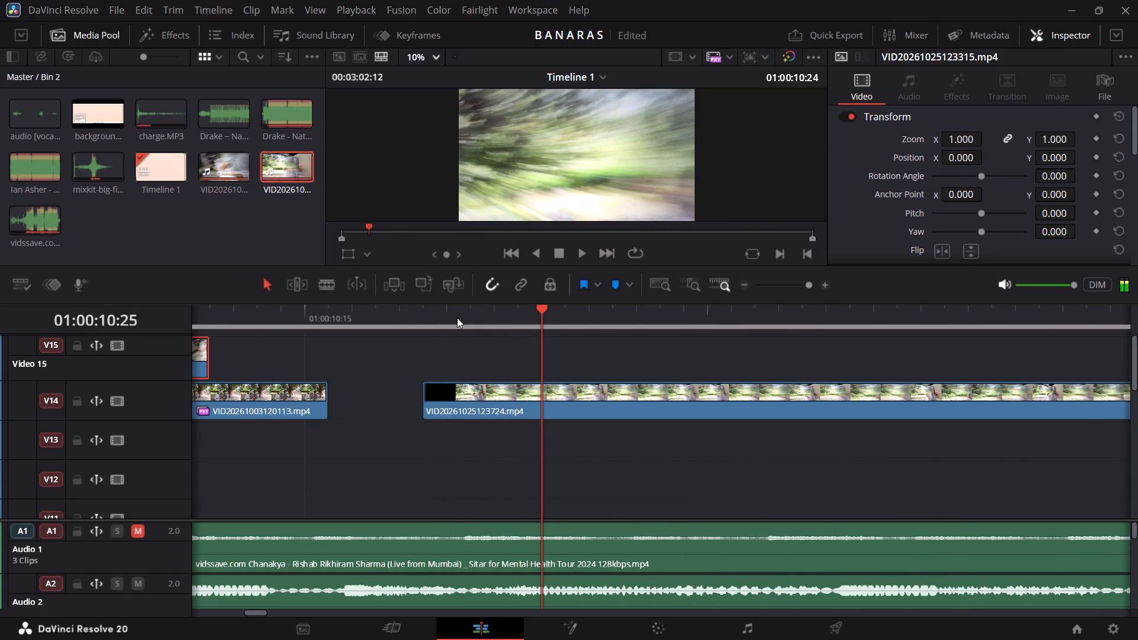
key("Left")
key("Left")
key("Right")
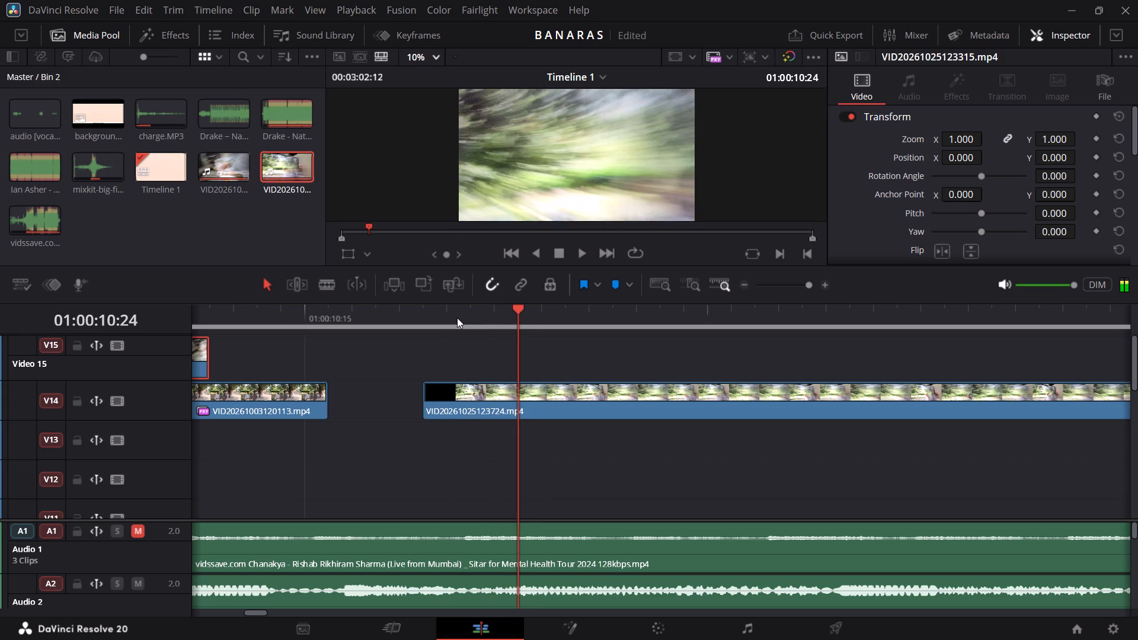
key("Right")
key("Right")
key("Right")
key("Right")
key("Right")
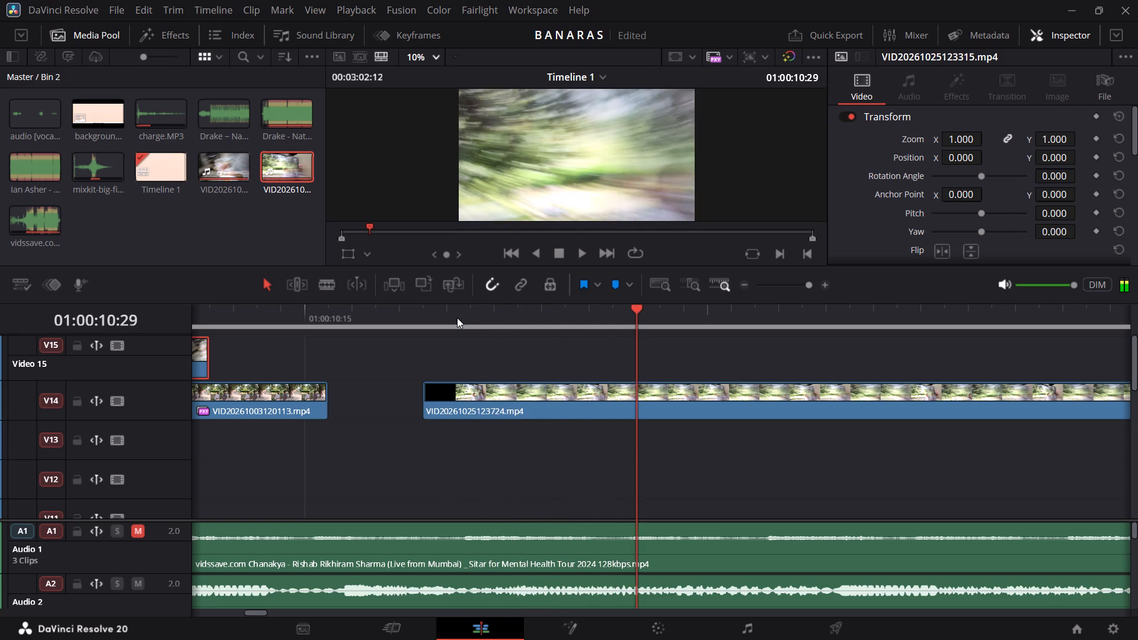
key("Right")
key("Right")
key("Right")
key("Right")
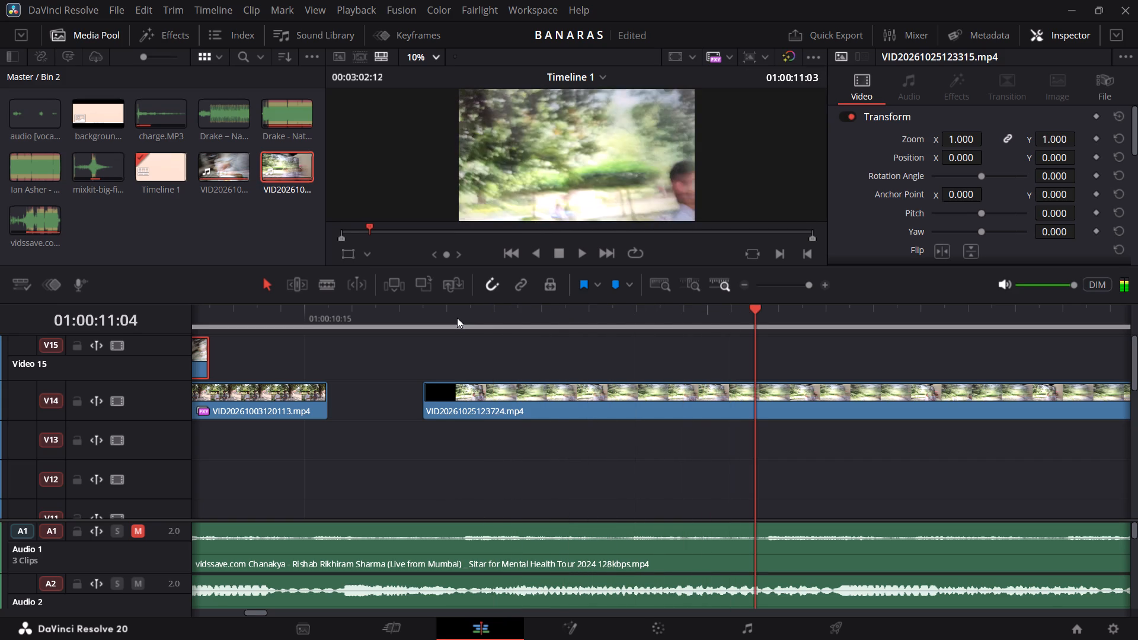
key("Right")
key("Left")
key("Left")
key("Left")
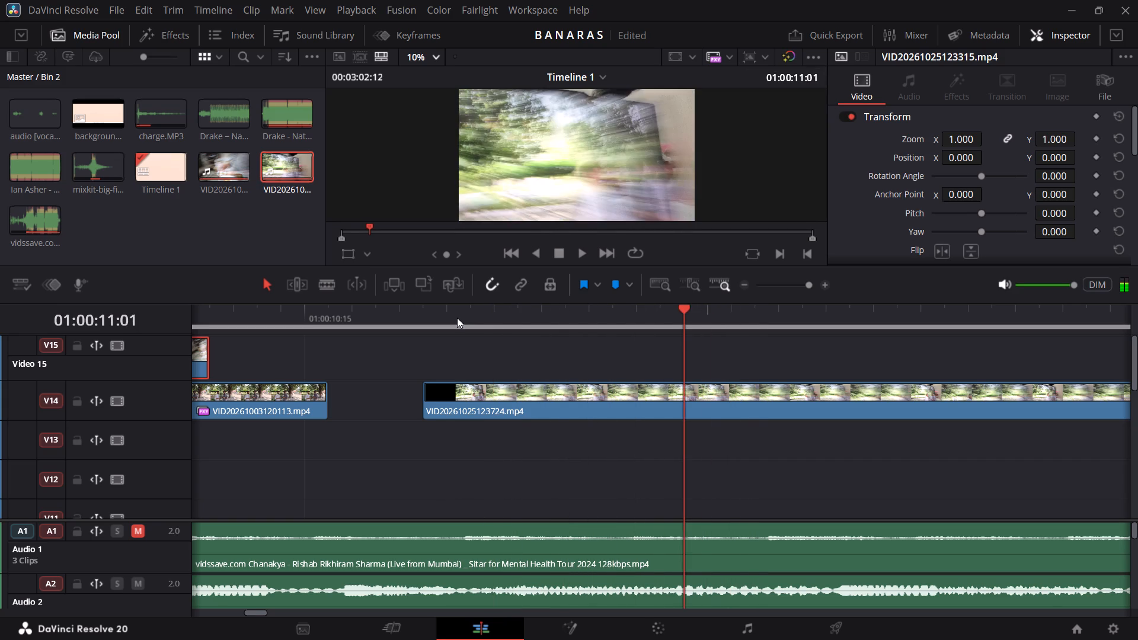
key("Right")
key("Right")
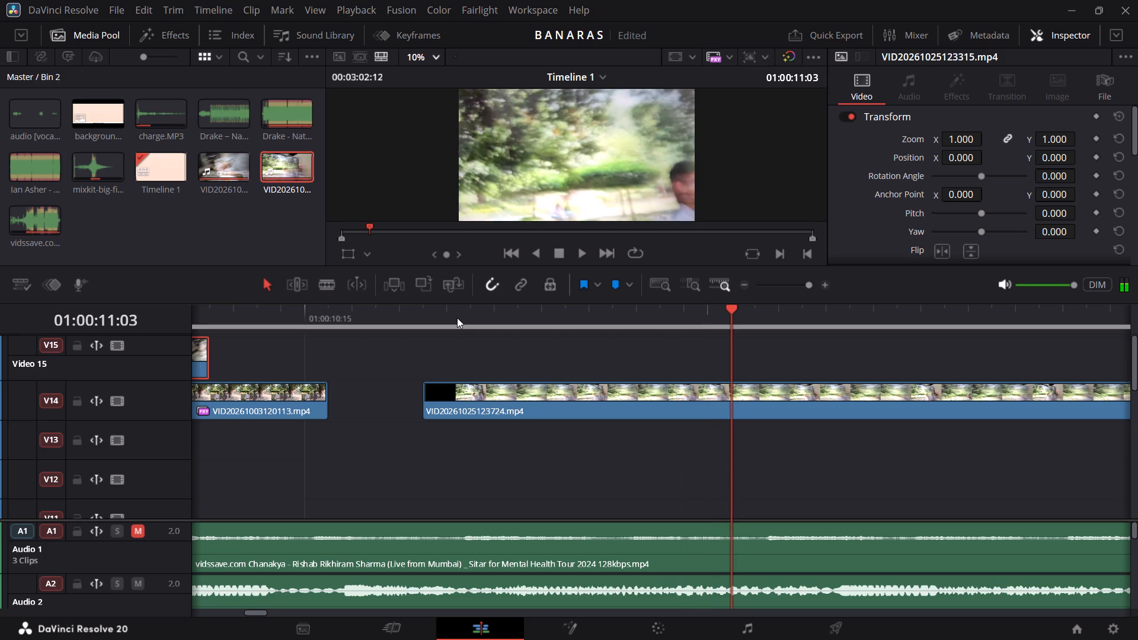
key("Right")
key("Right")
key("Right")
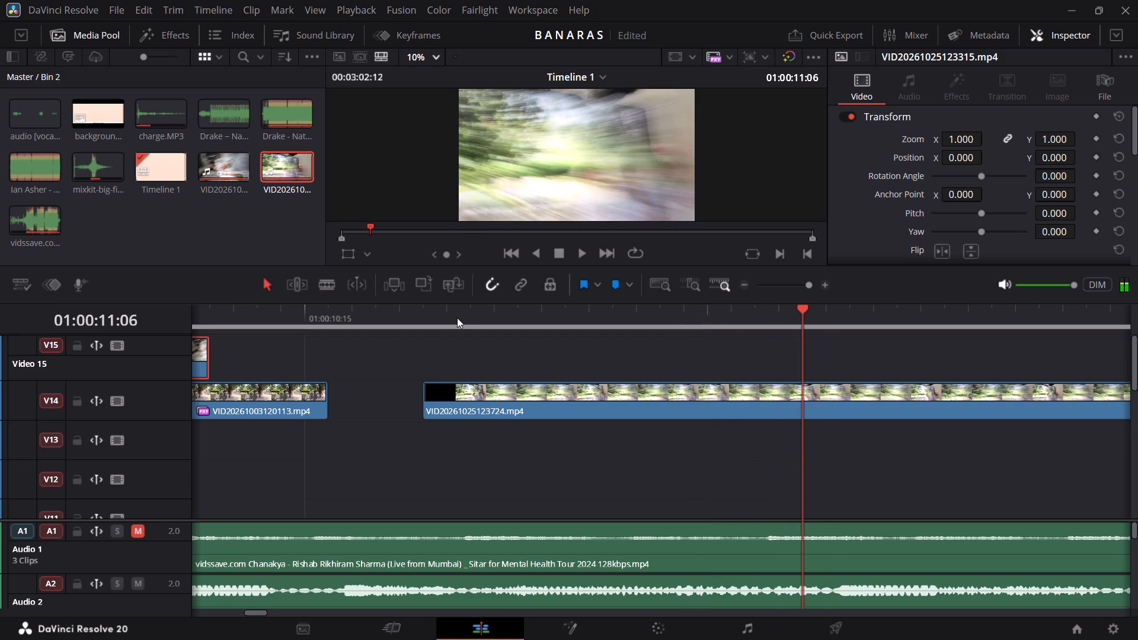
key("Right")
key("Right")
key("Right")
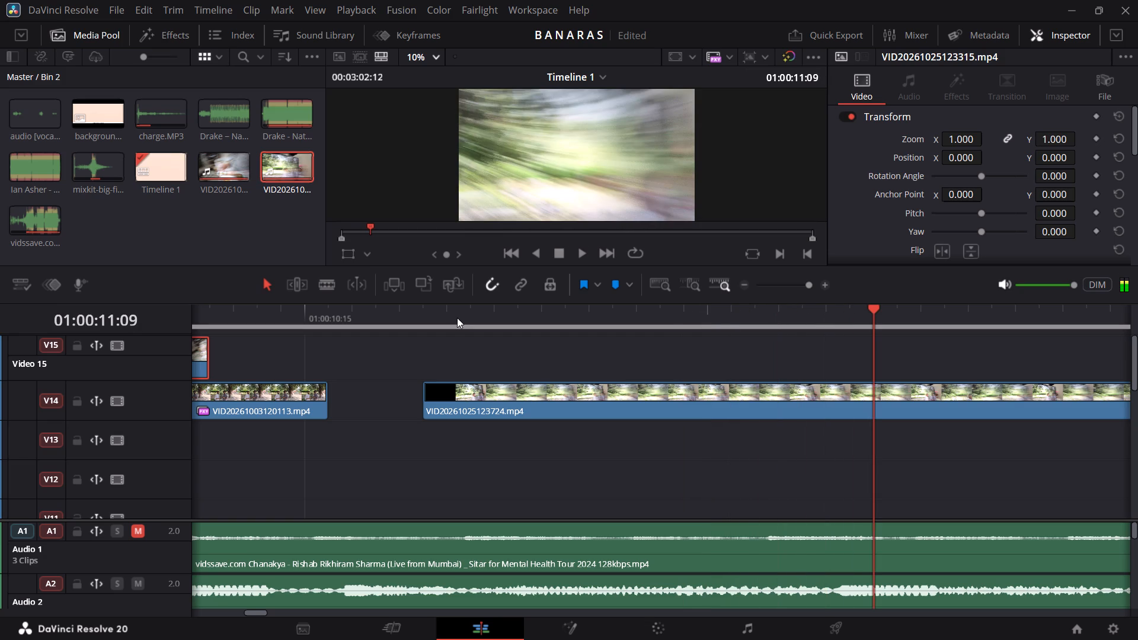
key("Left")
key("Left")
key("Right")
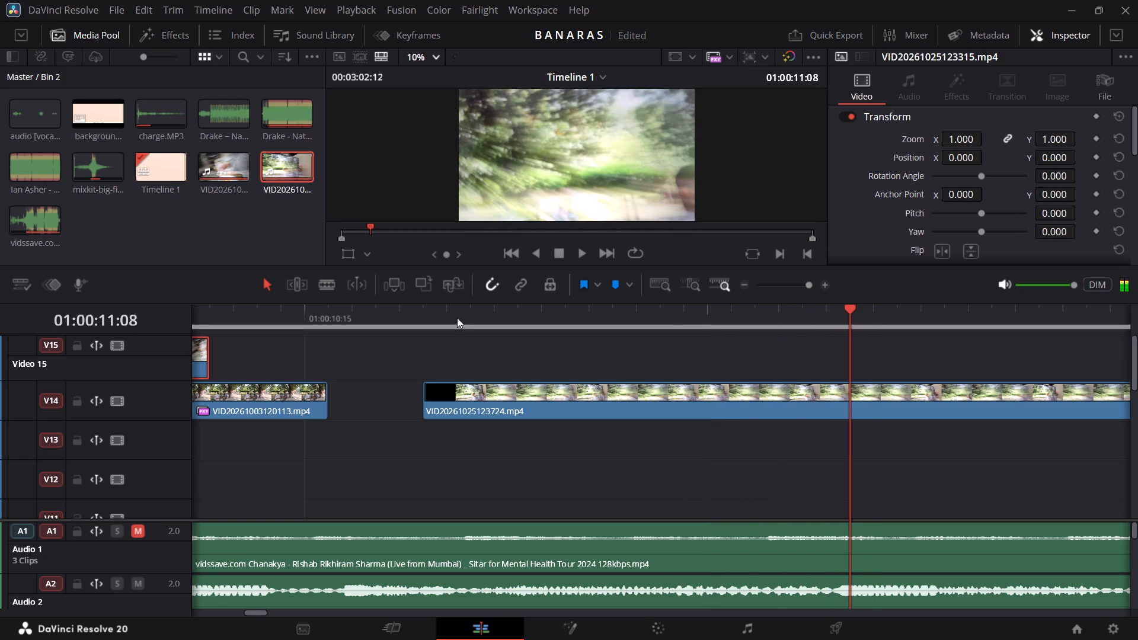
key("Left")
key("Left")
key("Right")
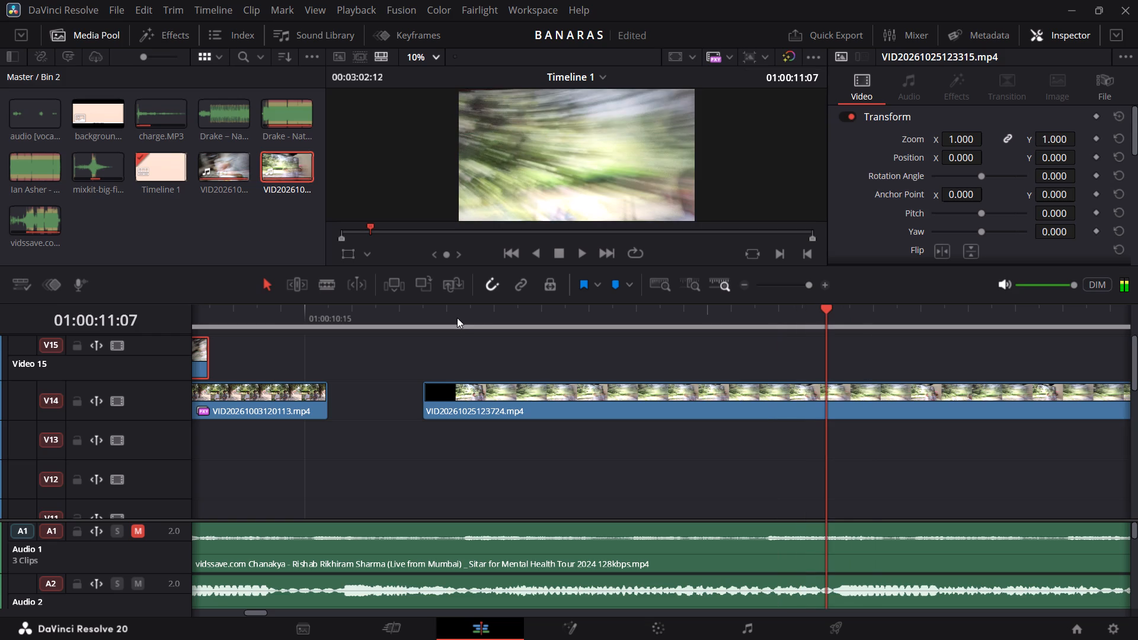
key("Right")
key("Right")
key("Right")
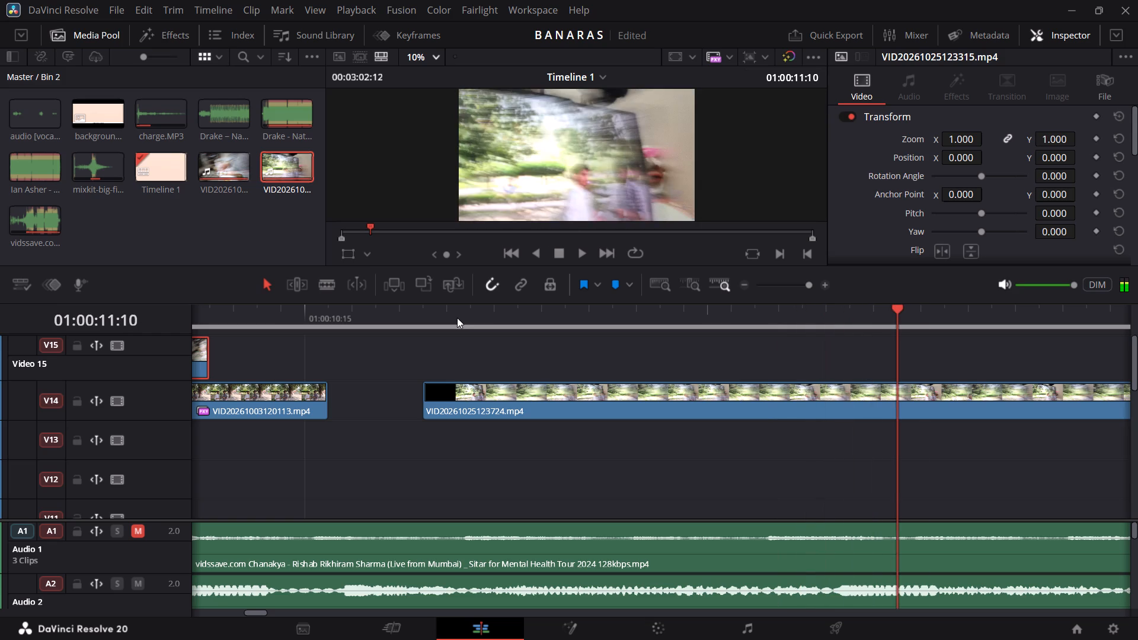
key("Right")
key("Right")
key("Right")
key("Right")
key("Right")
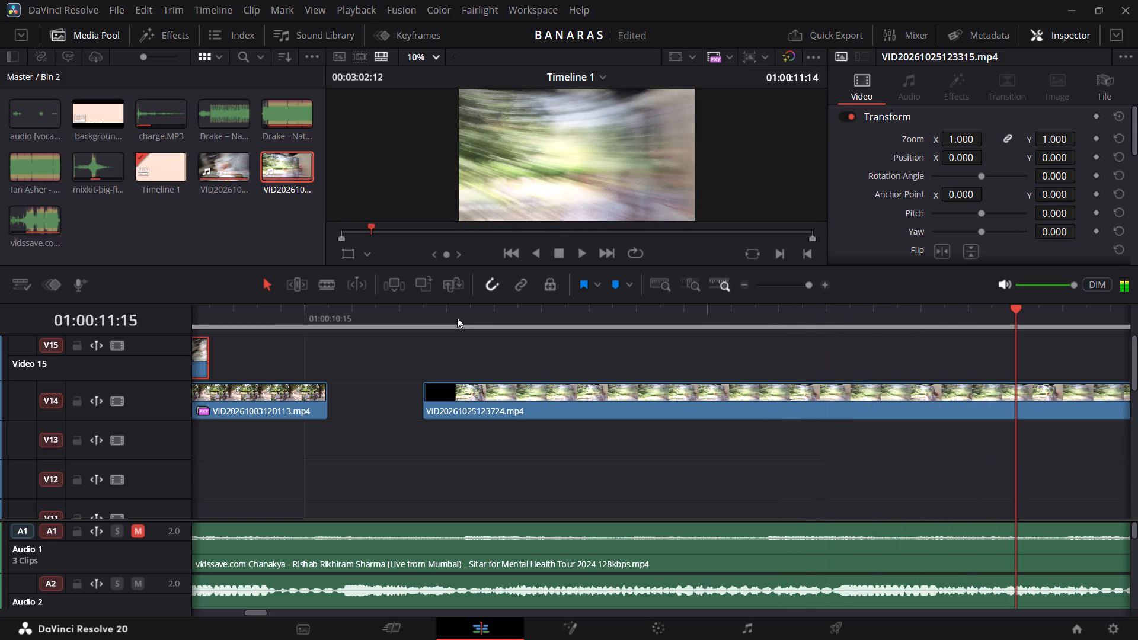
key("Right")
key("Right")
key("Right")
key("Right")
key("Right")
key("Right")
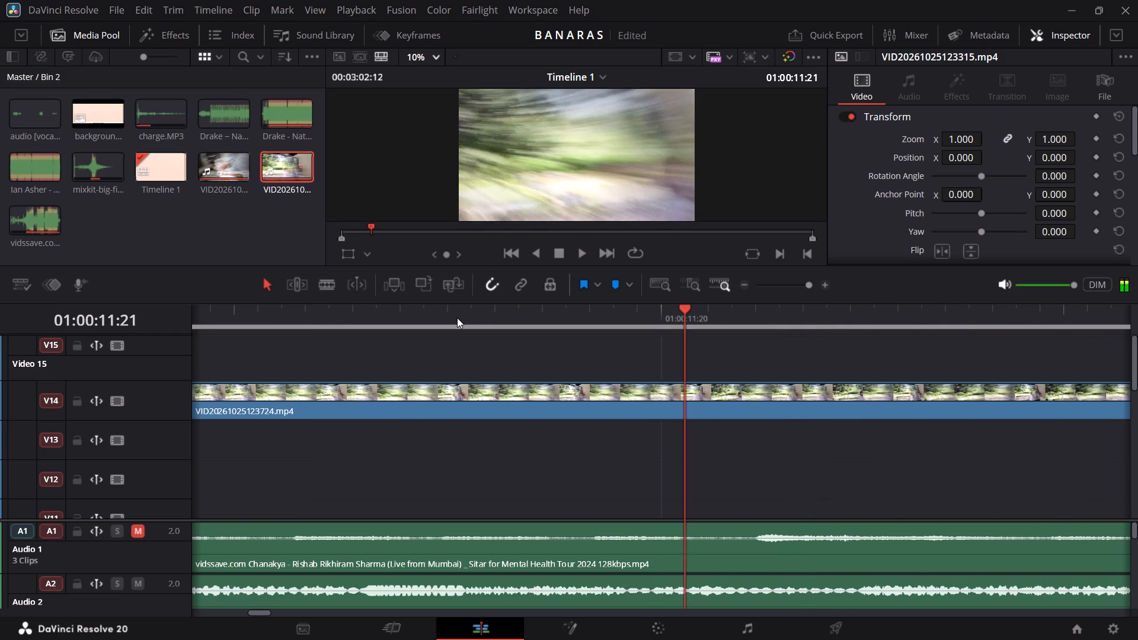
key("Right")
key("Right")
key("Right")
key("Right")
key("Right")
key("Right")
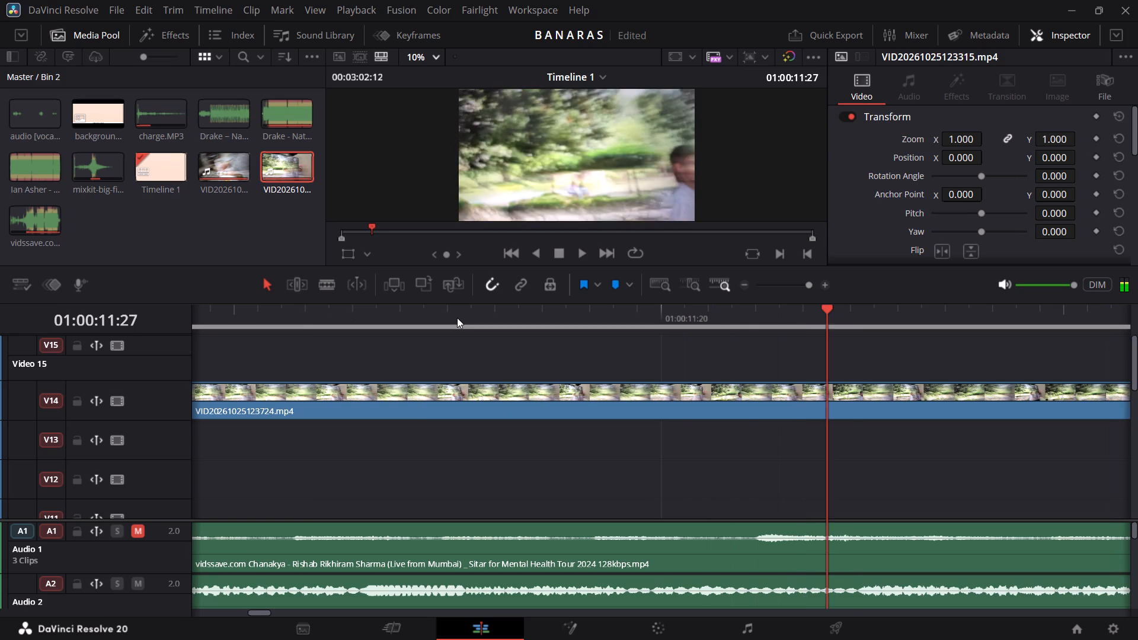
key("Right")
key("Right")
key("Right")
key("Right")
key("Right")
key("Right")
key("Right")
key("Right")
key("Right")
key("Right")
key("Right")
key("Right")
key("Right")
key("Right")
key("Right")
key("Right")
key("Right")
key("Right")
key("Right")
key("Right")
key("Right")
key("Right")
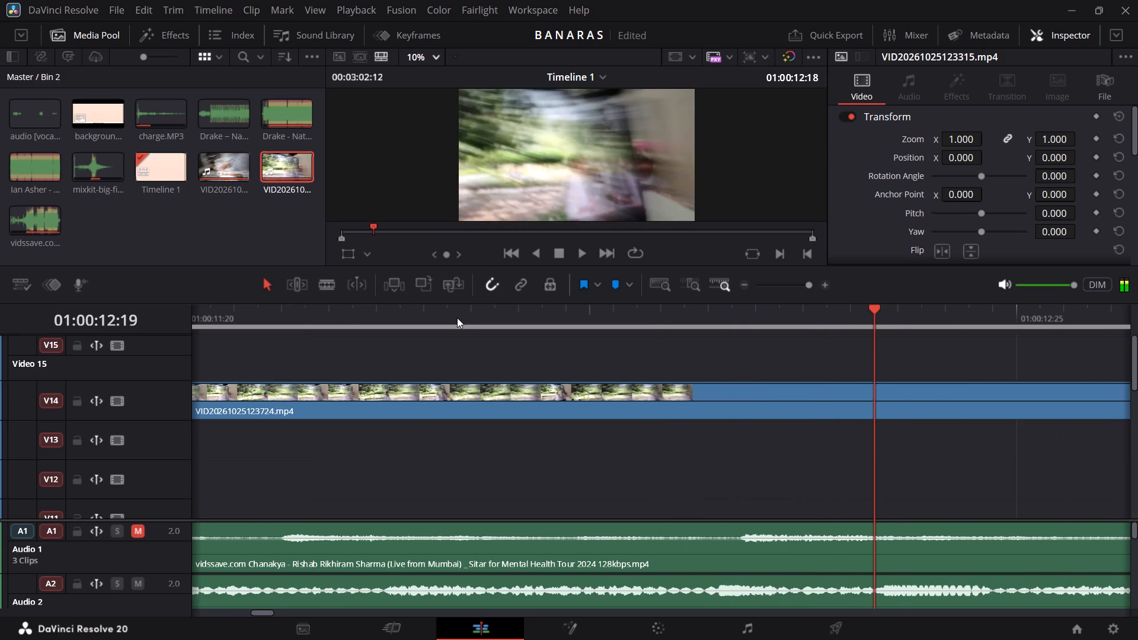
key("Right")
key("Right")
scroll(457, 318, "right", 1)
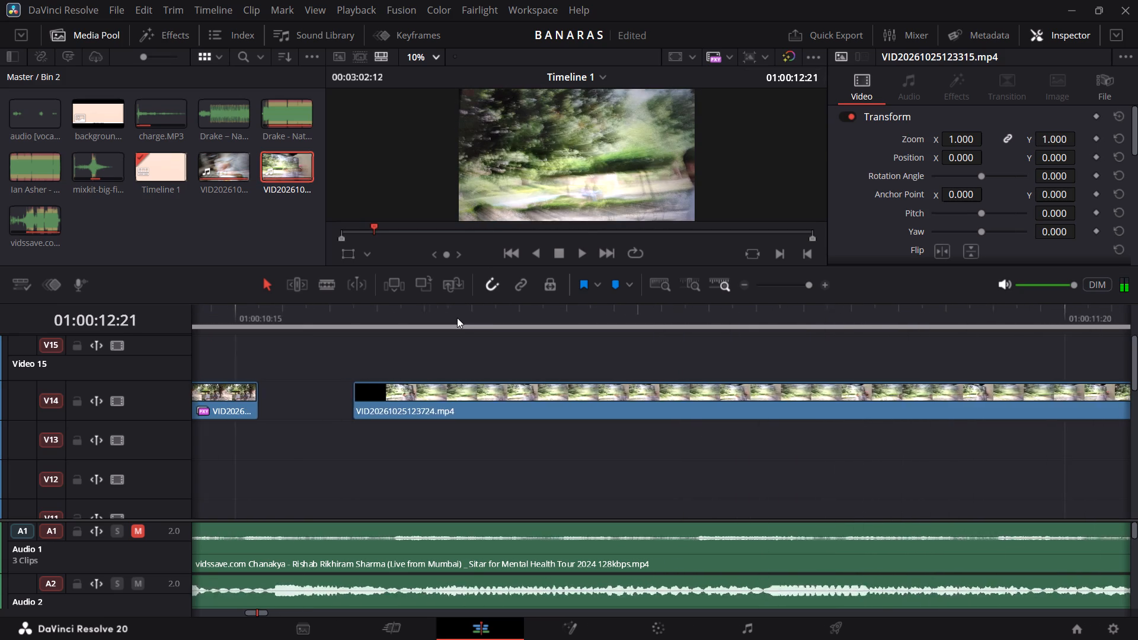
scroll(457, 318, "right", 2)
left_click(457, 318)
key("Right")
key("Right")
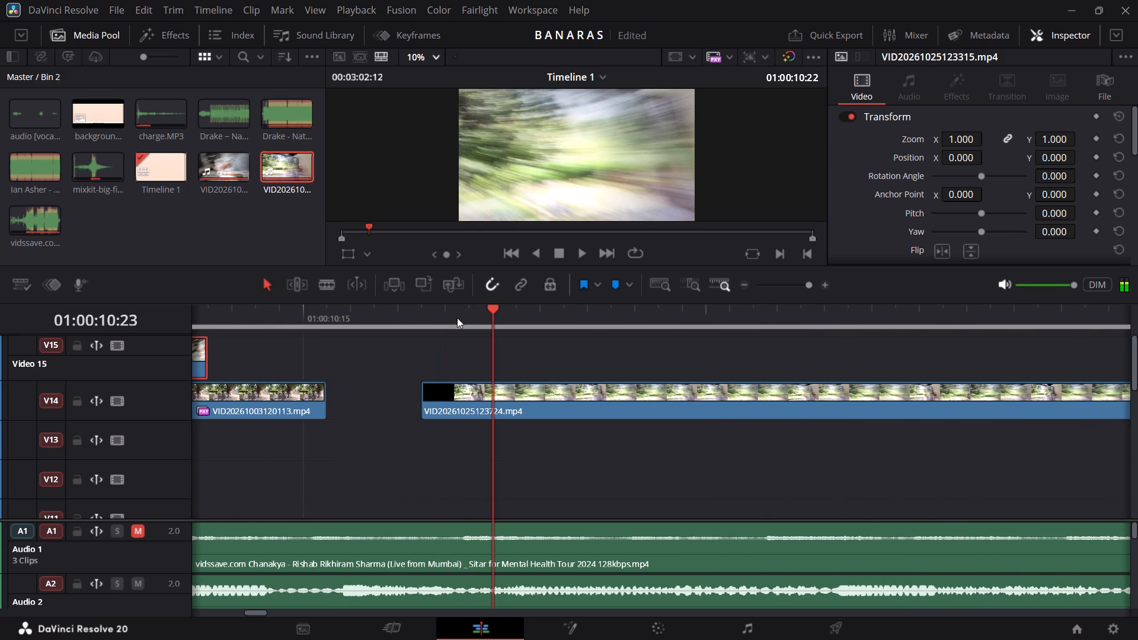
key("Right")
key("Right")
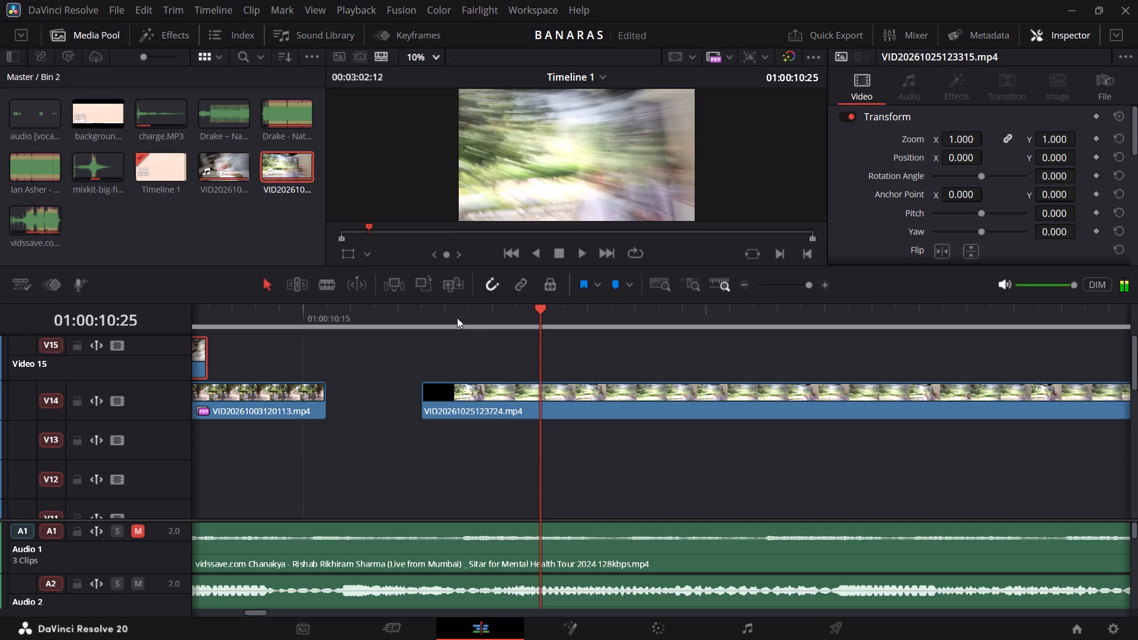
key("Right")
key("Right")
key("Right")
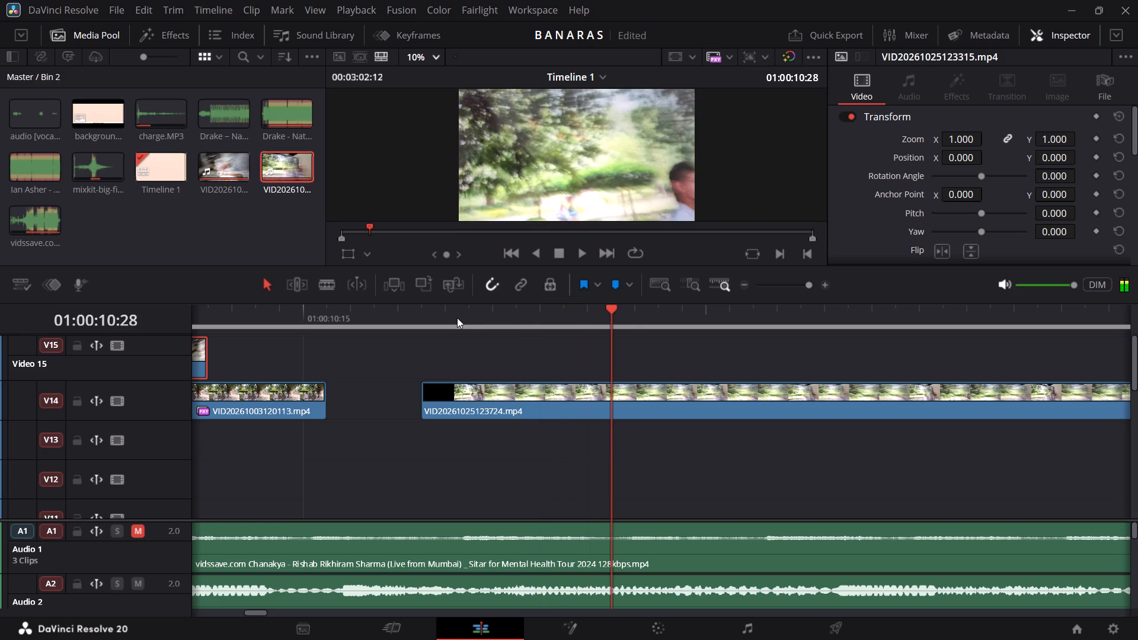
key("Right")
key("Right")
key("Left")
key("Right")
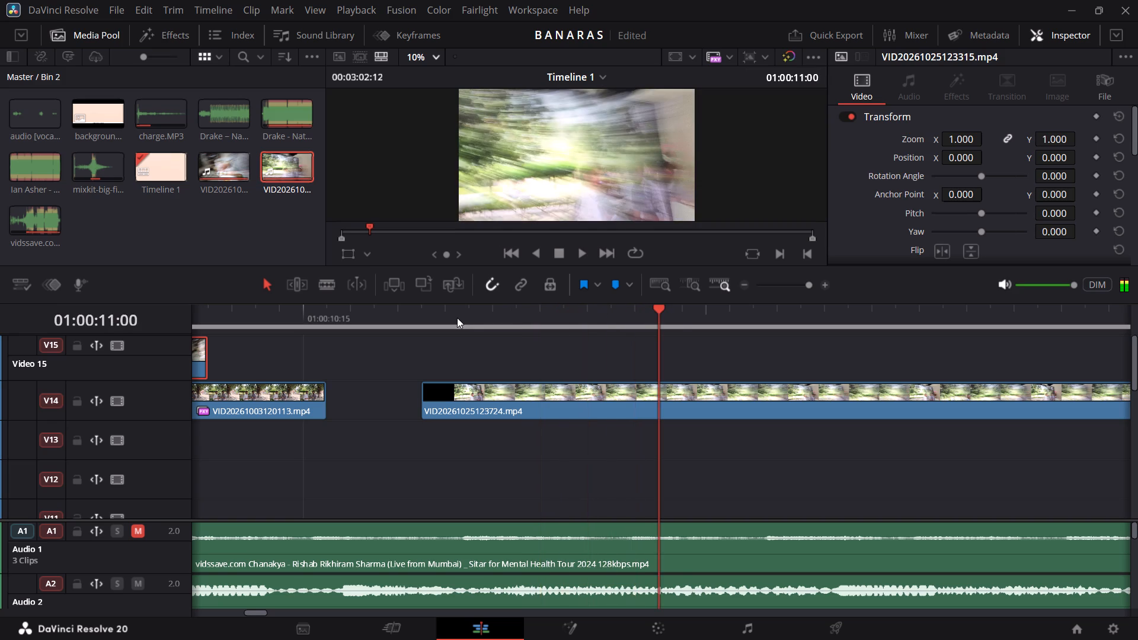
key("Right")
key("Right")
key("Right")
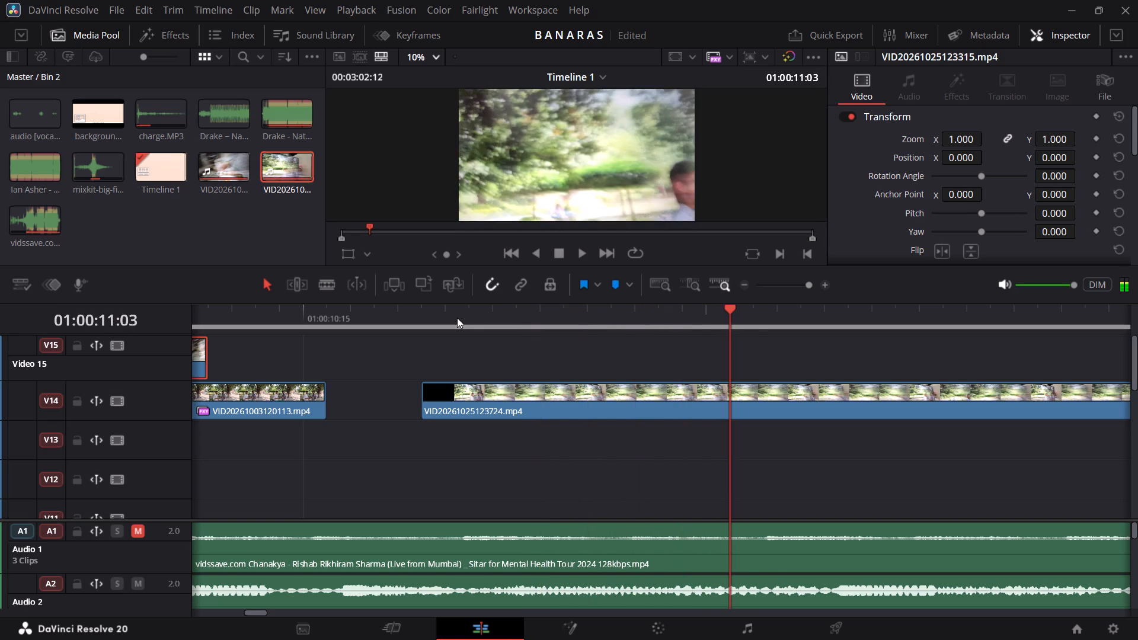
key("Right")
key("Right")
key("Left")
key("Left")
key("Right")
key("Right")
key("Right")
key("Right")
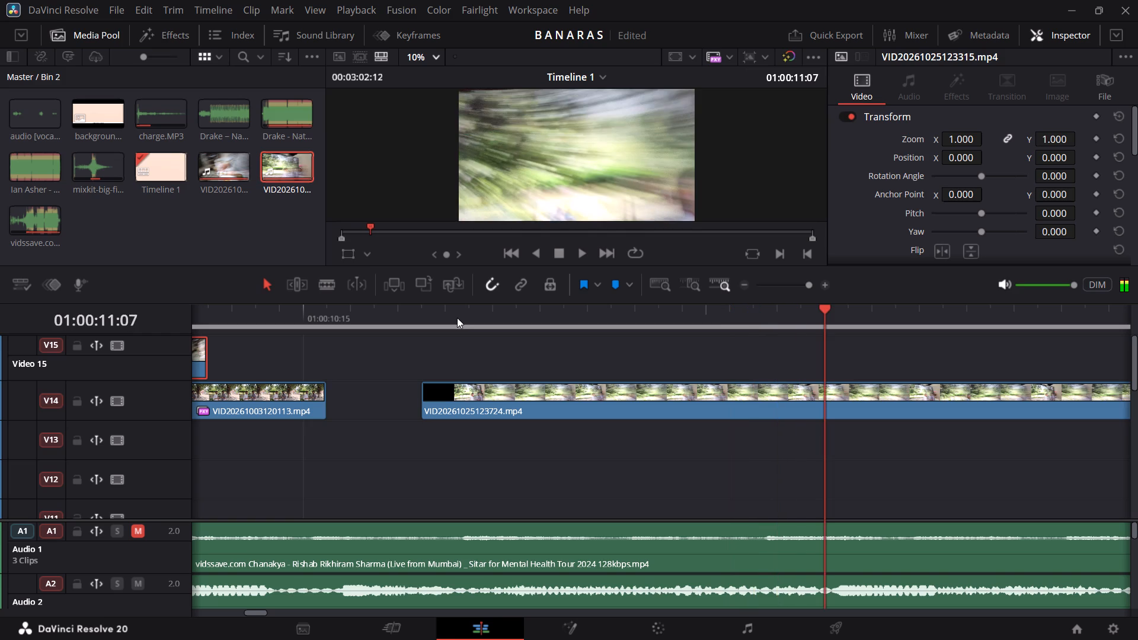
key("Right")
key("Right")
key("Left")
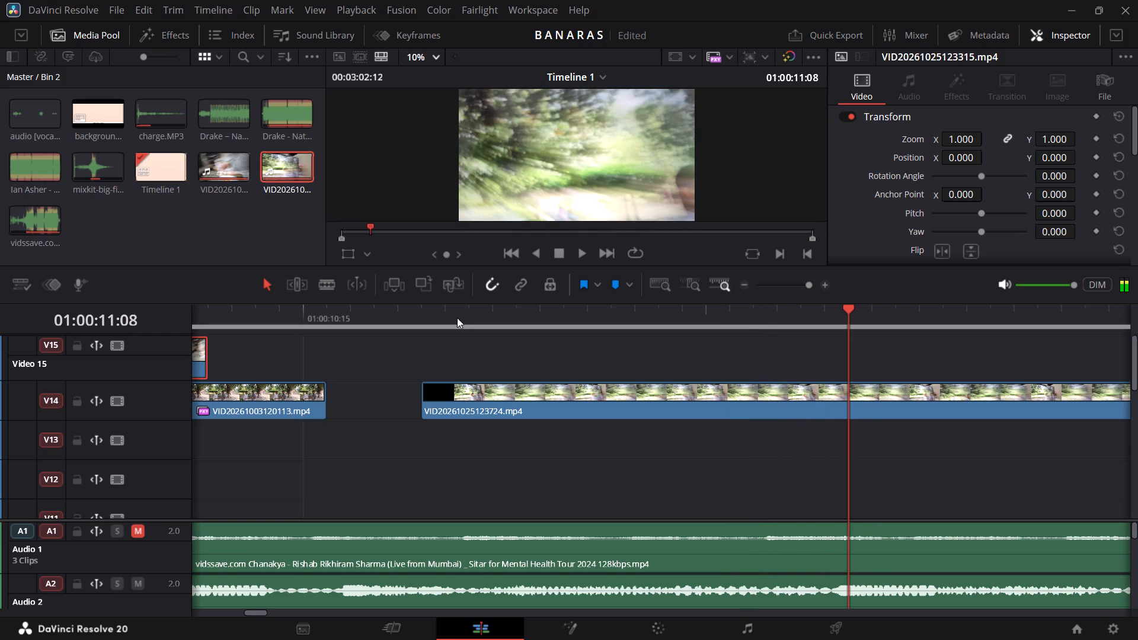
key("Right")
key("Right")
key("Left")
key("Left")
key("Right")
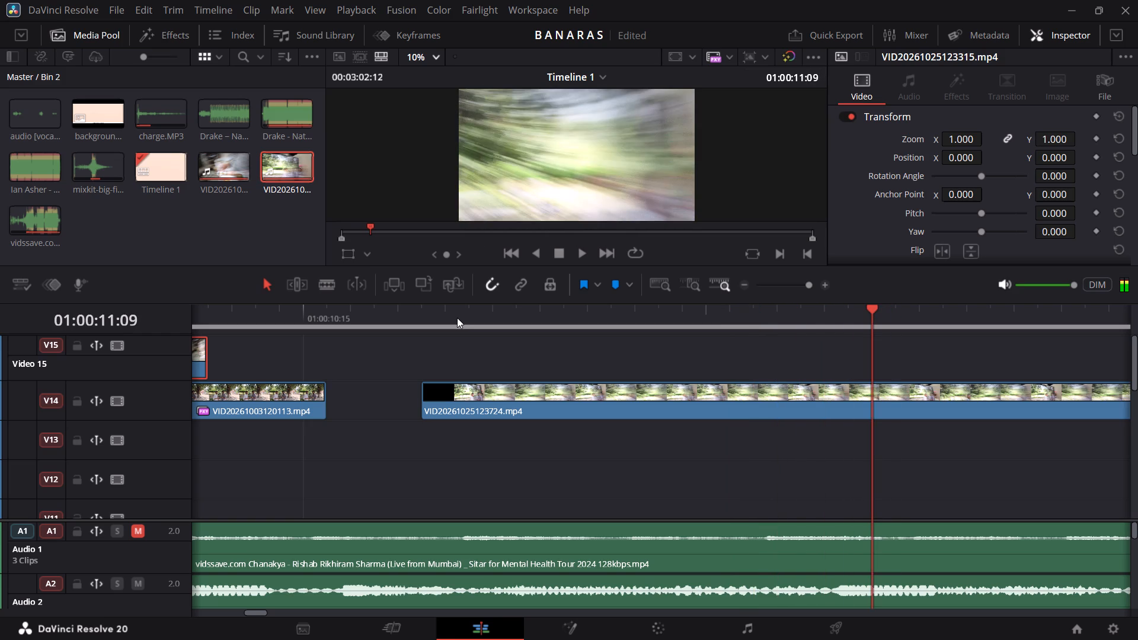
key("Left")
left_click(506, 383)
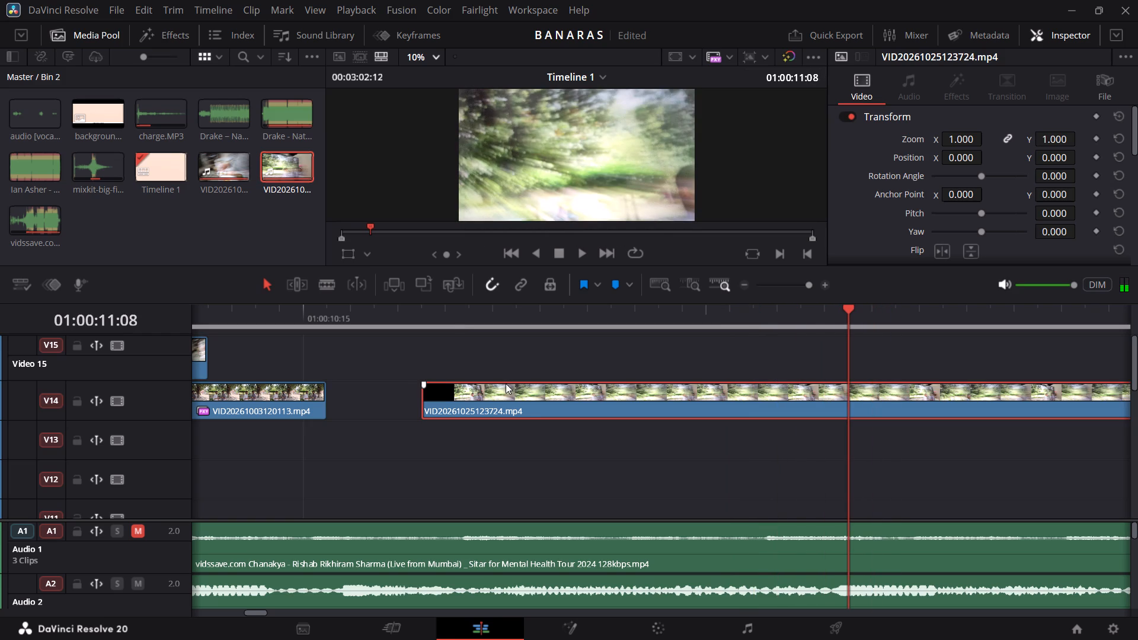
key("ctrl+b")
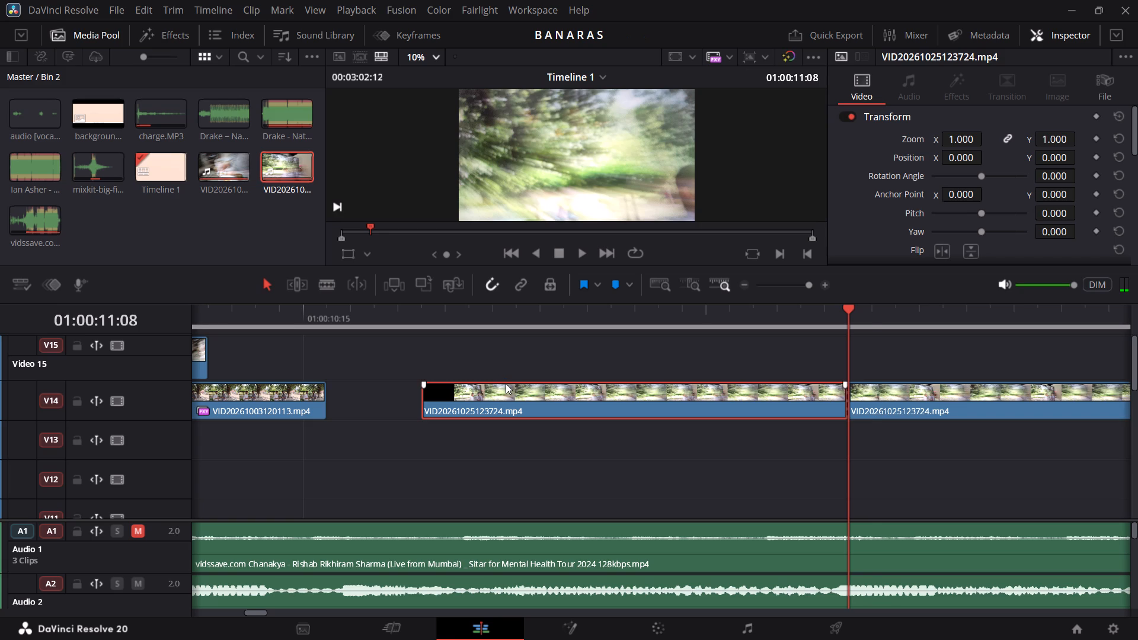
key("Right")
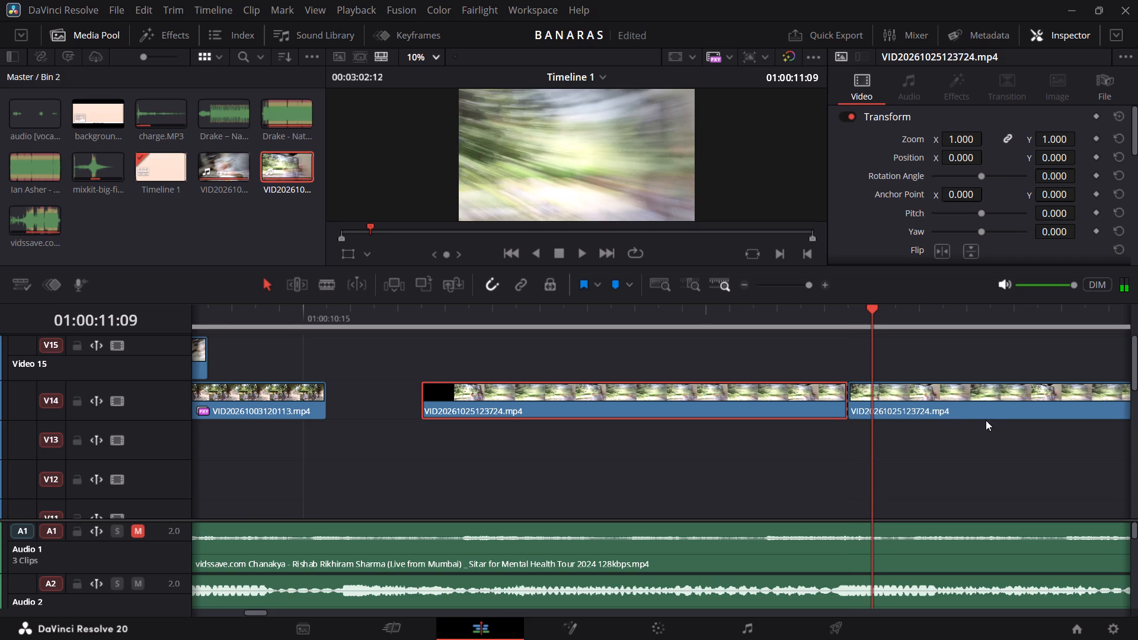
left_click(951, 411)
key("ctrl+b")
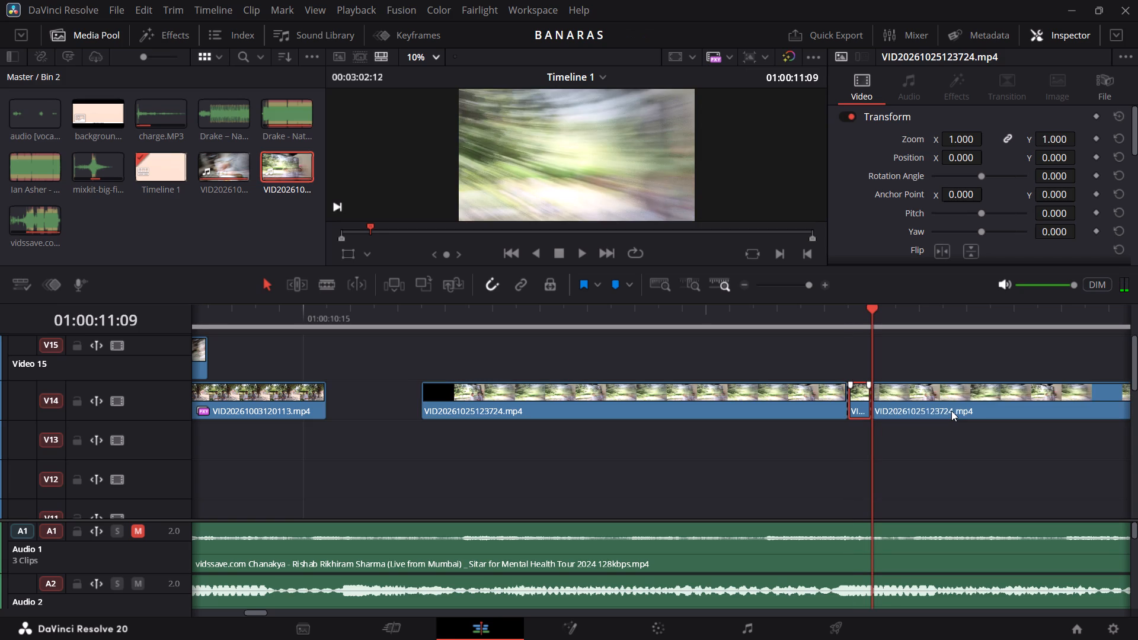
left_click(853, 402)
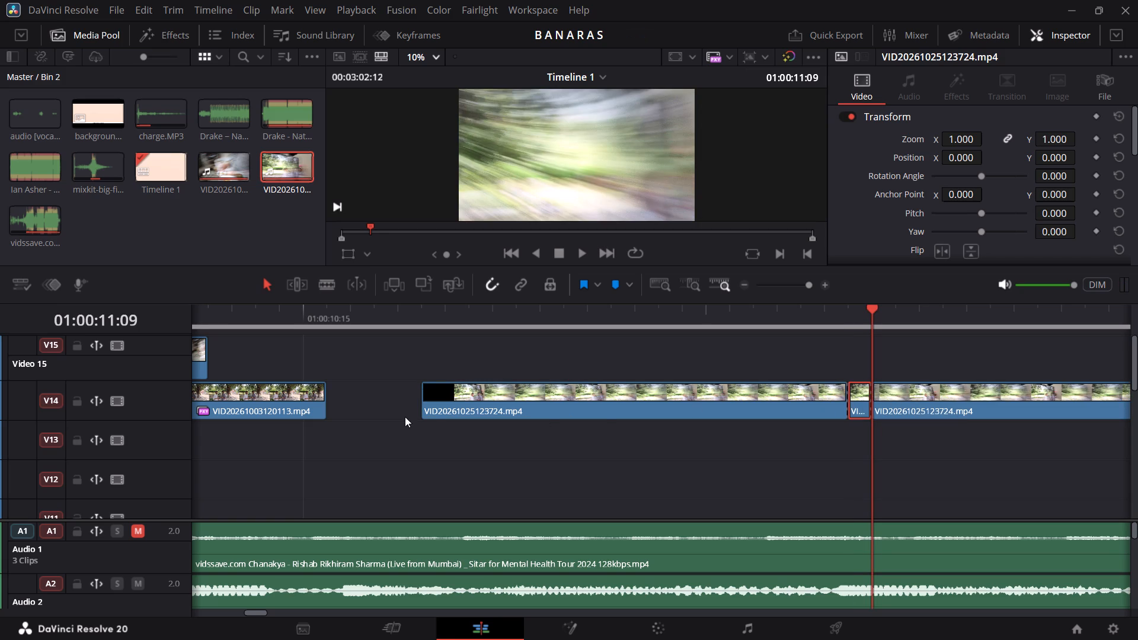
left_click(851, 398)
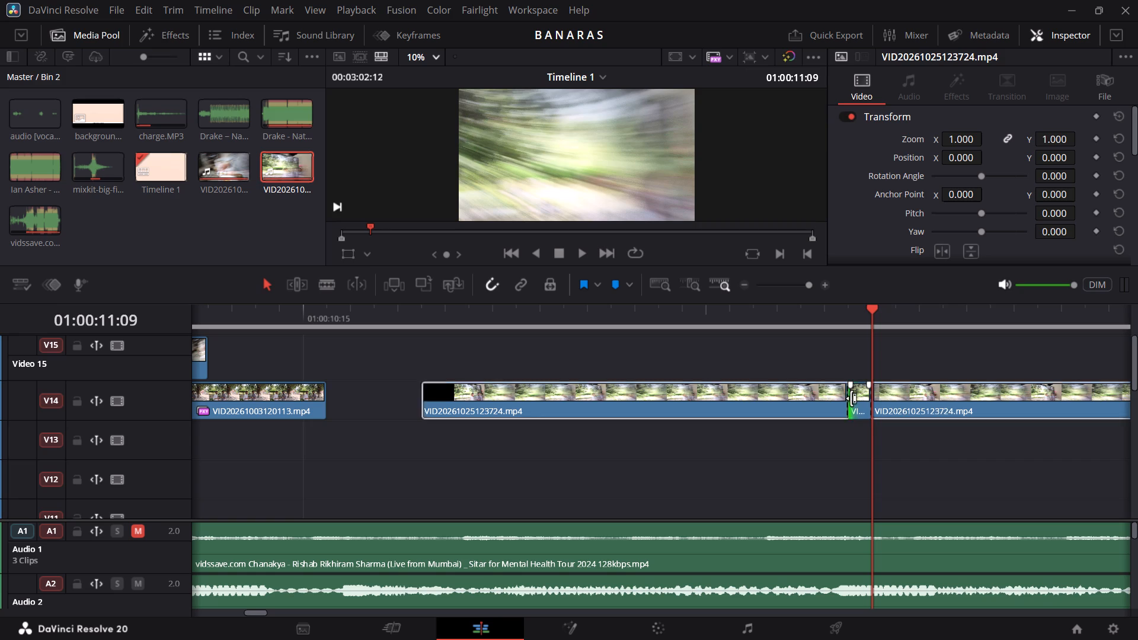
left_click(858, 404)
left_click_drag(858, 404, 860, 369)
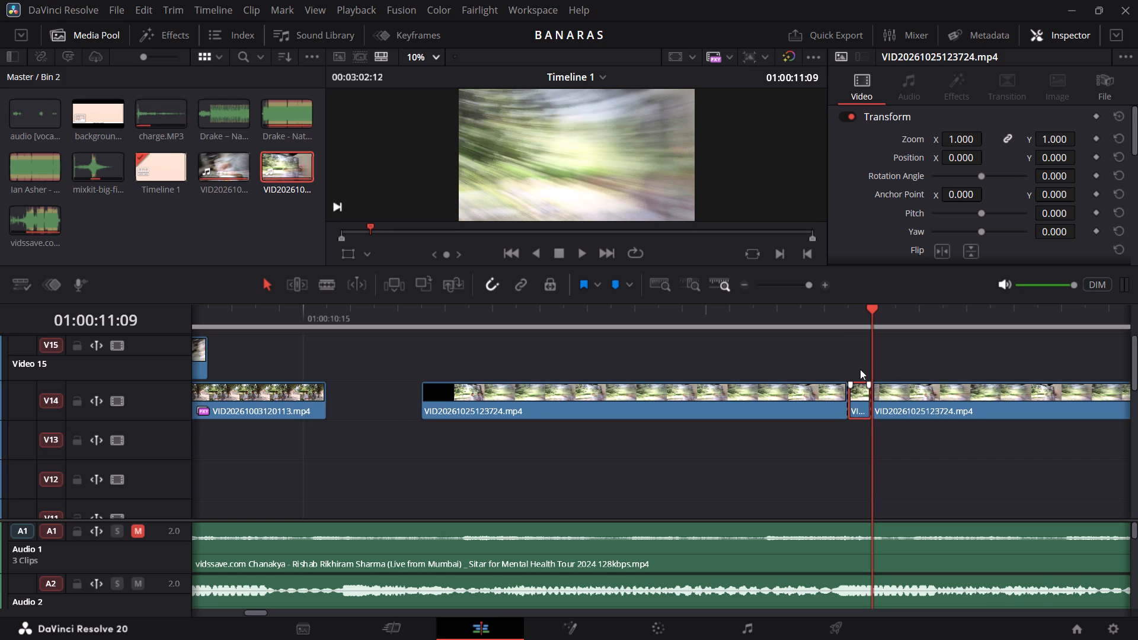
left_click_drag(860, 369, 278, 357)
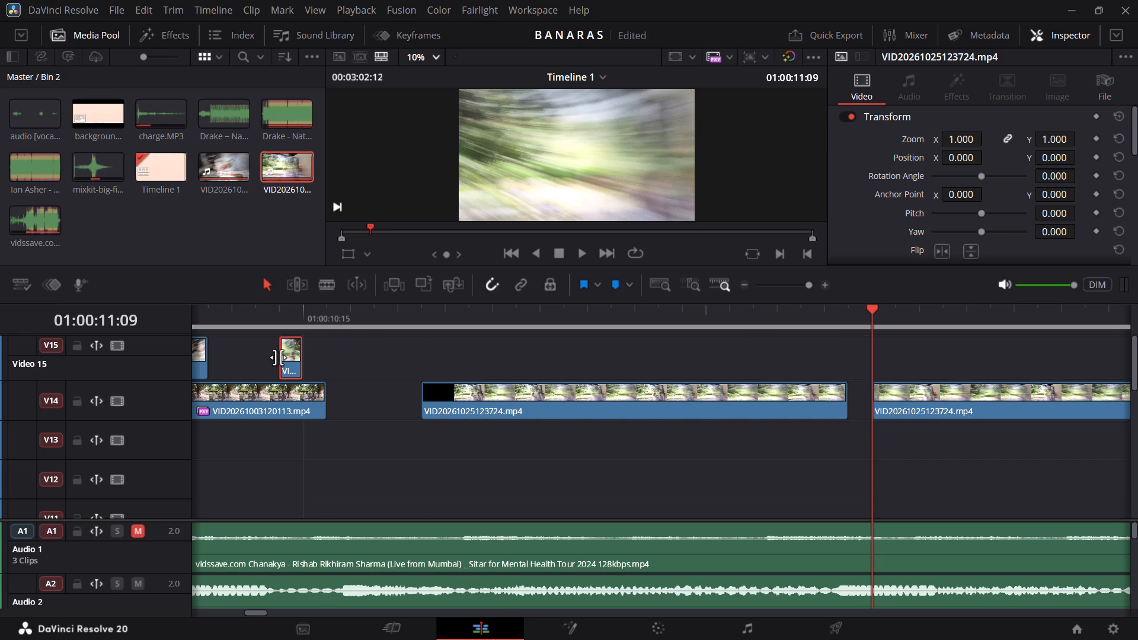
left_click(414, 314)
key("space")
key("space")
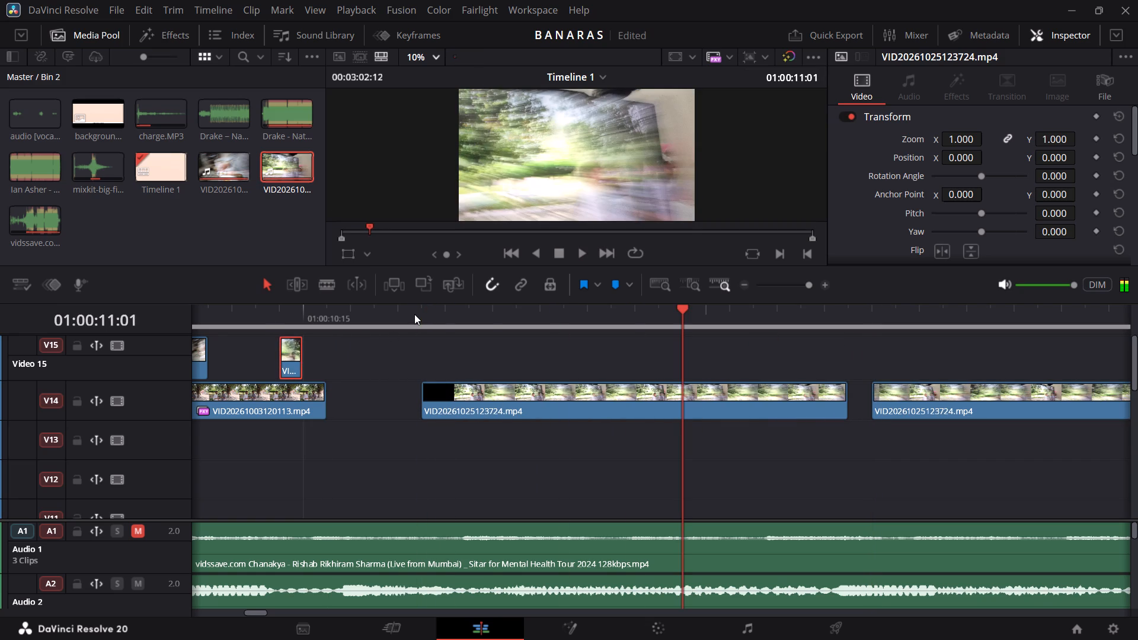
key("Left")
key("Left")
key("Left")
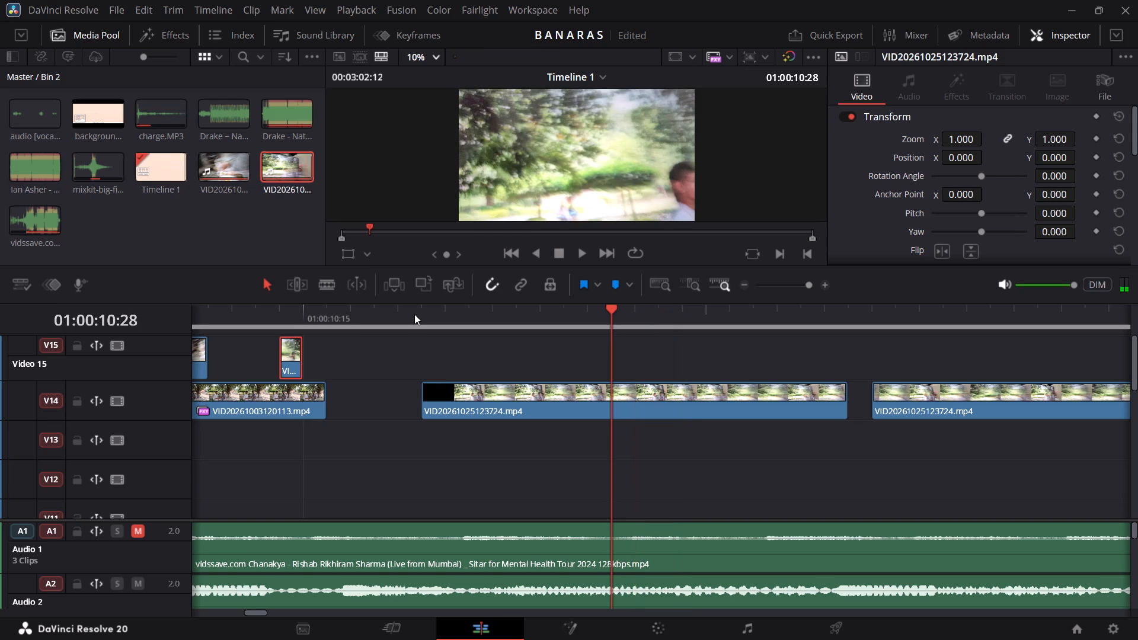
left_click(474, 390)
key("ctrl+b")
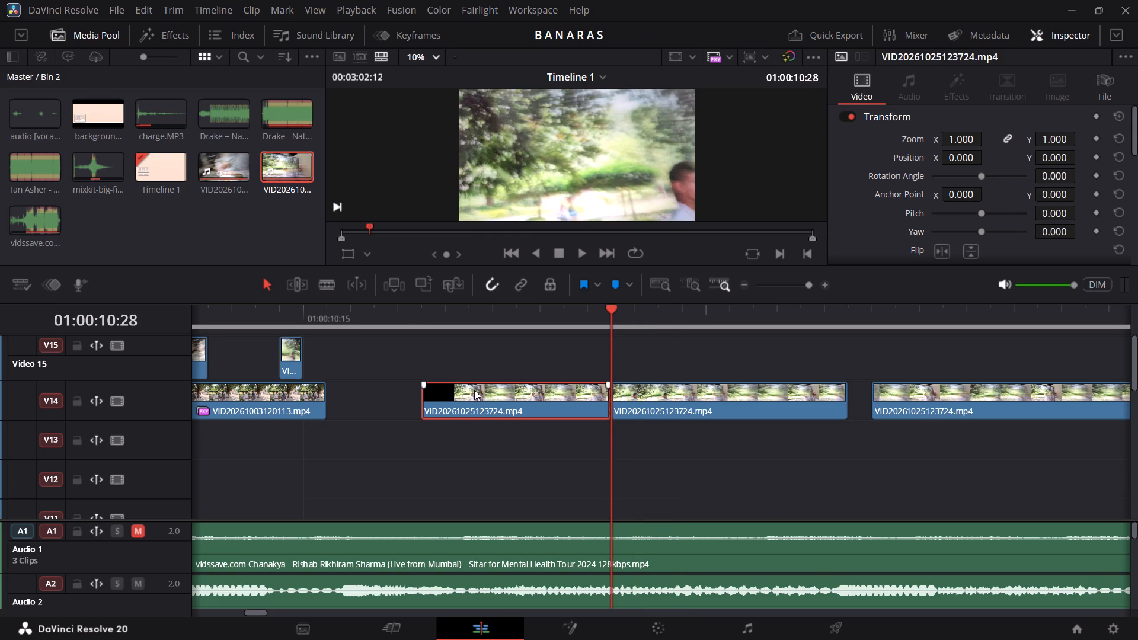
key("Right")
left_click(682, 400)
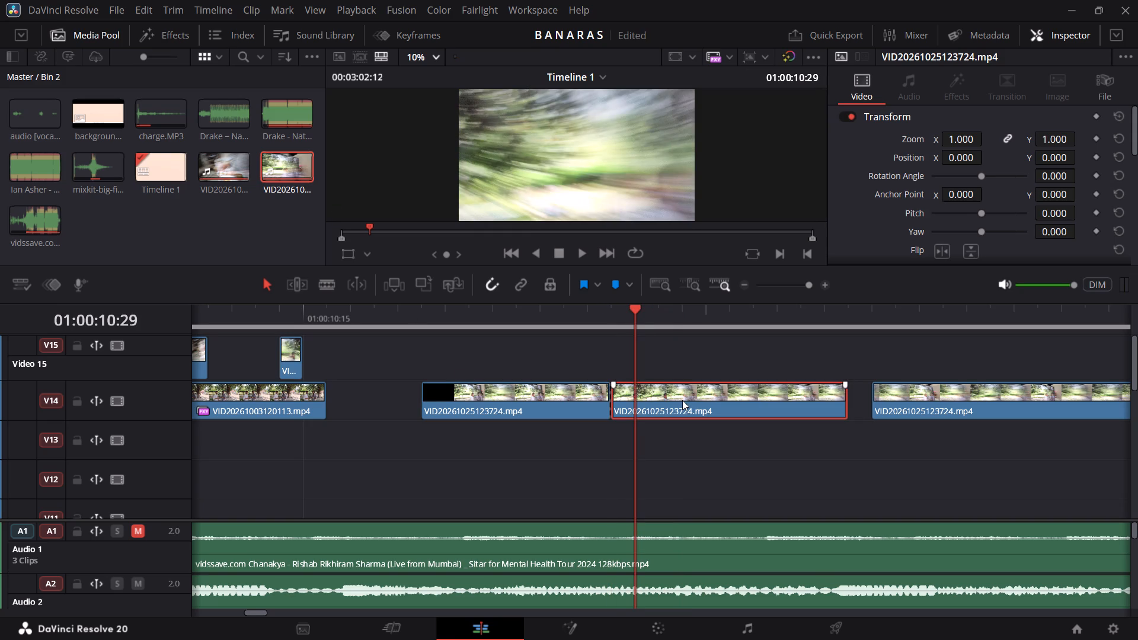
key("ctrl+b")
Move the newly isolated frame from V14 up to V15, directly before the single-frame piece at 01:00:10:14.
left_click_drag(619, 393, 260, 353)
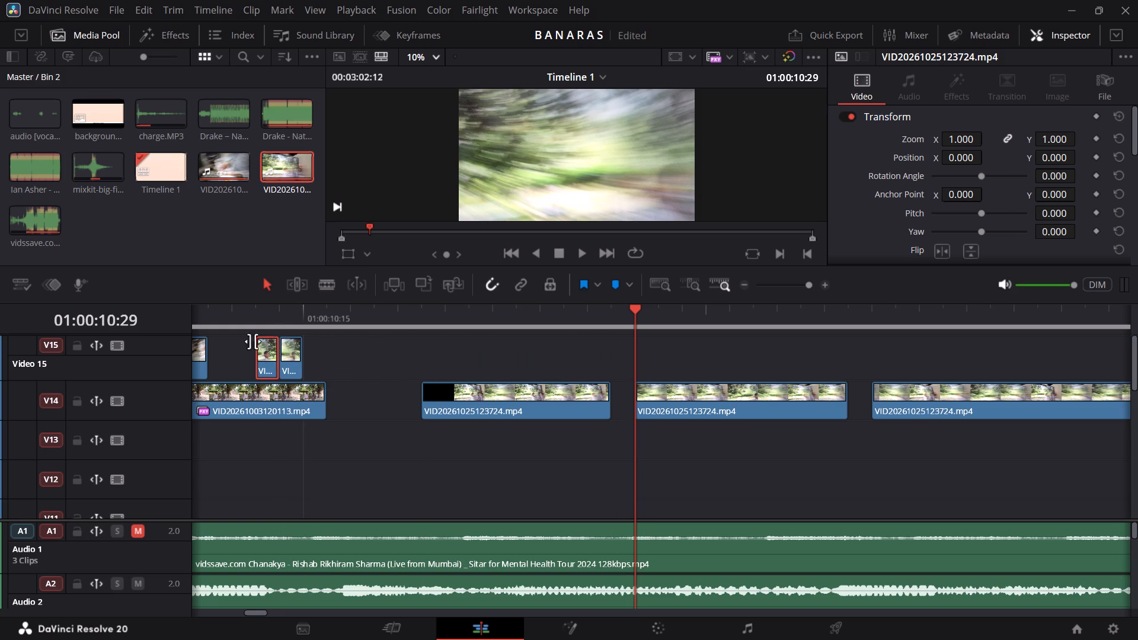
left_click(248, 323)
key("space")
key("space")
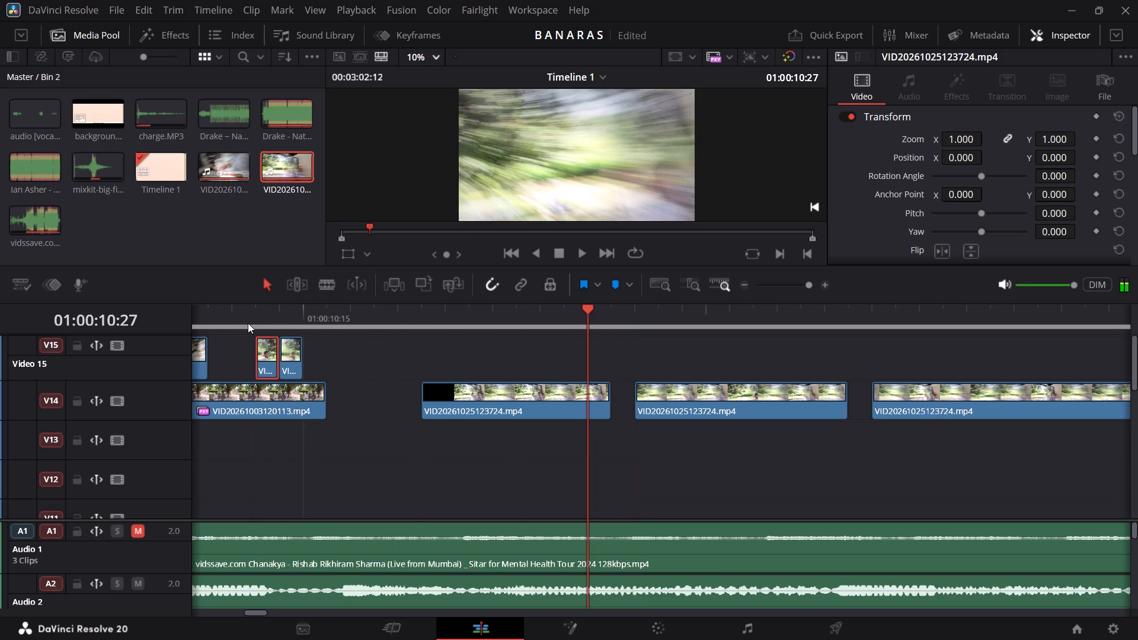
key("space")
key("space")
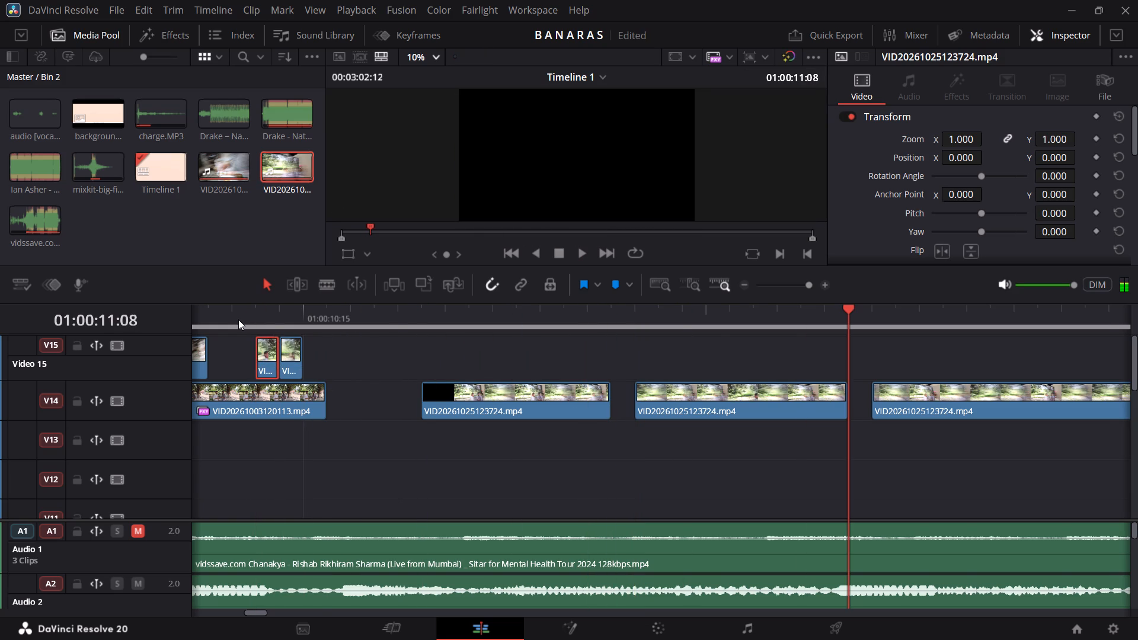
key("space")
key("space")
key("space")
key("space")
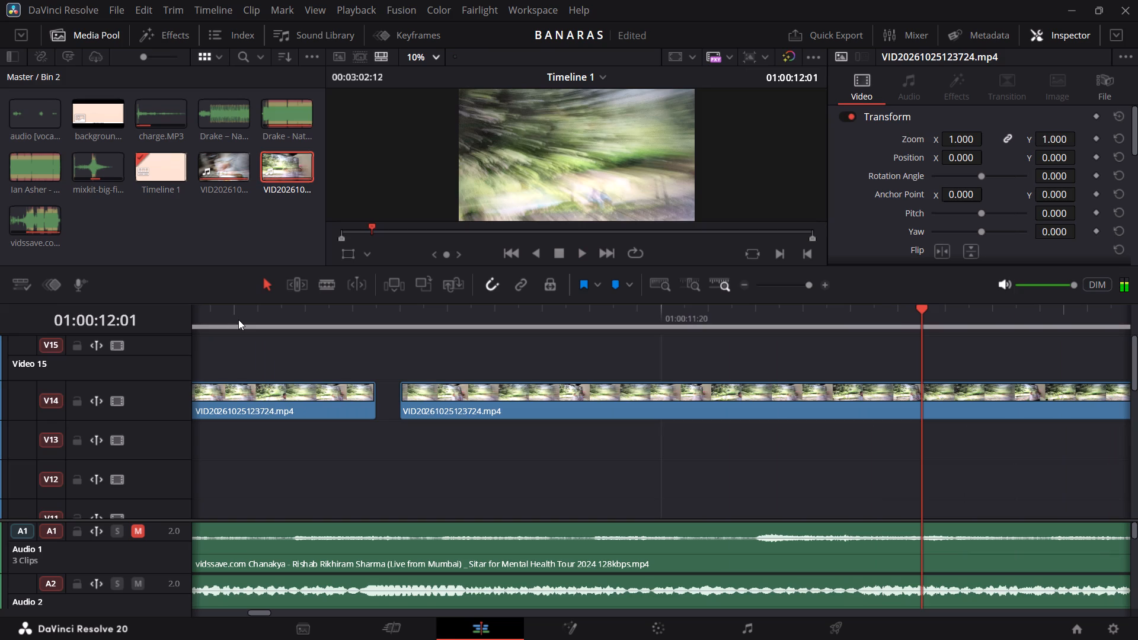
key("Left")
key("Right")
key("Right")
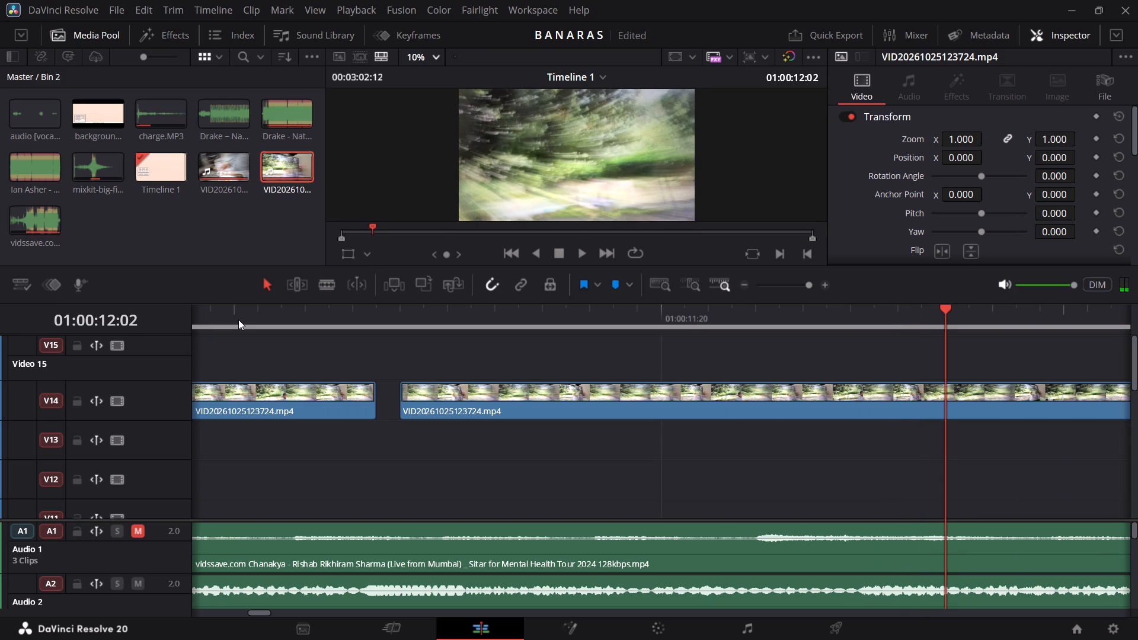
key("Left")
key("Left")
key("Left")
key("Left")
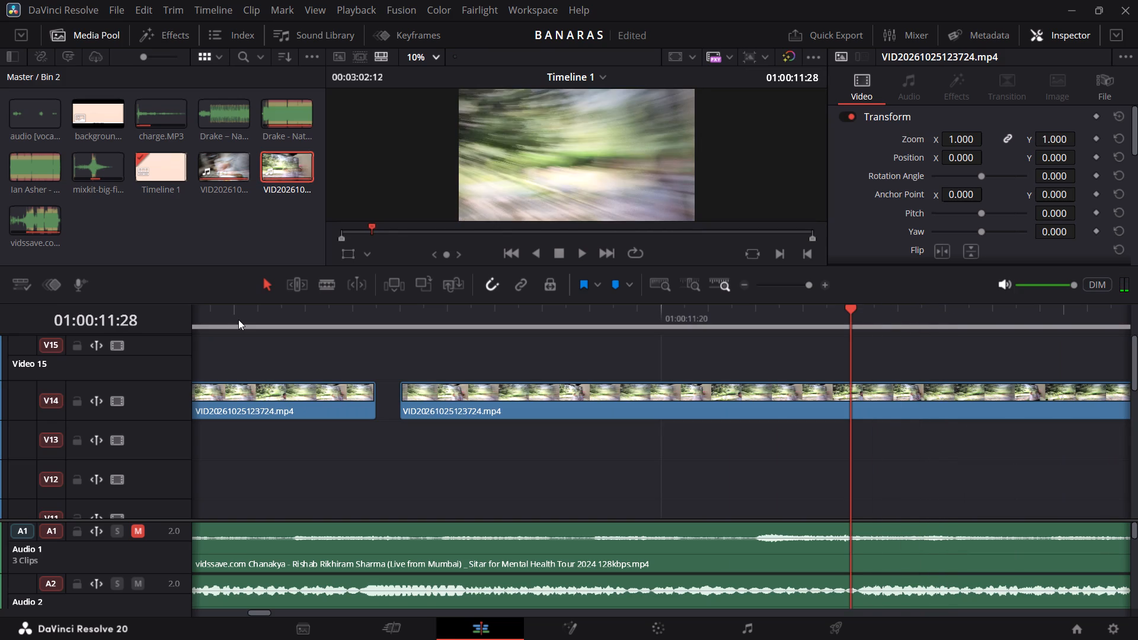
key("Left")
key("Right")
key("Right")
key("Right")
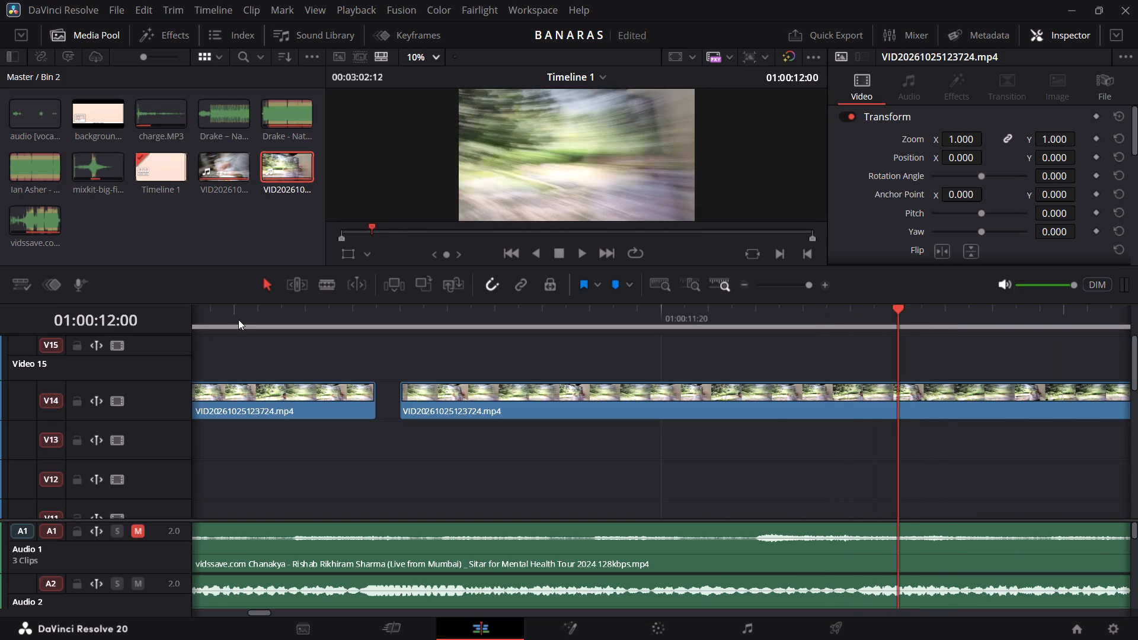
key("Right")
key("Left")
left_click(432, 390)
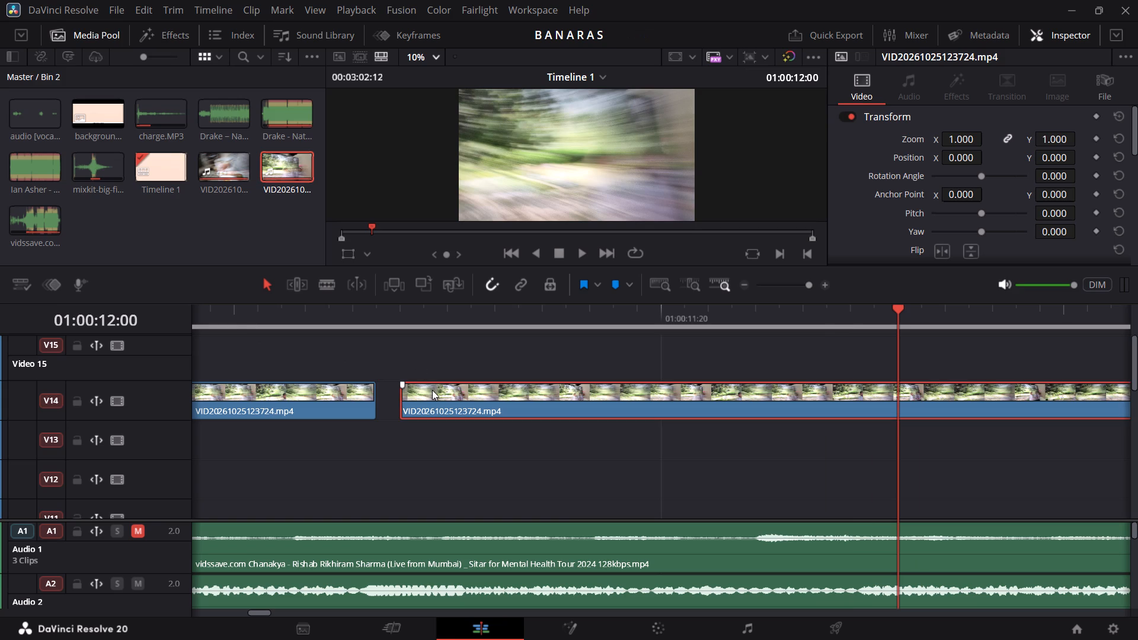
key("ctrl+b")
key("Right")
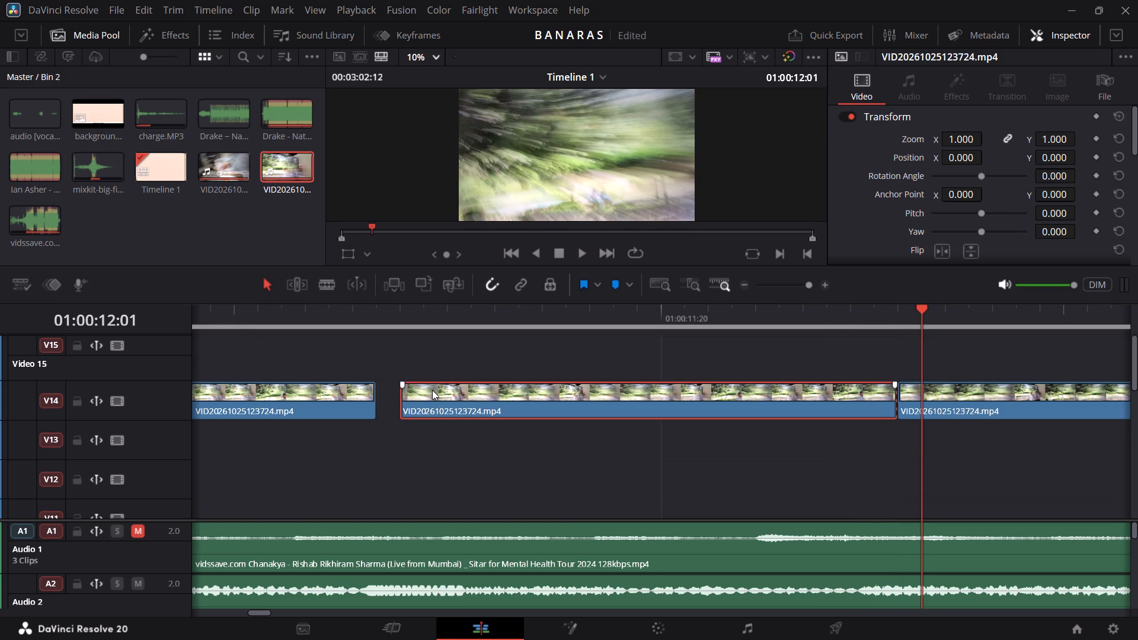
key("ctrl+b")
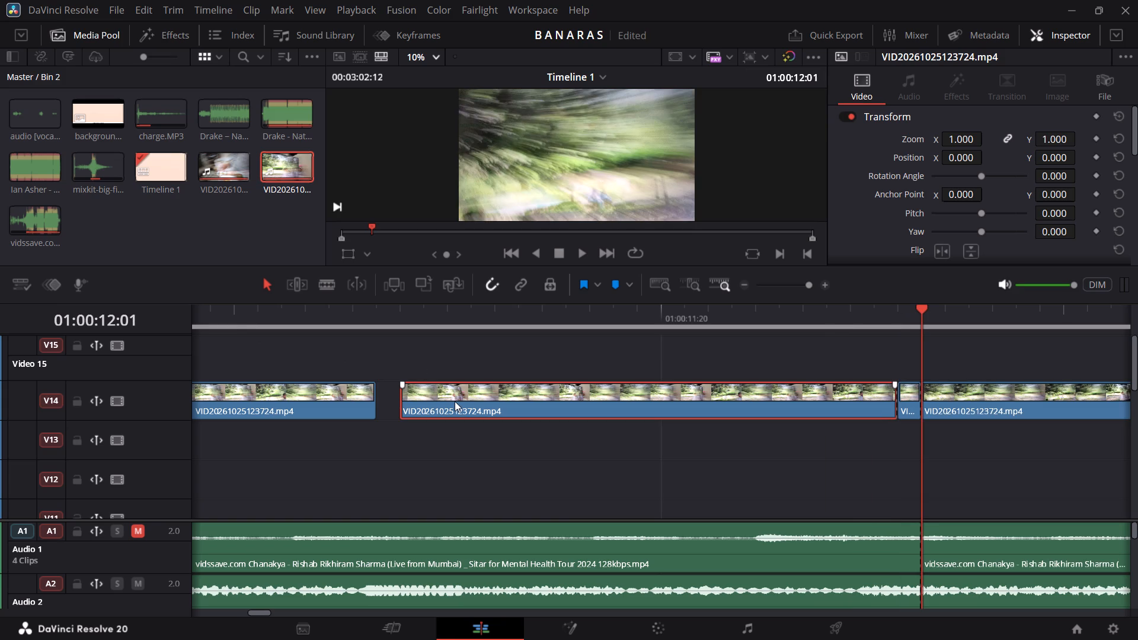
left_click(455, 401)
key("BackSpace")
left_click(321, 399)
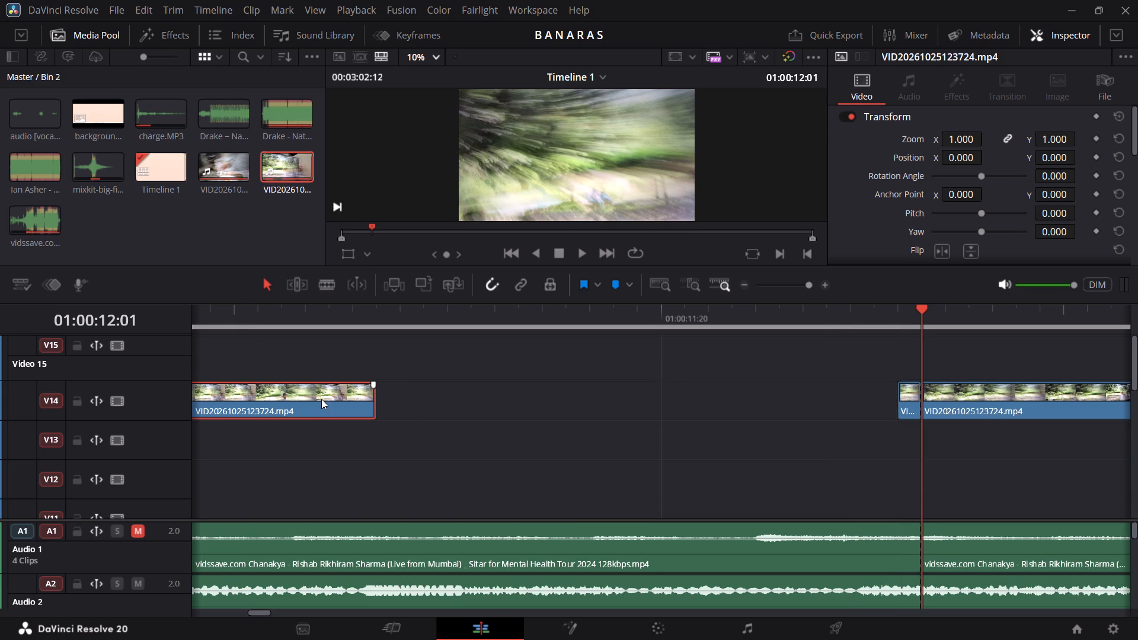
key("BackSpace")
left_click(971, 409)
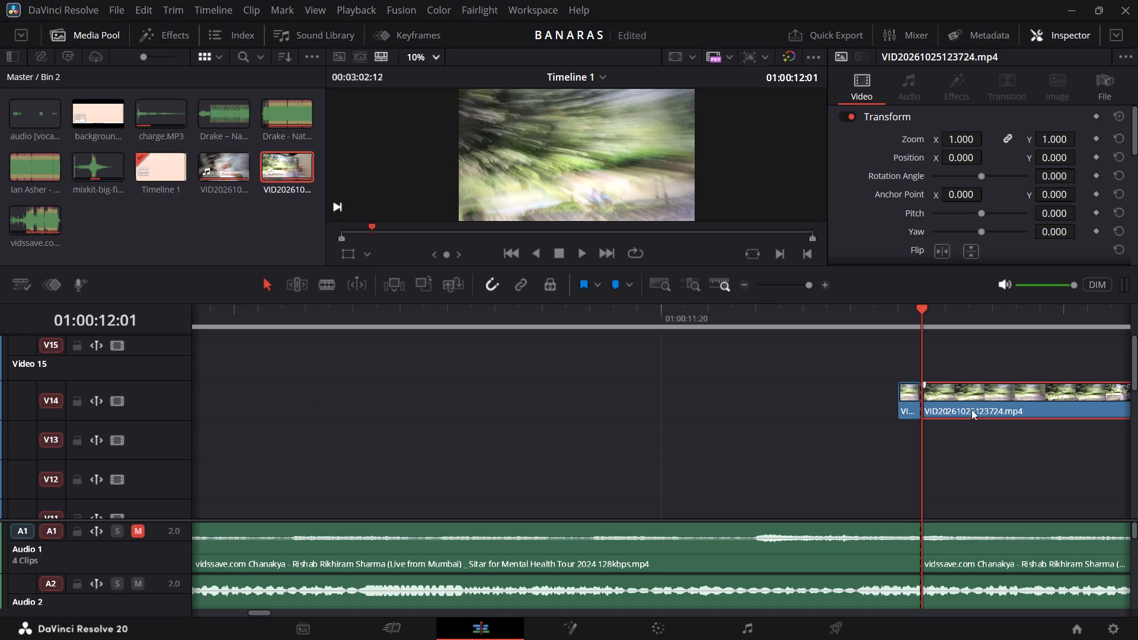
key("BackSpace")
Move the isolated frame at 01:00:12:00 up to V15 and earlier, to about 01:00:10:22.
left_click_drag(908, 396, 906, 356)
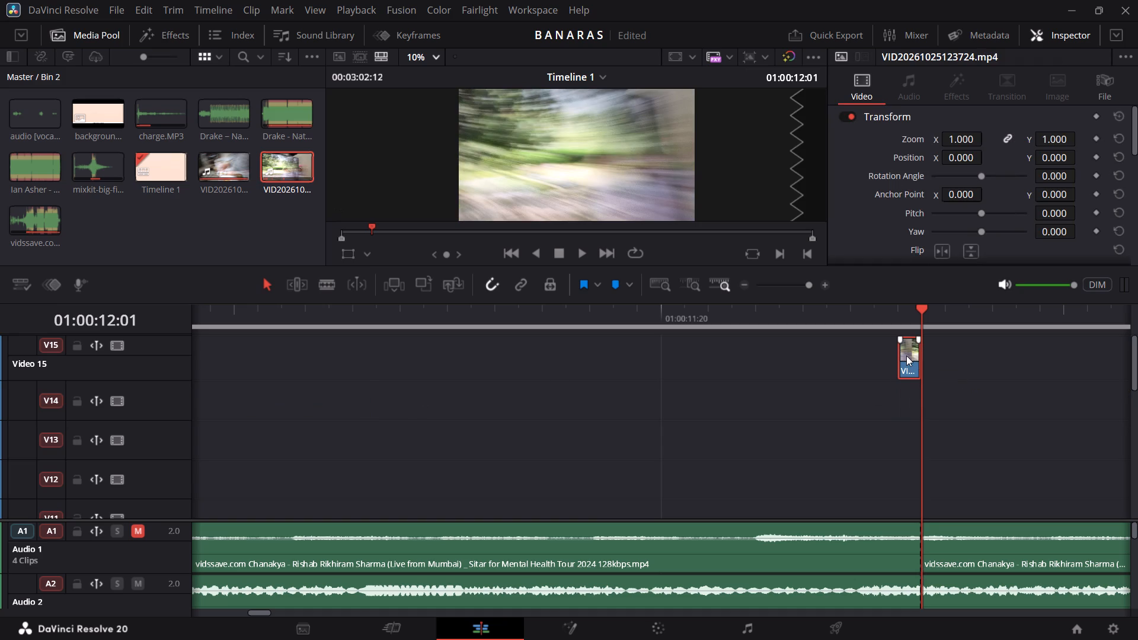
left_click_drag(906, 356, 273, 340)
scroll(277, 340, "right", 1)
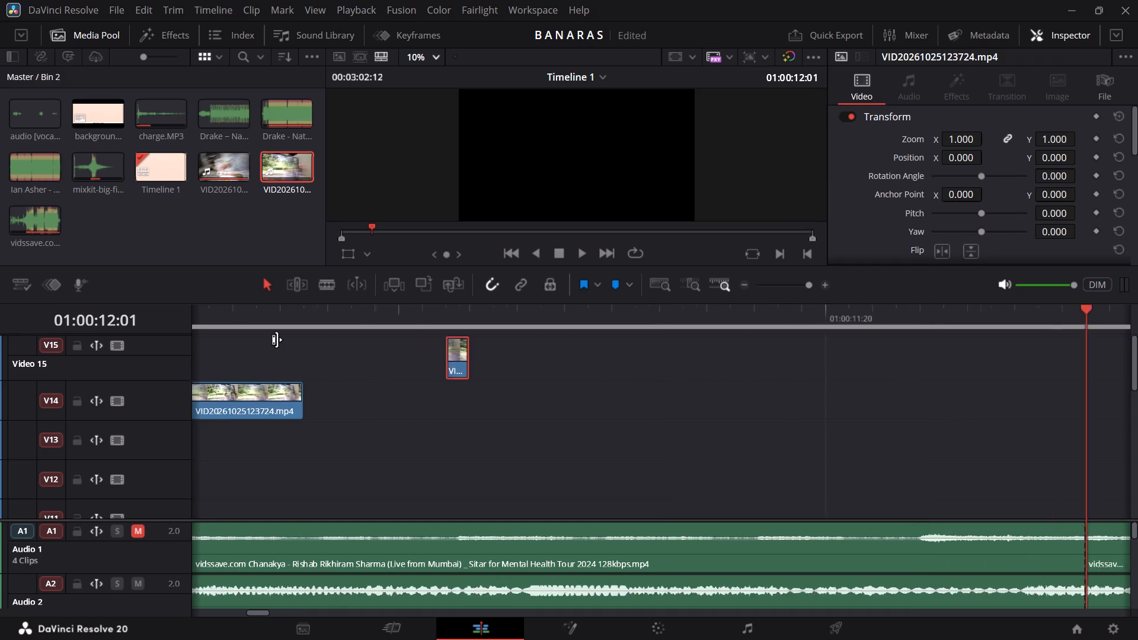
scroll(277, 340, "right", 1)
left_click_drag(644, 362, 352, 361)
scroll(352, 361, "right", 2)
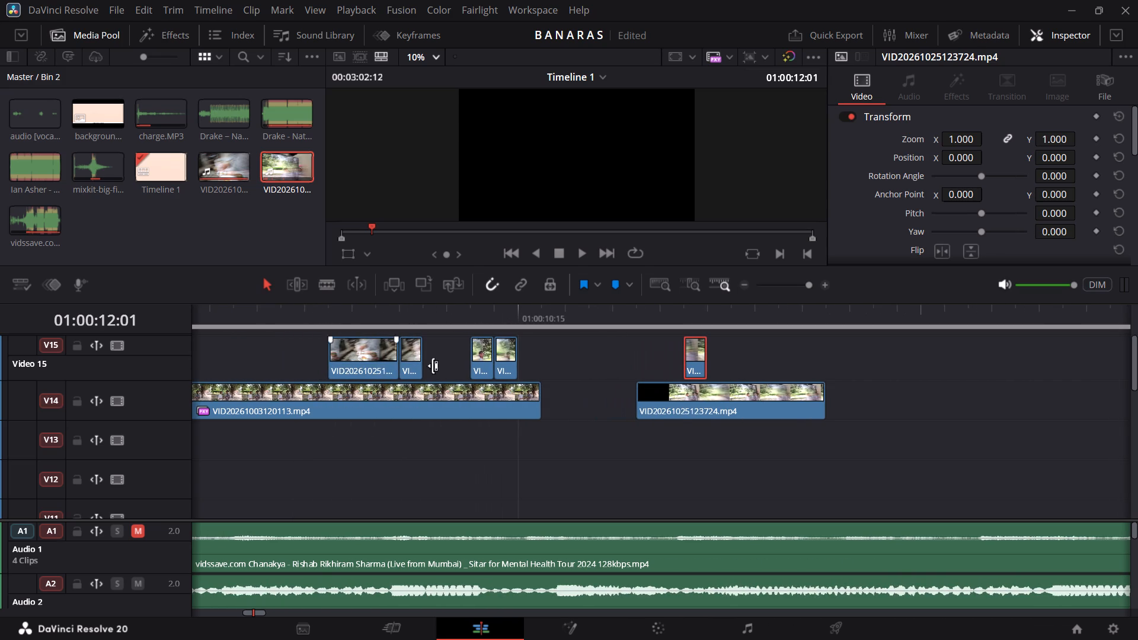
left_click(698, 408)
left_click(672, 328)
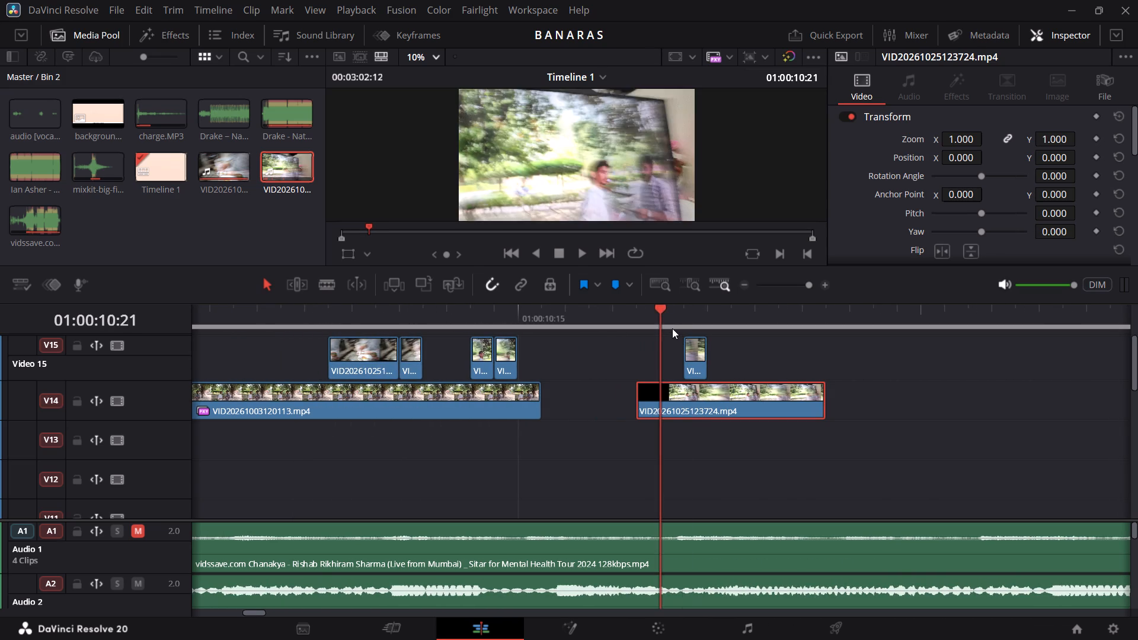
key("space")
key("space")
key("BackSpace")
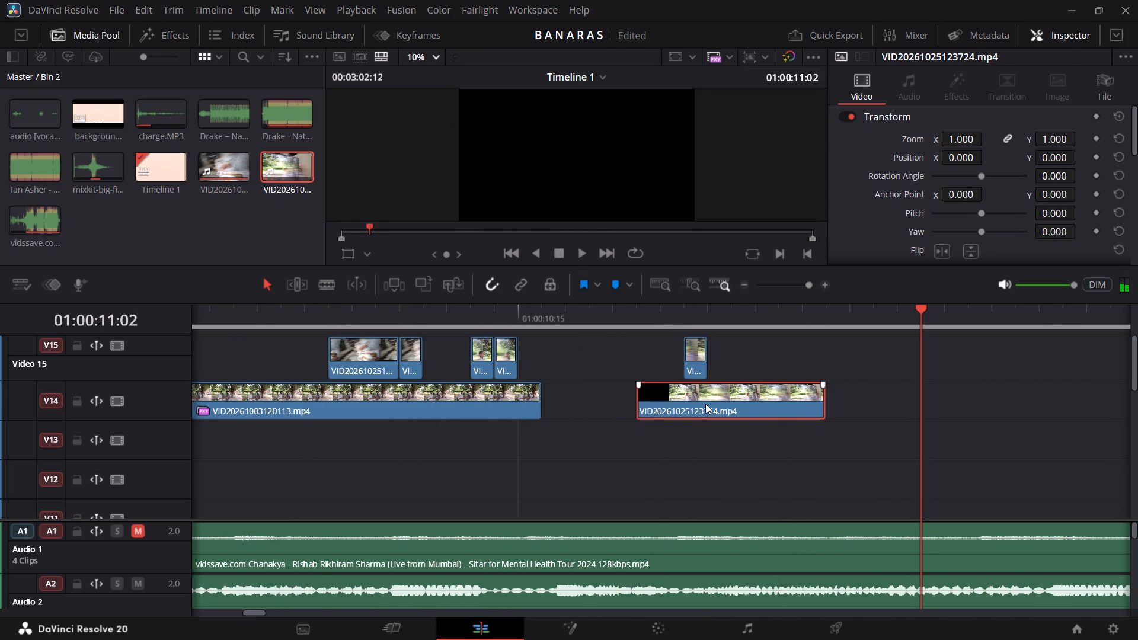
left_click_drag(696, 360, 532, 364)
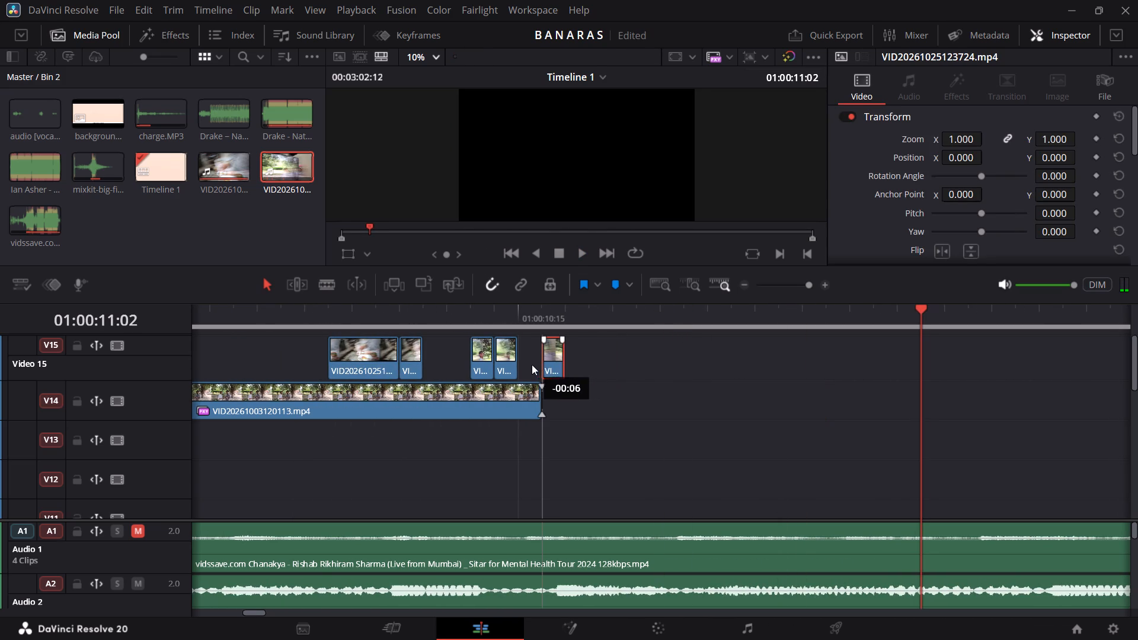
left_click_drag(532, 364, 522, 362)
left_click_drag(558, 363, 479, 359)
left_click_drag(479, 359, 425, 360)
Move all five blurred pieces on V15 together so they start at 01:00:08:18, right after the A001 clip on V14.
left_click_drag(513, 360, 362, 362)
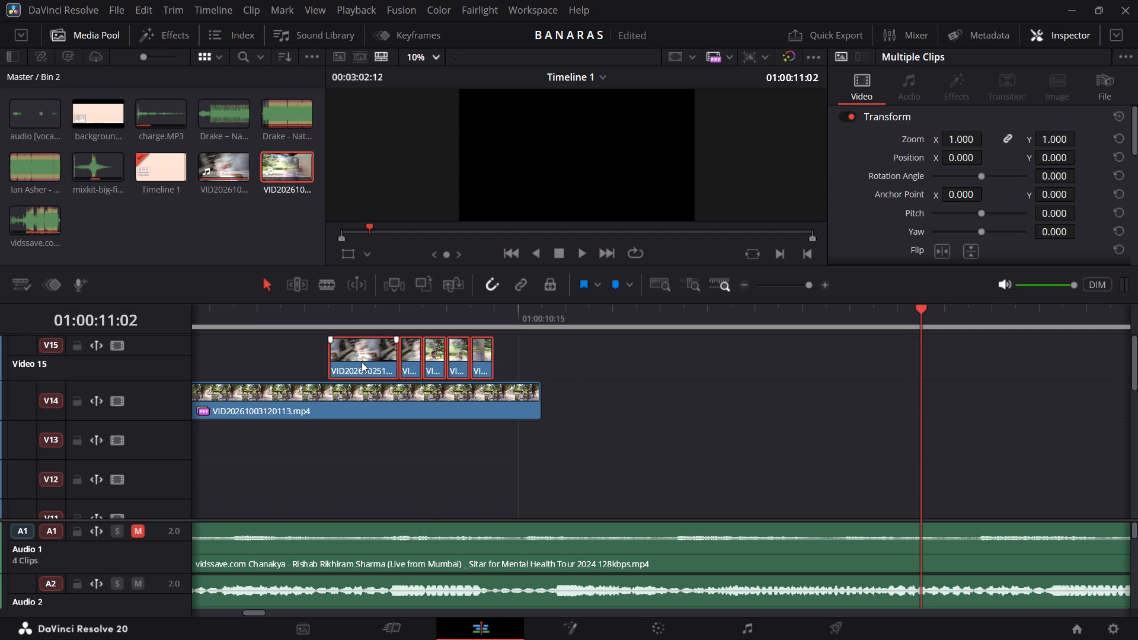
scroll(362, 362, "right", 3)
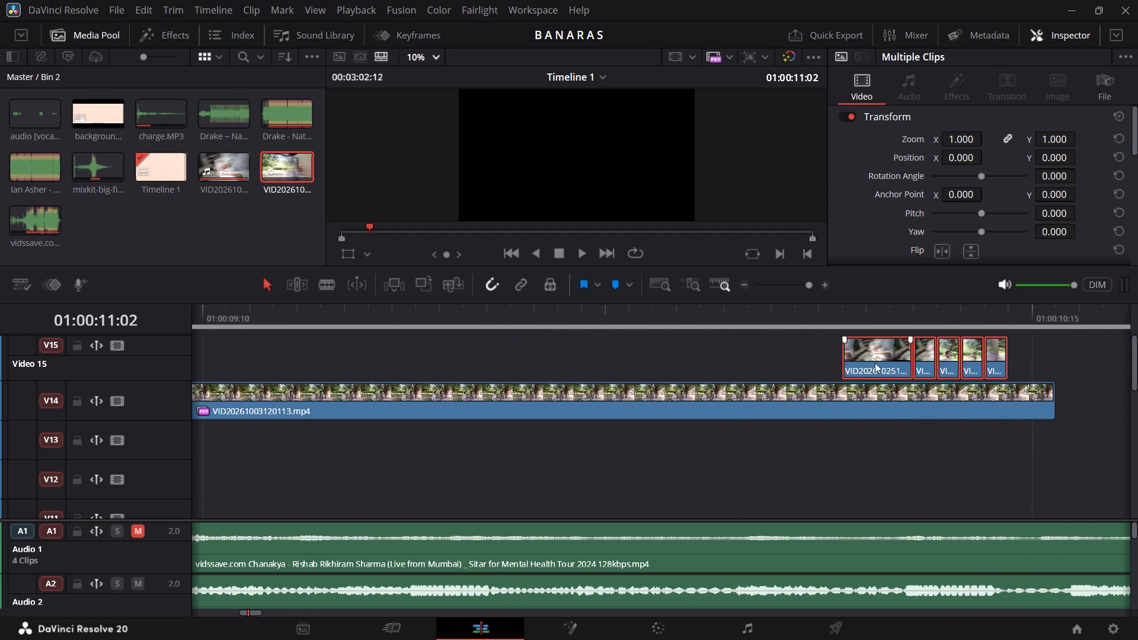
left_click_drag(875, 358, 412, 366)
scroll(412, 366, "right", 2)
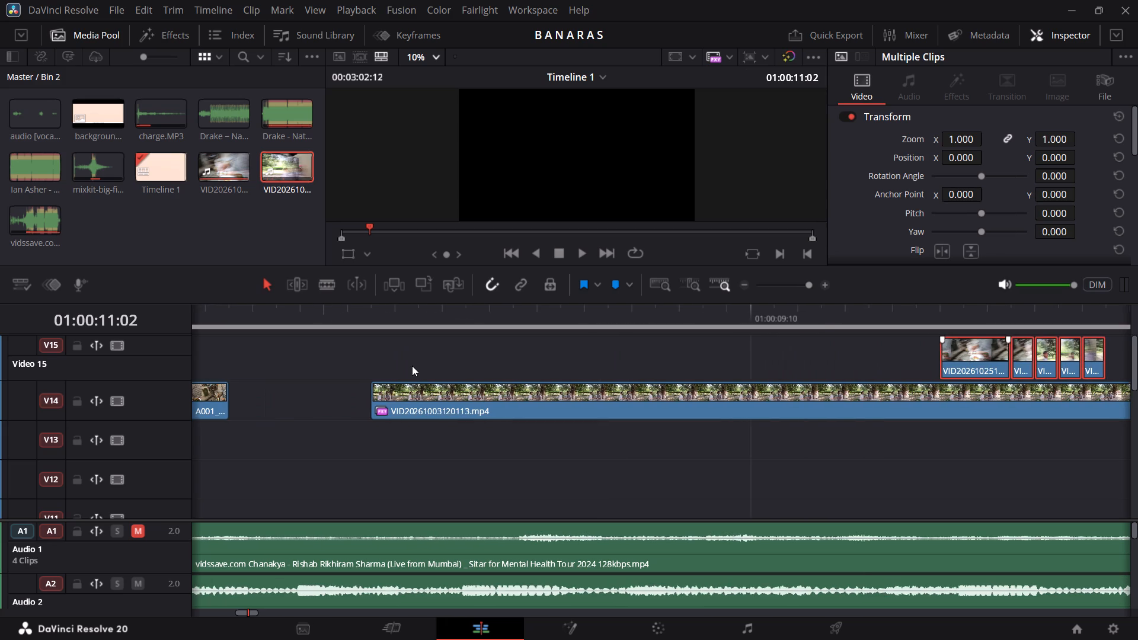
left_click_drag(967, 364, 281, 370)
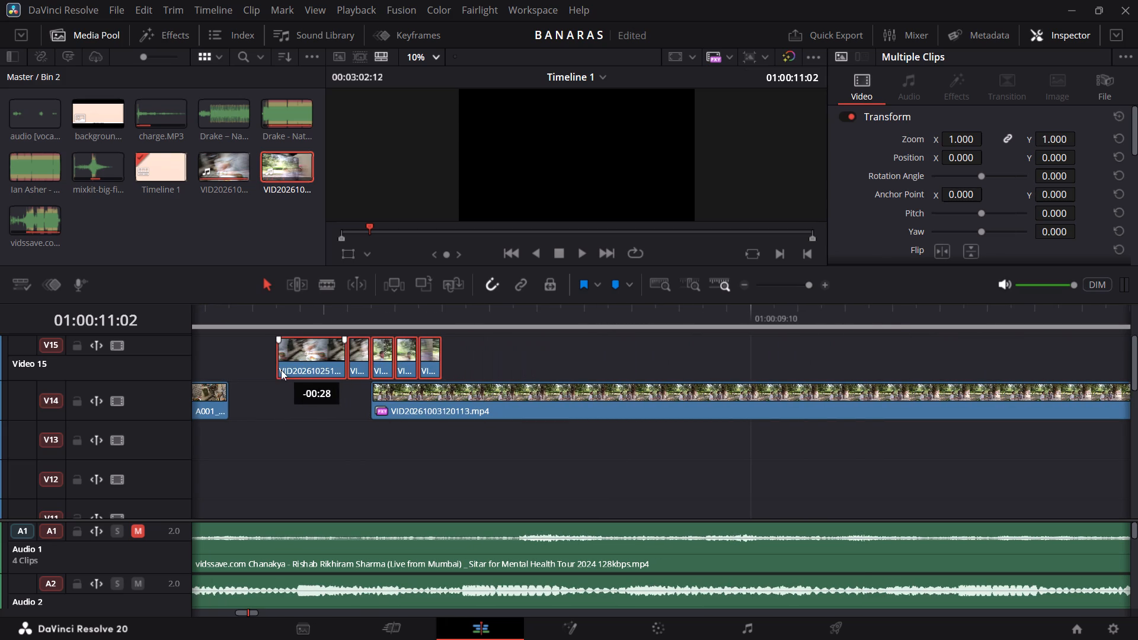
left_click_drag(281, 370, 247, 361)
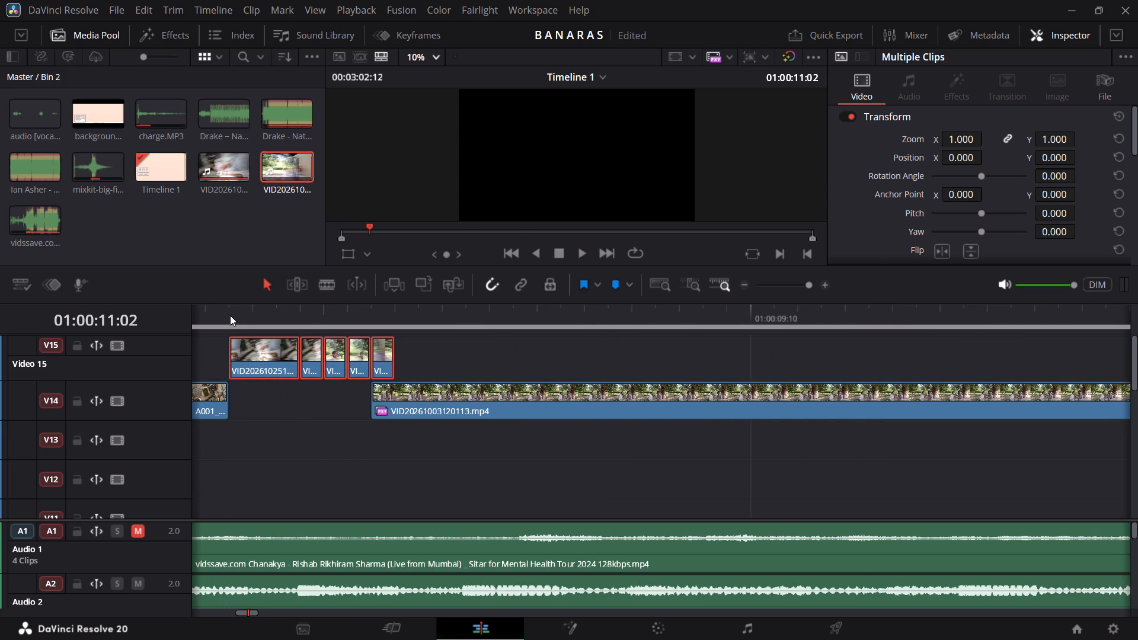
Step back and forth through the opening transition frames on V15, from 01:00:08:18 to 01:00:08:21, to examine them.
left_click(230, 315)
key("Right")
key("Right")
key("Right")
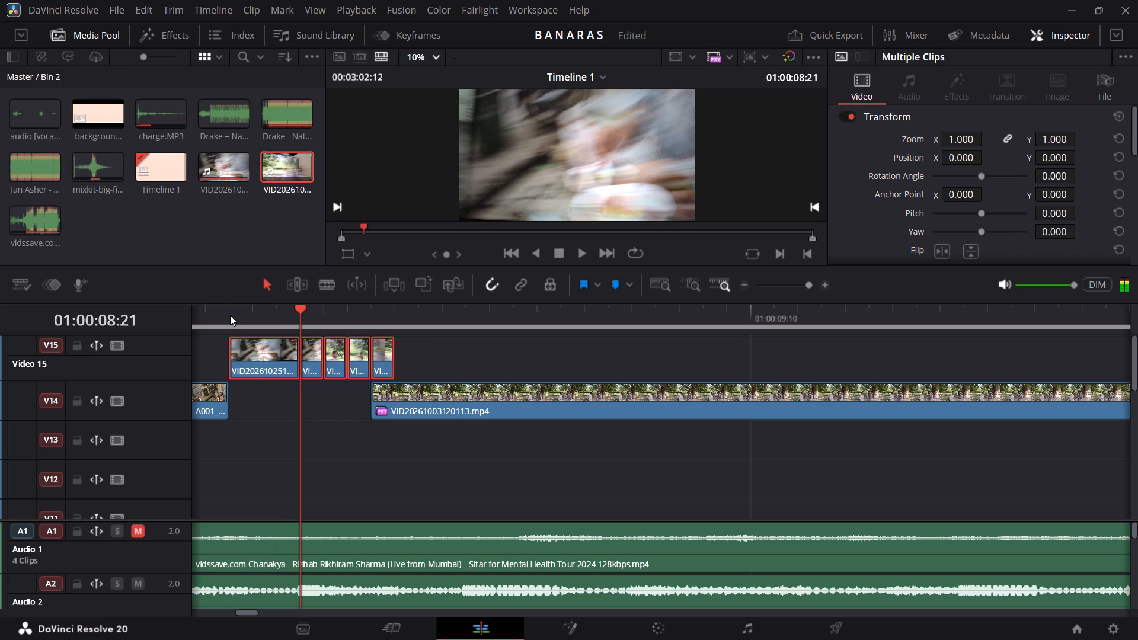
key("Left")
key("Right")
key("Left")
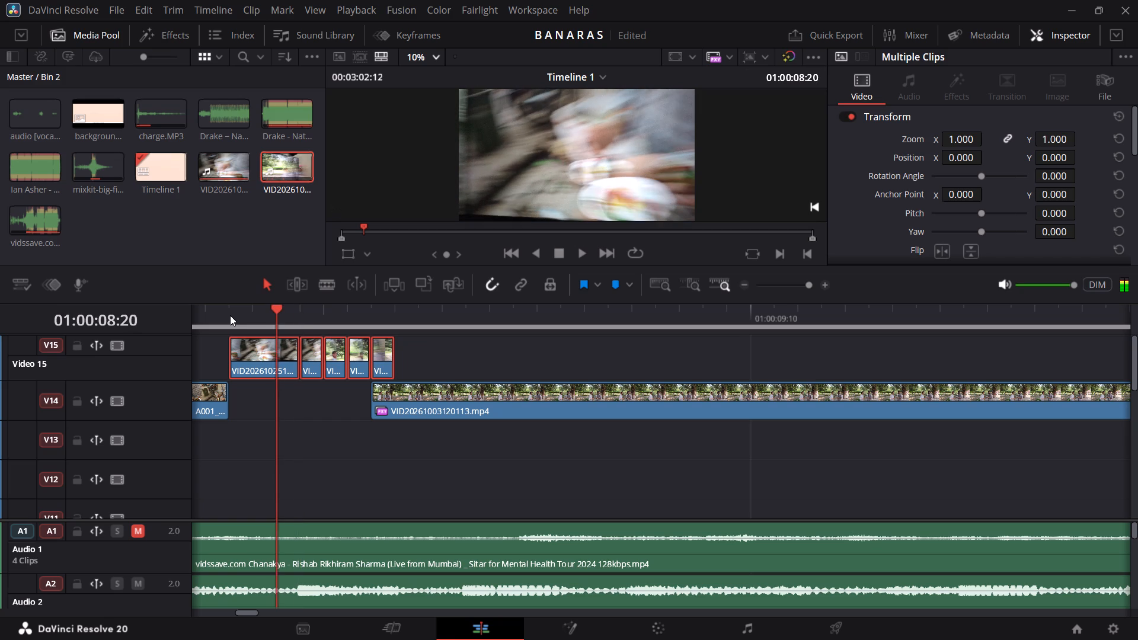
key("Right")
key("Left")
key("Left")
key("Left")
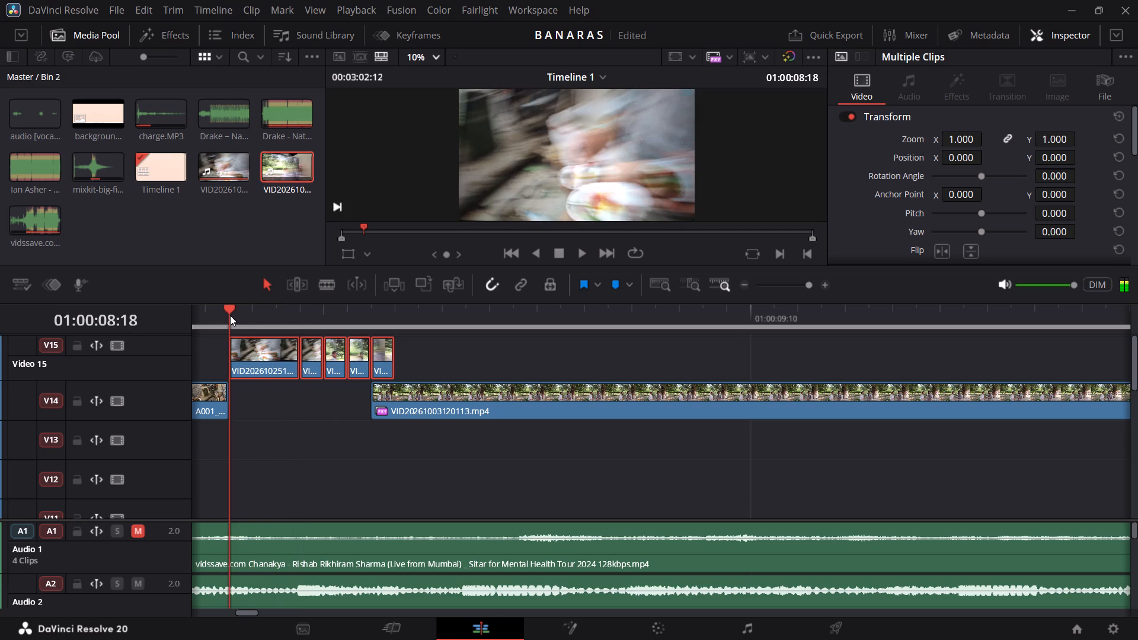
key("Right")
key("Right")
key("Left")
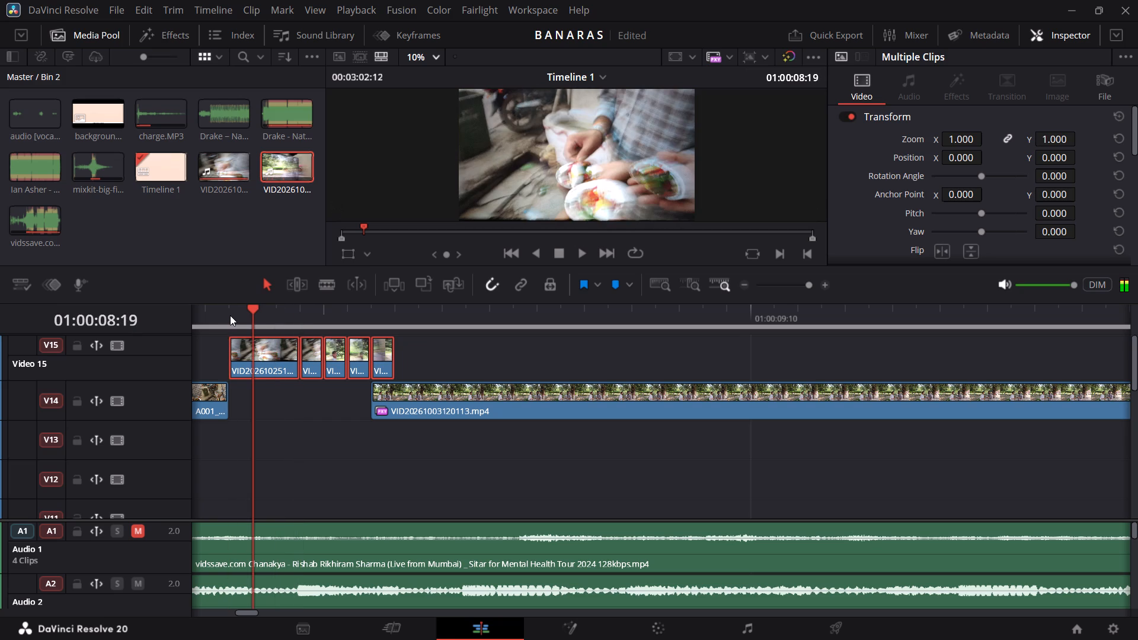
key("Right")
key("Left")
key("Left")
key("Right")
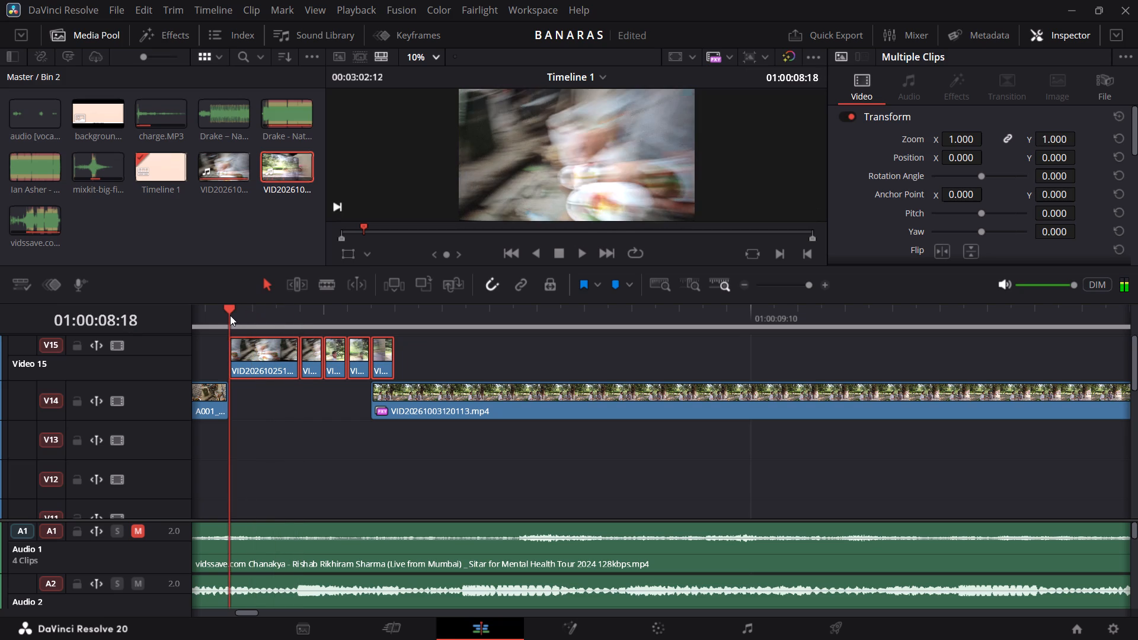
key("Right")
key("Left")
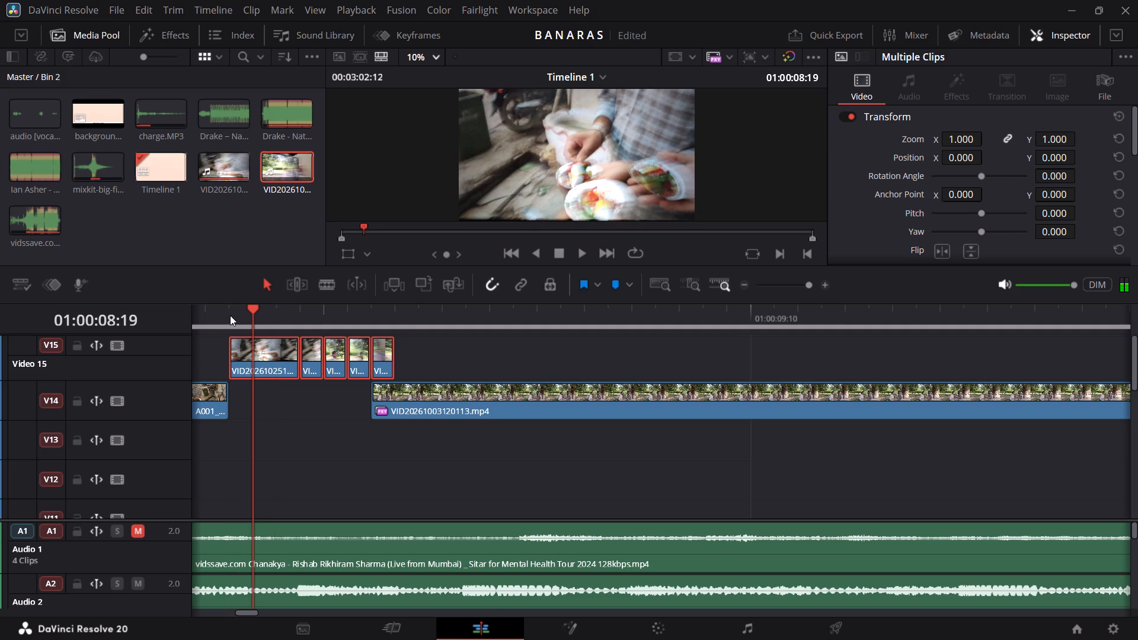
key("Left")
key("Right")
Step back and forth through the blurred frames on V15 from 01:00:08:18 to 01:00:08:22 to compare where the two shots meet.
key("Left")
key("Right")
key("Right")
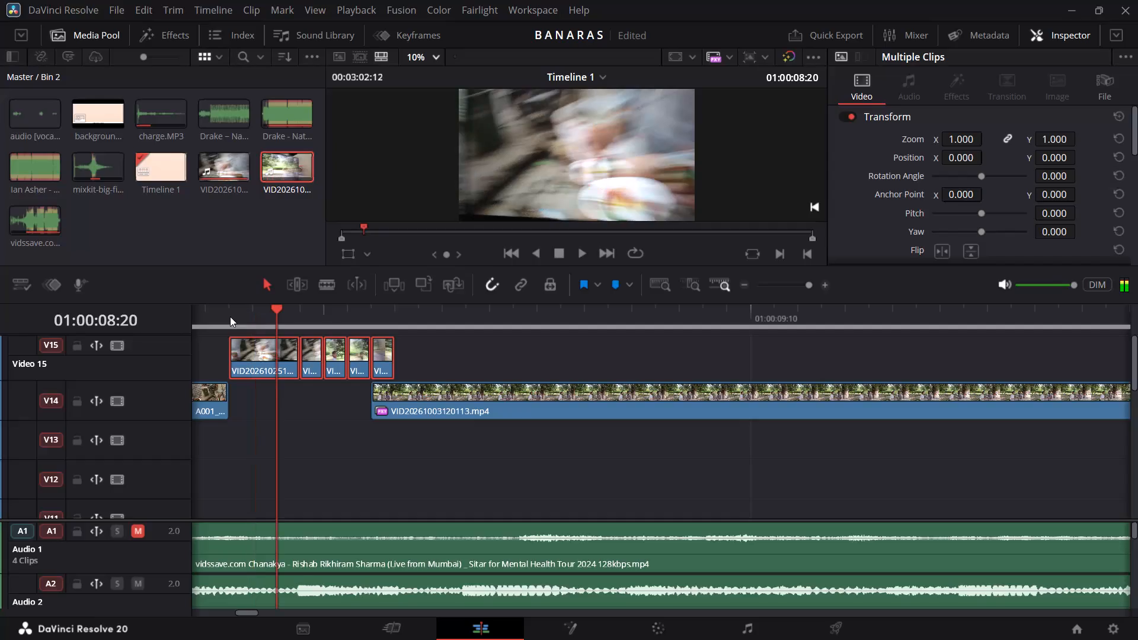
key("Right")
key("Right")
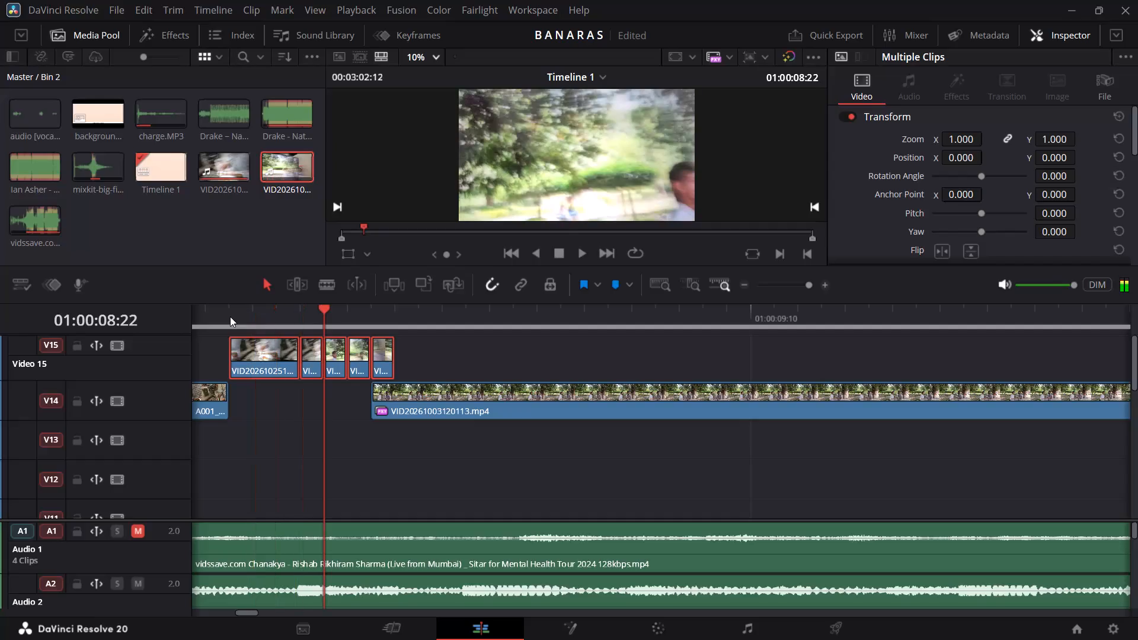
key("Left")
key("Right")
key("Left")
key("Right")
key("Left")
key("Right")
key("Left")
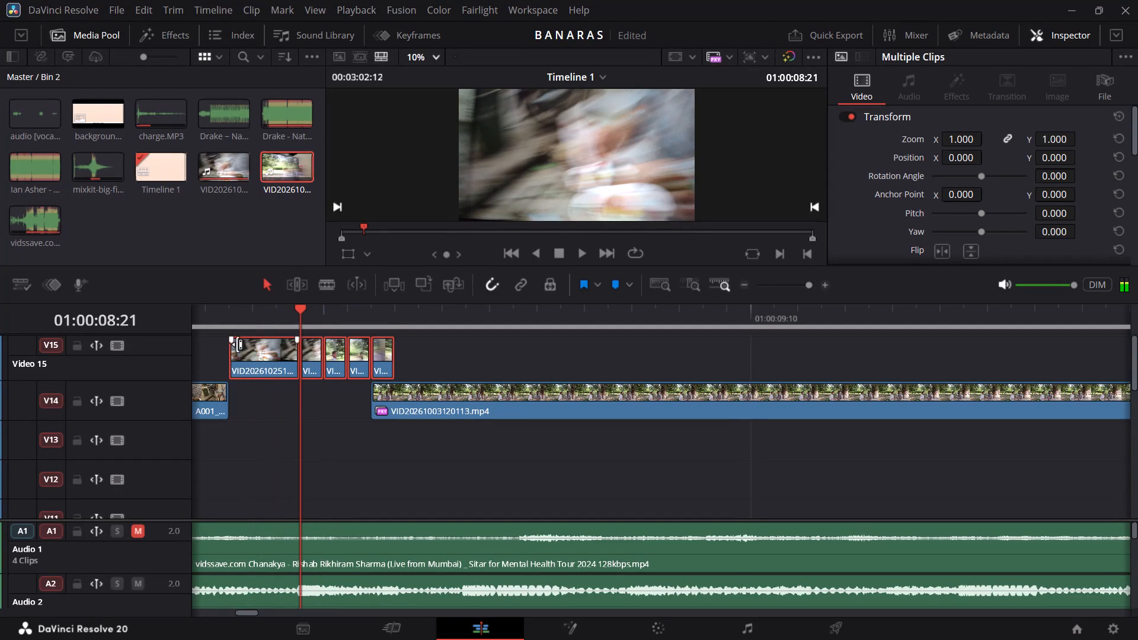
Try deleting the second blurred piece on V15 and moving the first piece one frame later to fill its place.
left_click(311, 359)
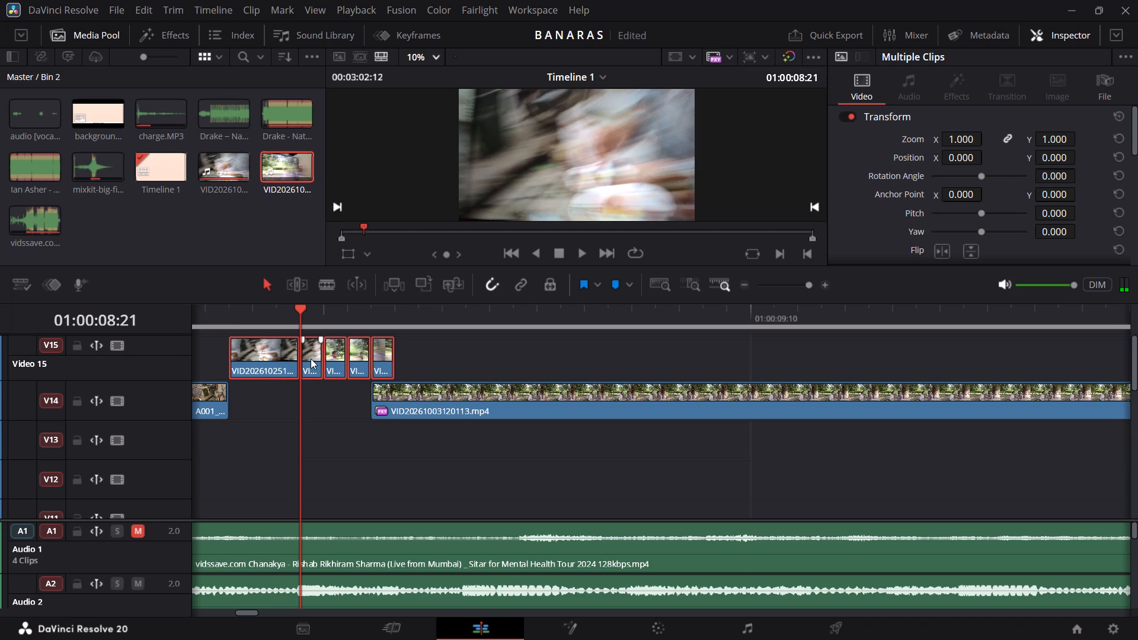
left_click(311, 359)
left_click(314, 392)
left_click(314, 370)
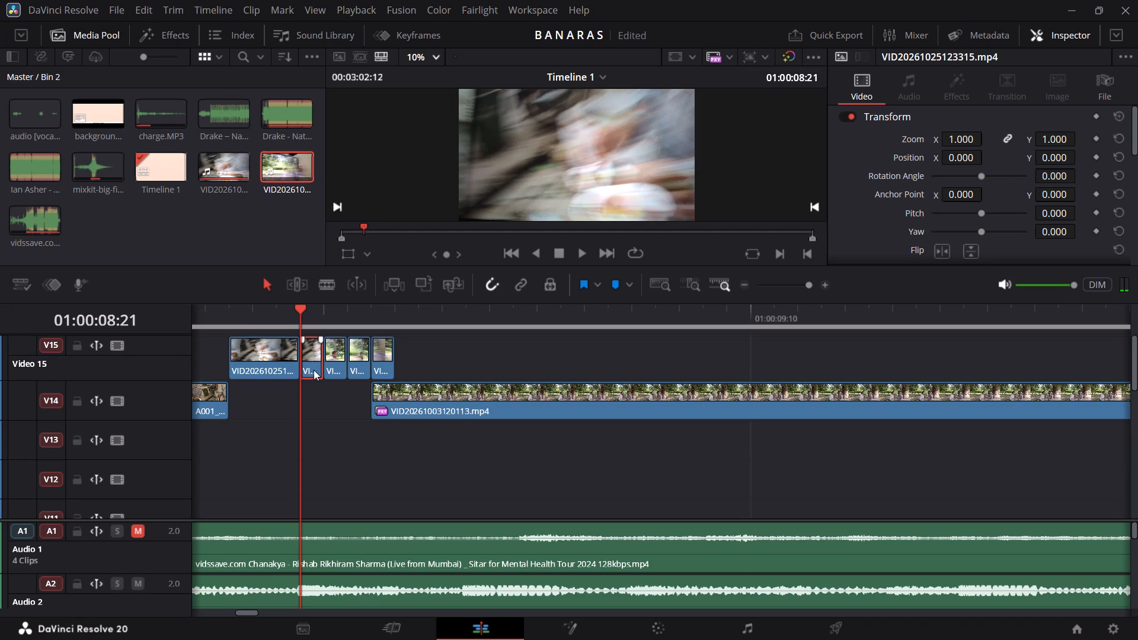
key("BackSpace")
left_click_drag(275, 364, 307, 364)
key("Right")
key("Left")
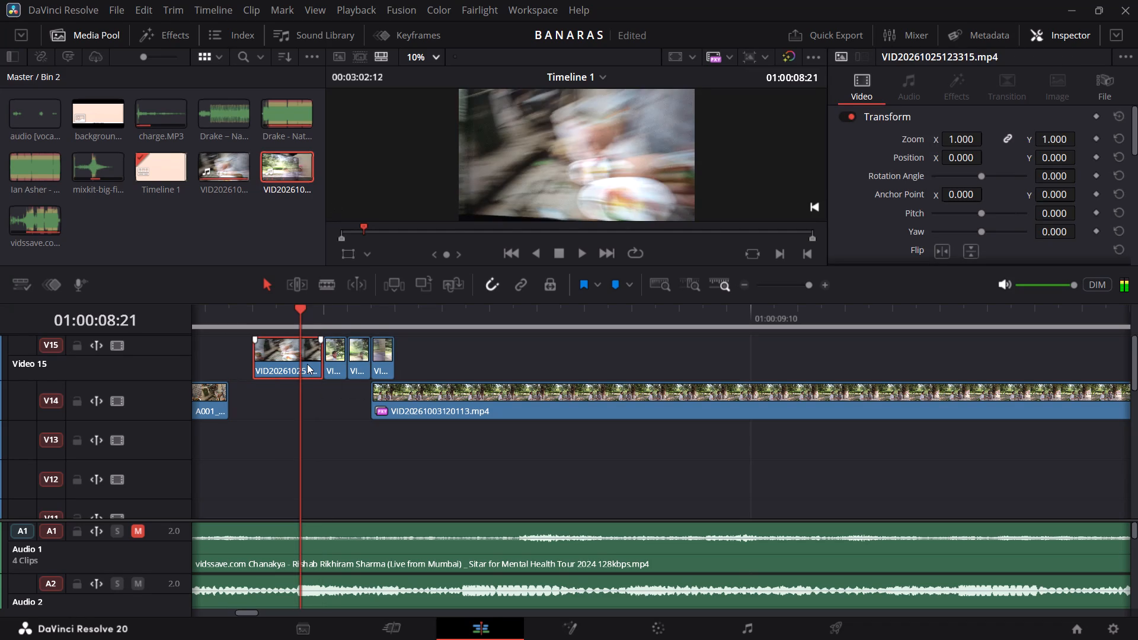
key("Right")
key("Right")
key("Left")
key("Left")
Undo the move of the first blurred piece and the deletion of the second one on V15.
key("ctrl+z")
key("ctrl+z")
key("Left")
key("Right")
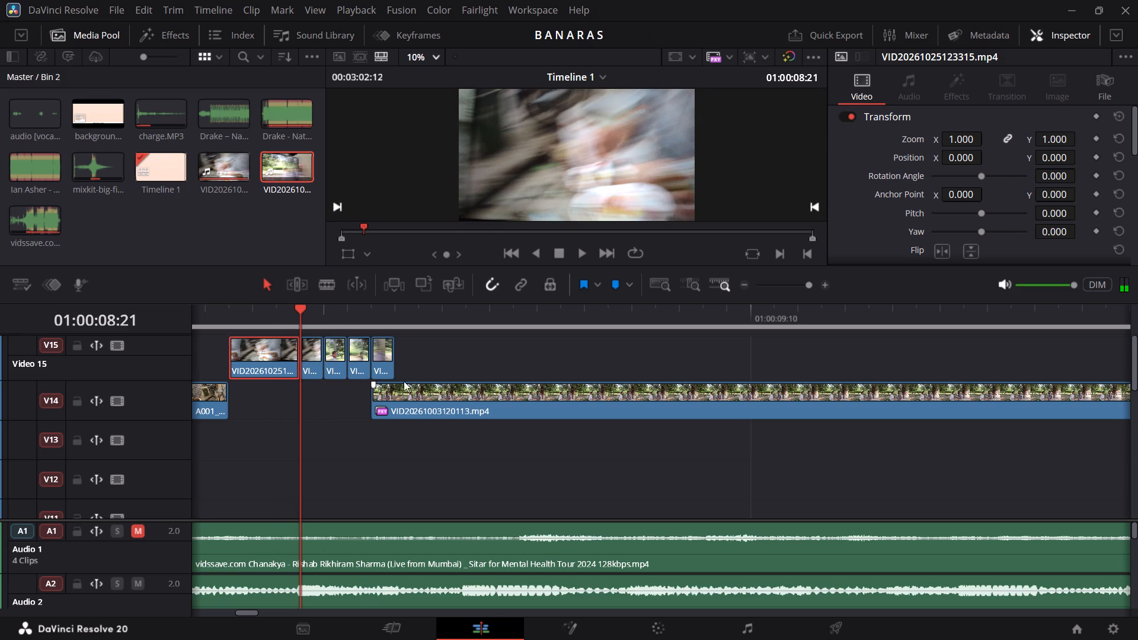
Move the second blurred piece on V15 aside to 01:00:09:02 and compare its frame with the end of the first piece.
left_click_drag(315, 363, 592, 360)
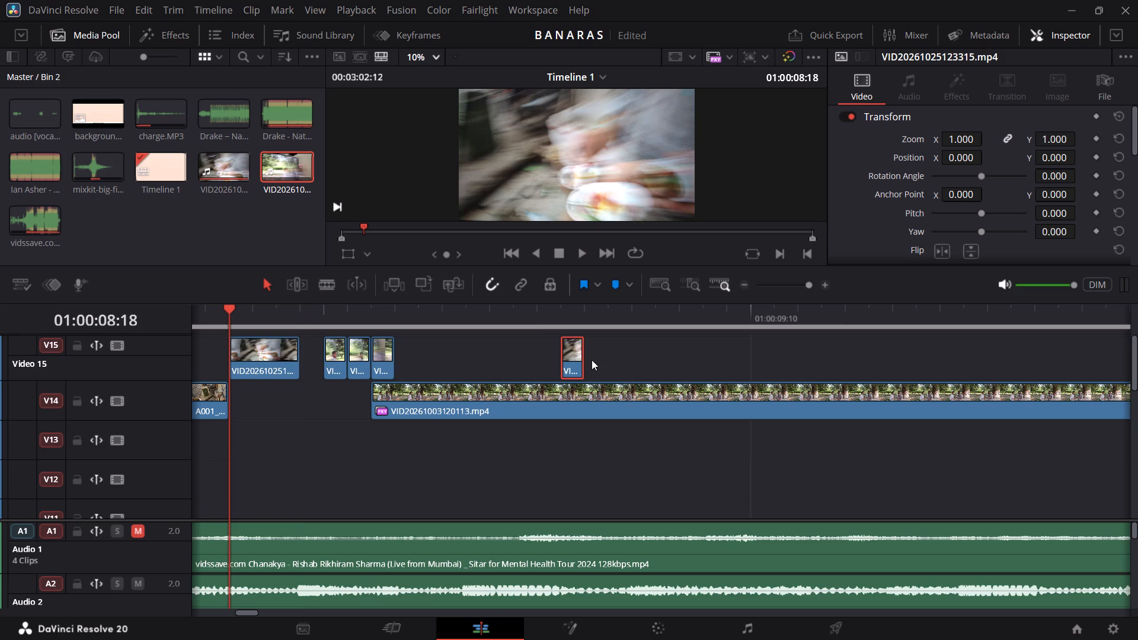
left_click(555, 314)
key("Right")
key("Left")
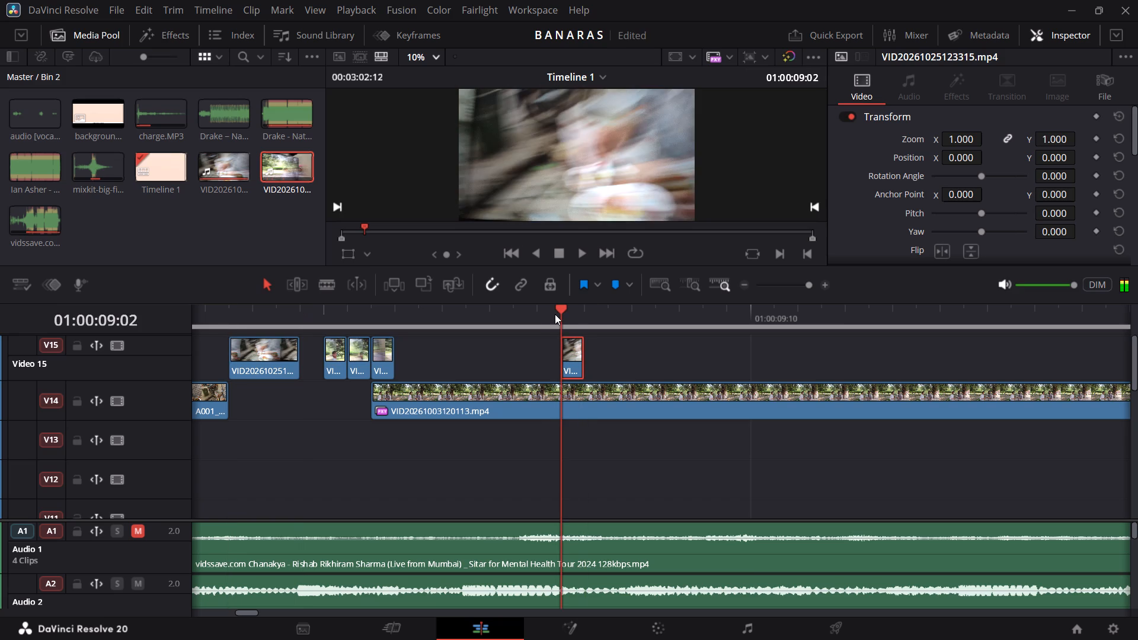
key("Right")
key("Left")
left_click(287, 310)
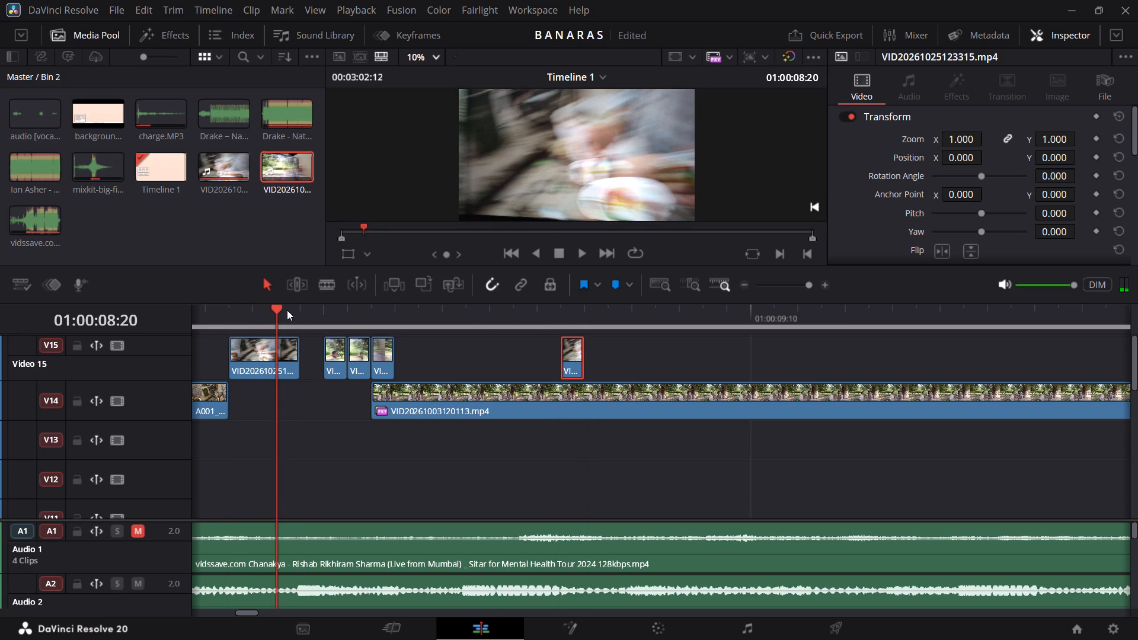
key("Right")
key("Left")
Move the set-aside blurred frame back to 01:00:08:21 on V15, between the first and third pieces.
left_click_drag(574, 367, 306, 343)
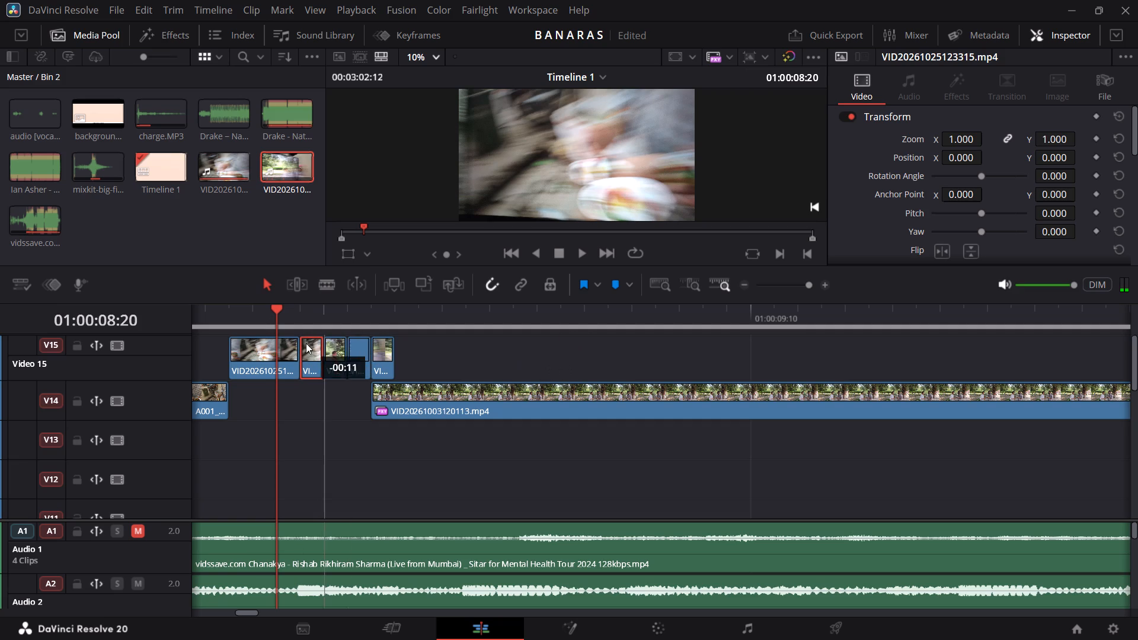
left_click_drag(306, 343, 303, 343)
left_click_drag(375, 407, 394, 404)
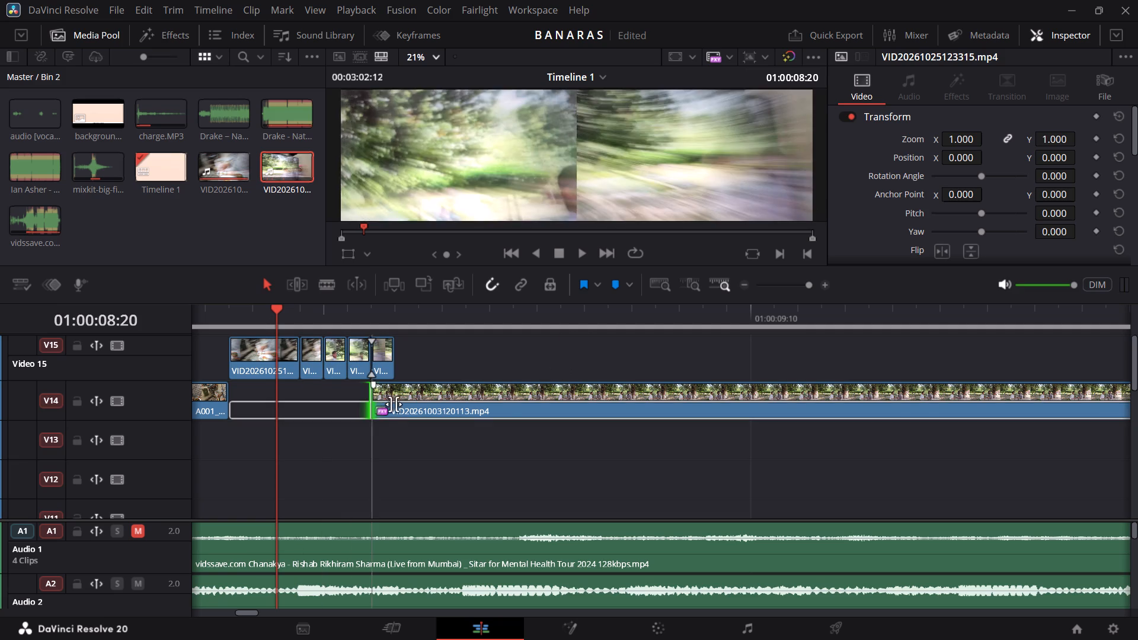
left_click_drag(394, 404, 402, 404)
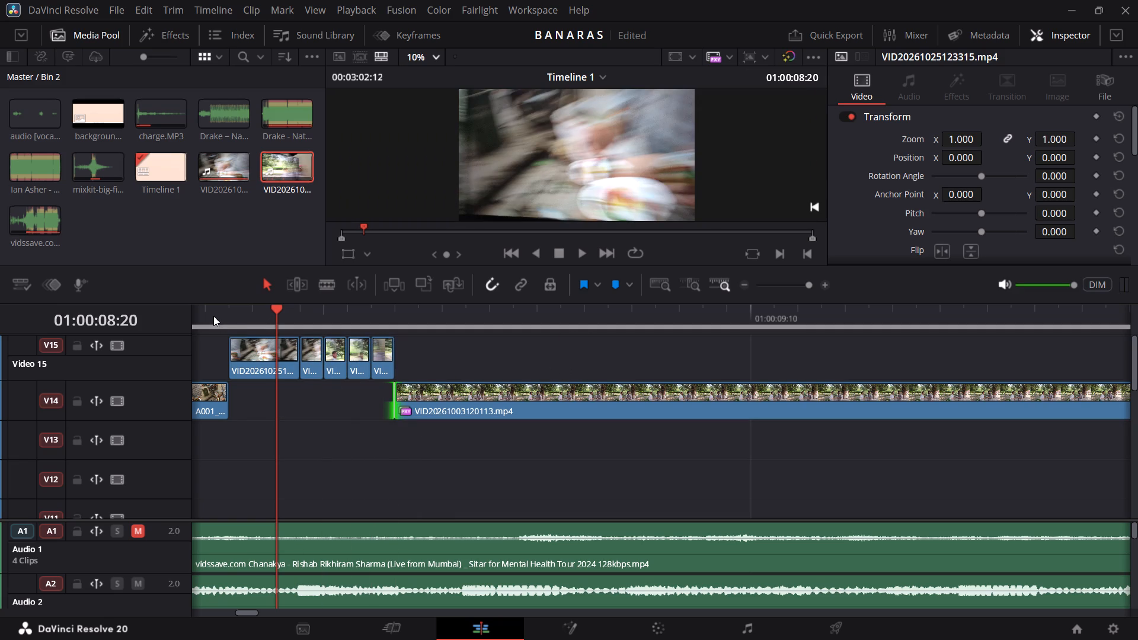
left_click(213, 315)
key("space")
key("space")
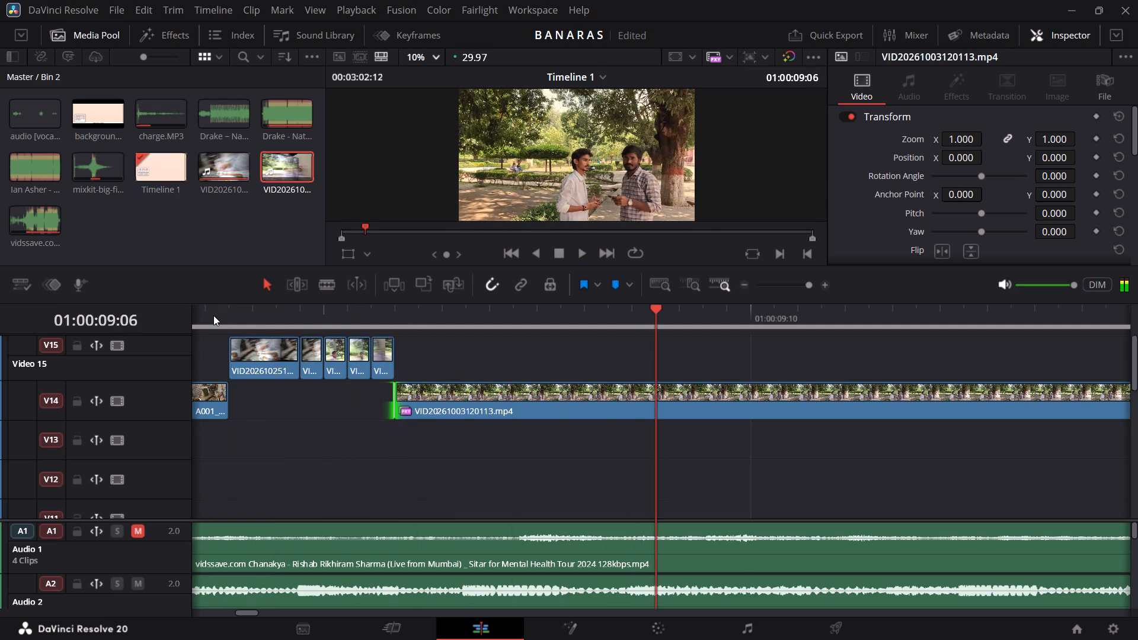
scroll(213, 315, "right", 1)
key("space")
scroll(213, 315, "right", 5)
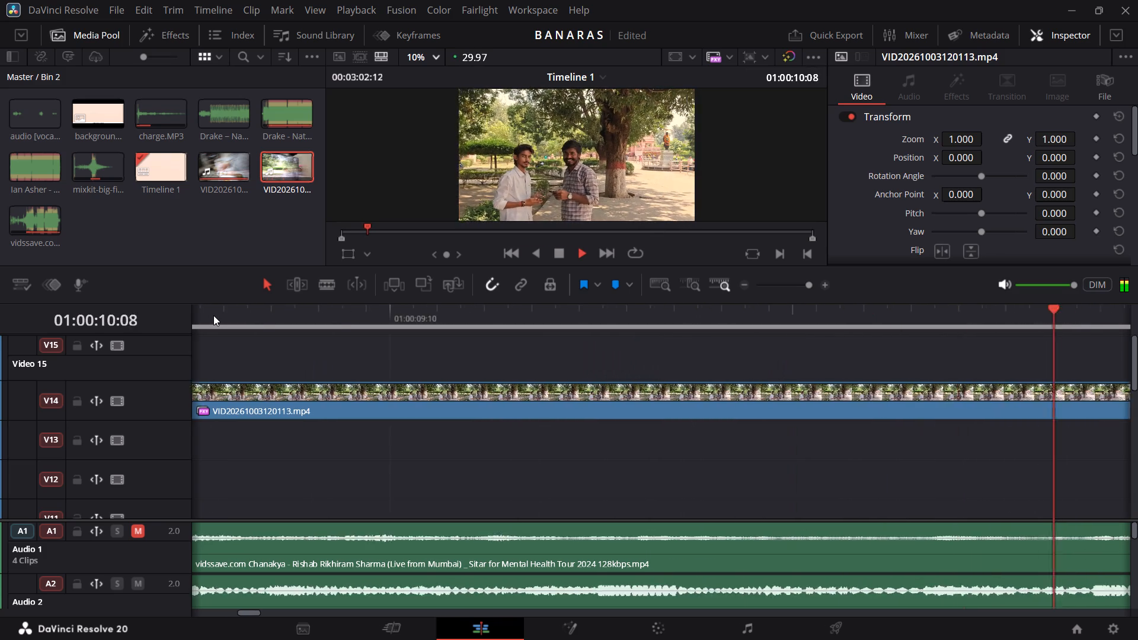
key("space")
scroll(213, 315, "right", 5)
left_click(213, 315)
key("space")
key("space")
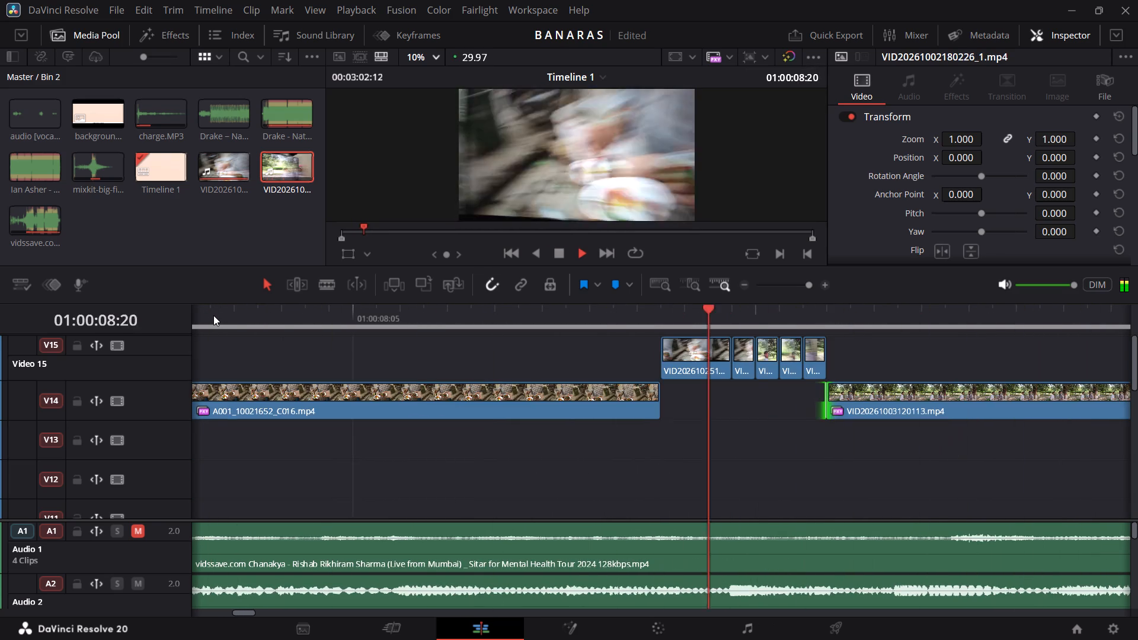
key("space")
scroll(213, 315, "right", 1)
left_click(213, 315)
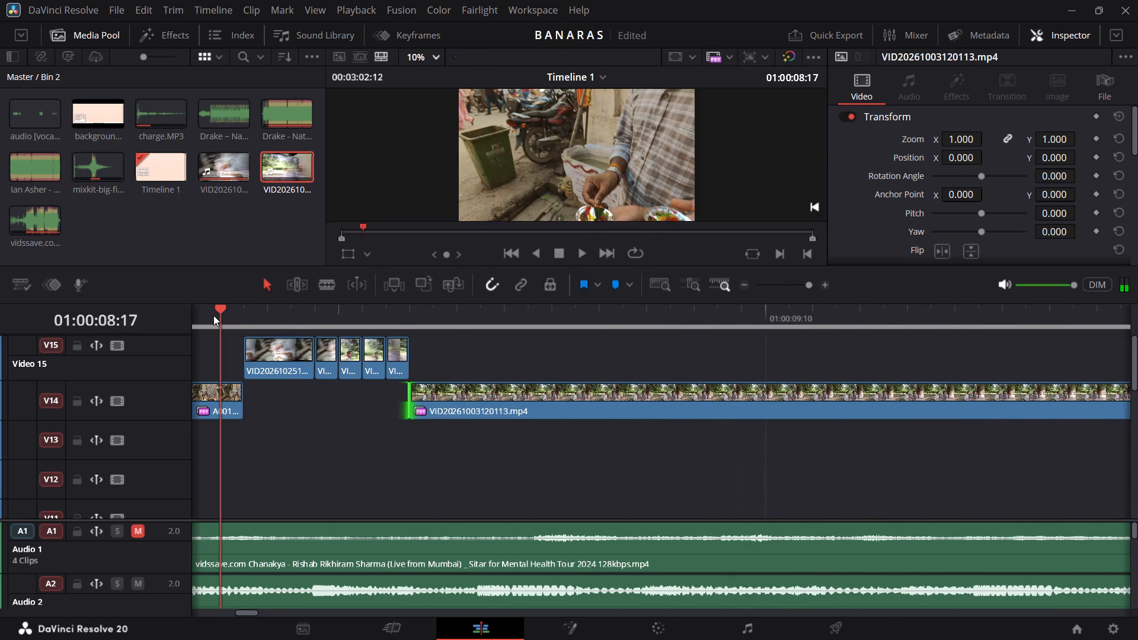
key("space")
key("space")
scroll(213, 315, "right", 1)
left_click(213, 315)
key("space")
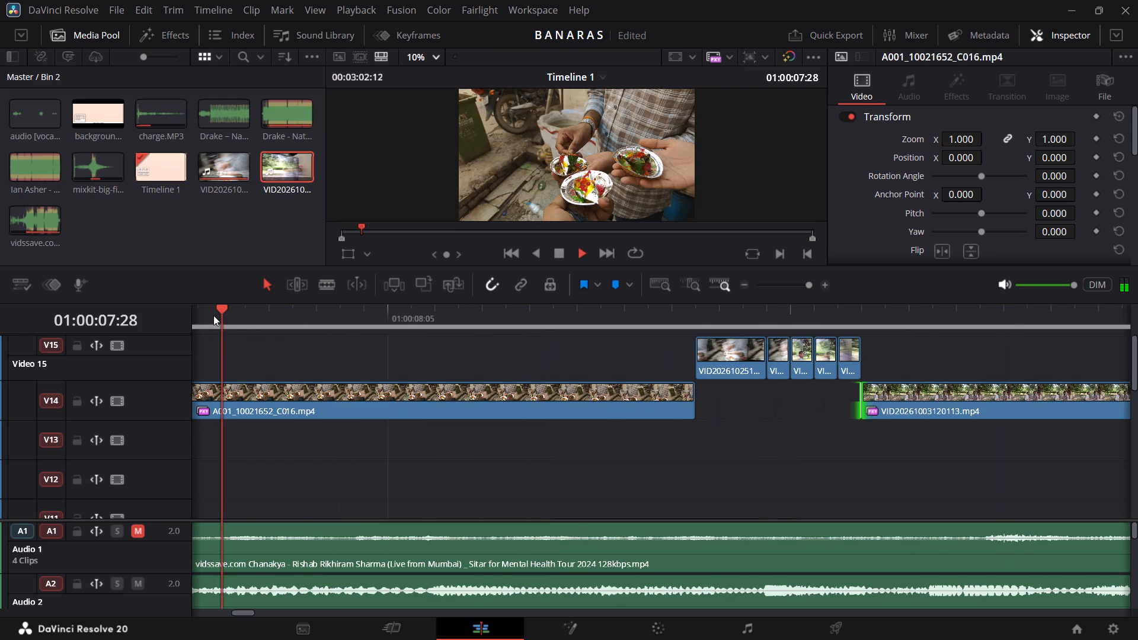
key("space")
scroll(213, 315, "right", 1)
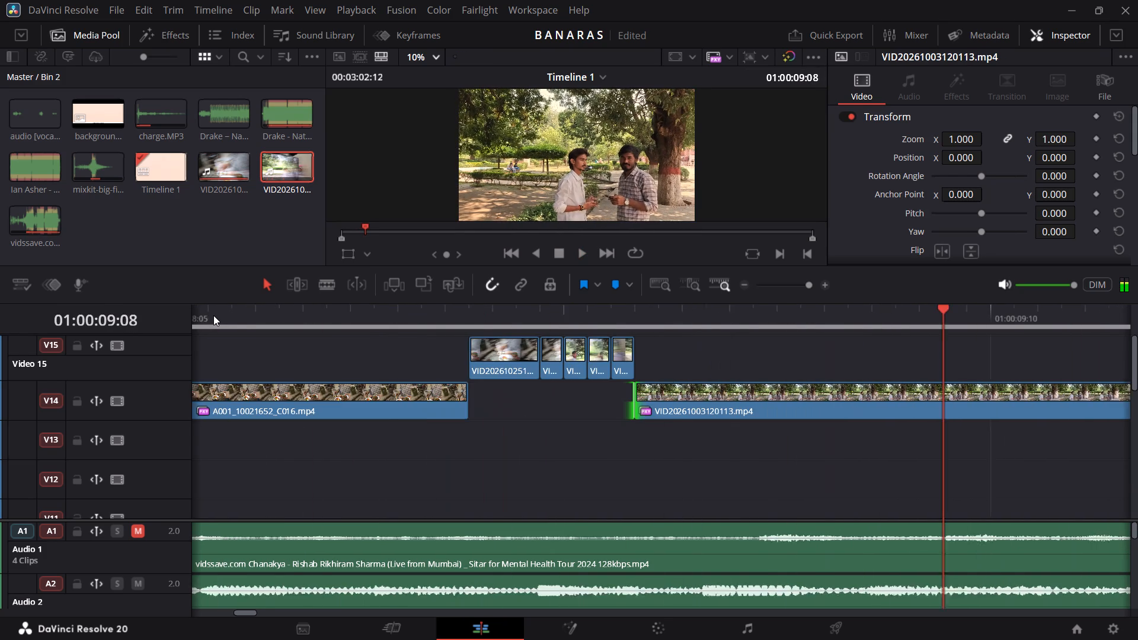
scroll(213, 315, "right", 1)
left_click(213, 315)
key("space")
key("space")
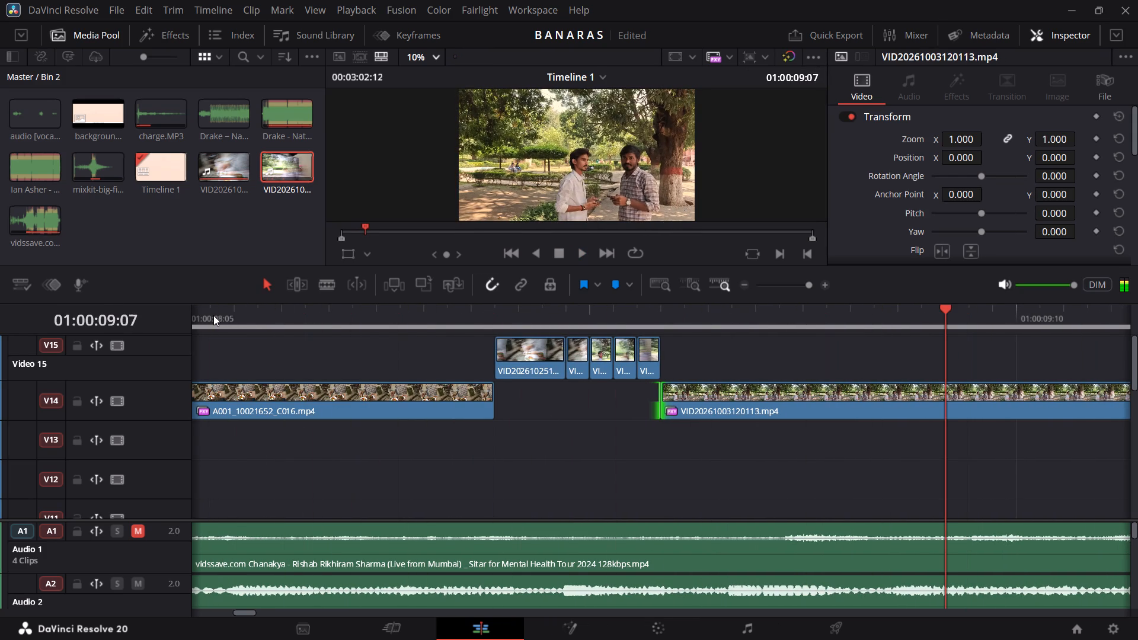
left_click(213, 315)
key("space")
key("space")
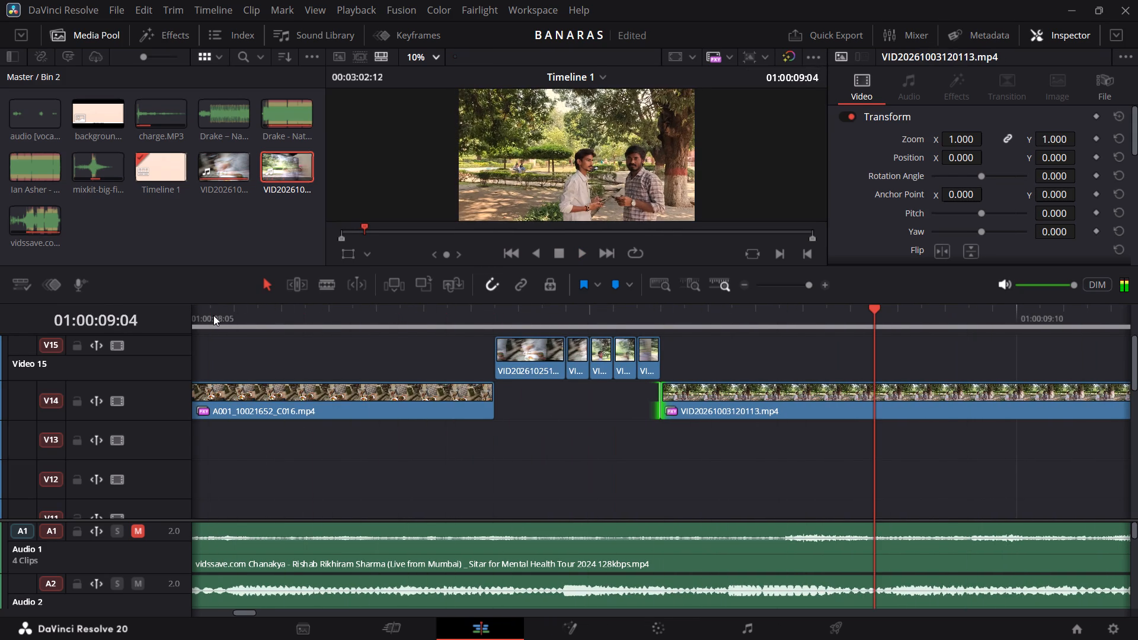
left_click(213, 315)
key("space")
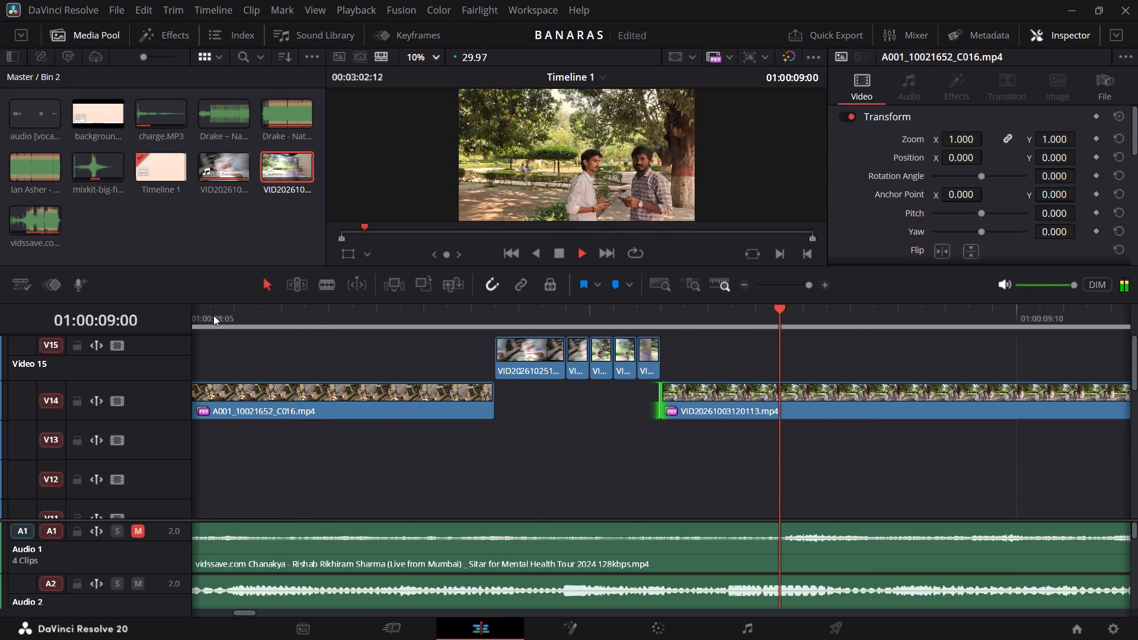
key("space")
left_click(213, 315)
key("space")
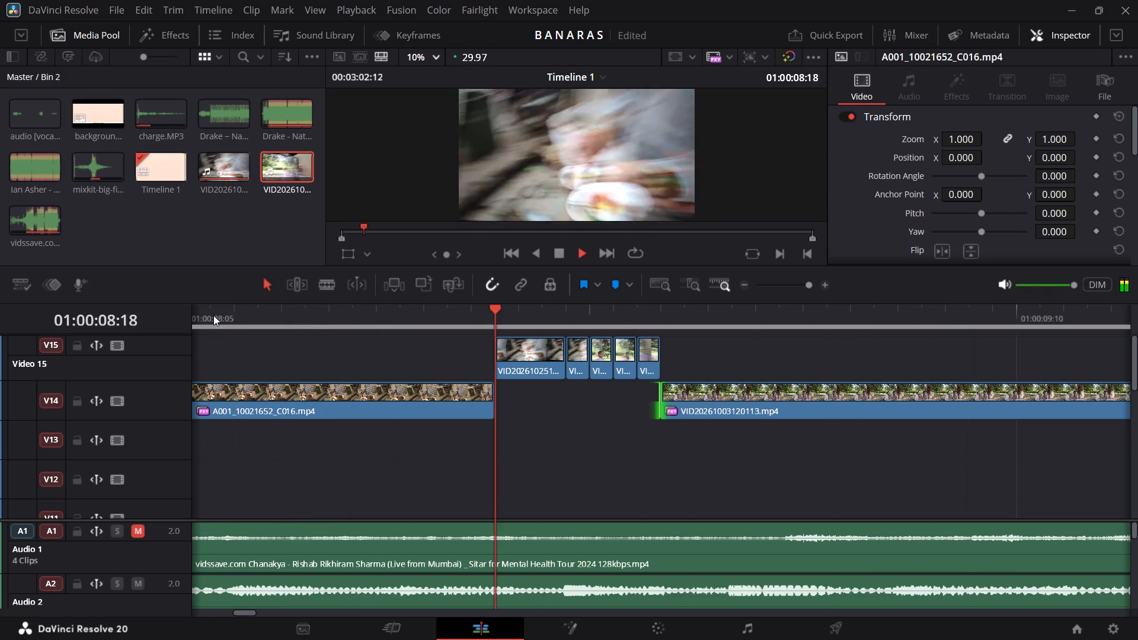
key("space")
scroll(213, 315, "right", 1)
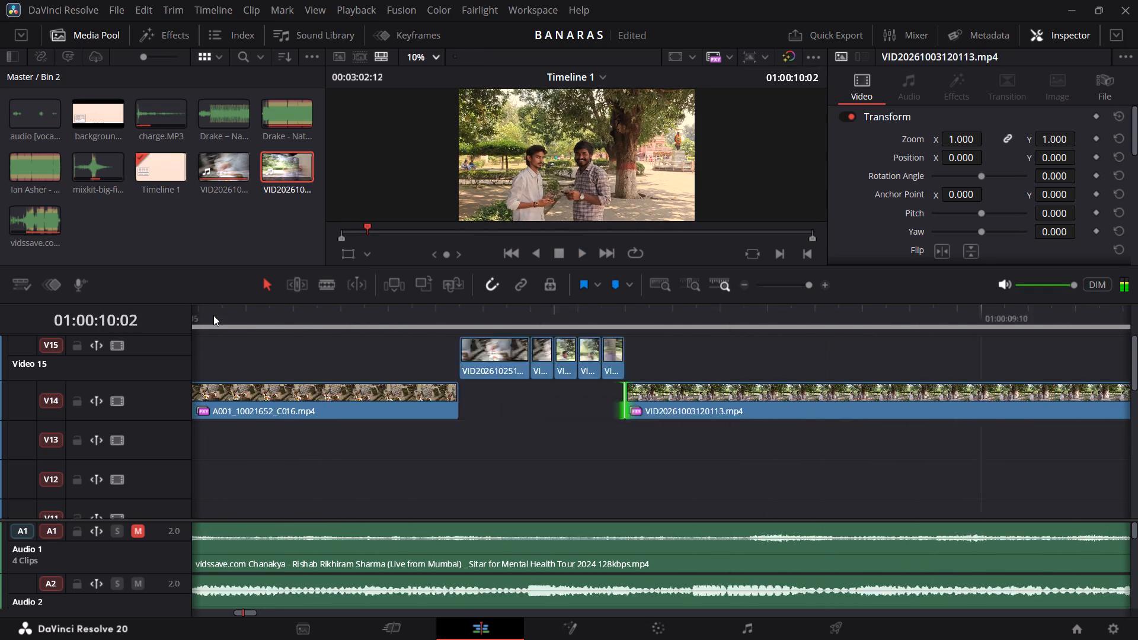
scroll(213, 315, "right", 1)
scroll(213, 315, "down", 1)
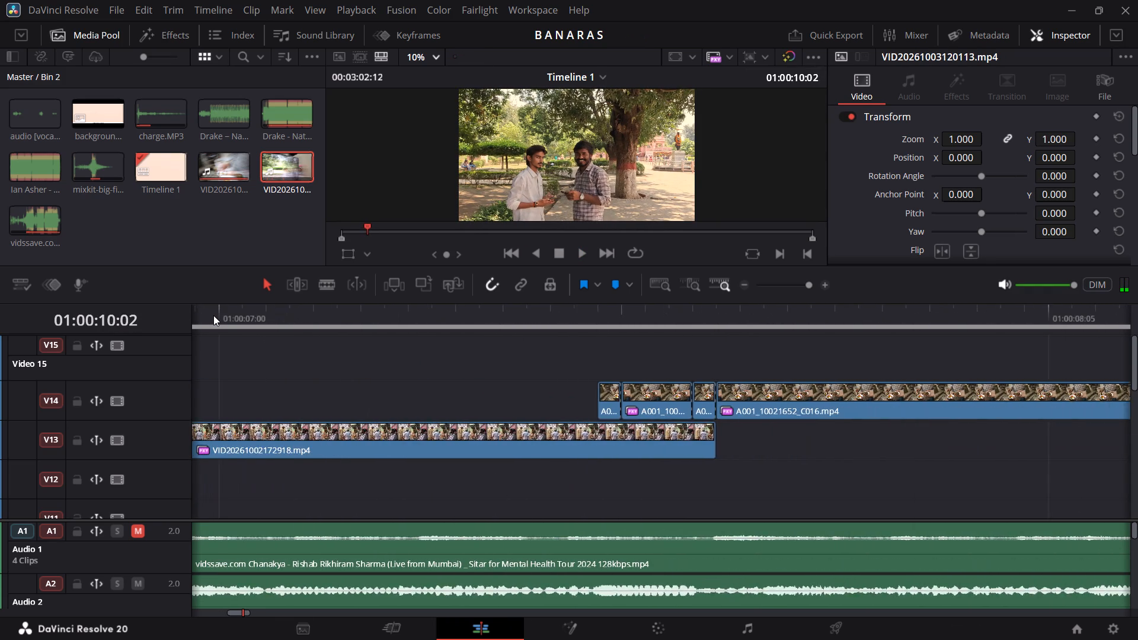
scroll(213, 315, "left", 1)
left_click_drag(231, 351, 409, 354)
left_click_drag(396, 355, 396, 376)
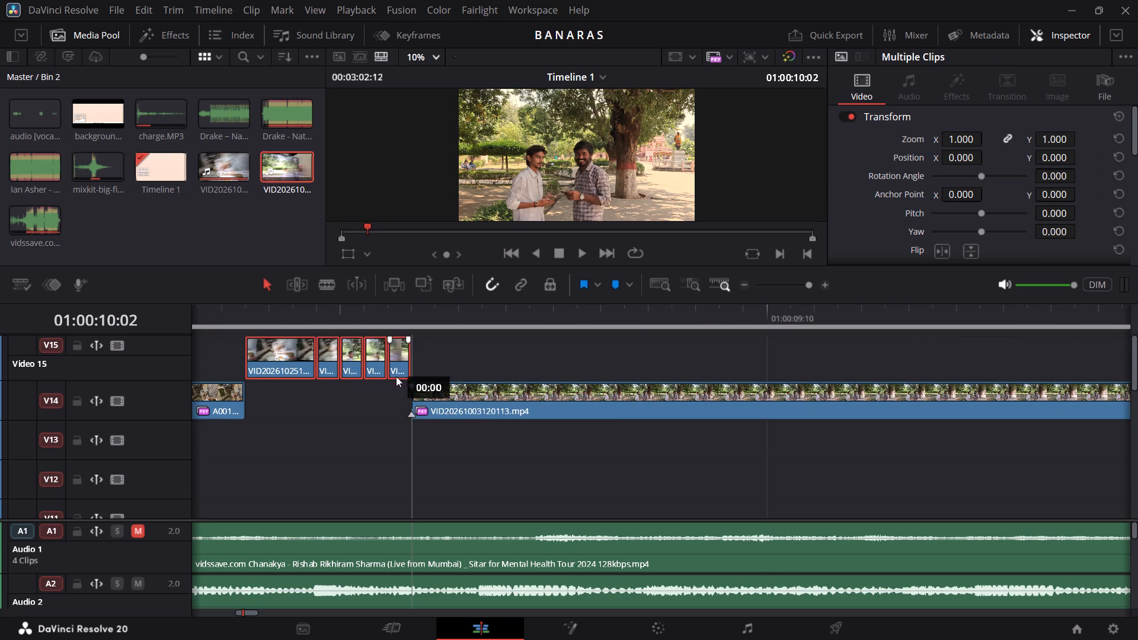
left_click_drag(396, 376, 396, 392)
left_click(238, 322)
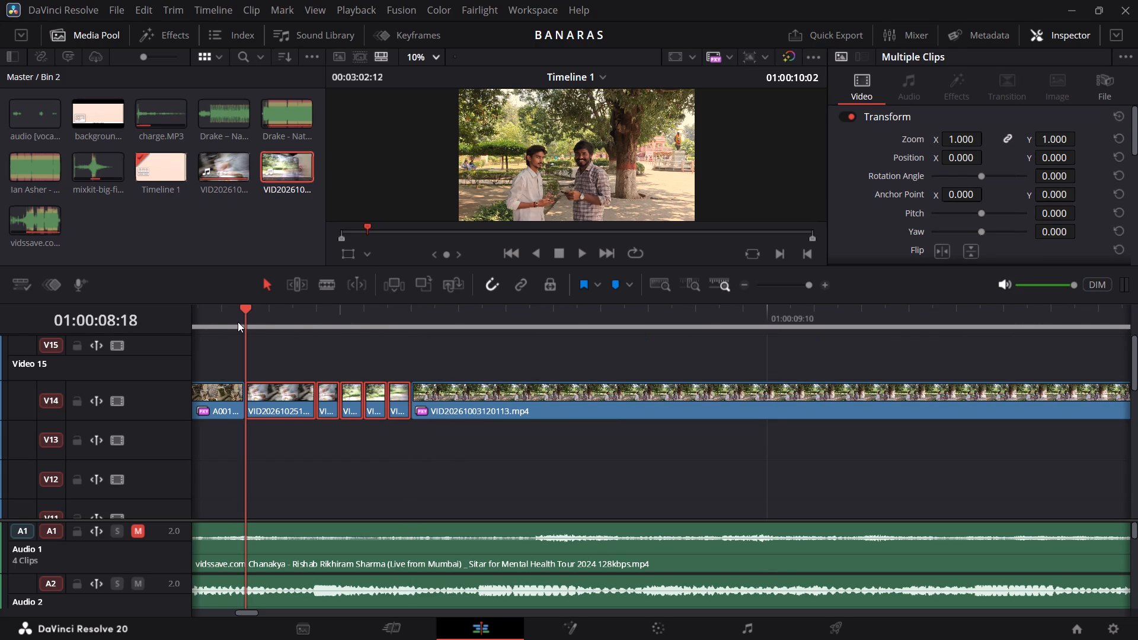
left_click(446, 415)
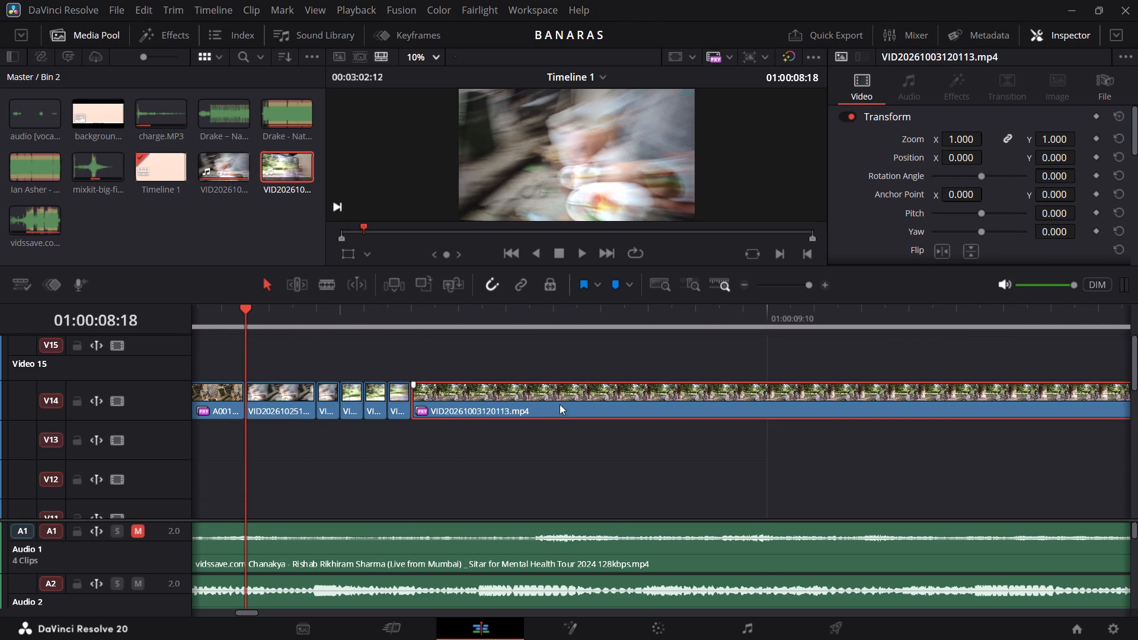
left_click(658, 632)
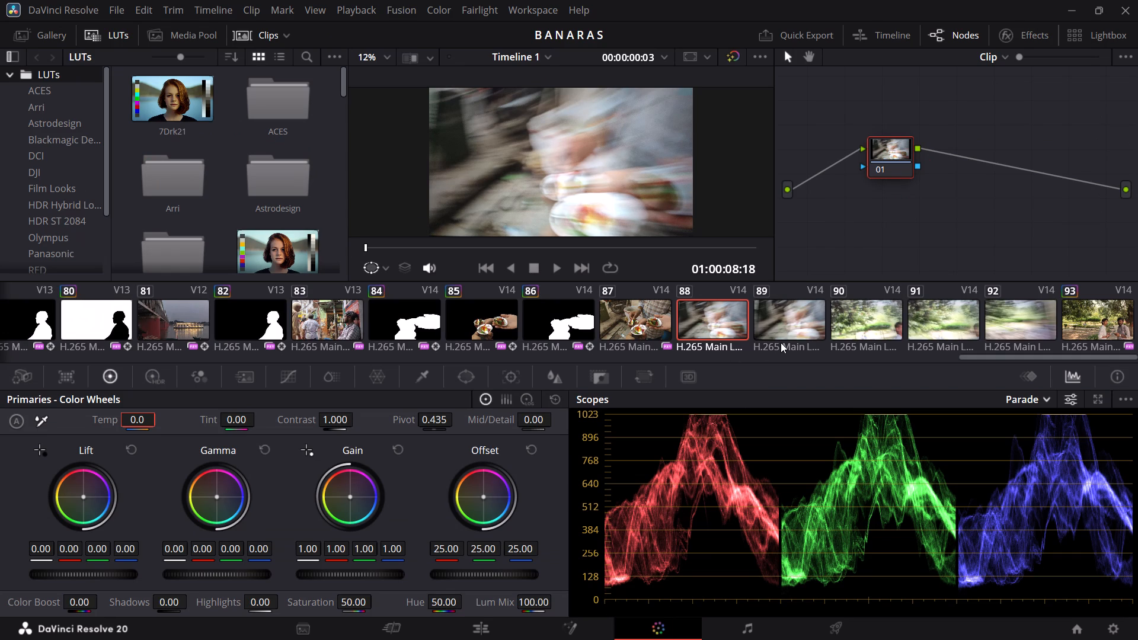
scroll(728, 340, "left", 1)
left_click(1104, 337)
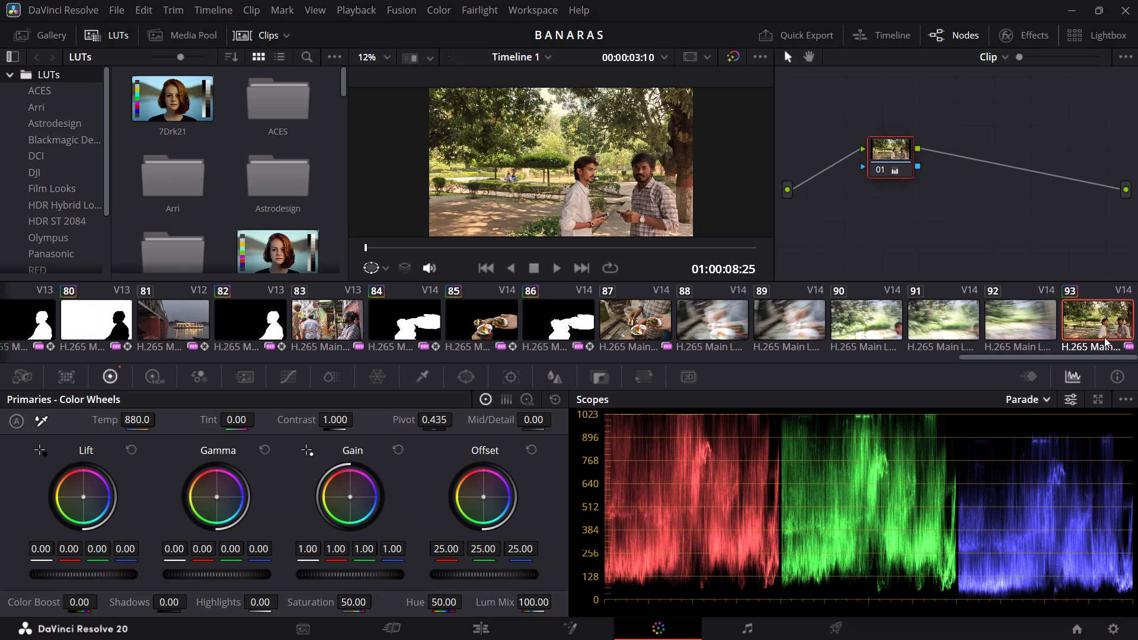
Set the primaries Temp of clip 92, the last blurred piece on V14, to 880.
left_click(1026, 309)
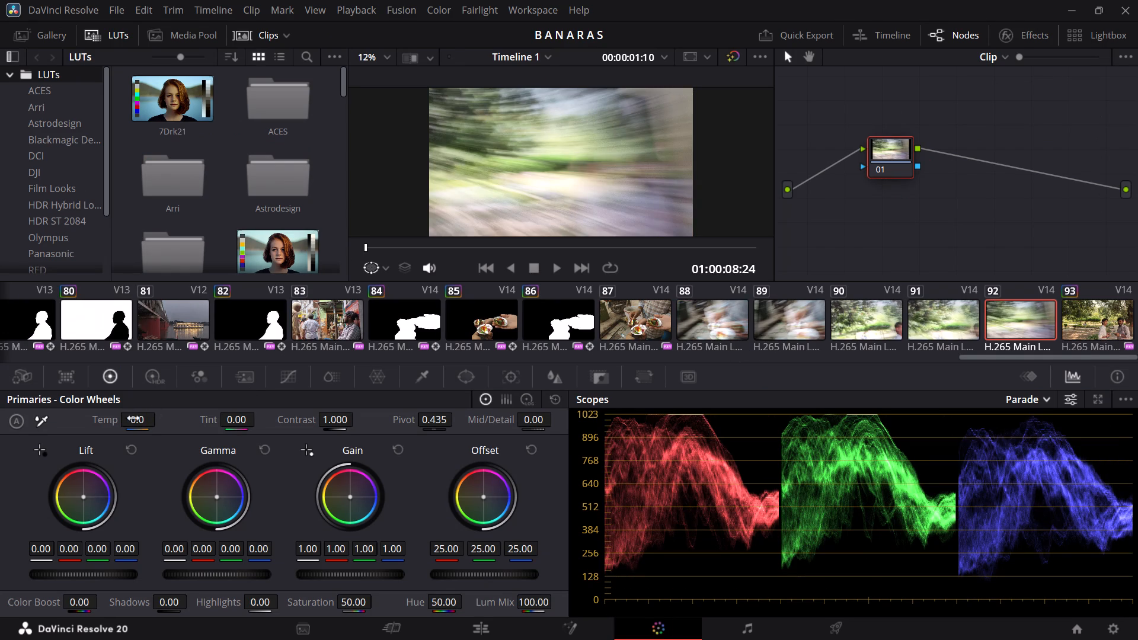
double_click(143, 422)
key("Up")
key("Up")
key("Insert")
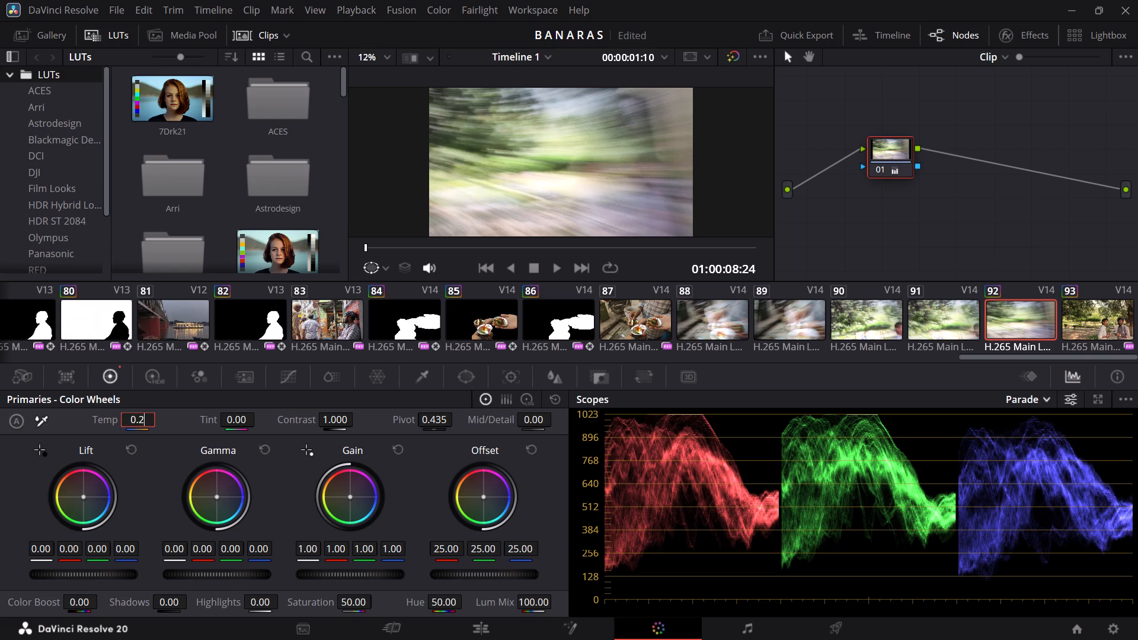
double_click(141, 425)
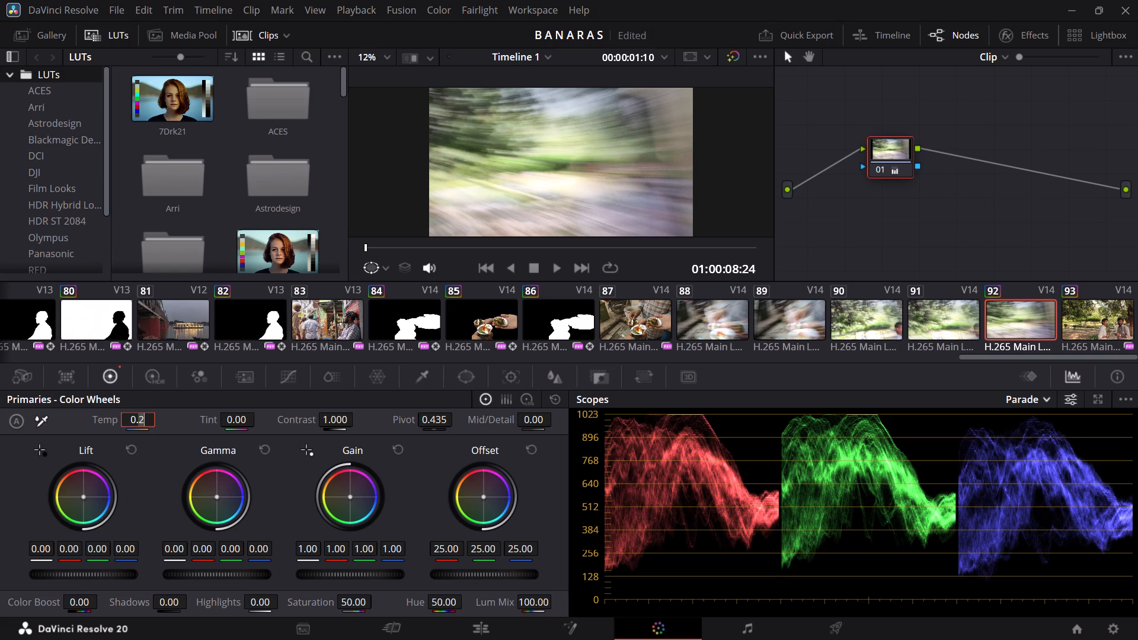
key("BackSpace")
double_click(141, 425)
key("Up")
key("Up")
key("Insert")
key("BackSpace")
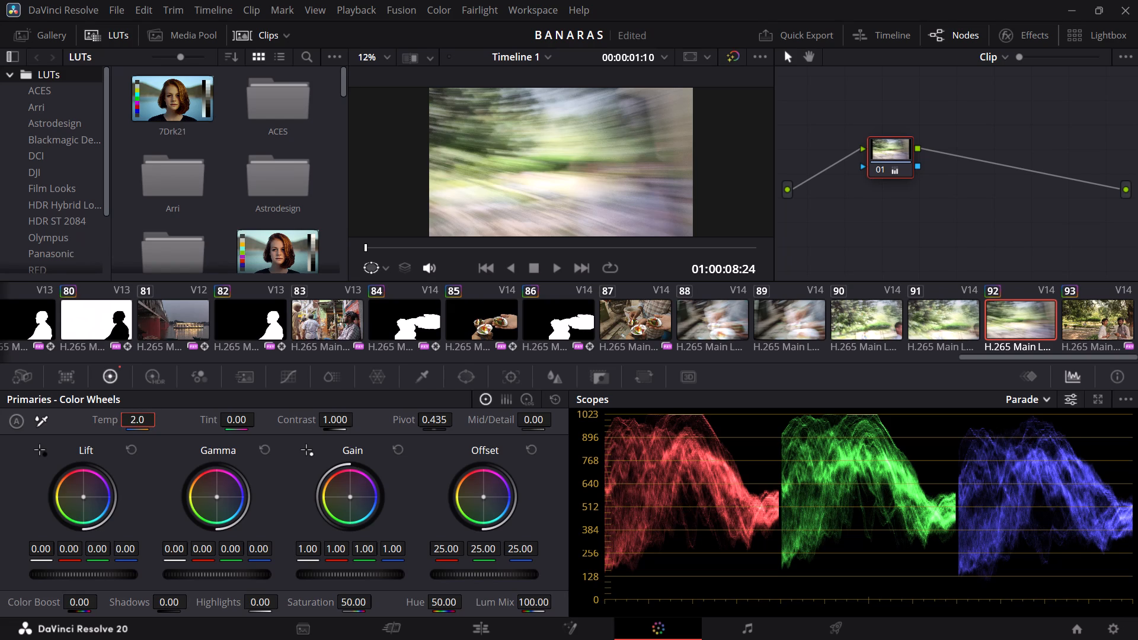
left_click(153, 422)
key("BackSpace")
key("BackSpace")
key("BackSpace")
key("Up")
key("Up")
type("880")
Set the primaries Temp of the other four blurred pieces, clips 91, 90, 89 and 88, to 880.
left_click(923, 305)
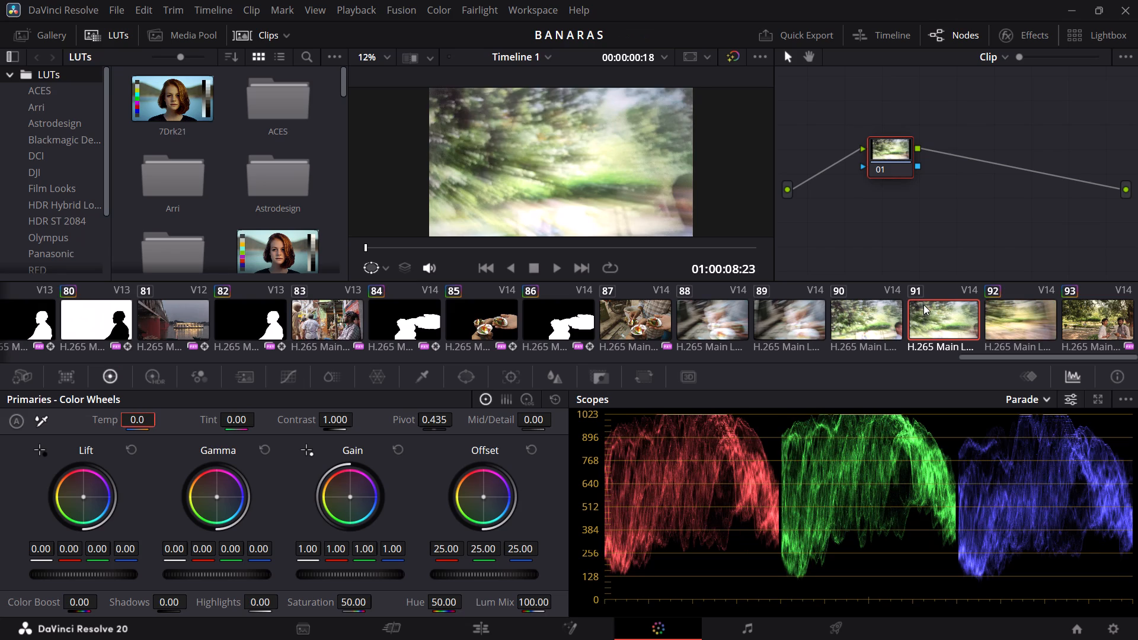
type("880")
left_click(871, 320)
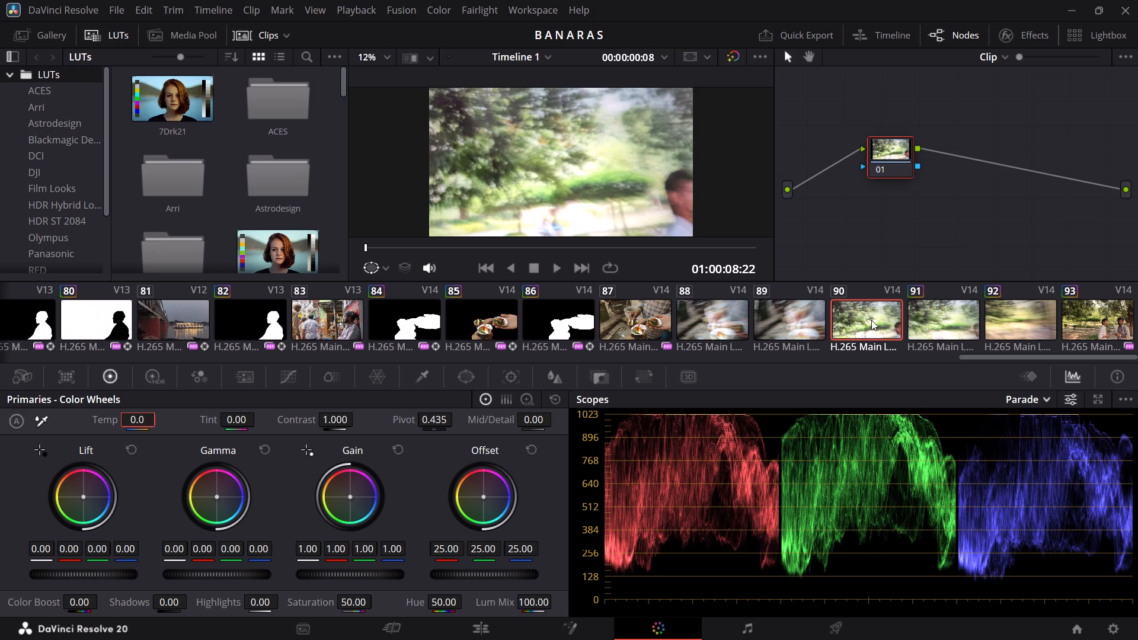
type("880")
left_click(808, 324)
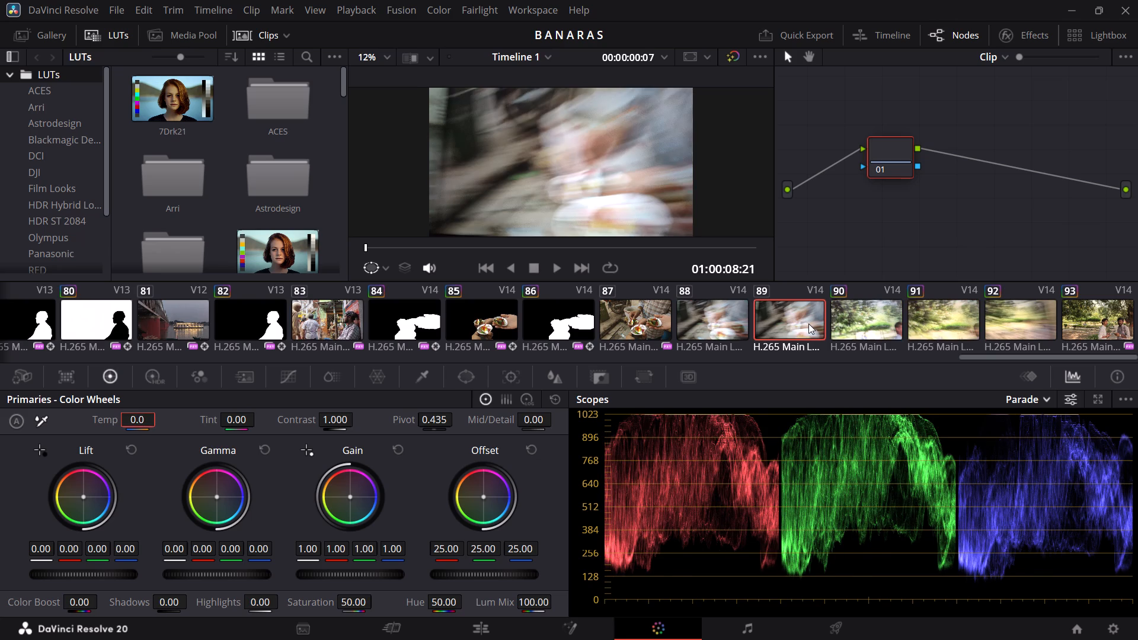
type("880")
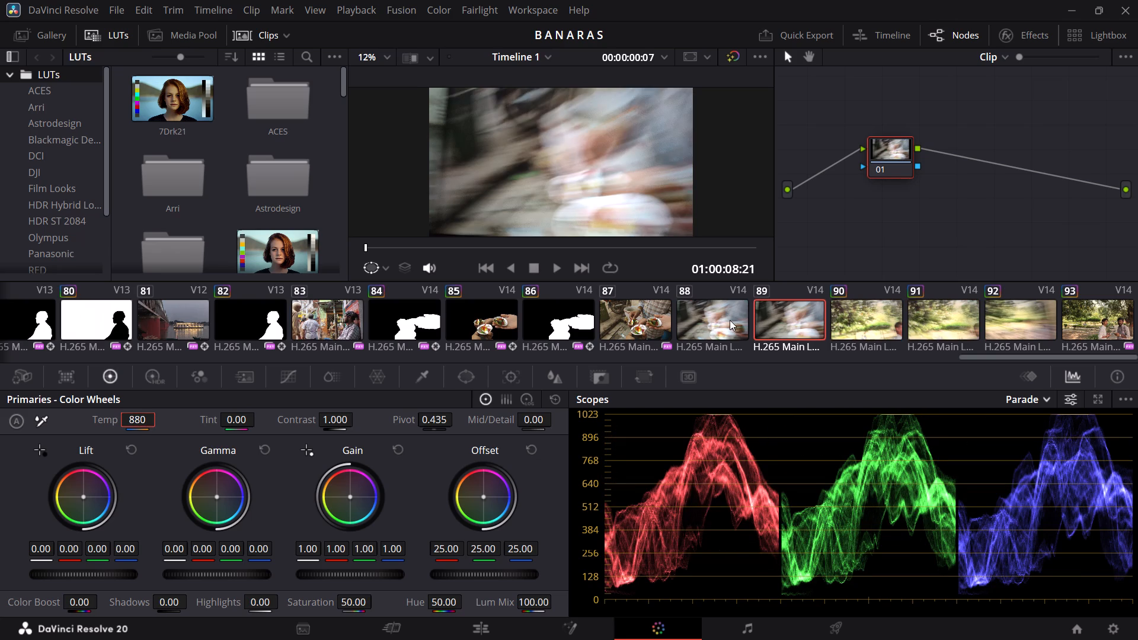
left_click(730, 320)
type("880")
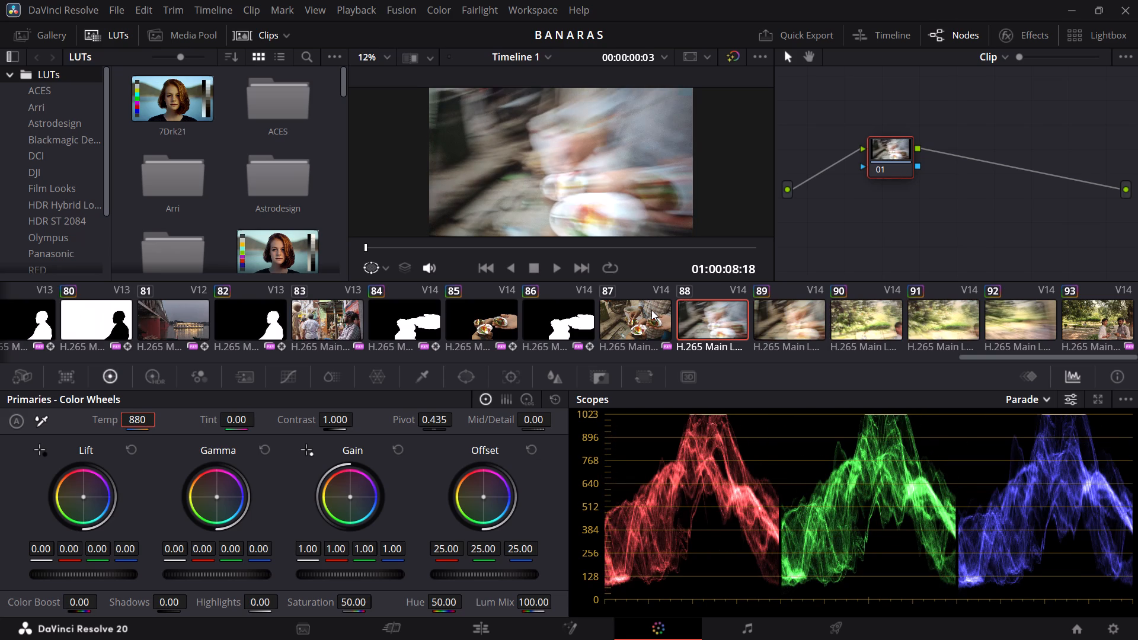
left_click(650, 310)
left_click(739, 303)
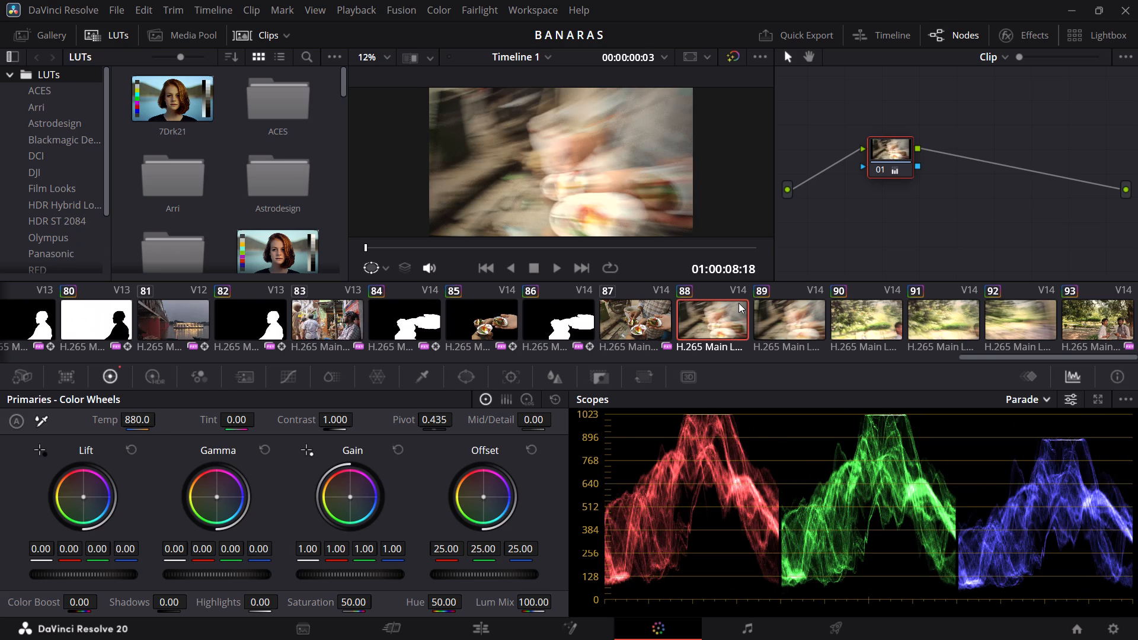
left_click(488, 628)
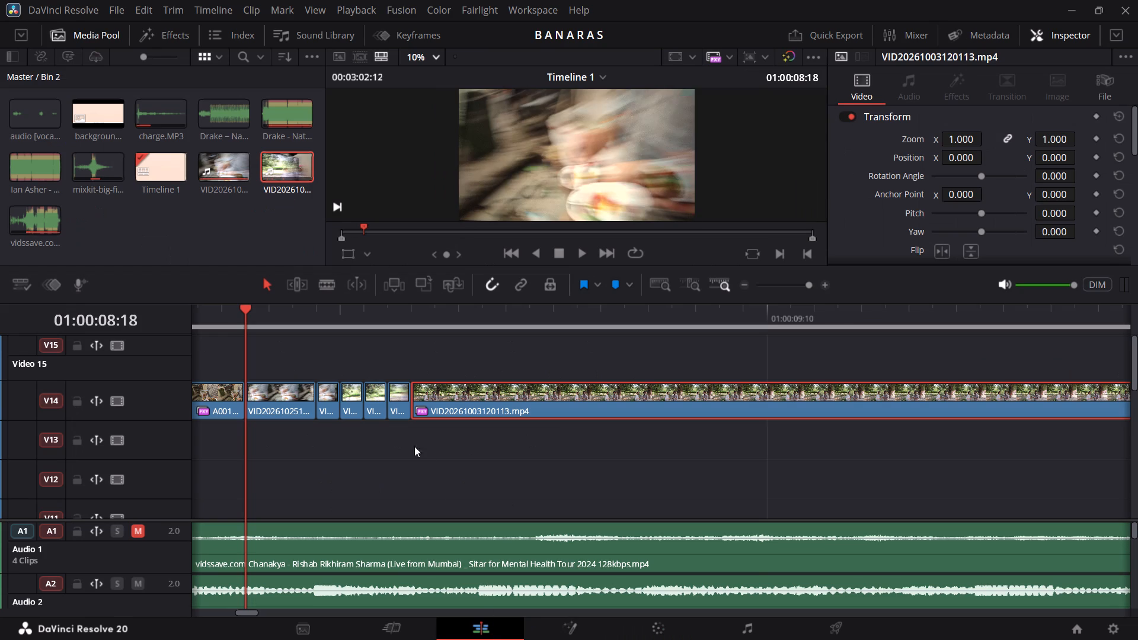
left_click(227, 312)
key("space")
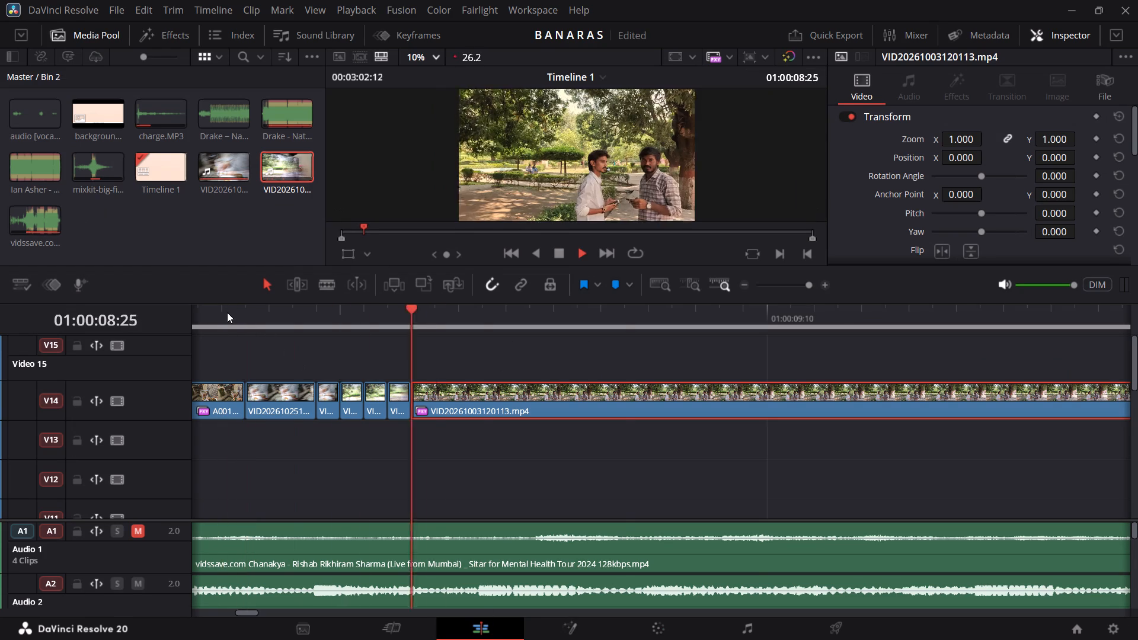
key("space")
scroll(227, 312, "right", 2)
left_click(227, 312)
key("space")
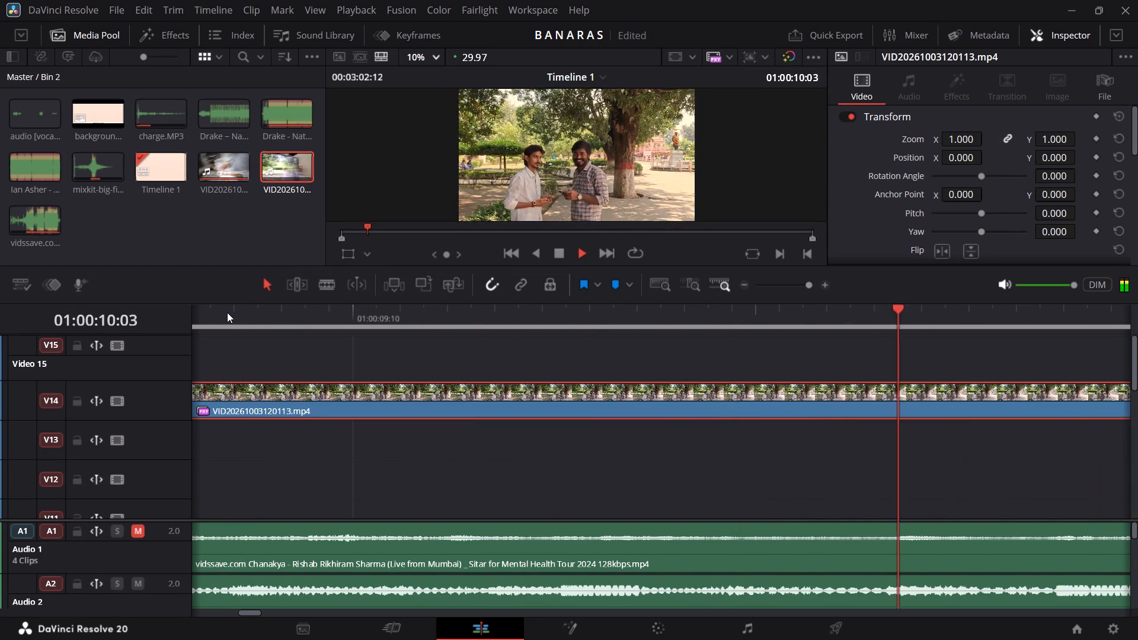
key("space")
scroll(227, 312, "right", 4)
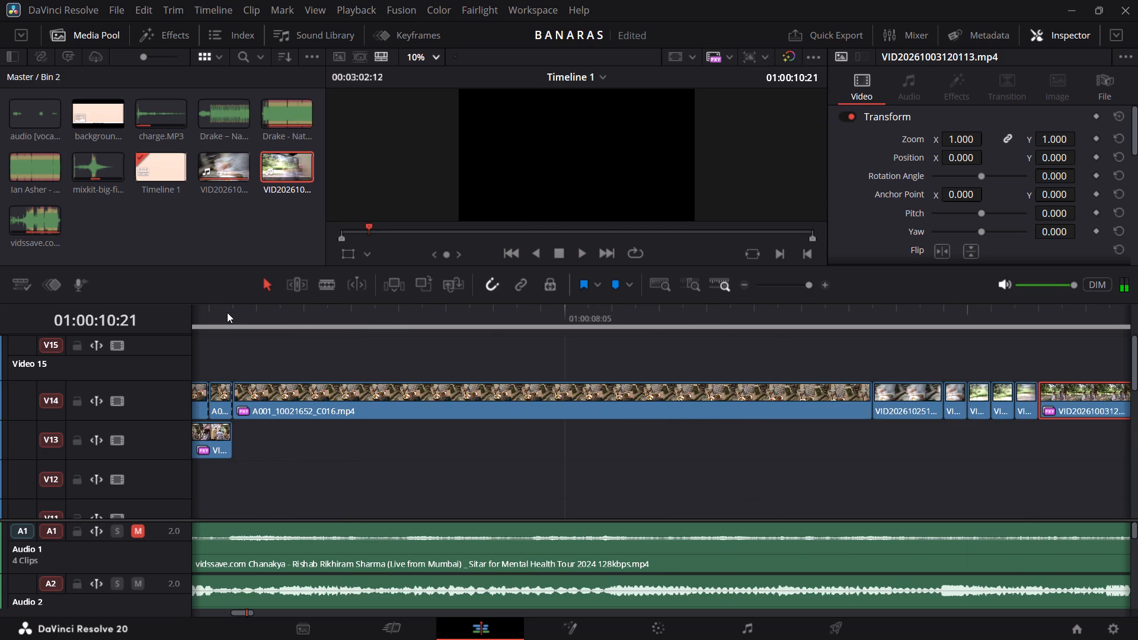
left_click(227, 312)
key("space")
key("space")
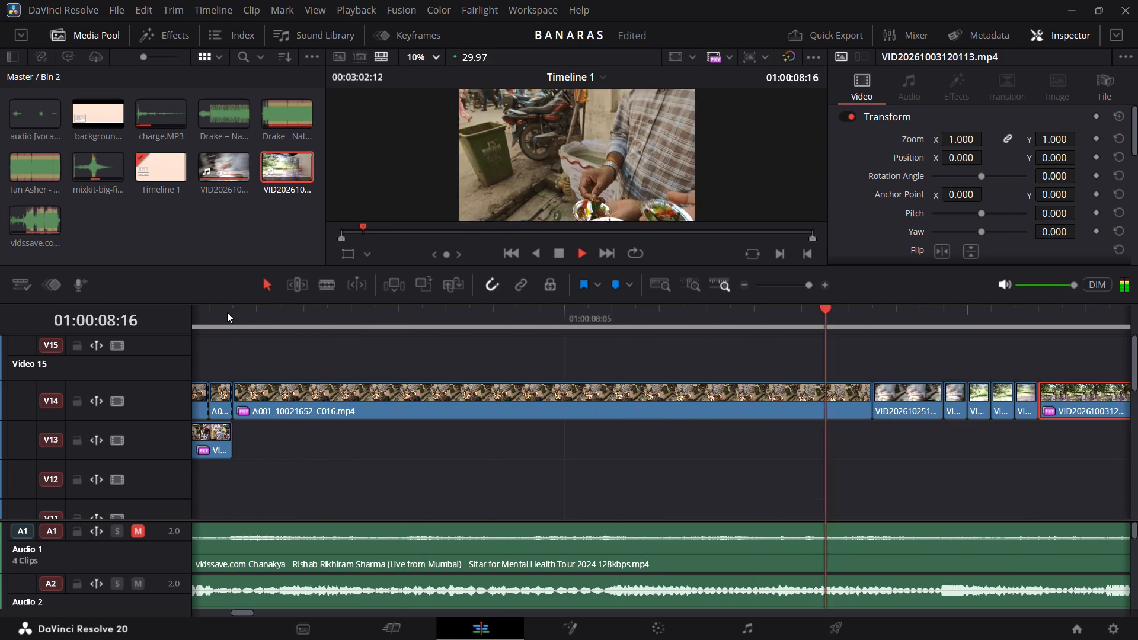
key("space")
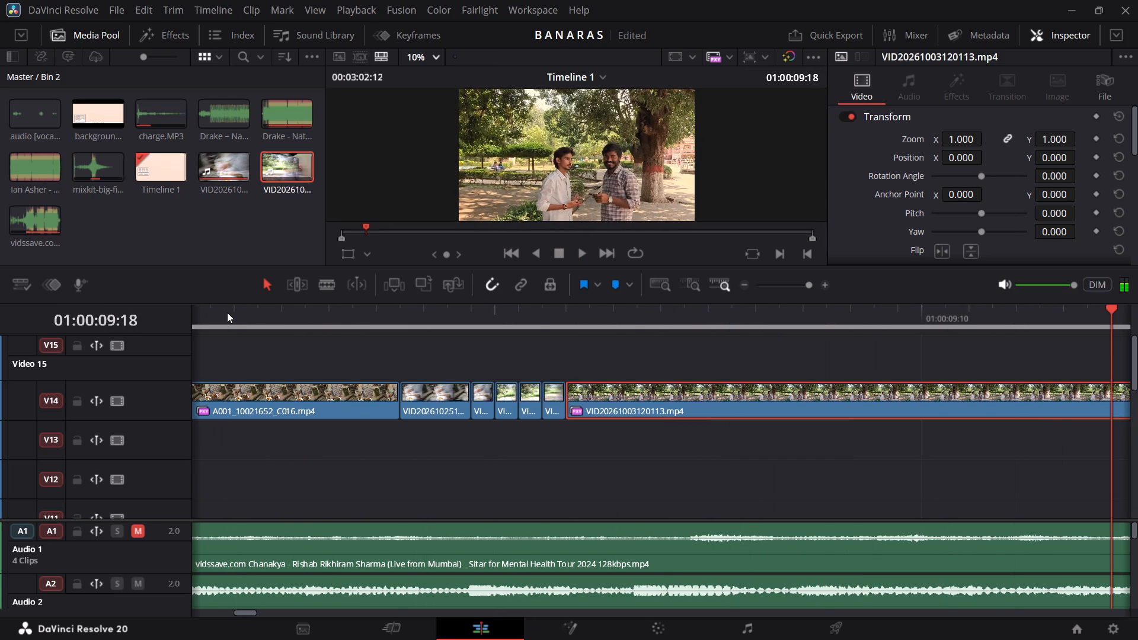
left_click(227, 312)
key("space")
key("space")
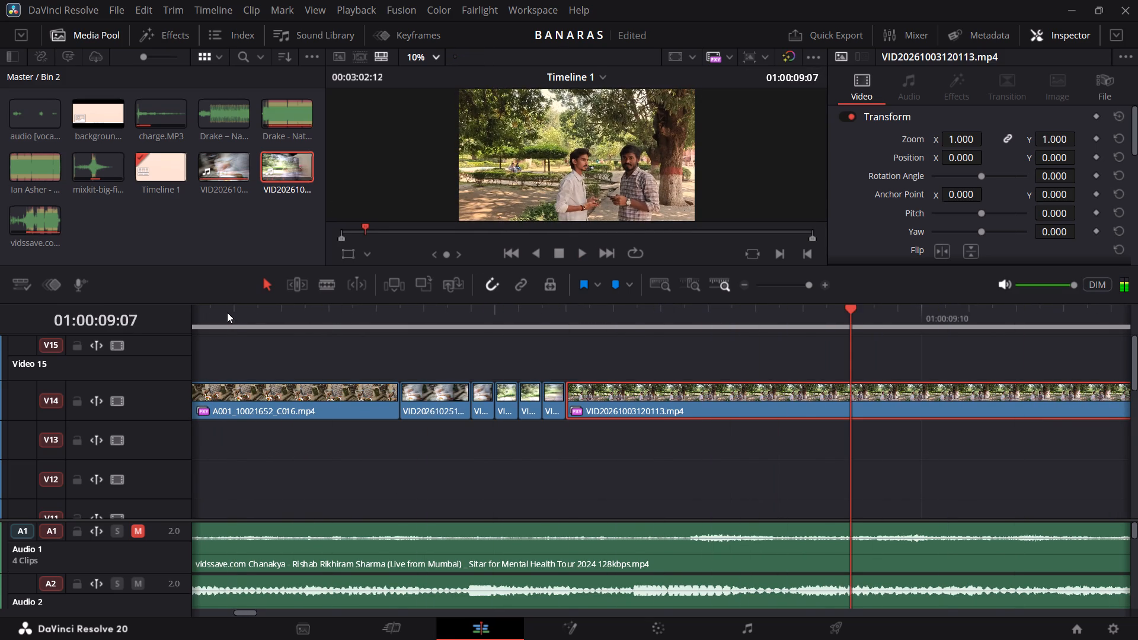
left_click(227, 312)
key("space")
key("space")
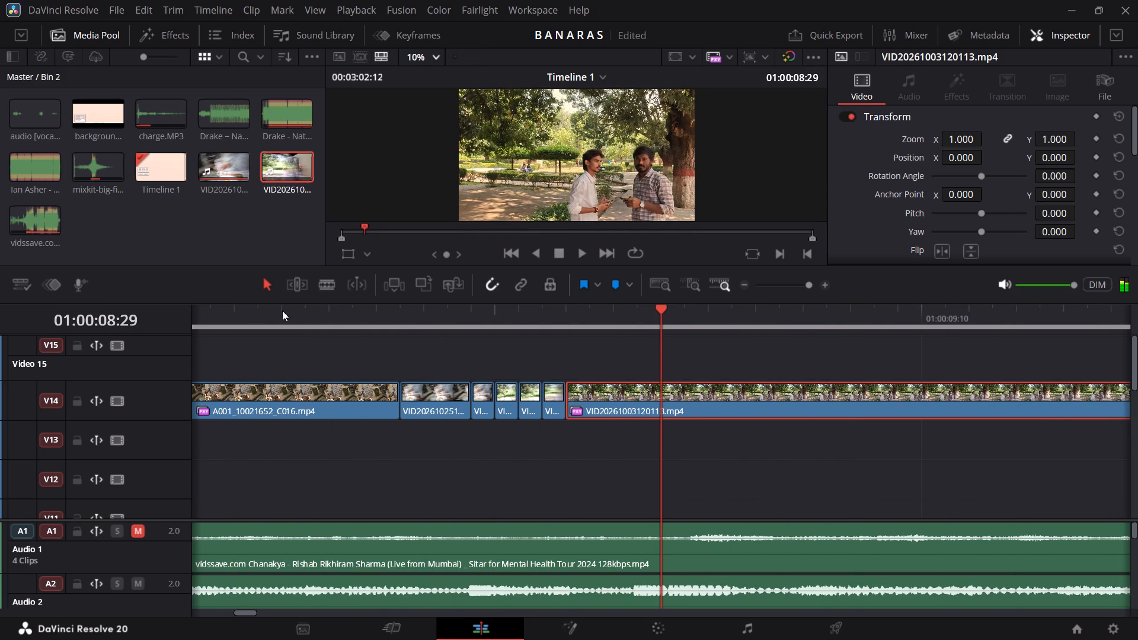
left_click(402, 312)
key("space")
key("space")
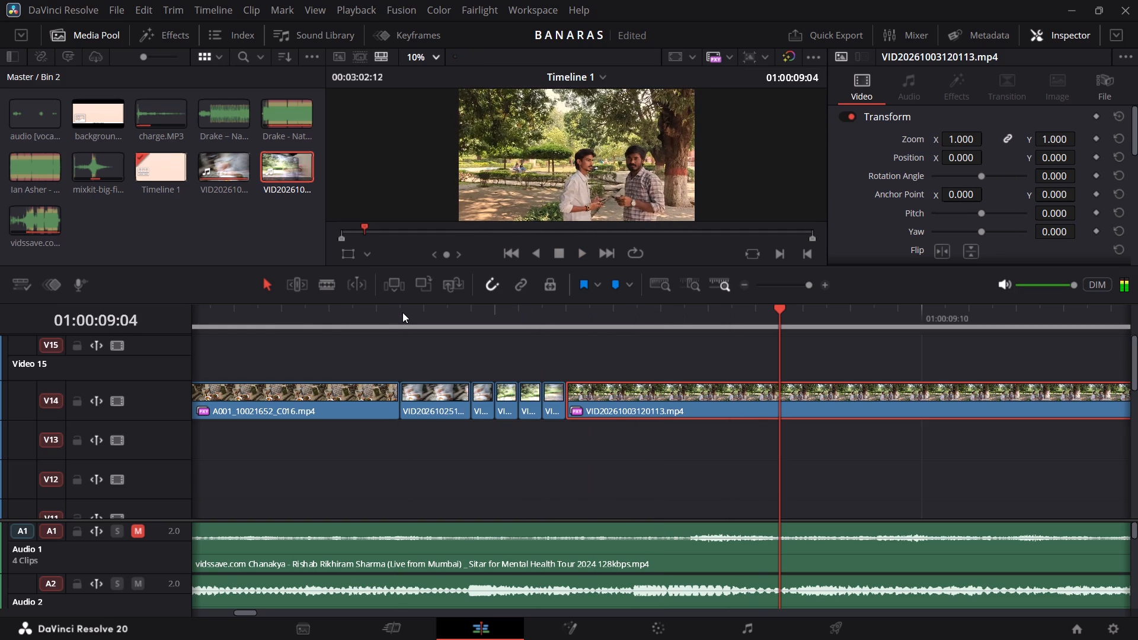
left_click(402, 312)
key("space")
key("space")
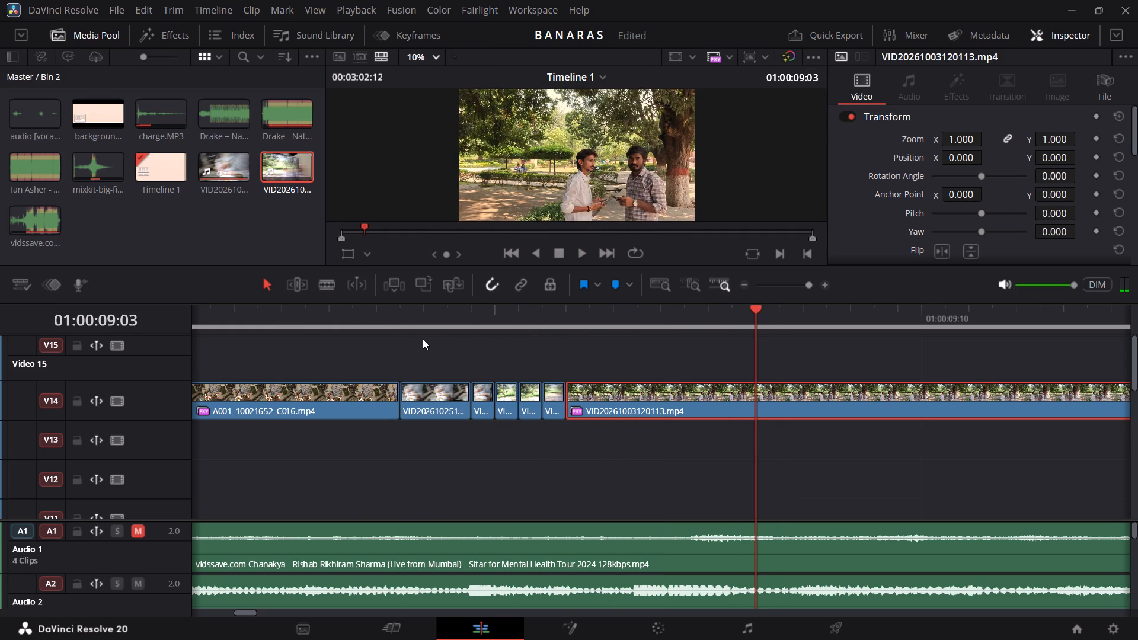
left_click(287, 323)
key("space")
key("space")
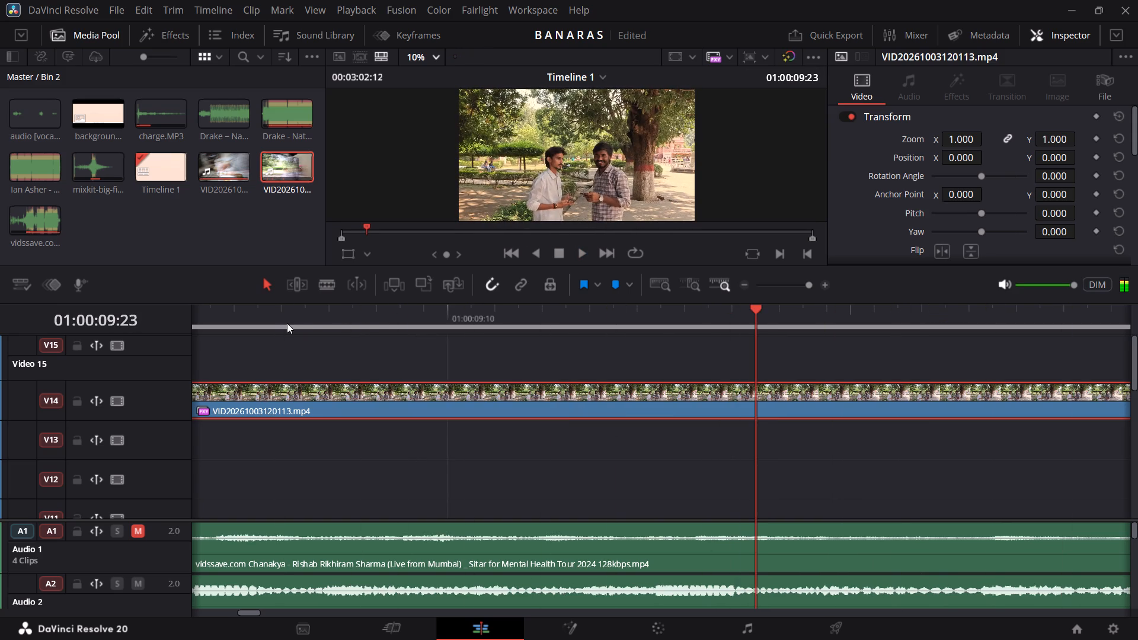
scroll(287, 323, "right", 1)
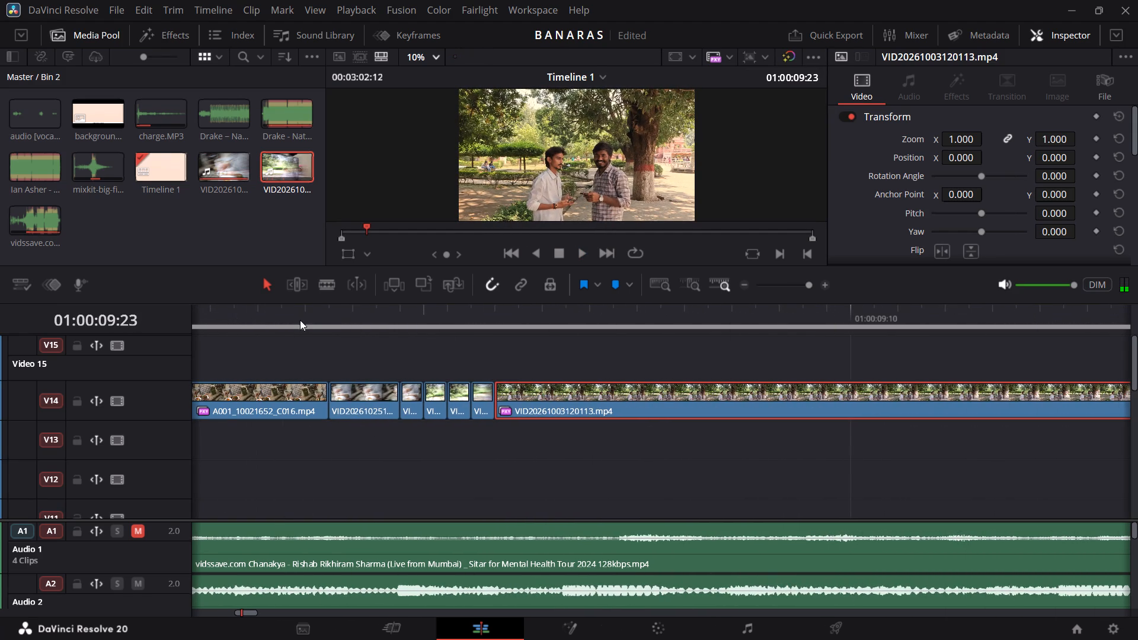
left_click(341, 310)
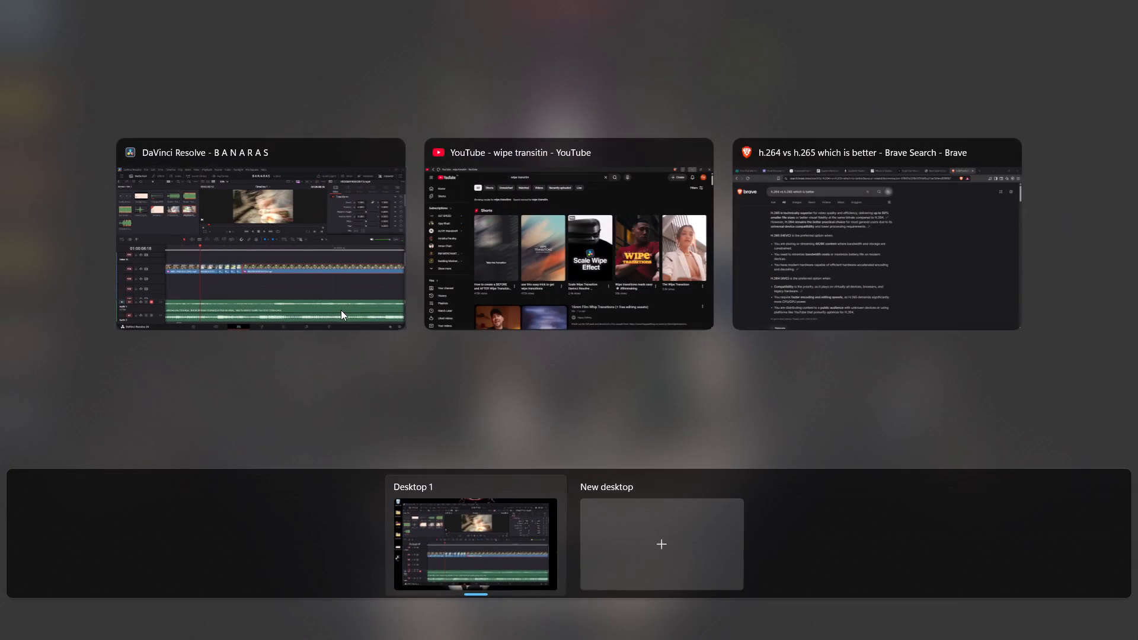
Switch to the YouTube window in Brave and open the watch history.
left_click(539, 273)
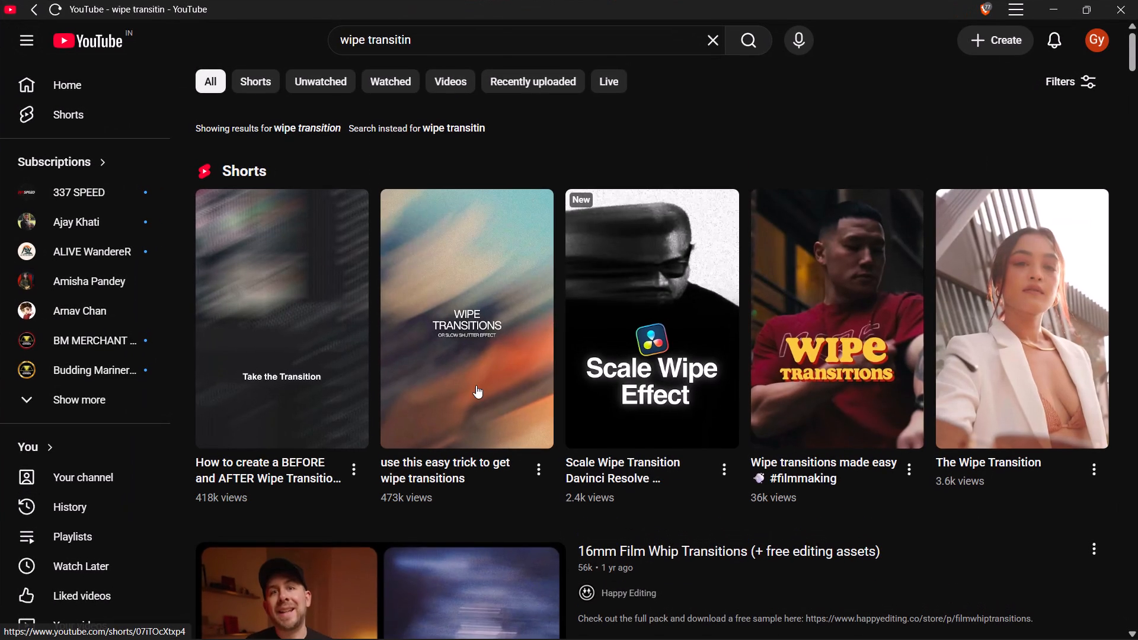
scroll(476, 385, "up", 3)
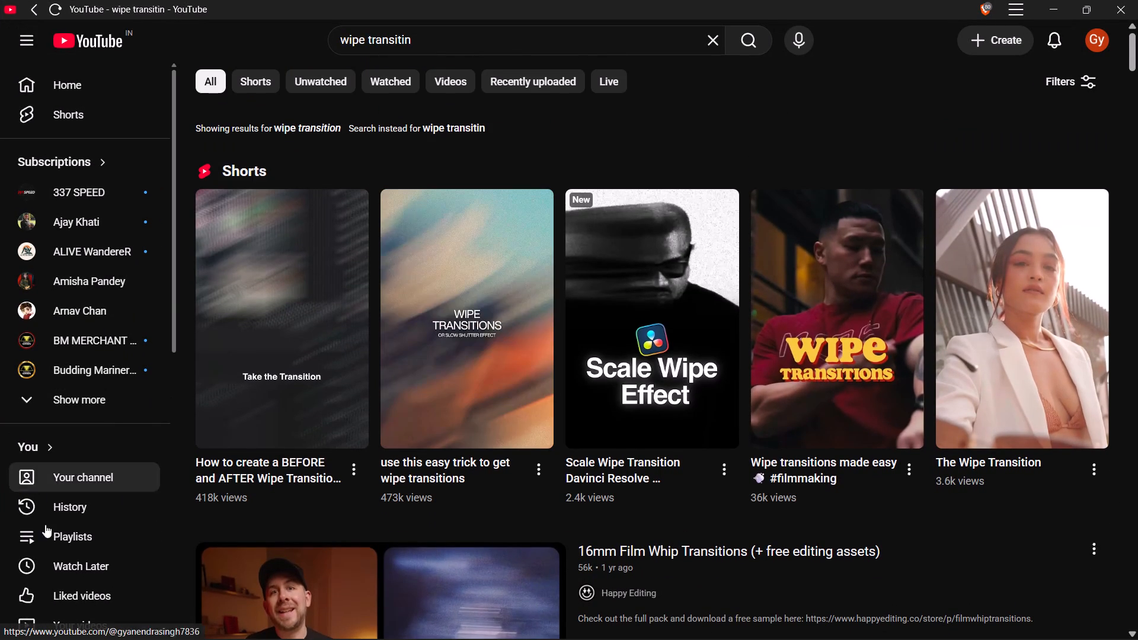
left_click(110, 501)
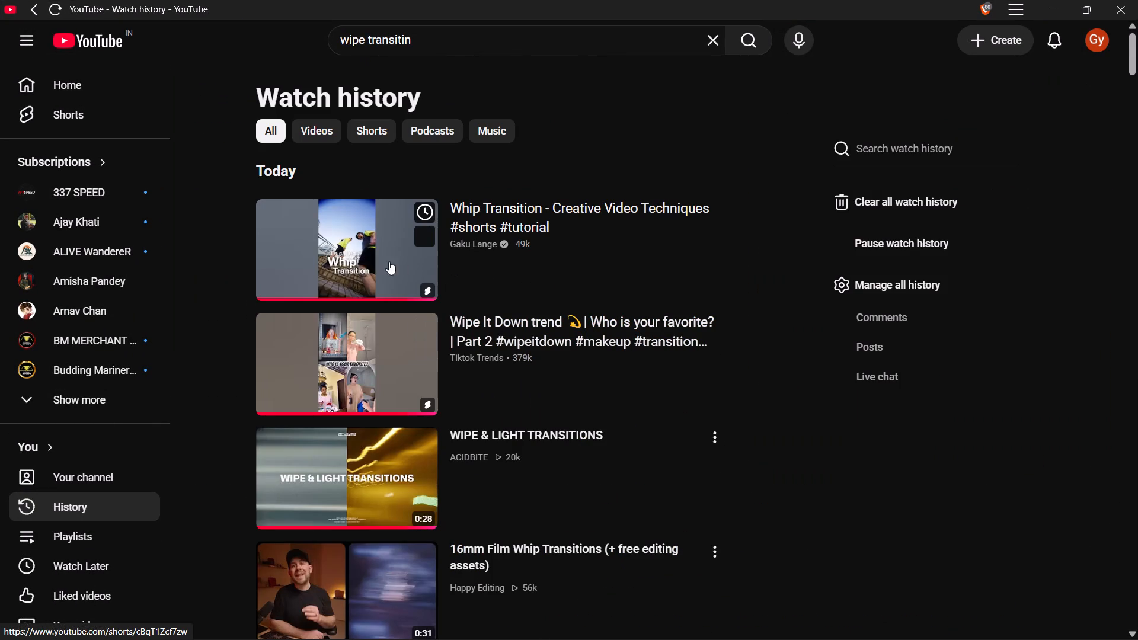
Open "Create a Cinematic Wipe Transition in 5 Minutes" from the watch history, view its opening, and close the YouTube window.
scroll(308, 542, "down", 1)
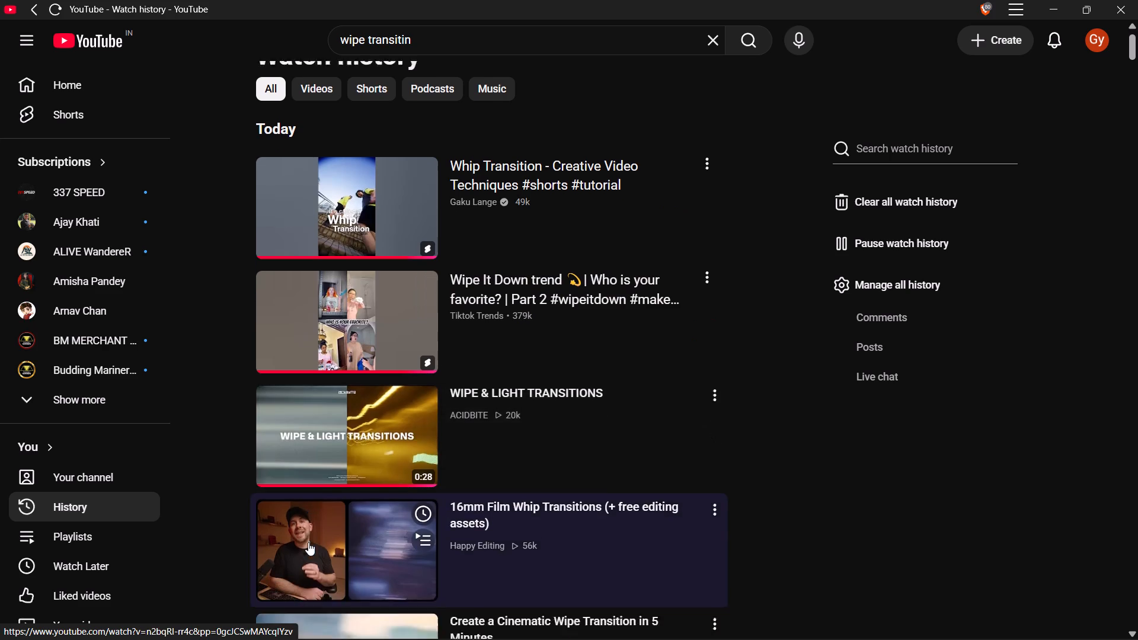
scroll(308, 542, "down", 2)
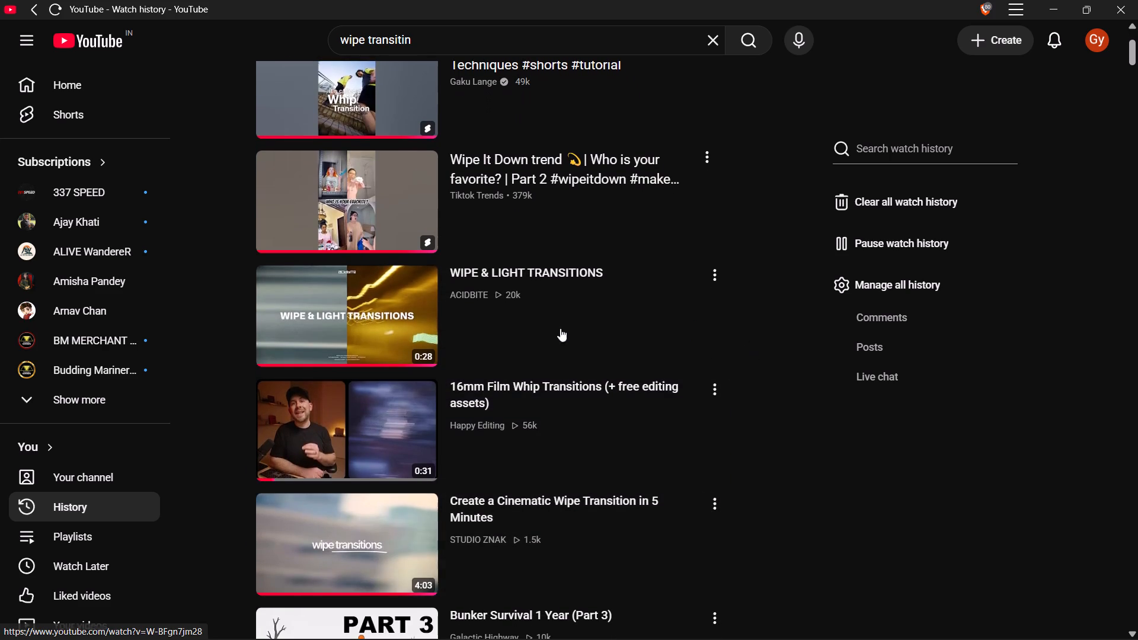
left_click(319, 550)
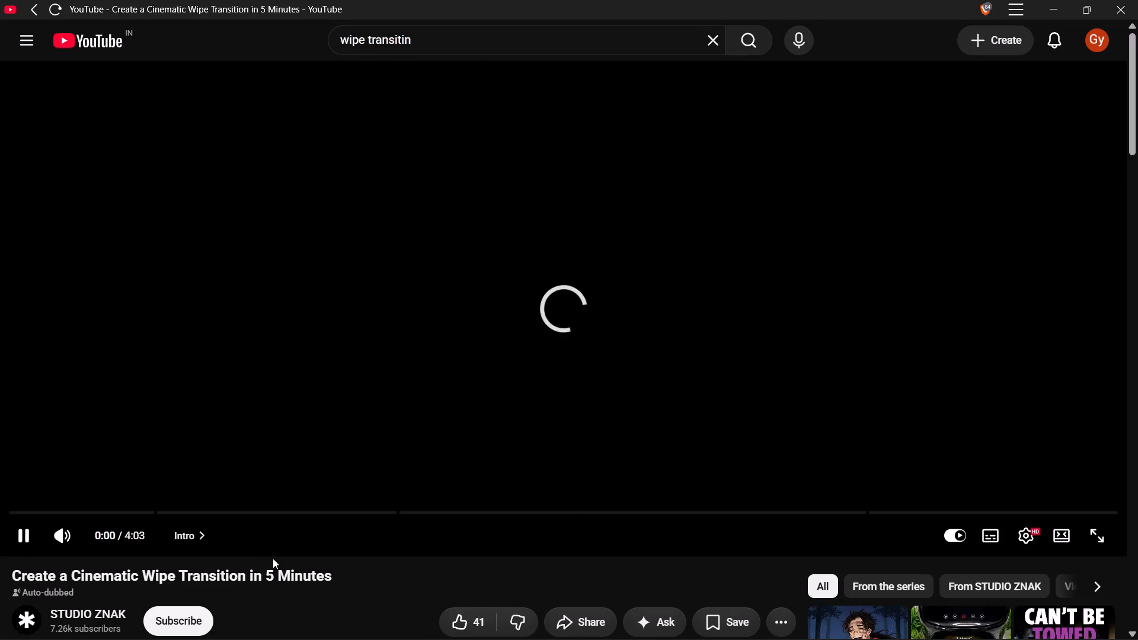
left_click_drag(273, 558, 104, 509)
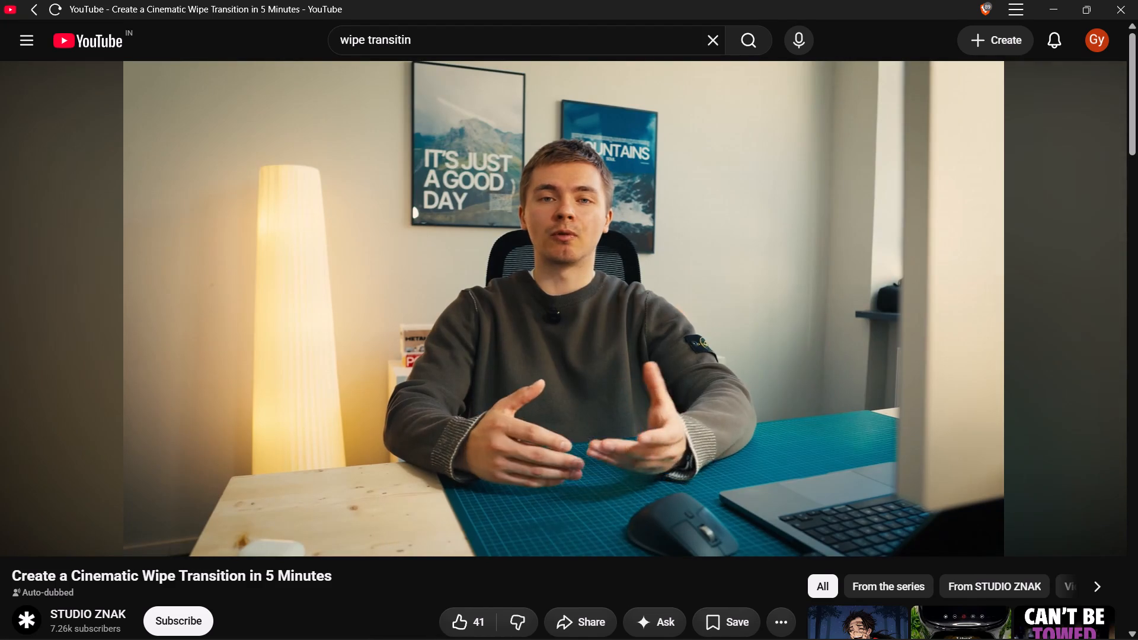
left_click(1137, 0)
key("space")
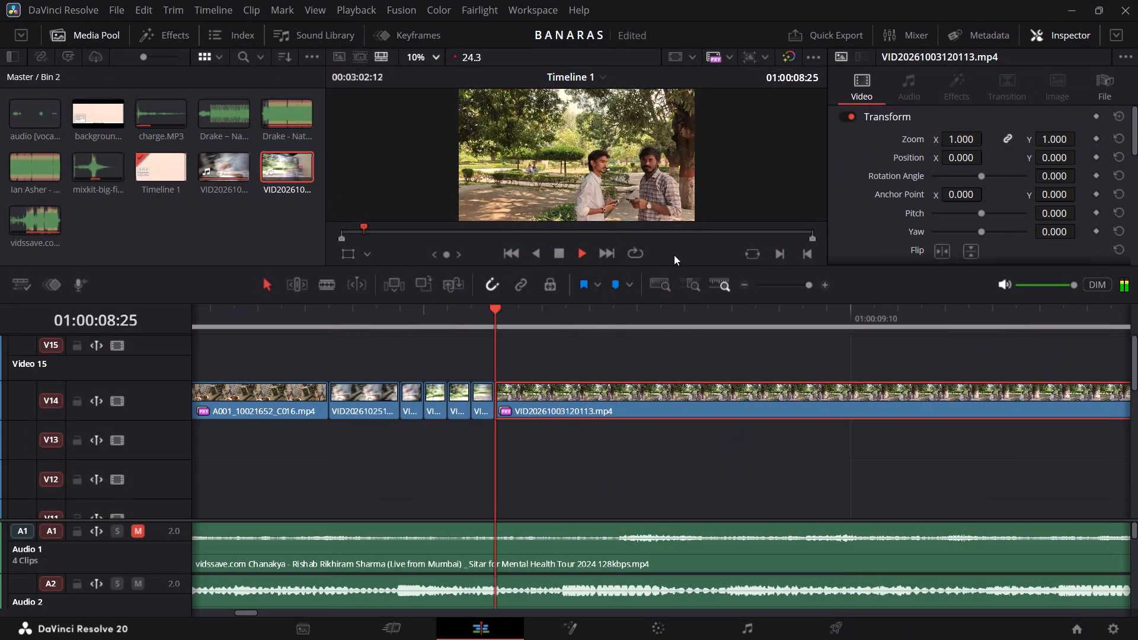
key("space")
left_click(255, 326)
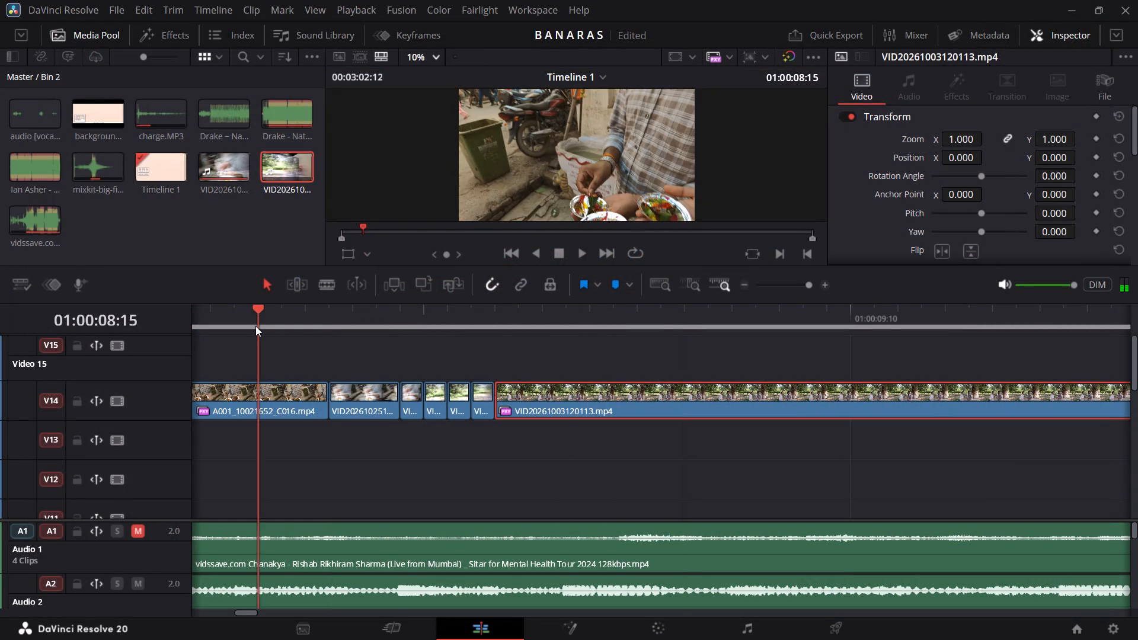
key("space")
key("space")
left_click(255, 322)
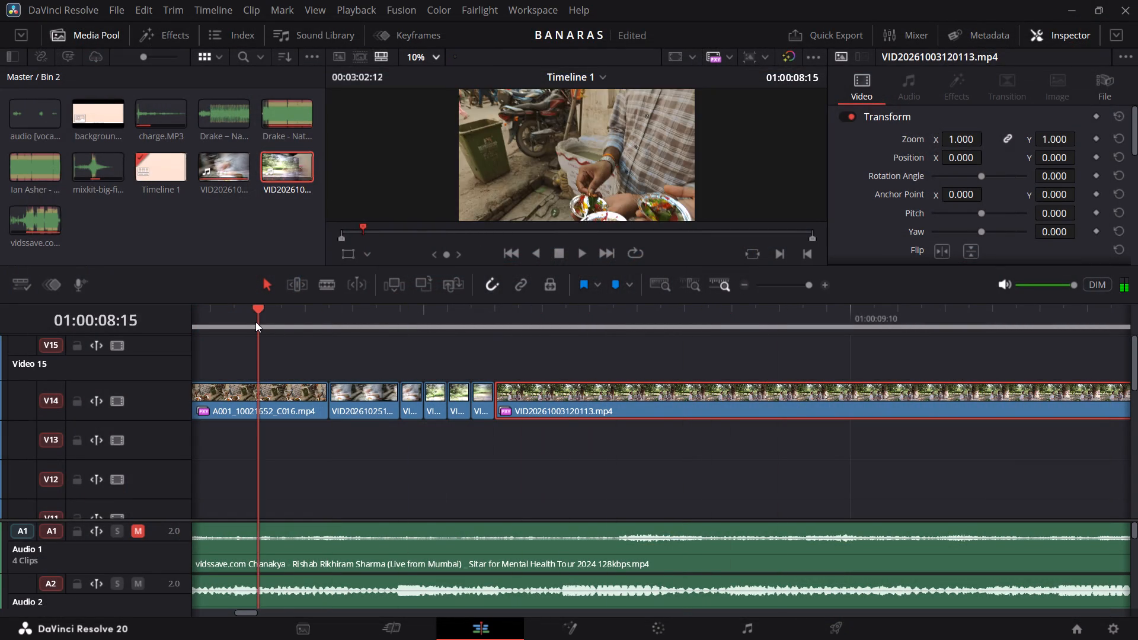
key("space")
key("space")
left_click(255, 322)
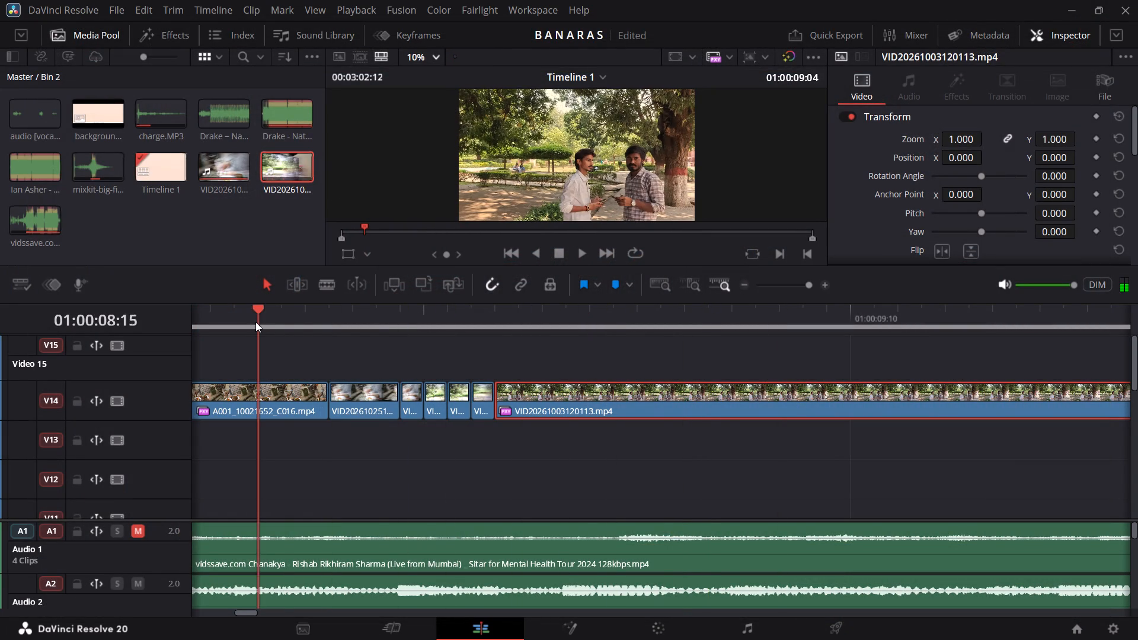
key("space")
key("space")
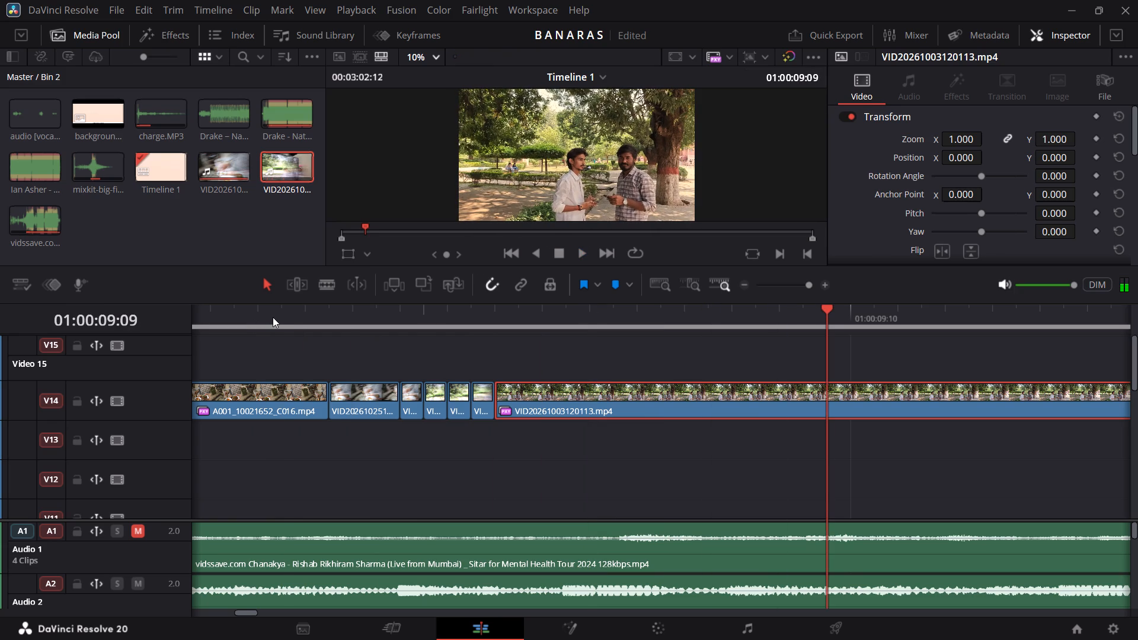
left_click(273, 317)
key("space")
key("space")
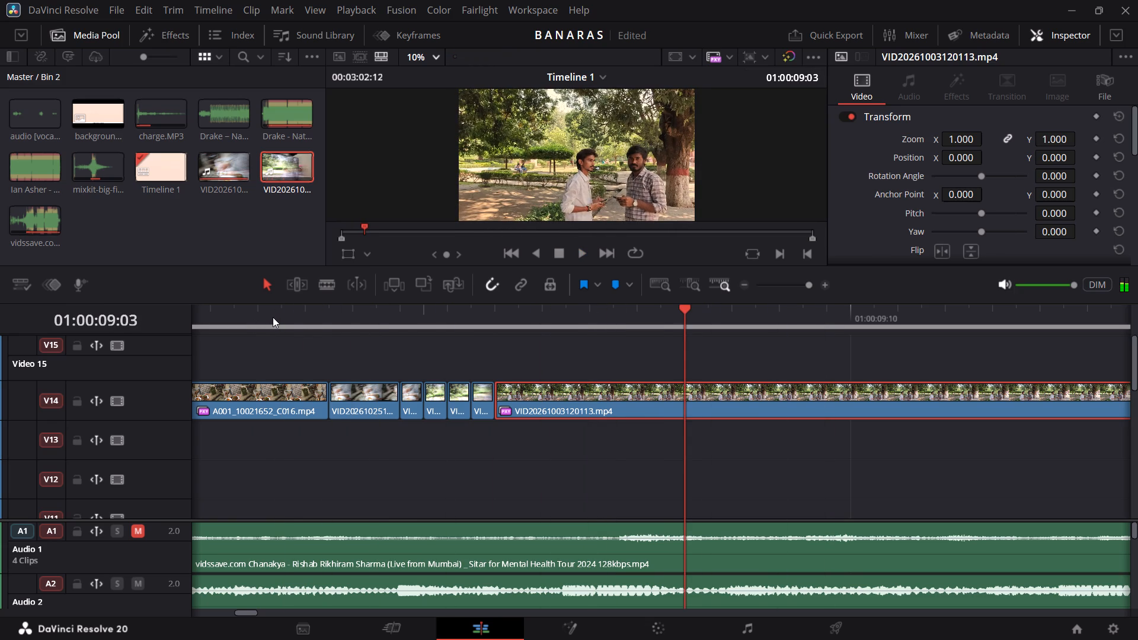
Park the playhead at the first blurred piece, 01:00:08:18, and search the Sound Library for "wipe".
left_click(325, 311)
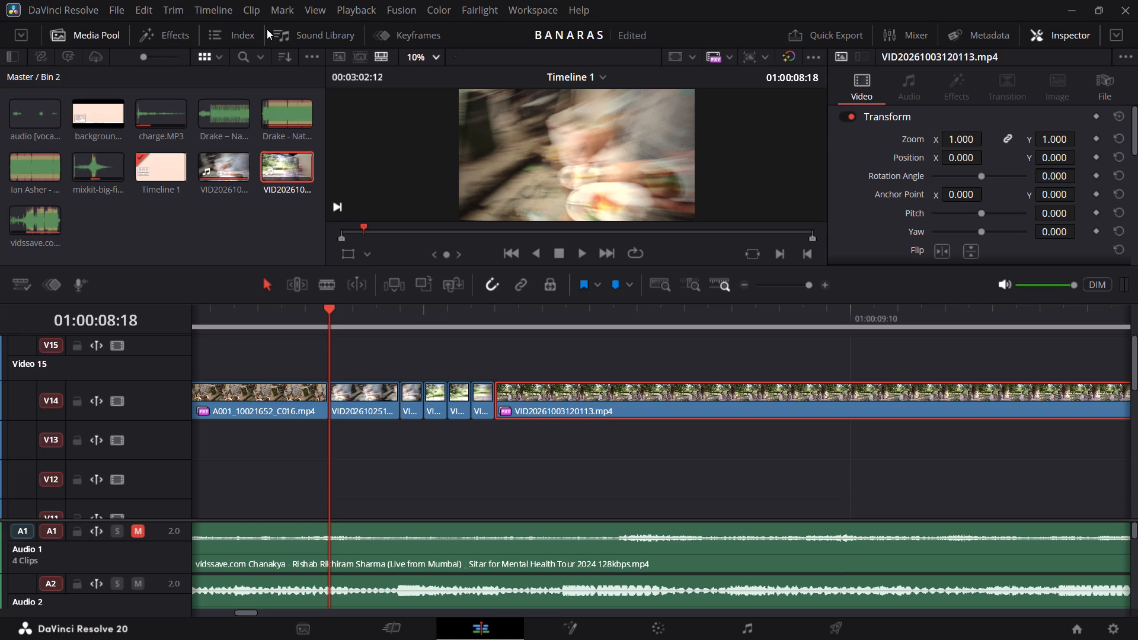
left_click(284, 29)
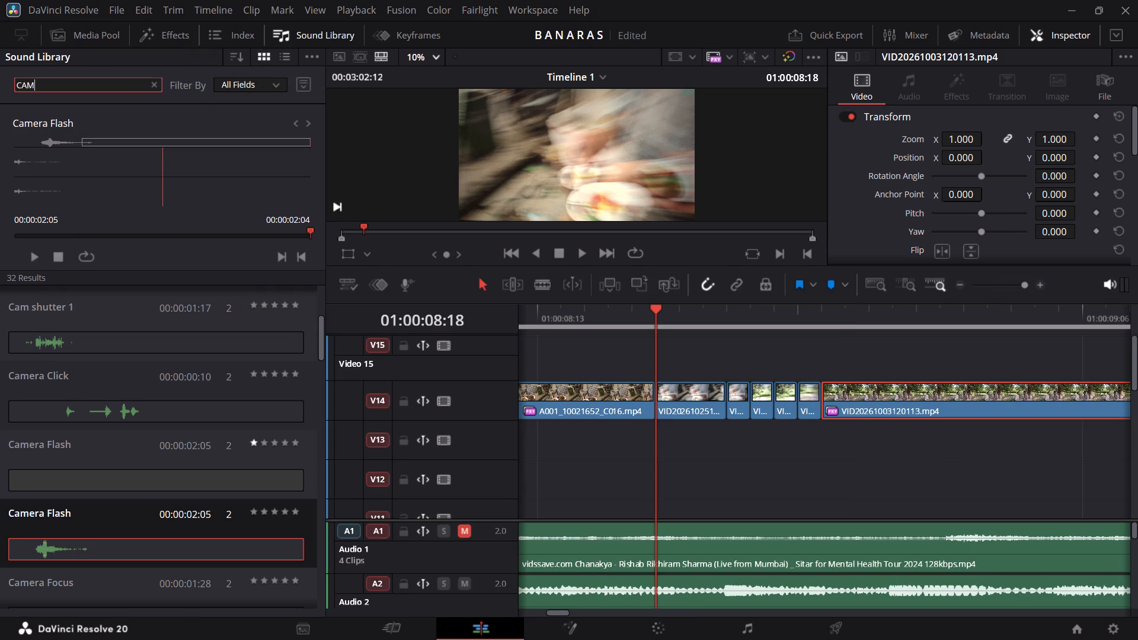
left_click(154, 91)
left_click(153, 79)
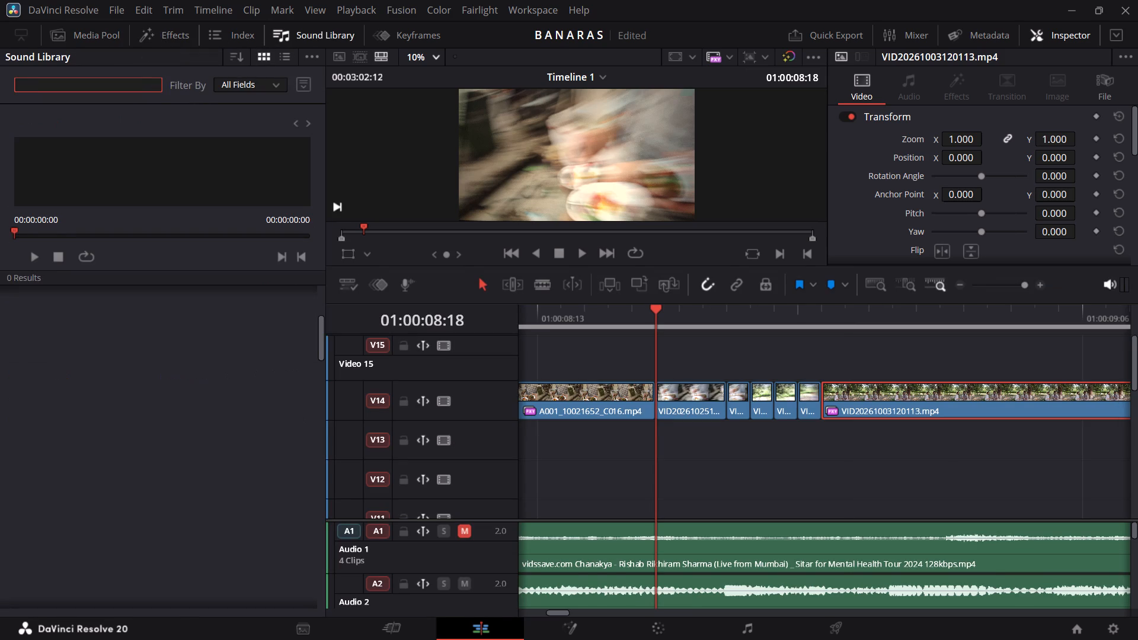
type("wipe")
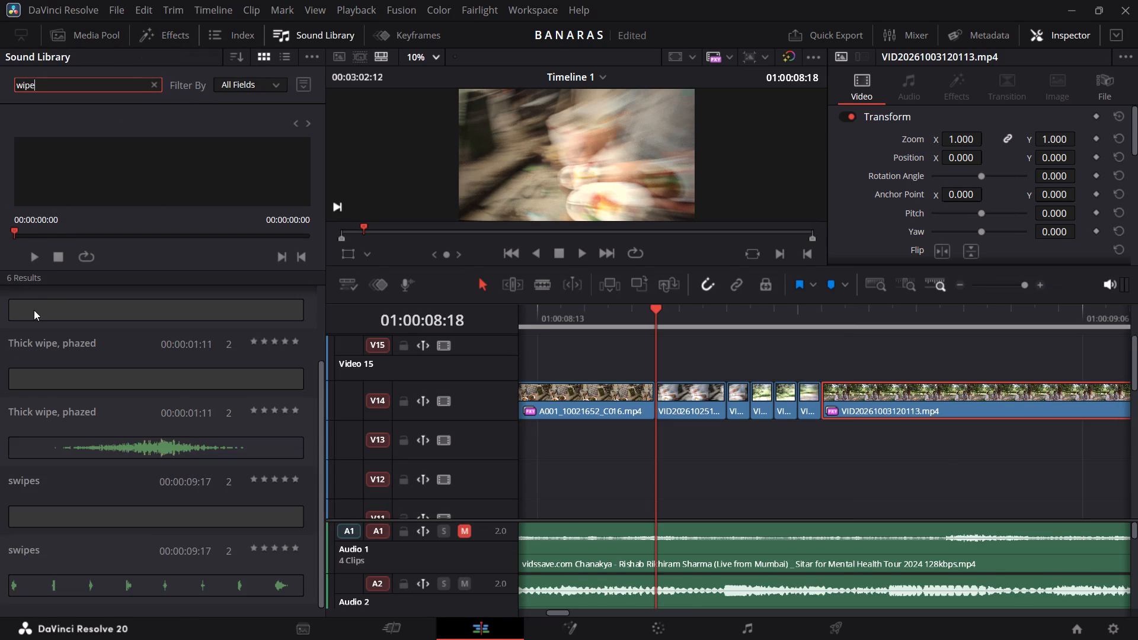
Audition the "Thick wipe" and "Thick wipe, phazed" sounds among the search results.
scroll(34, 310, "up", 5)
left_click(34, 310)
key("space")
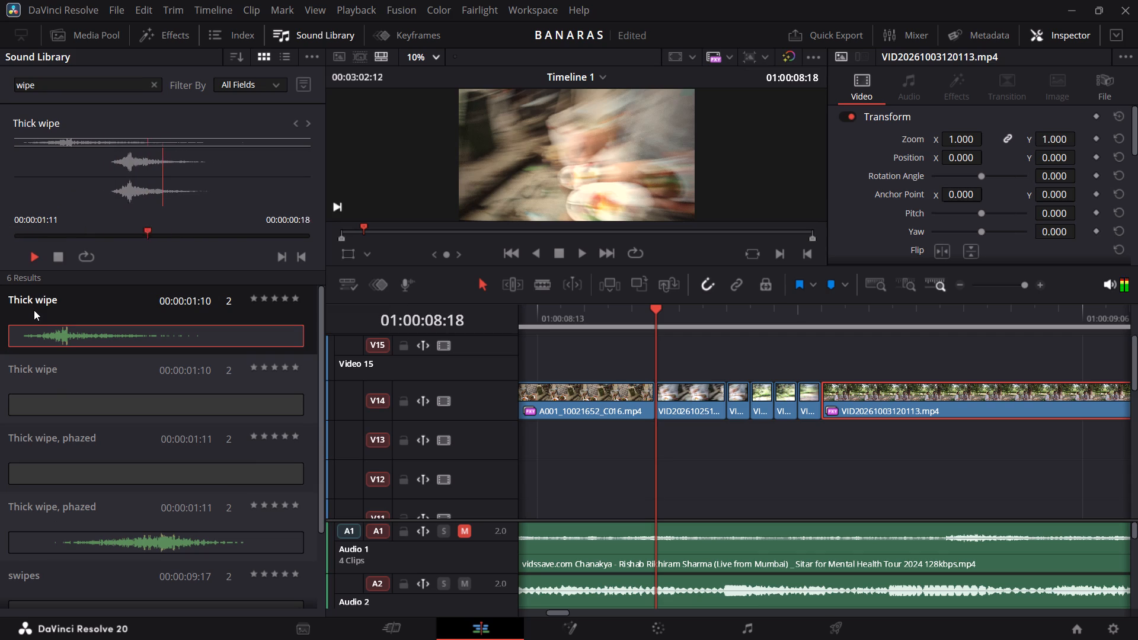
left_click(52, 380)
key("space")
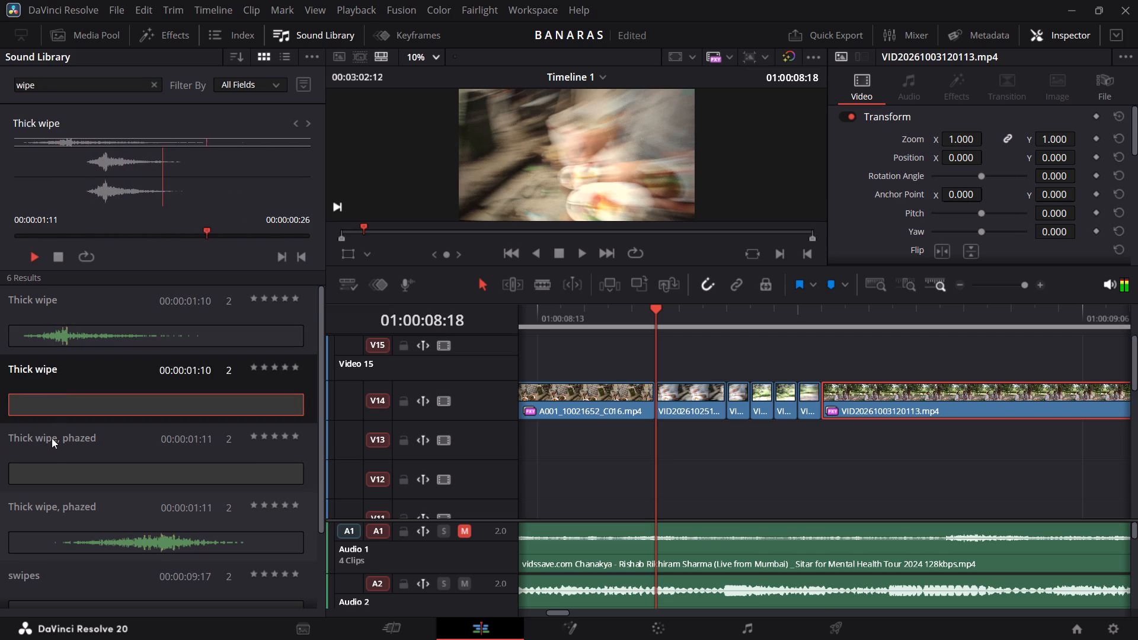
left_click(52, 454)
key("space")
scroll(52, 454, "down", 1)
left_click(52, 454)
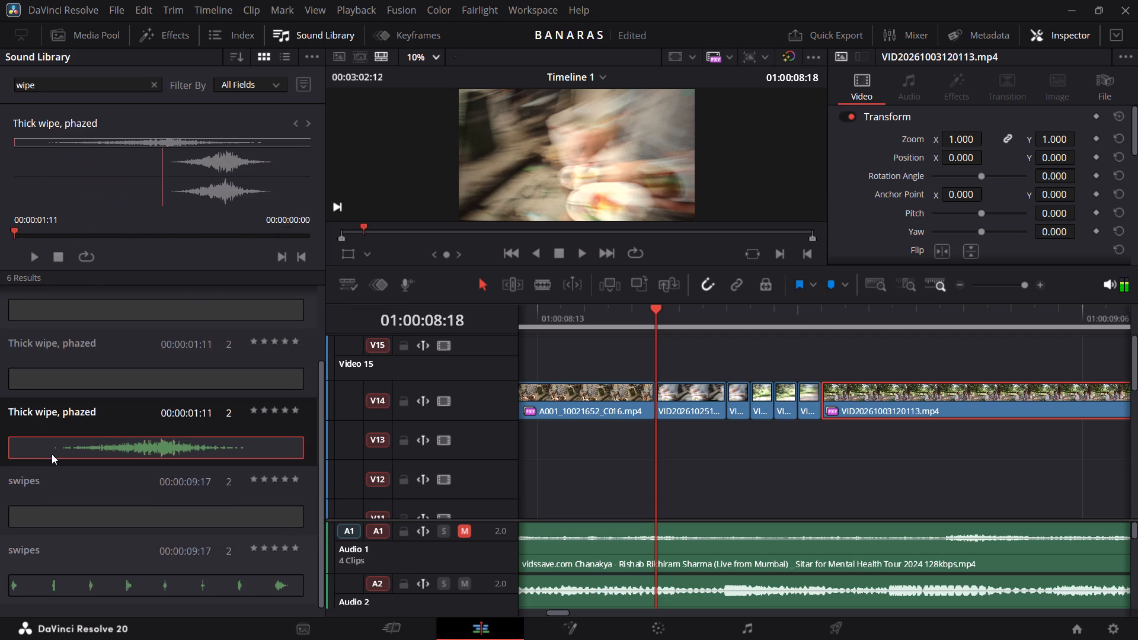
key("space")
Audition the "swipes" sounds and compare them with "Thick wipe, phazed".
left_click(49, 493)
key("space")
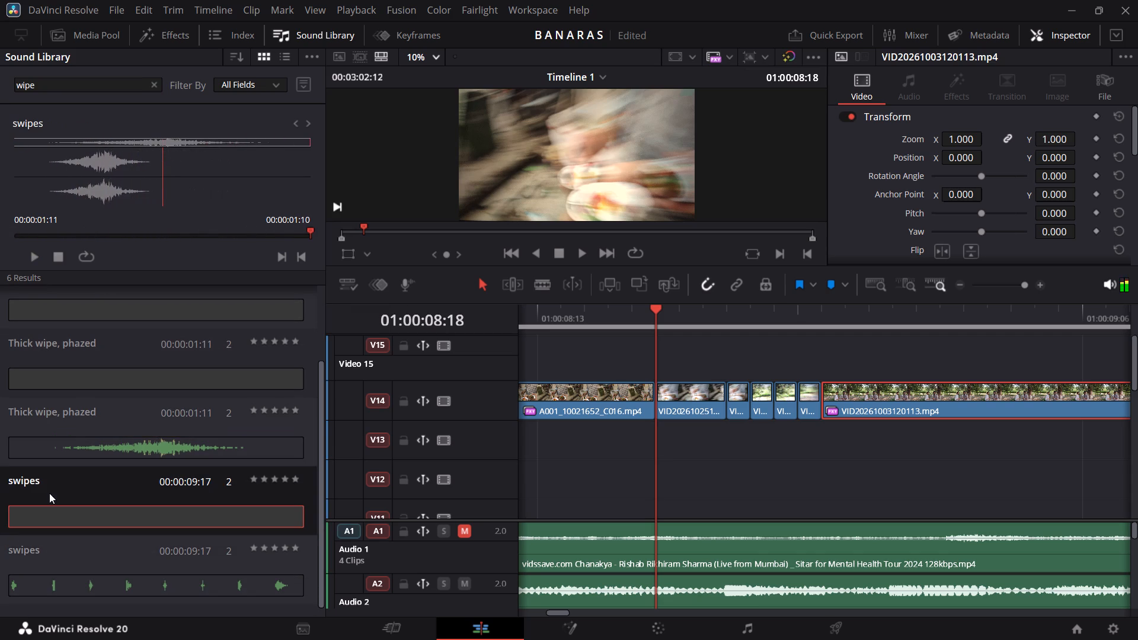
left_click(49, 493)
key("space")
scroll(49, 493, "down", 1)
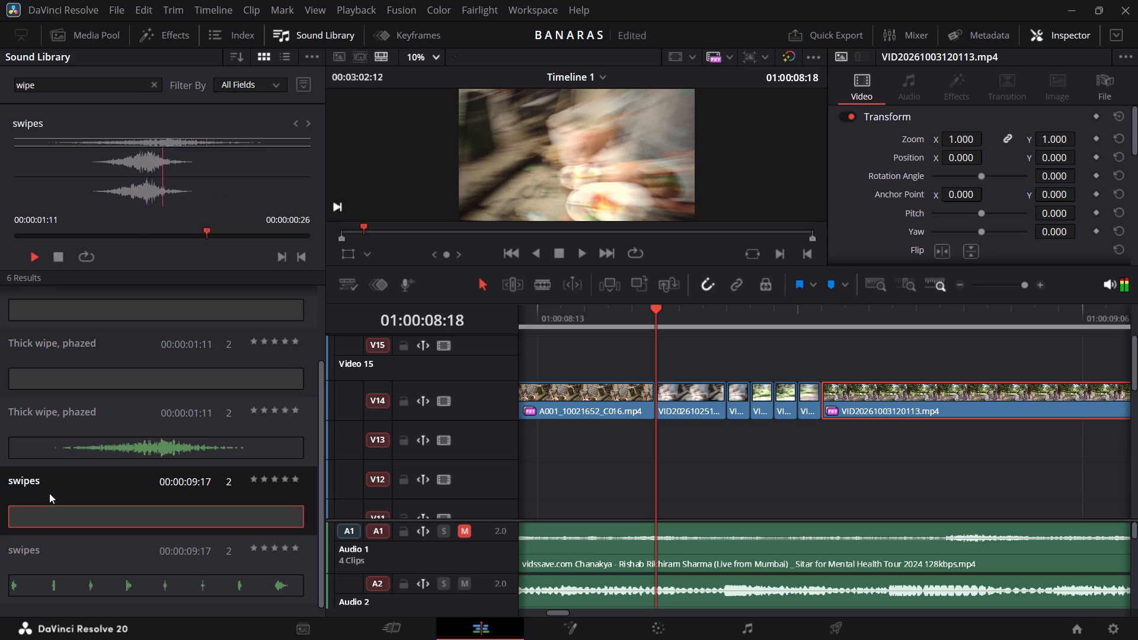
scroll(49, 493, "down", 1)
left_click(95, 450)
key("space")
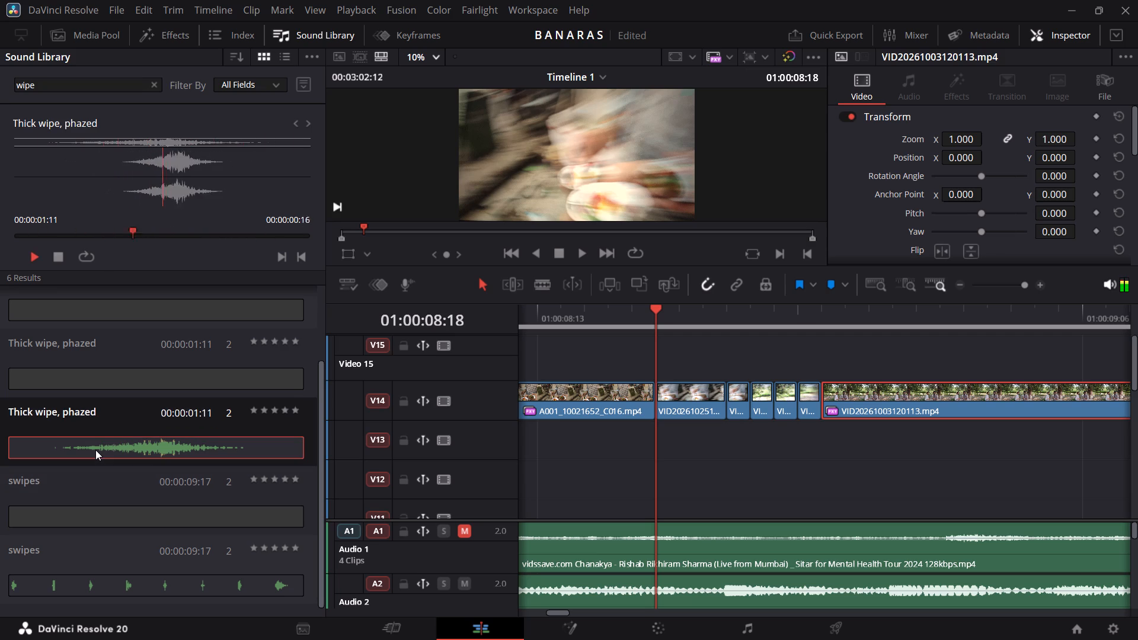
scroll(95, 450, "down", 1)
left_click(76, 552)
key("space")
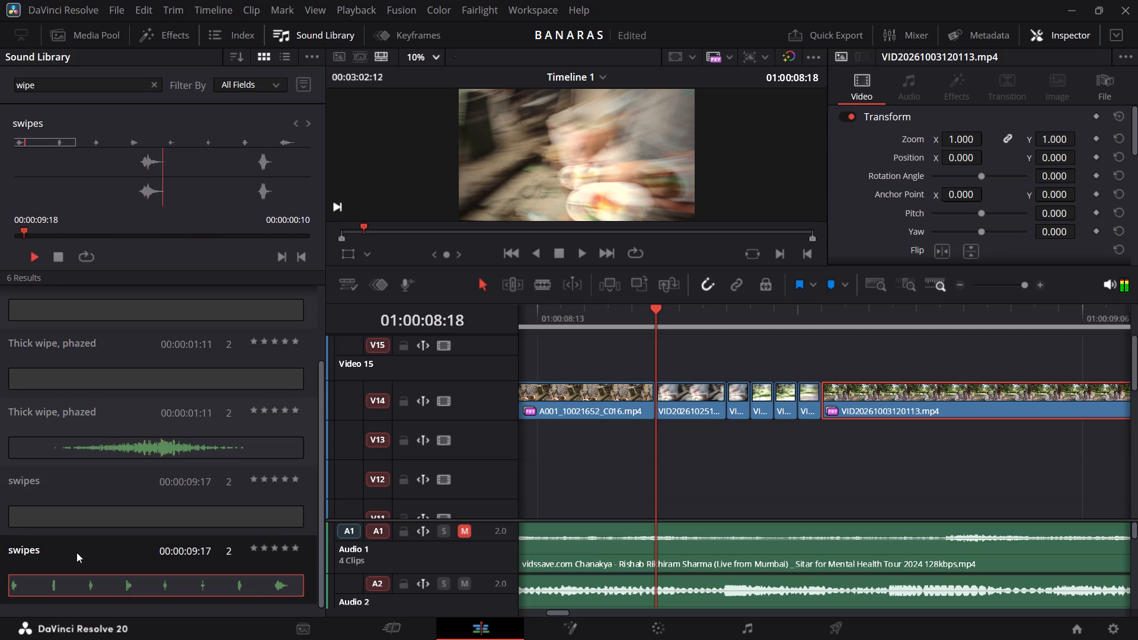
scroll(76, 552, "down", 4)
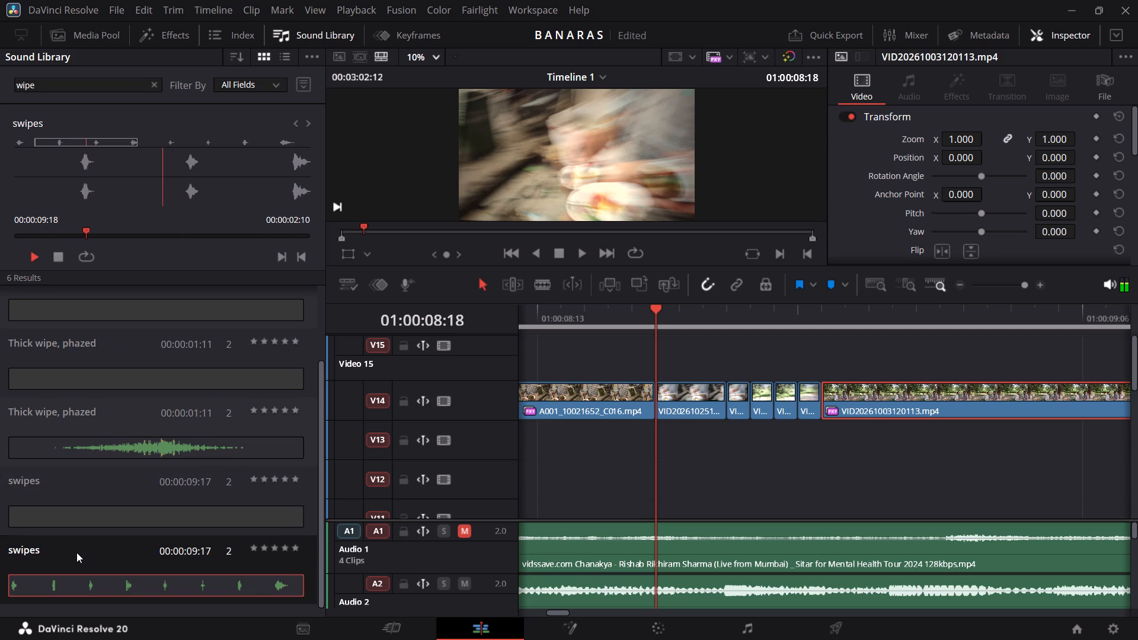
scroll(76, 552, "down", 1)
Replay the first "Thick wipe" sound several times to judge whether it suits the transition.
scroll(76, 552, "up", 6)
left_click(124, 321)
key("space")
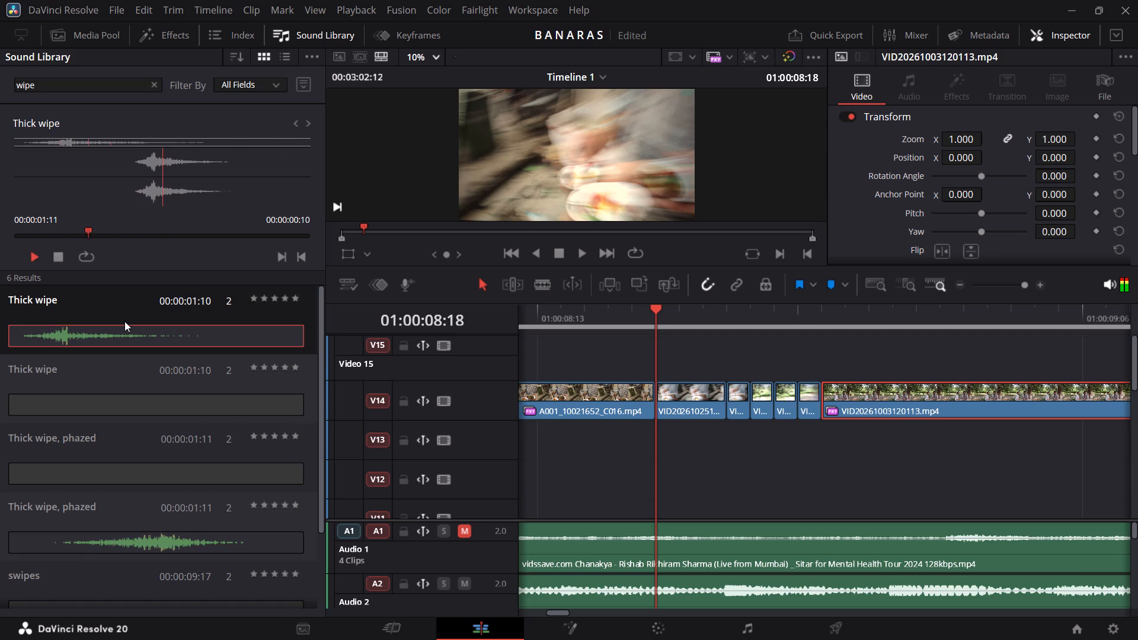
scroll(124, 321, "up", 2)
key("space")
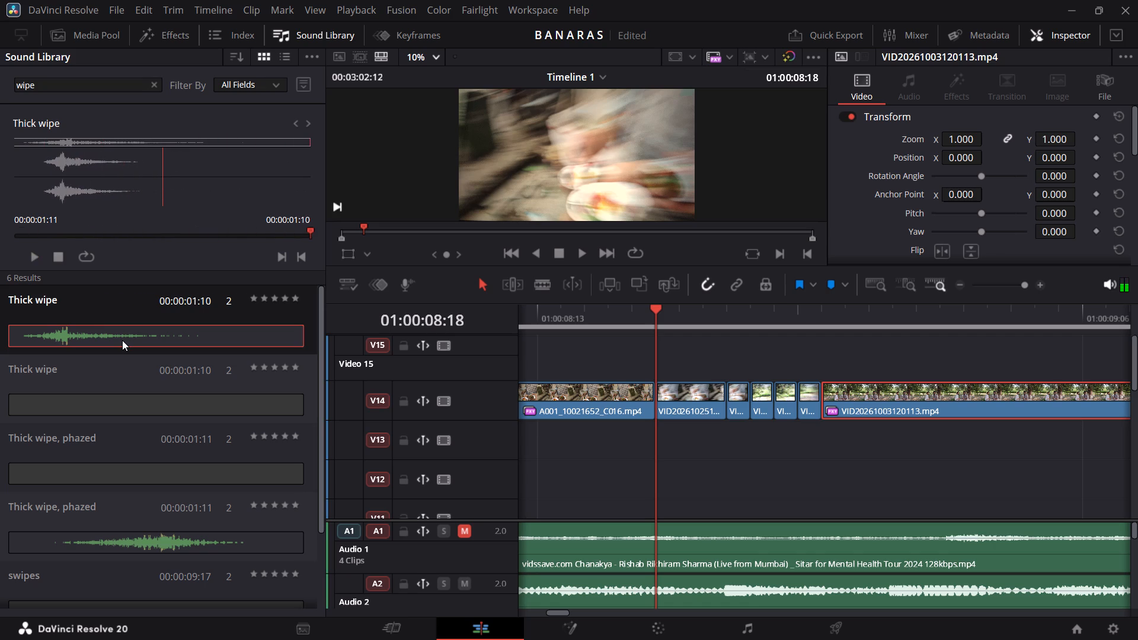
key("space")
key("space")
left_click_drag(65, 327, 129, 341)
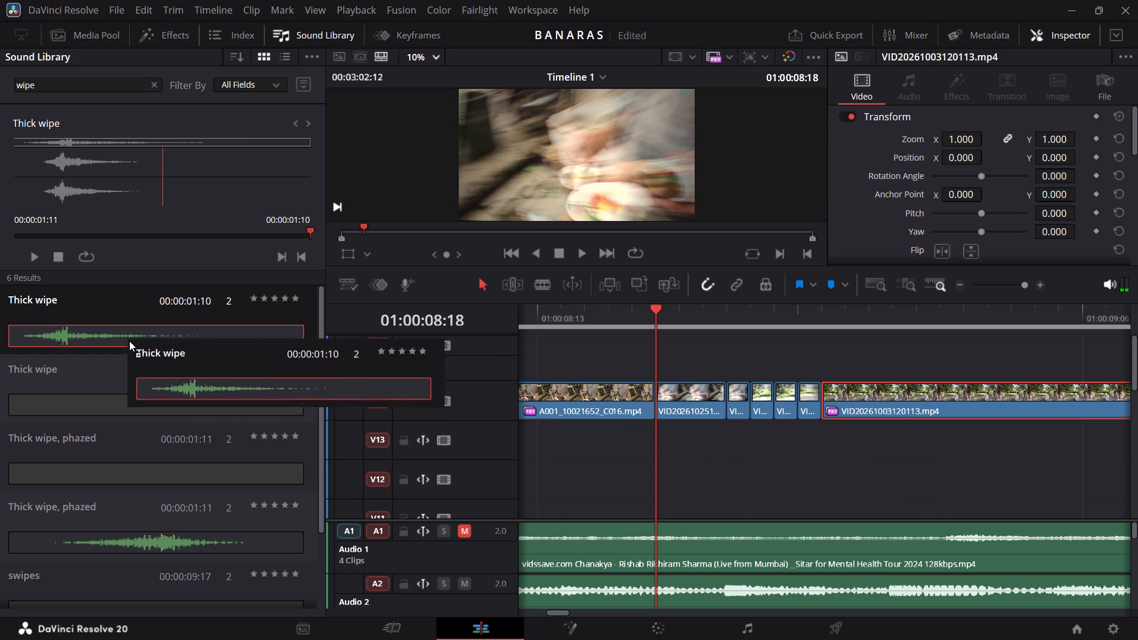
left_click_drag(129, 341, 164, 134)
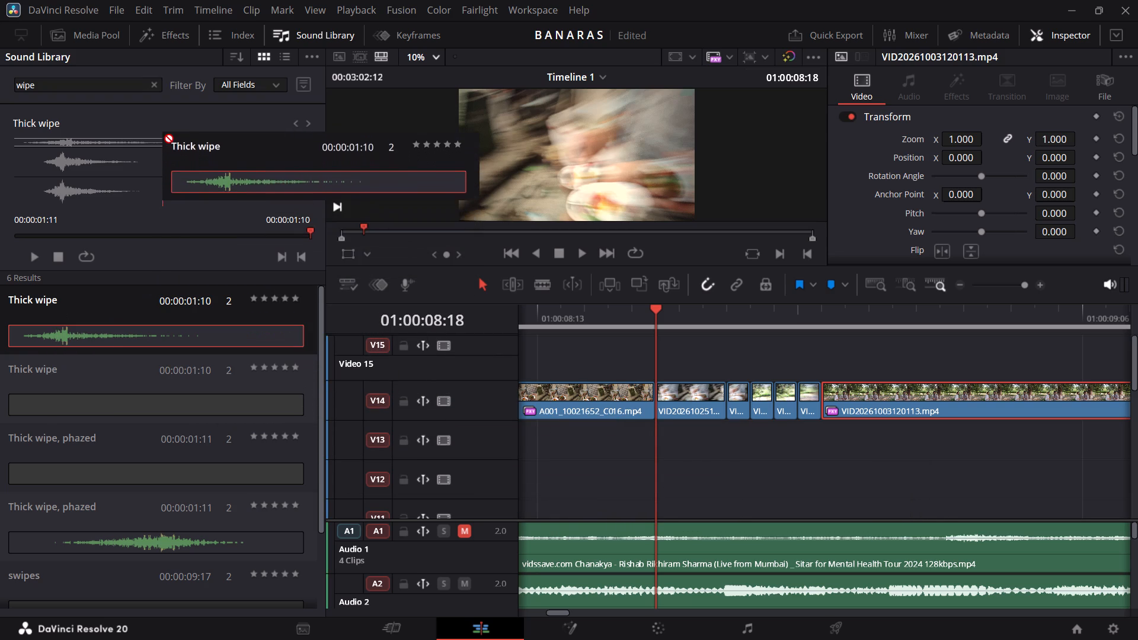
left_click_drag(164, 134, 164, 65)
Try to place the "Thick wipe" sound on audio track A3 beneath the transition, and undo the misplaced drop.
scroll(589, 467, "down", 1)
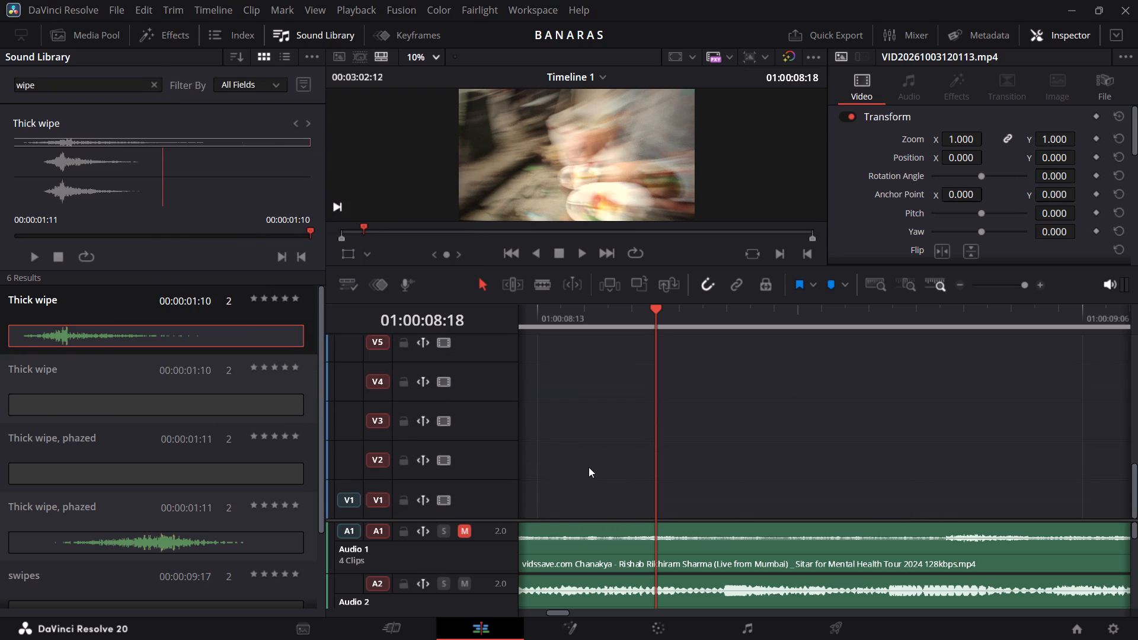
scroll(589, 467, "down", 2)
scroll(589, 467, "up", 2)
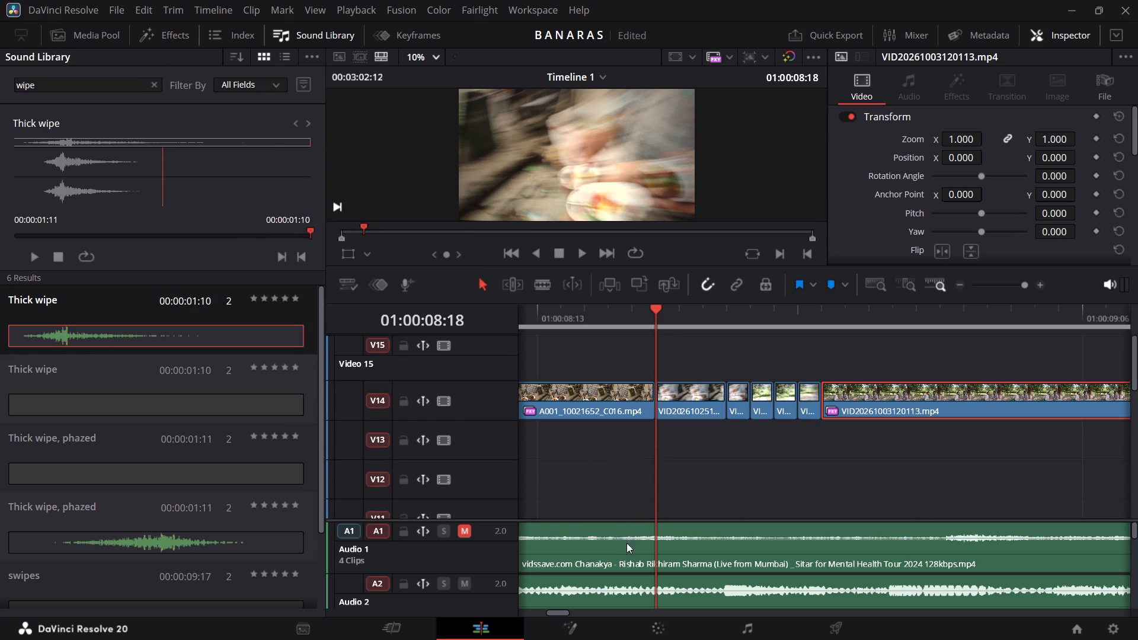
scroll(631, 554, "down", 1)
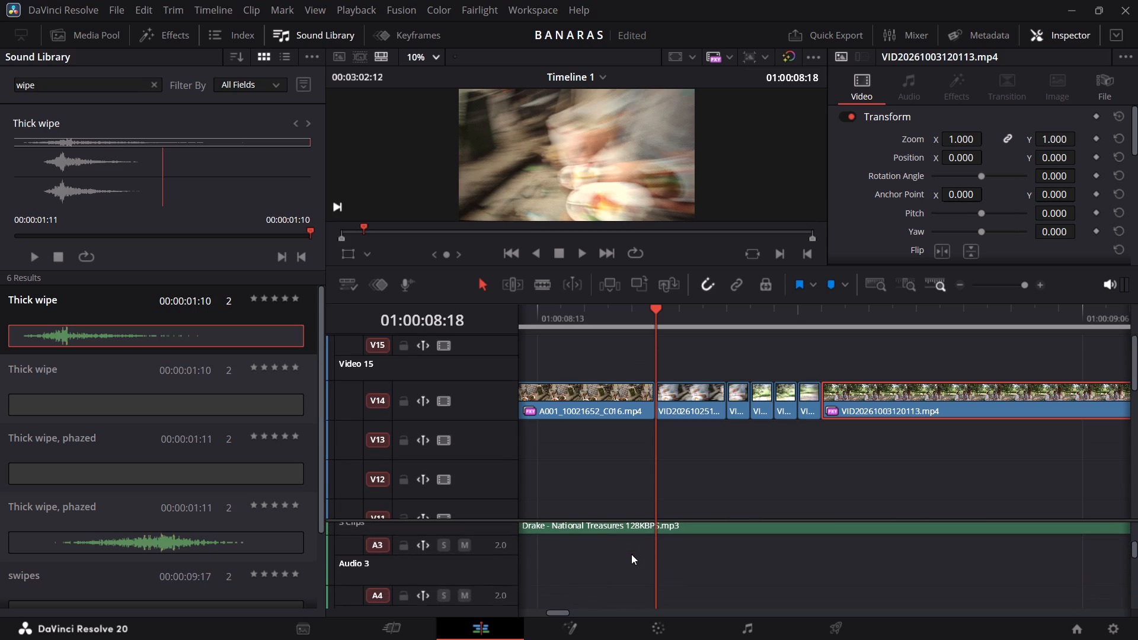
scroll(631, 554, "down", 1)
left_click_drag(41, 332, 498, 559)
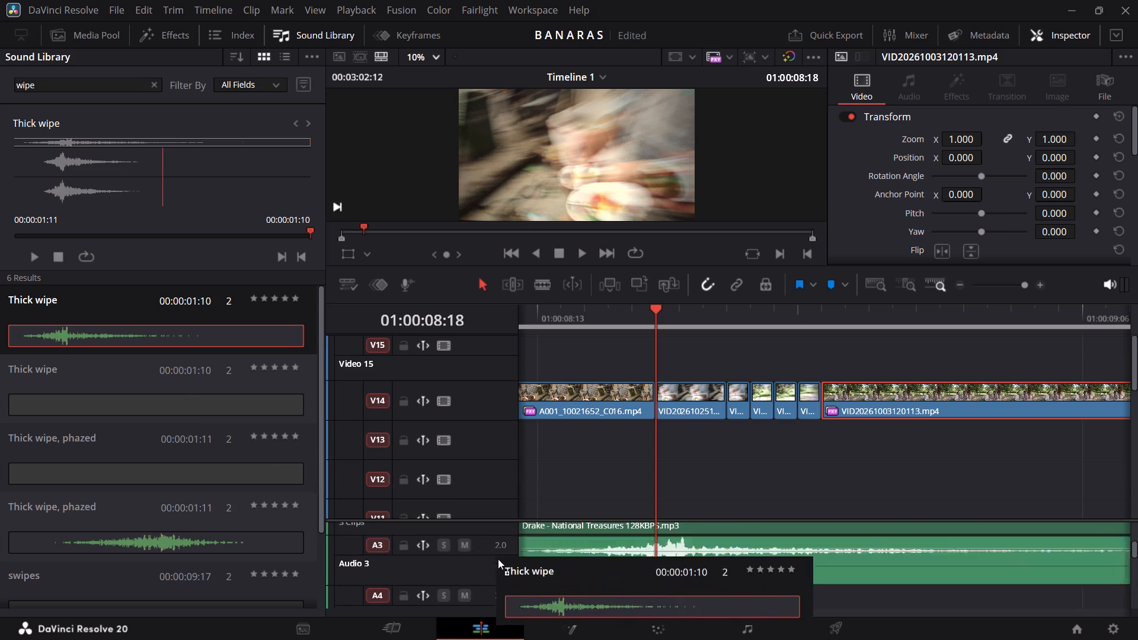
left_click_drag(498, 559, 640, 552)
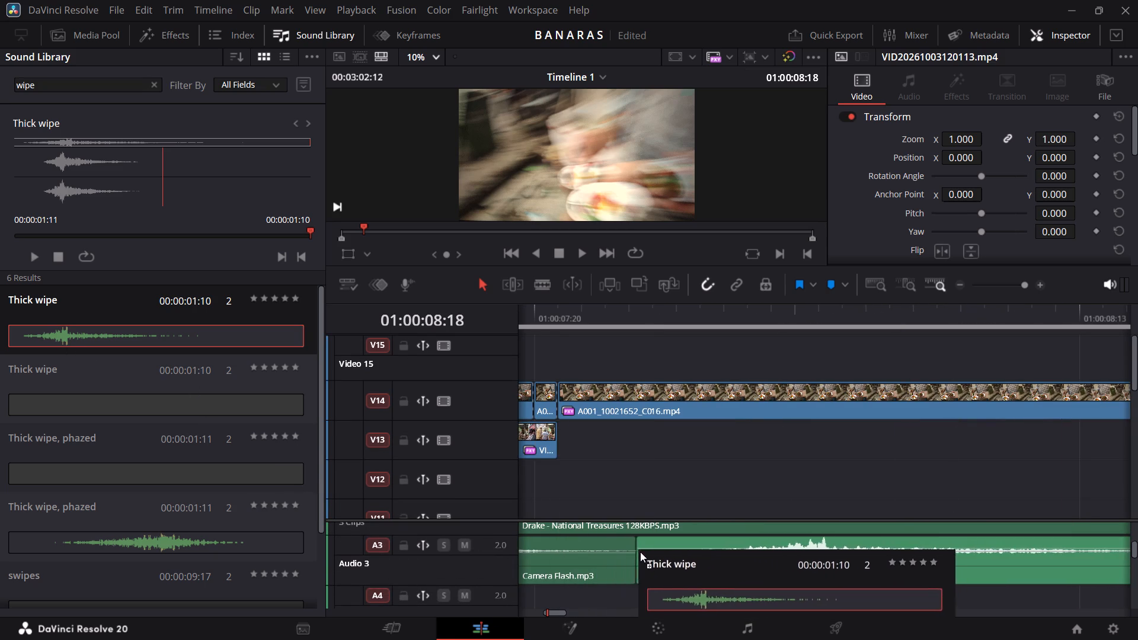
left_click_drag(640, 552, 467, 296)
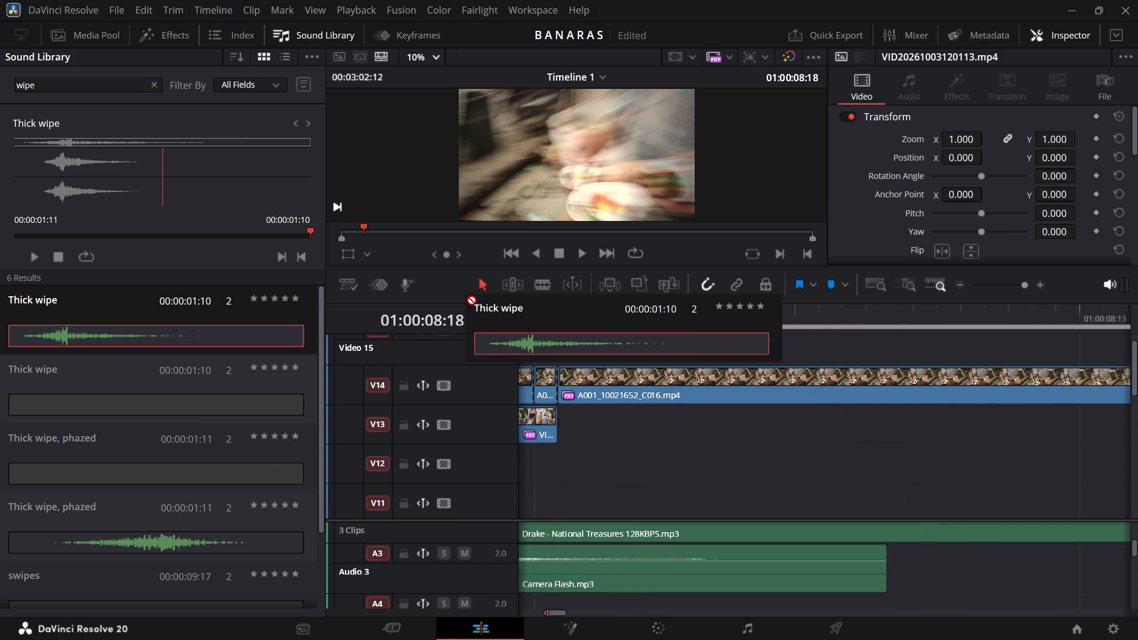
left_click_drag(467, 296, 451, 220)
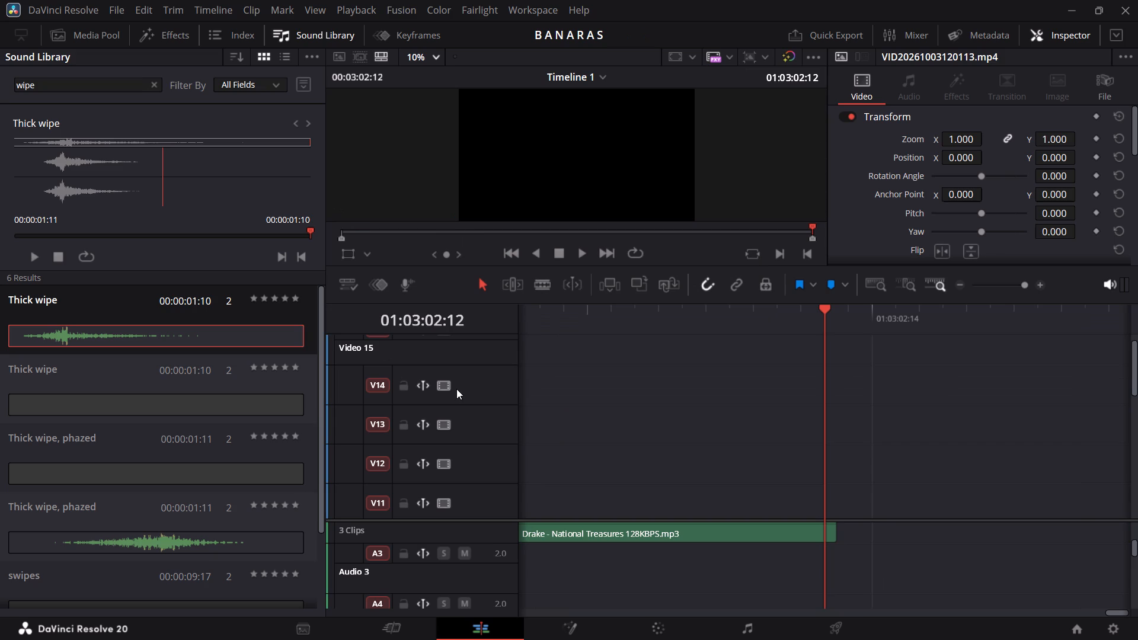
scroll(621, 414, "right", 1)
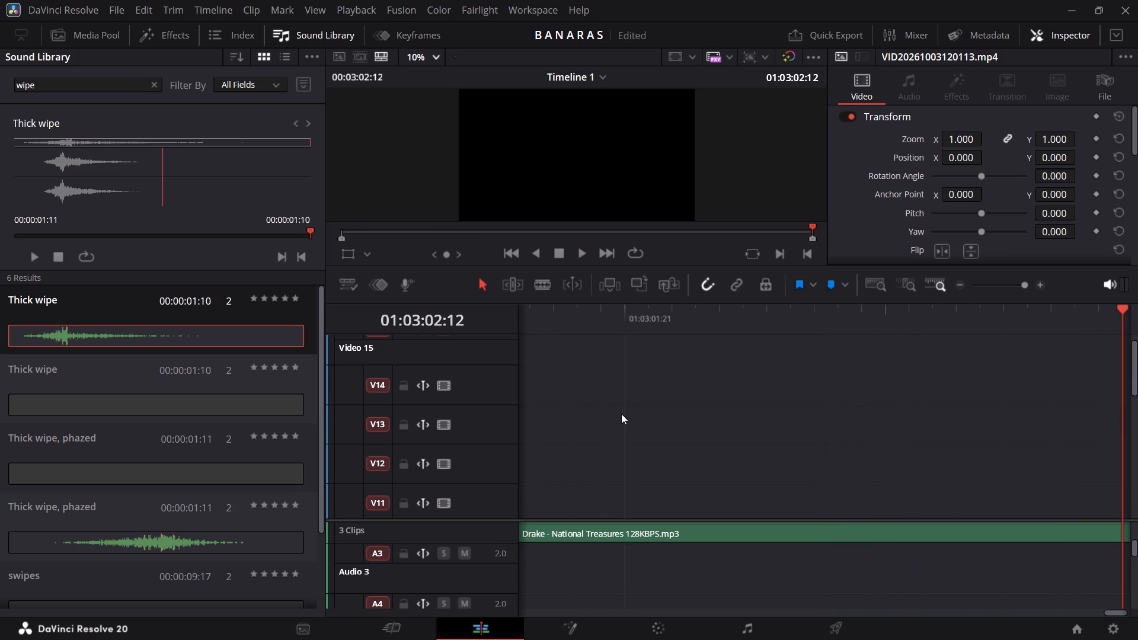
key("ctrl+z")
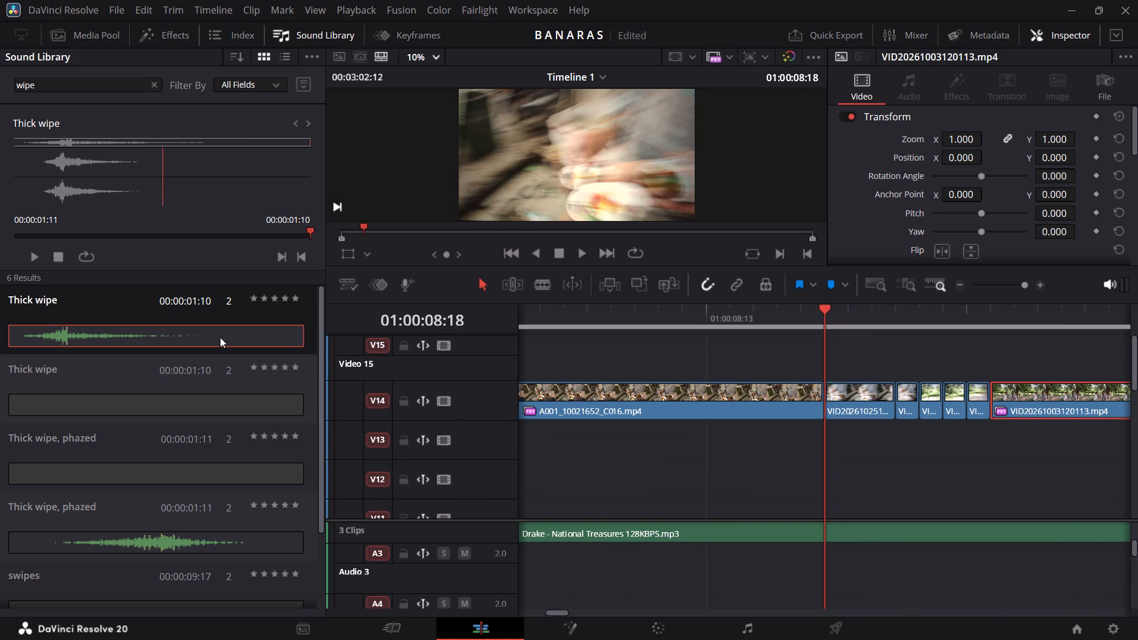
Add the "Thick wipe" sound to A3, starting about three frames before the first blurred piece, and play it through the transition.
left_click_drag(42, 342, 668, 533)
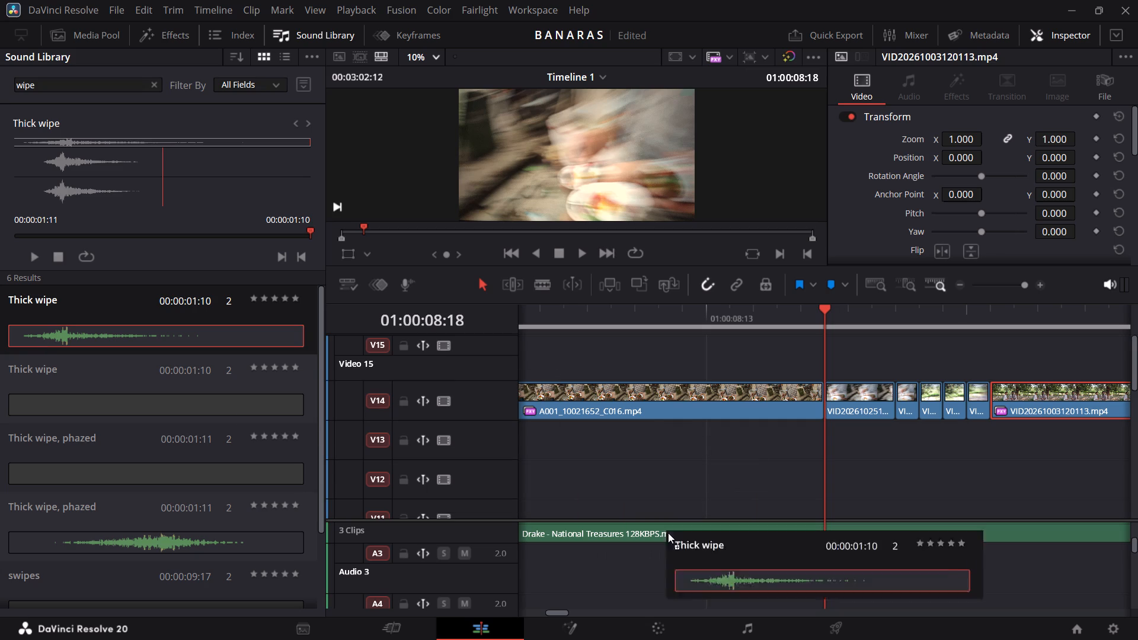
left_click_drag(668, 533, 759, 564)
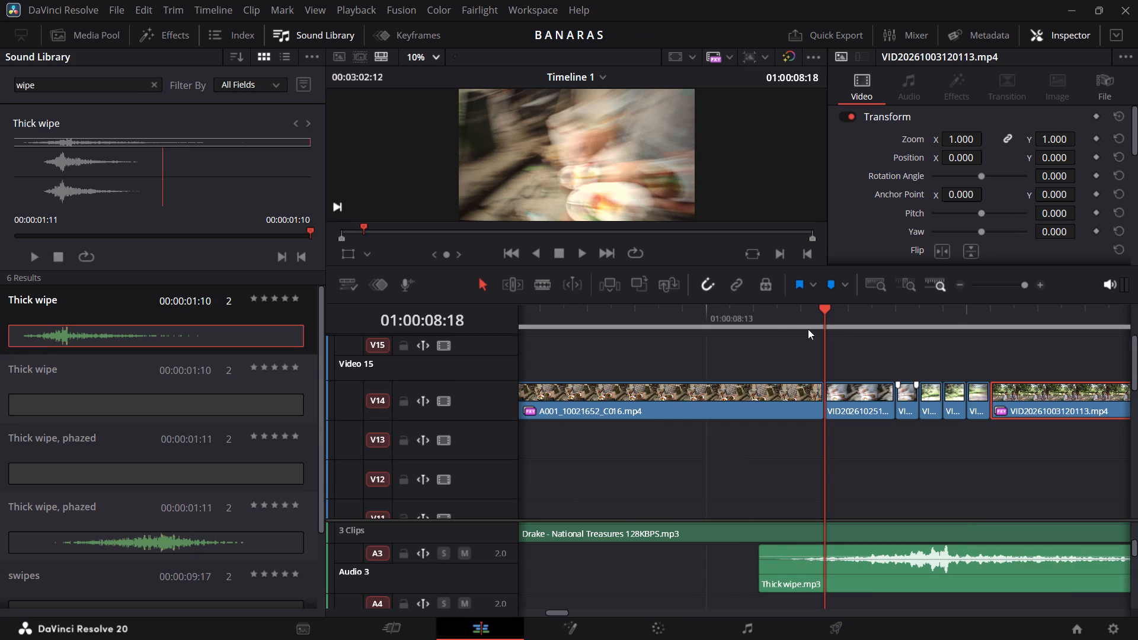
key("space")
key("space")
scroll(772, 325, "right", 1)
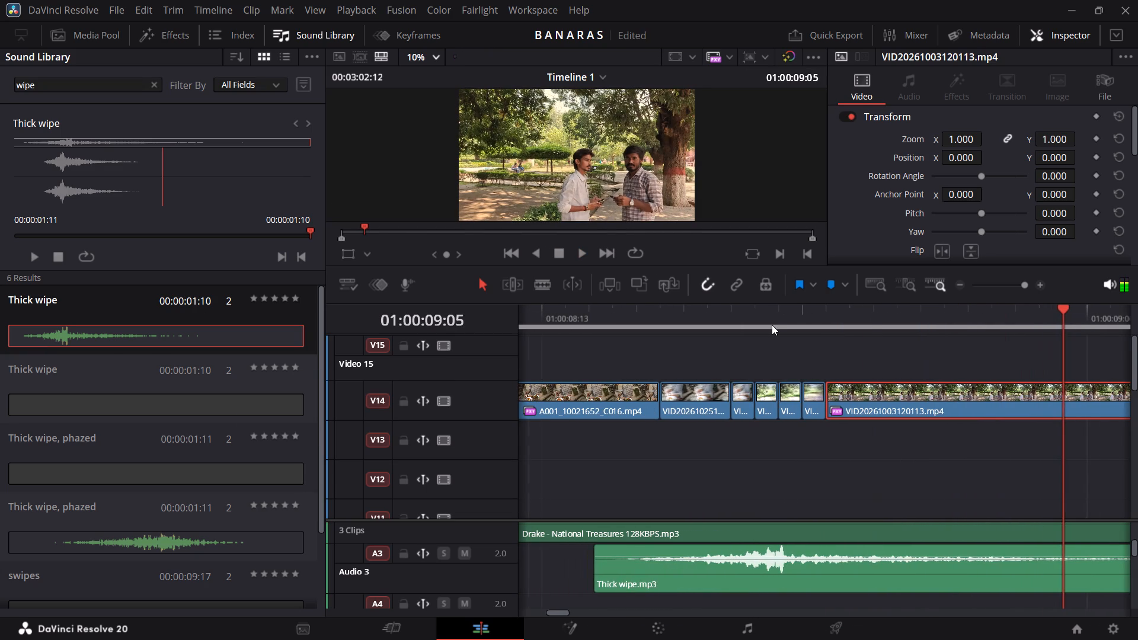
scroll(772, 325, "right", 1)
Shift the "Thick wipe" clip on A3 about one frame later and trim its start to the first blurred piece's beginning on V14.
left_click(822, 325)
left_click_drag(775, 584, 807, 580)
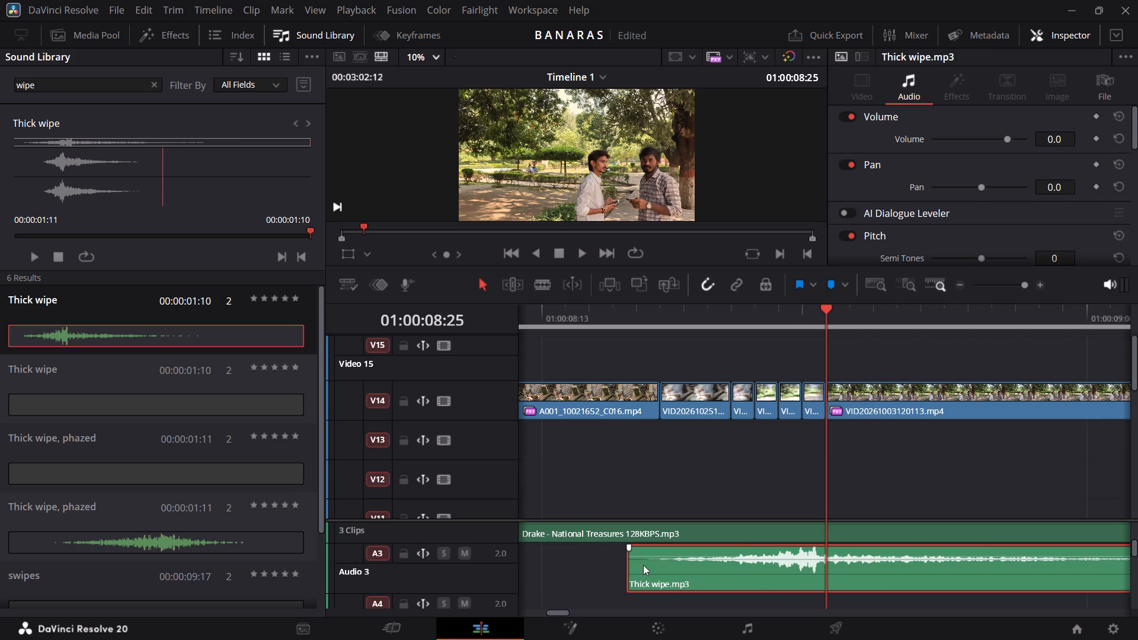
left_click_drag(634, 564, 650, 564)
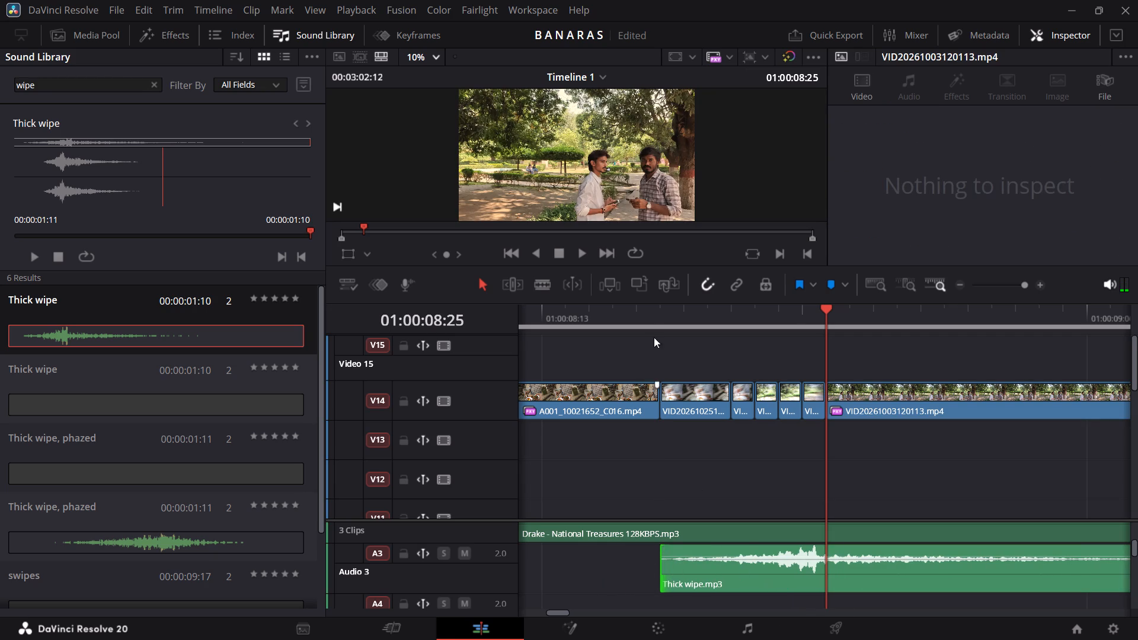
left_click(643, 302)
left_click(547, 300)
Close the Sound Library to give the timeline and viewer the full width.
left_click(98, 39)
left_click(98, 39)
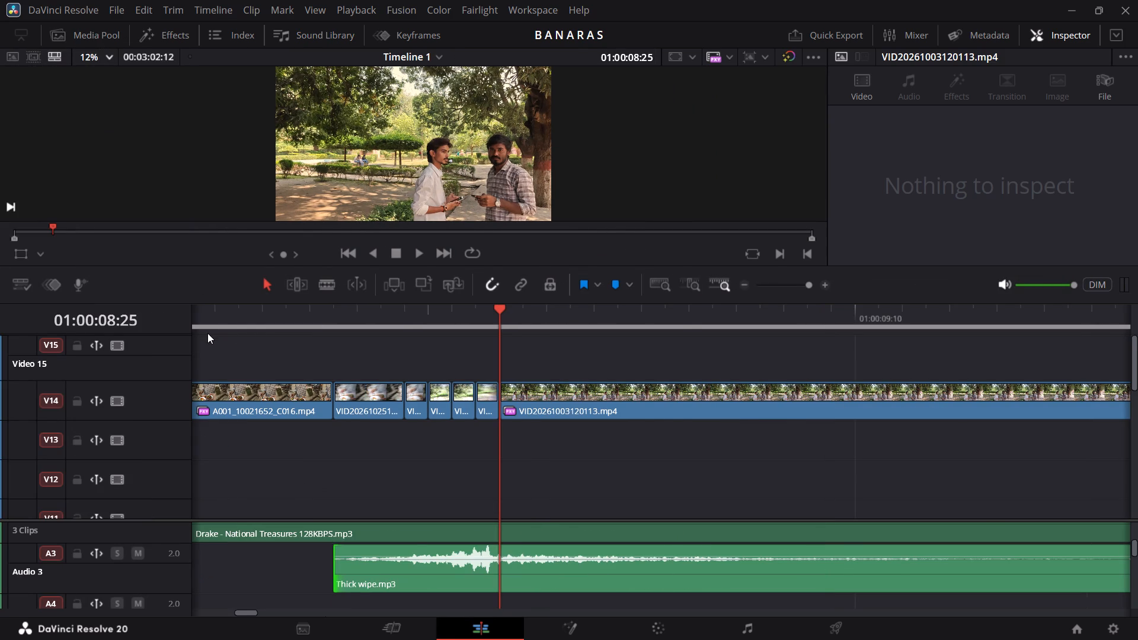
Play back the transition from before the blurred pieces to check the timing of the "Thick wipe" sound.
left_click(205, 313)
key("space")
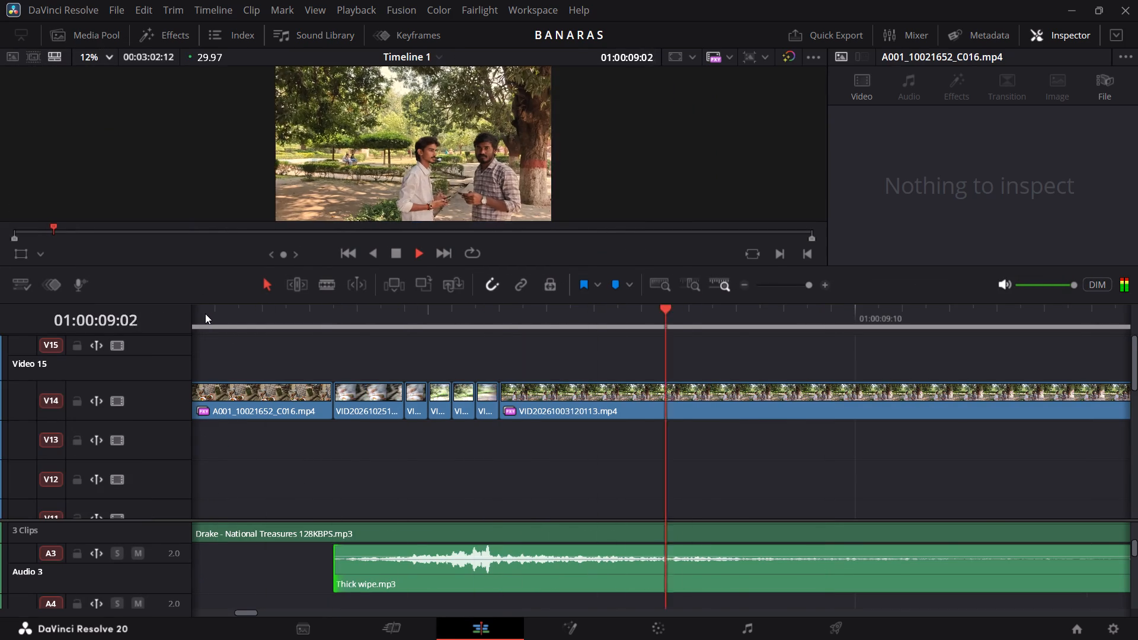
key("space")
scroll(205, 313, "right", 2)
left_click(205, 313)
key("space")
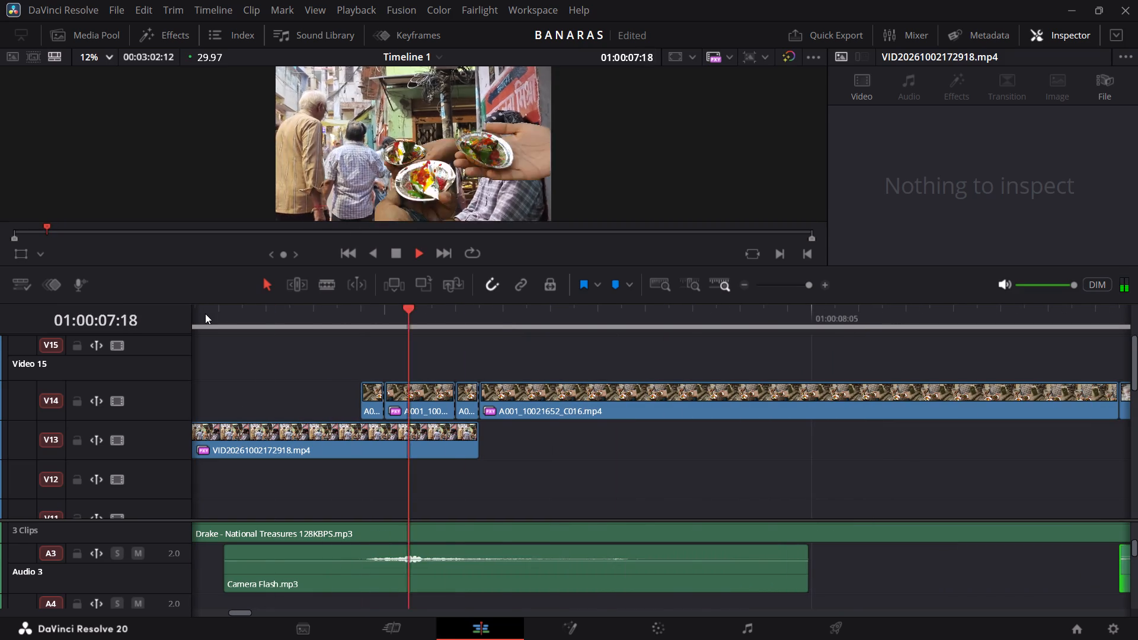
key("space")
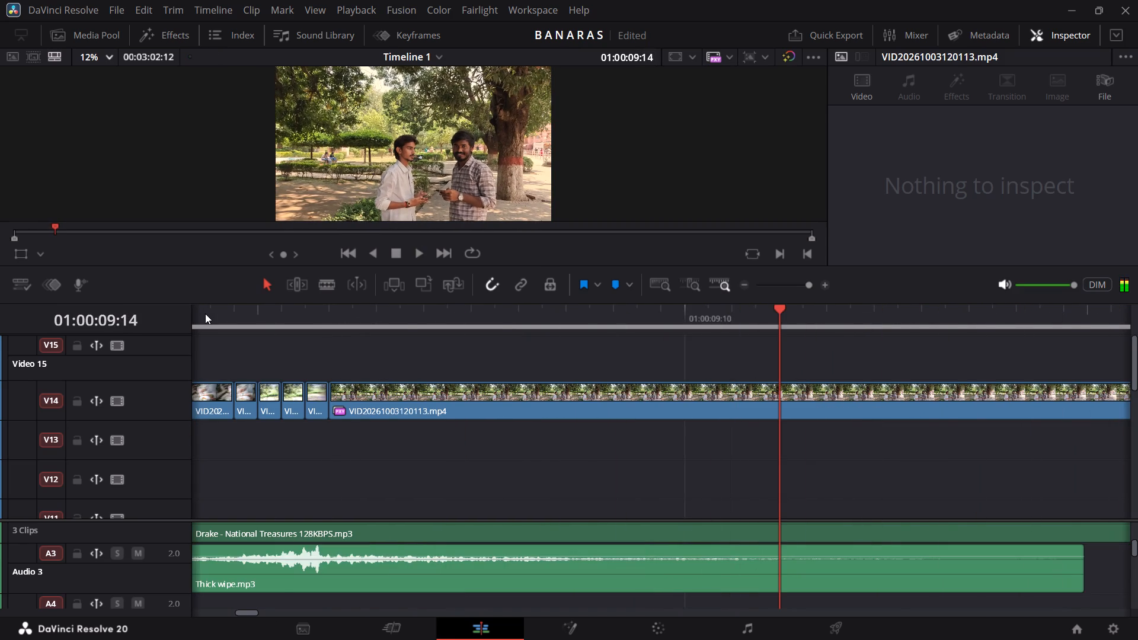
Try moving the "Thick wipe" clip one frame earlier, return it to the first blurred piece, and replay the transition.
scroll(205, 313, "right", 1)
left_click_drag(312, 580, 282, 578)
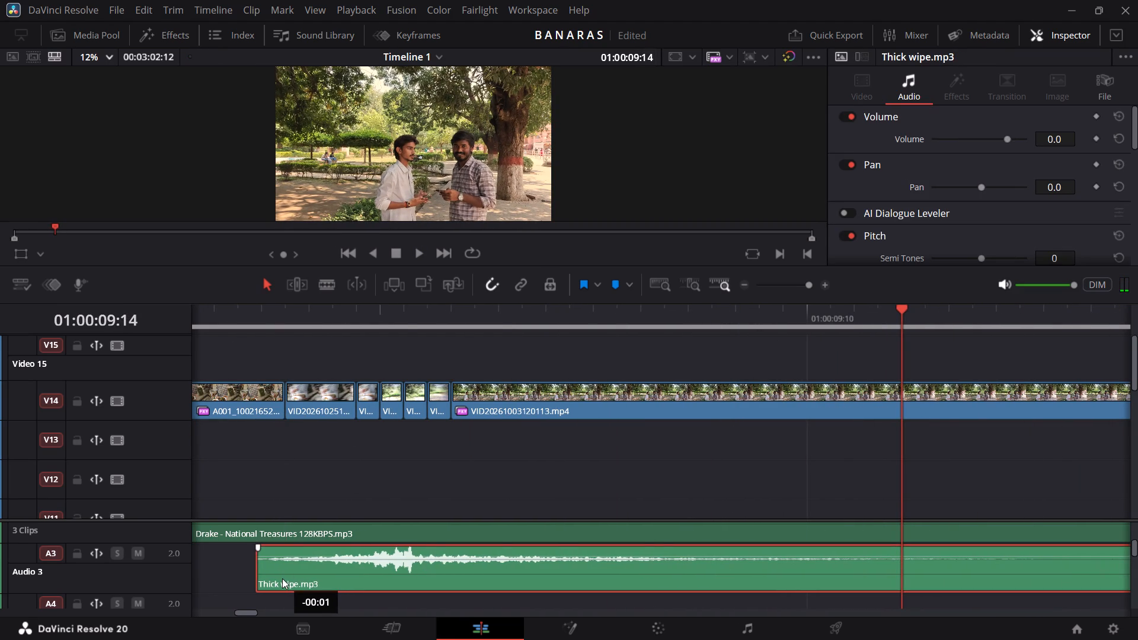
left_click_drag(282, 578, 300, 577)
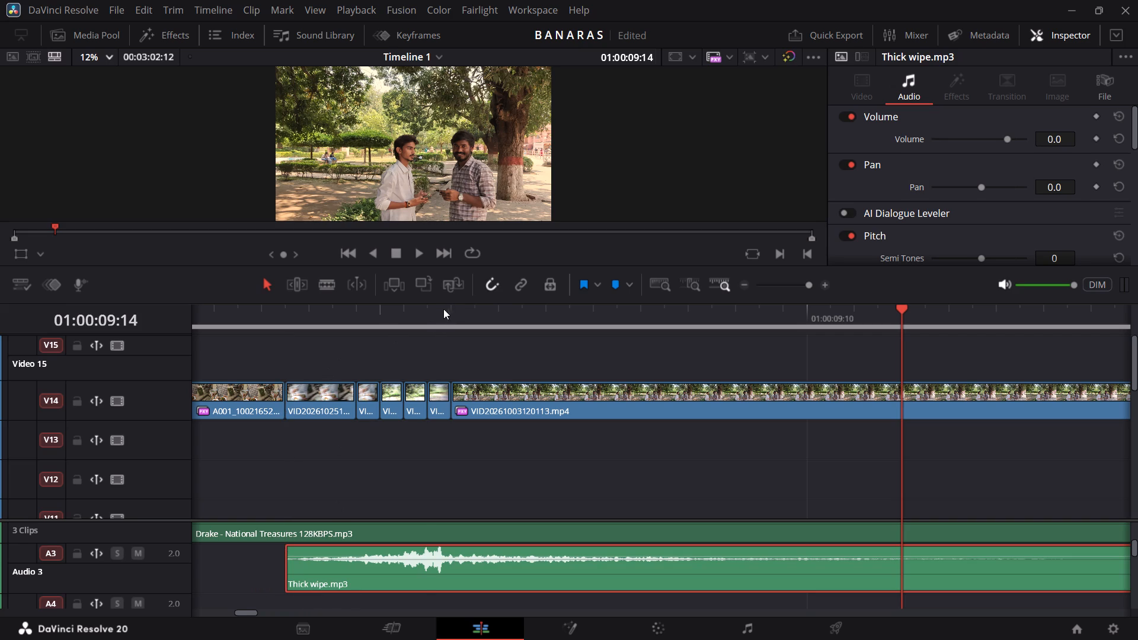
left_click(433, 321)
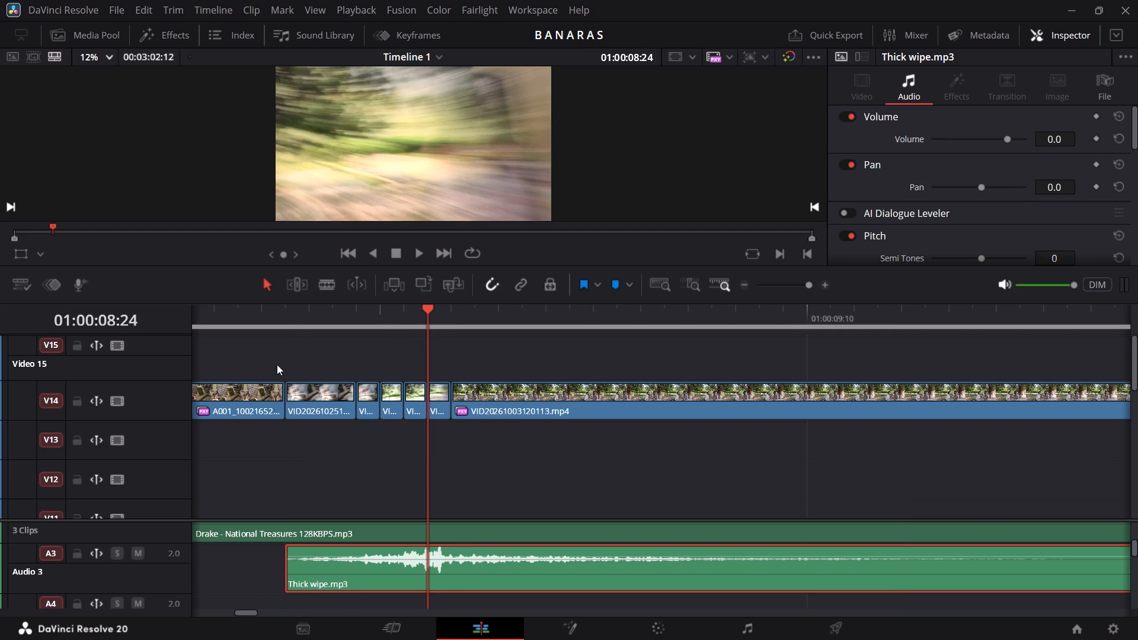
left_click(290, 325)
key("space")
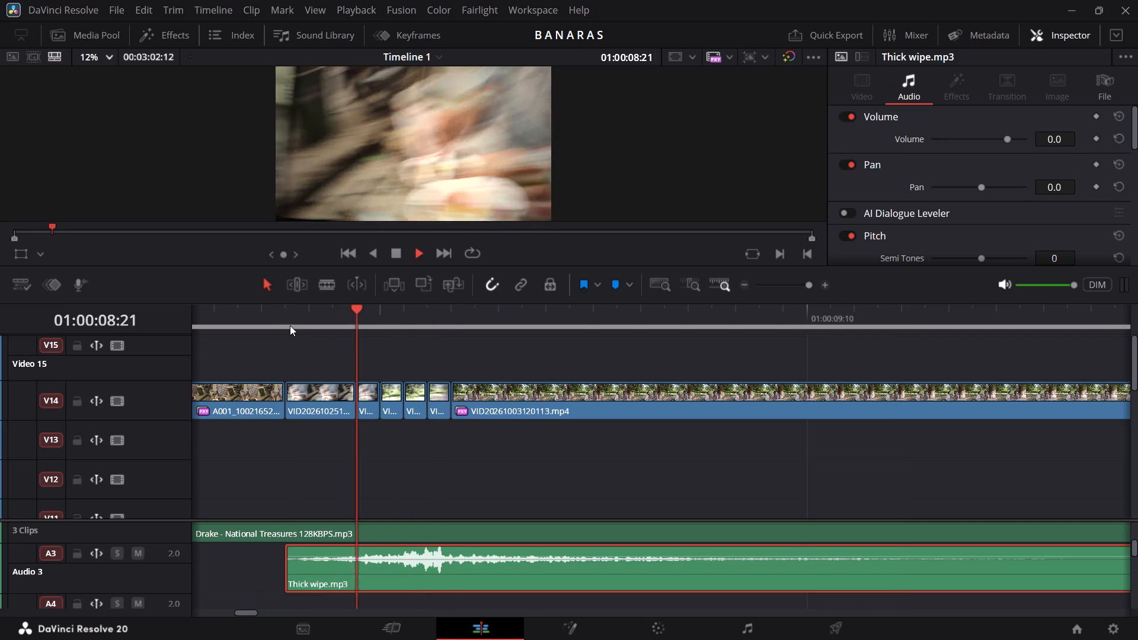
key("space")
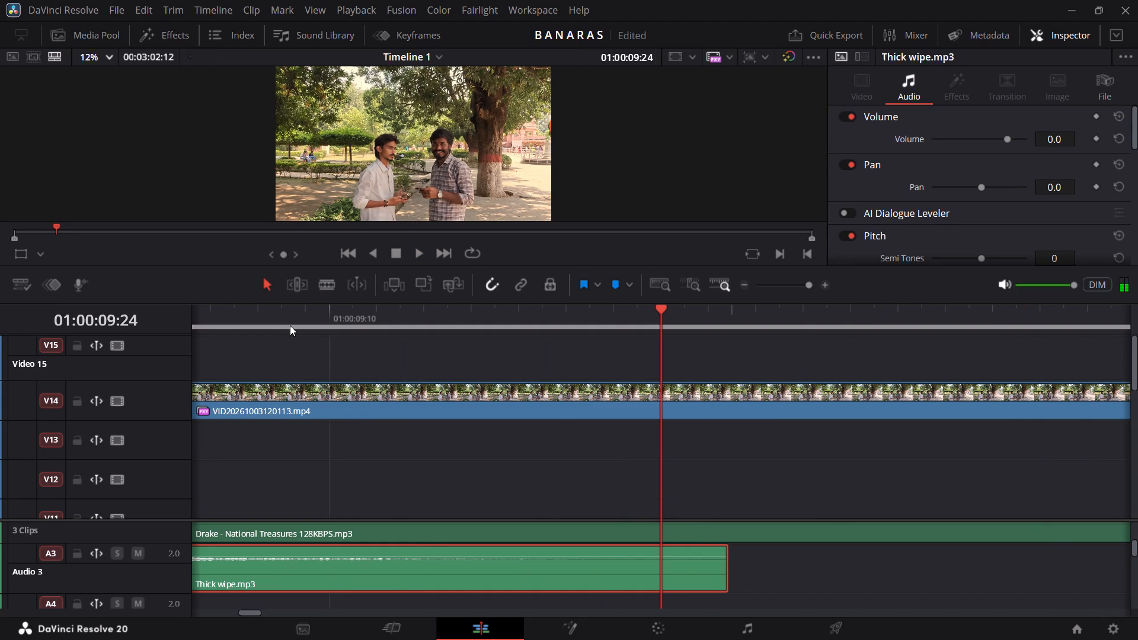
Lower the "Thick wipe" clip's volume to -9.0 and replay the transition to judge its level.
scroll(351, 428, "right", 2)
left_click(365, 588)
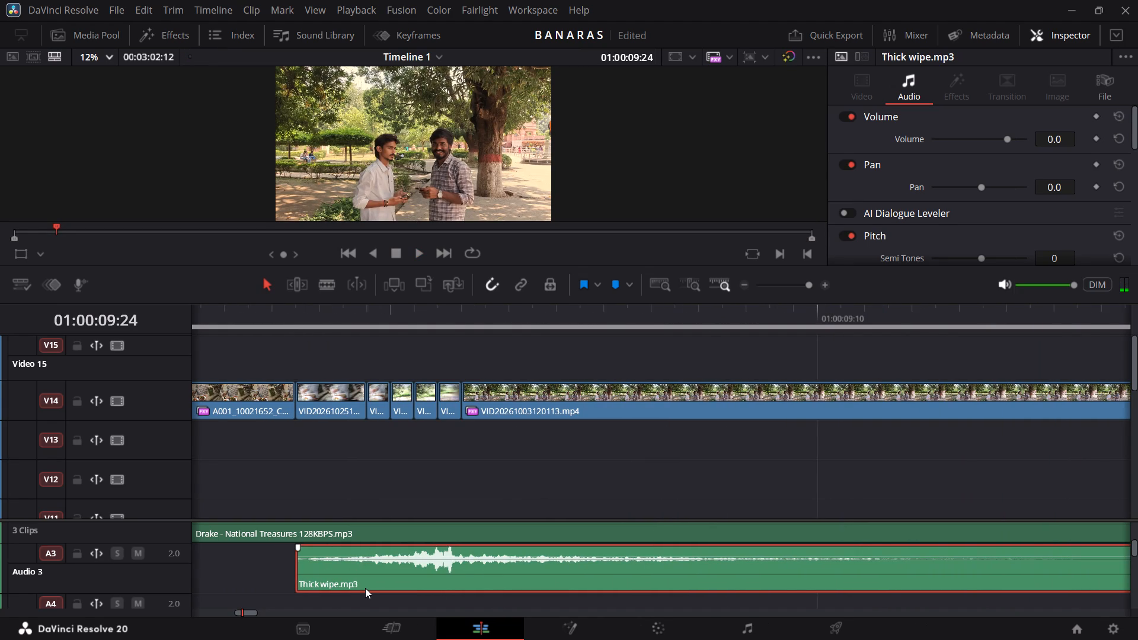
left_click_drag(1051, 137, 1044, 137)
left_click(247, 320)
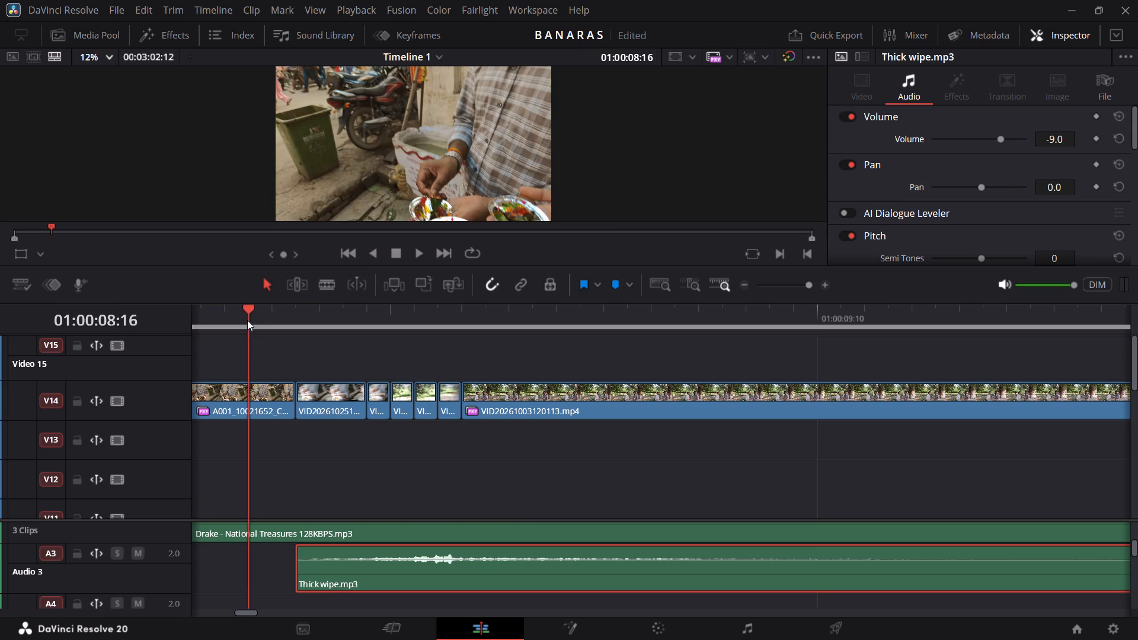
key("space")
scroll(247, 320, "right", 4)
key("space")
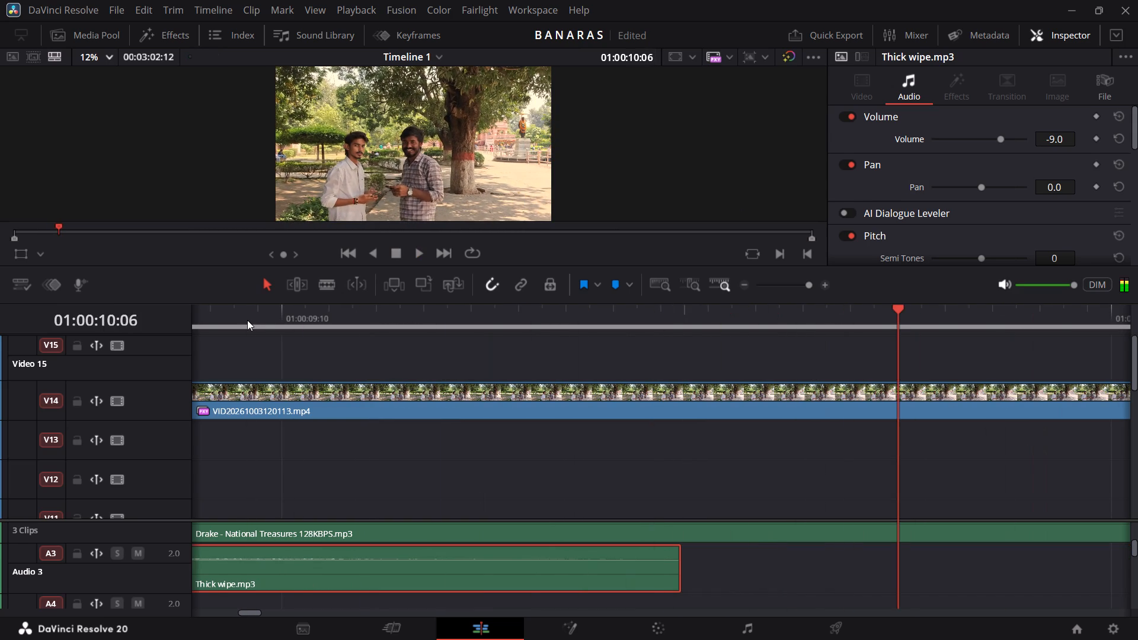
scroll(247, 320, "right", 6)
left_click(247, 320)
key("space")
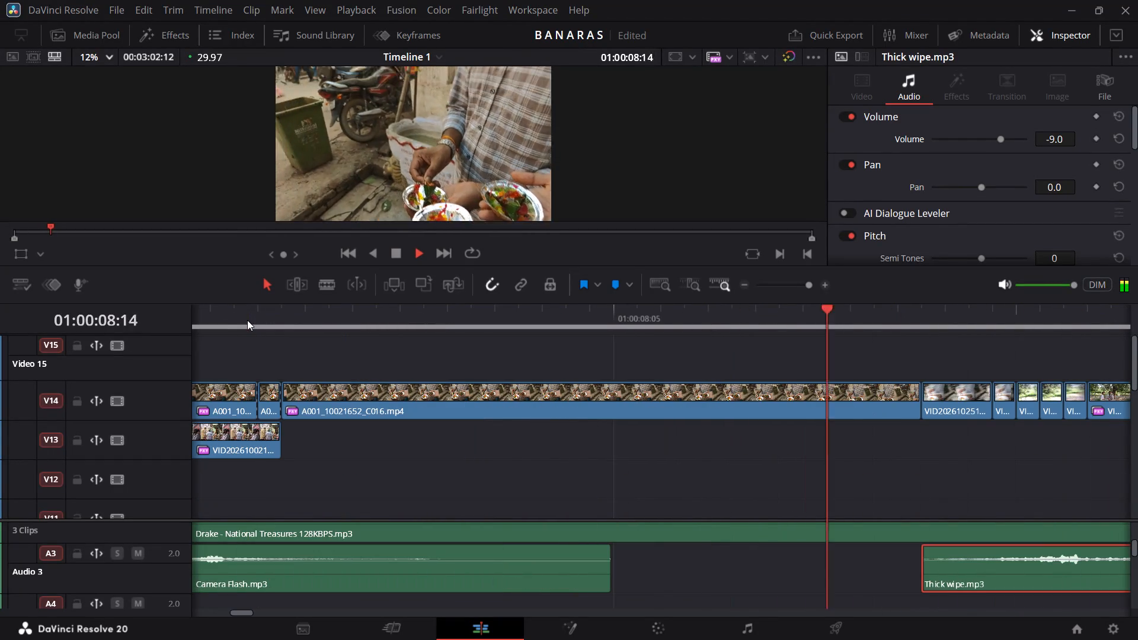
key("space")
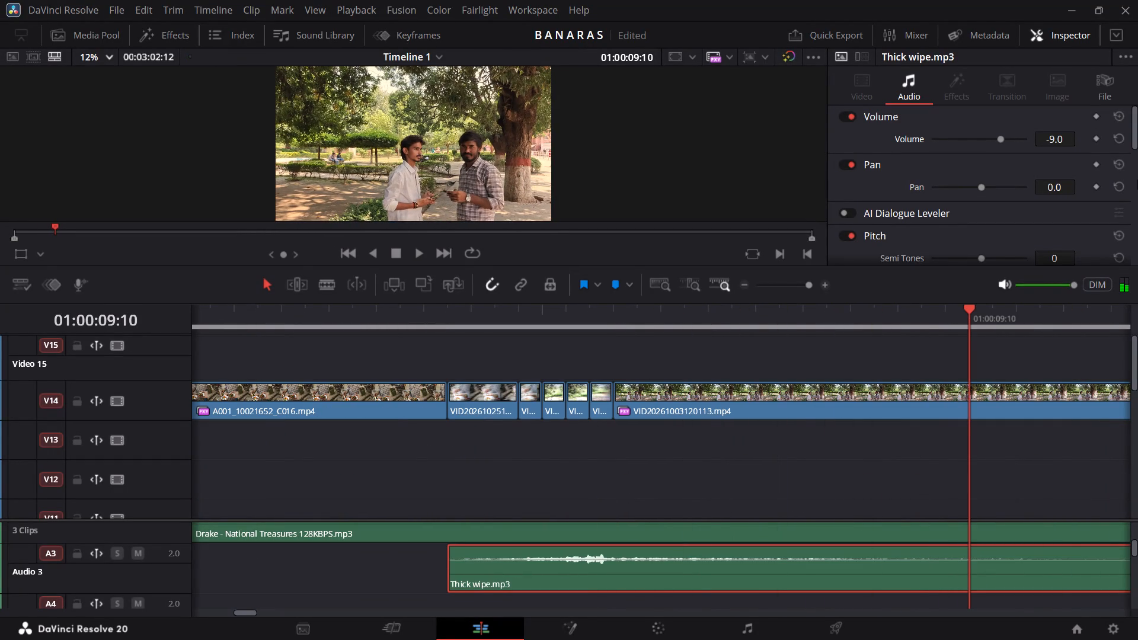
Set the "Thick wipe" clip's volume to -5.0 and replay the transition to check its balance with the music.
left_click(1050, 133)
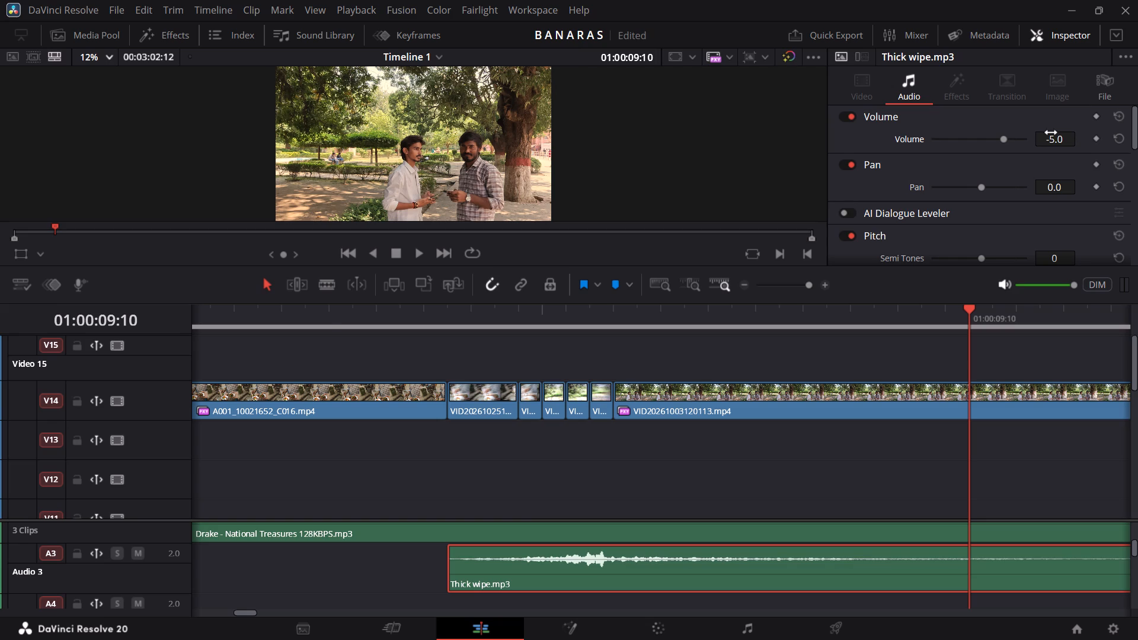
scroll(308, 327, "right", 1)
left_click(308, 327)
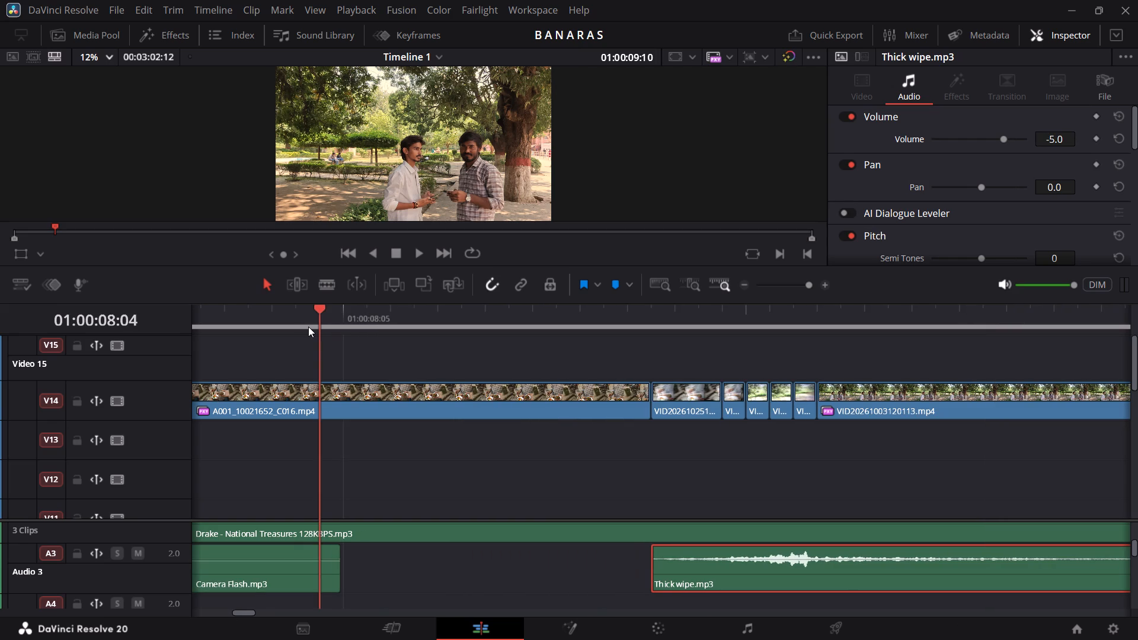
key("space")
key("space")
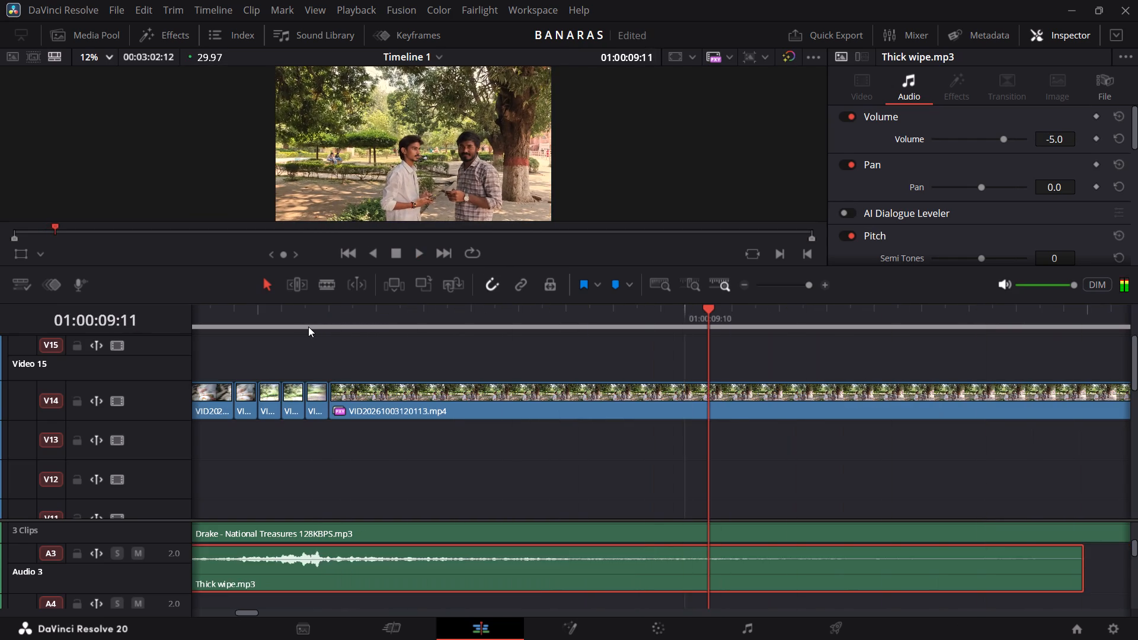
scroll(308, 327, "right", 2)
left_click(308, 327)
key("space")
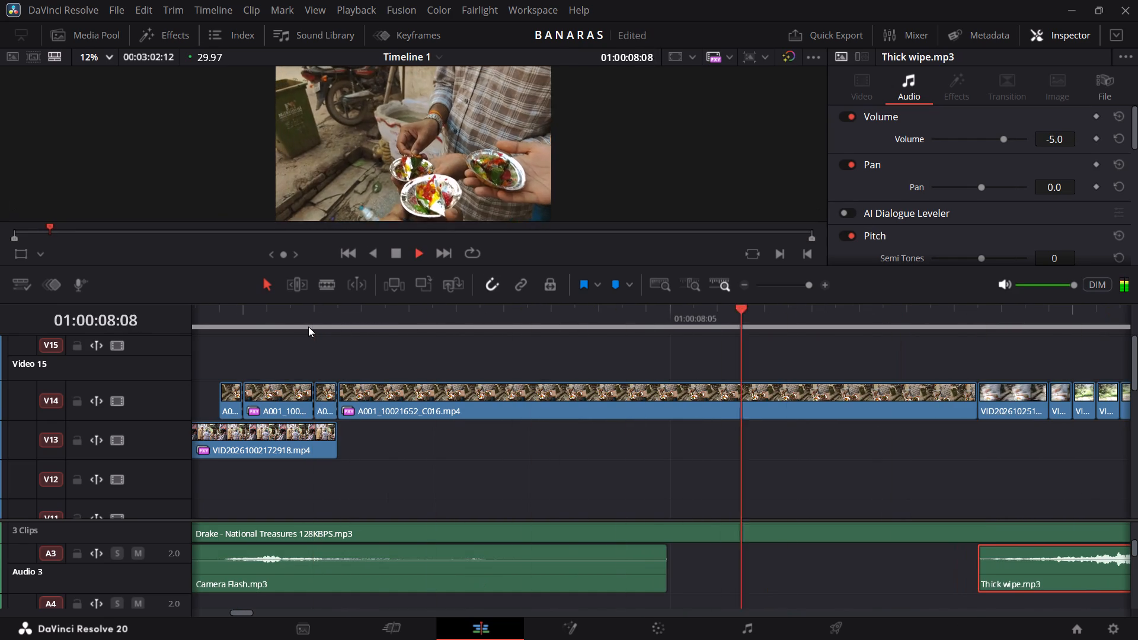
key("space")
scroll(308, 327, "right", 1)
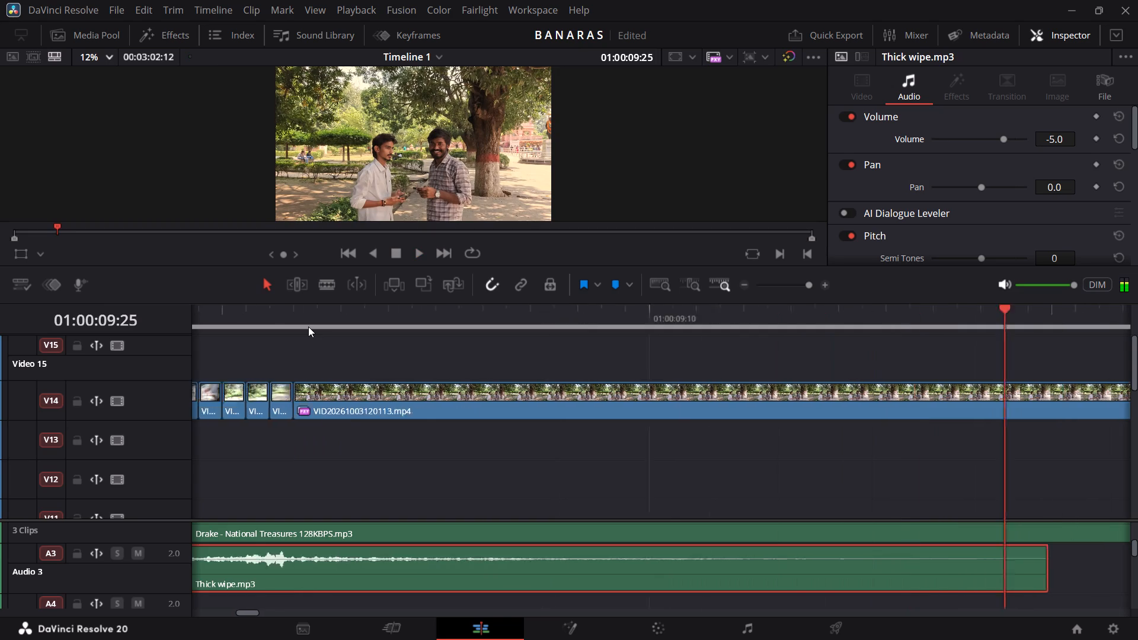
Replay the blurred transition on V14 to judge how the "Thick wipe" sound sits against the music.
scroll(308, 327, "right", 1)
left_click(308, 327)
key("space")
key("space")
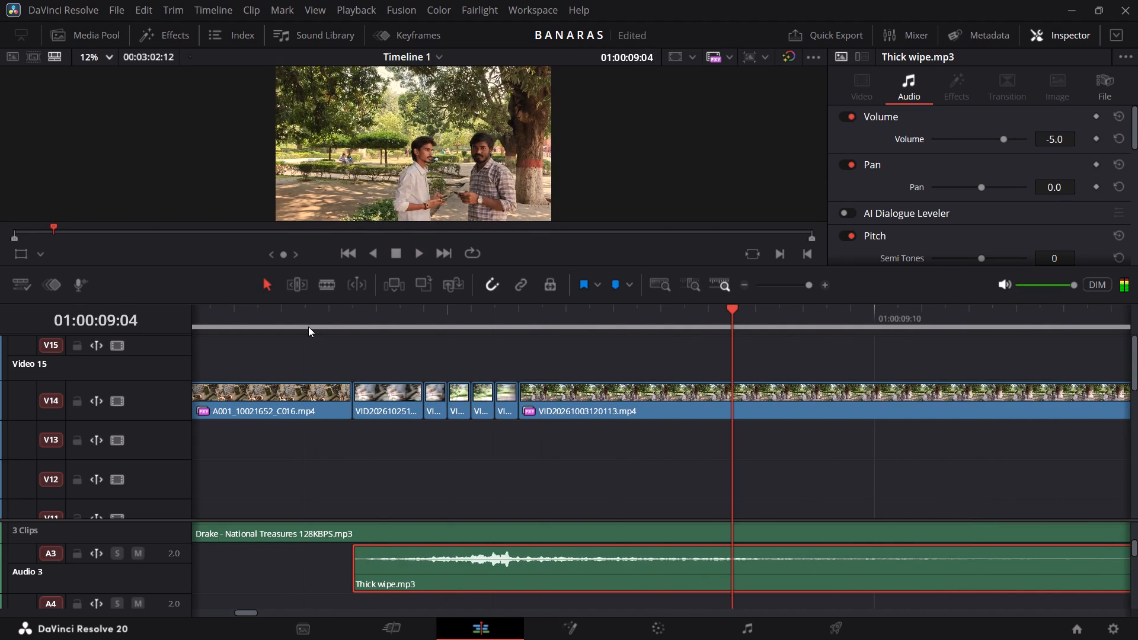
left_click(299, 331)
key("space")
key("space")
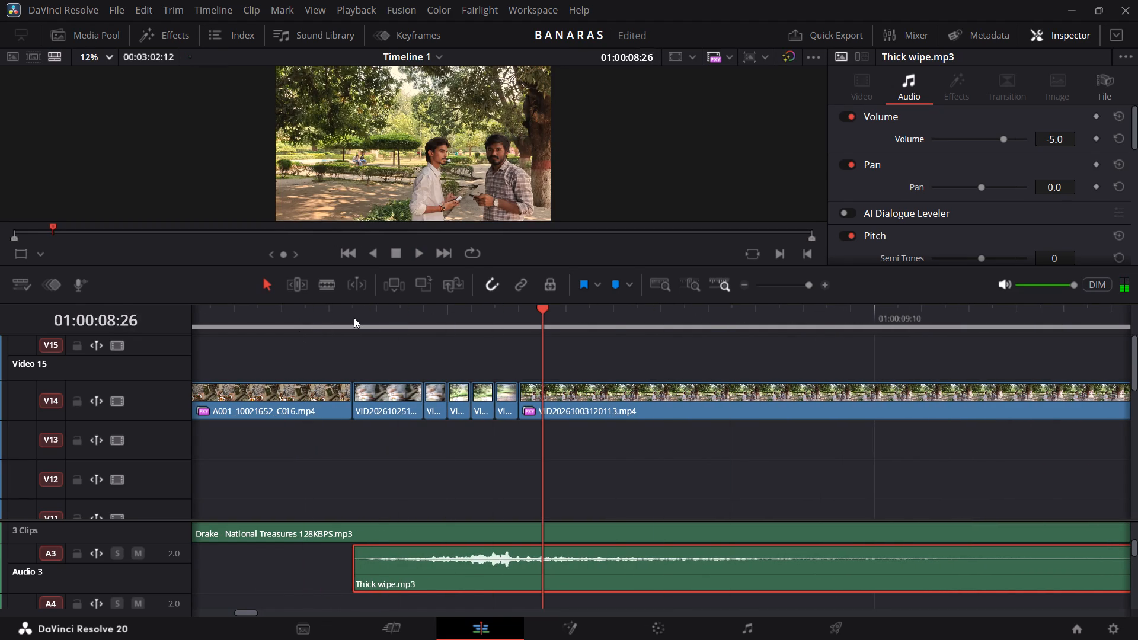
Split the "Thick wipe" clip on A3 at the start of VID20261003120113.mp4 and delete the part after the cut.
left_click(370, 311)
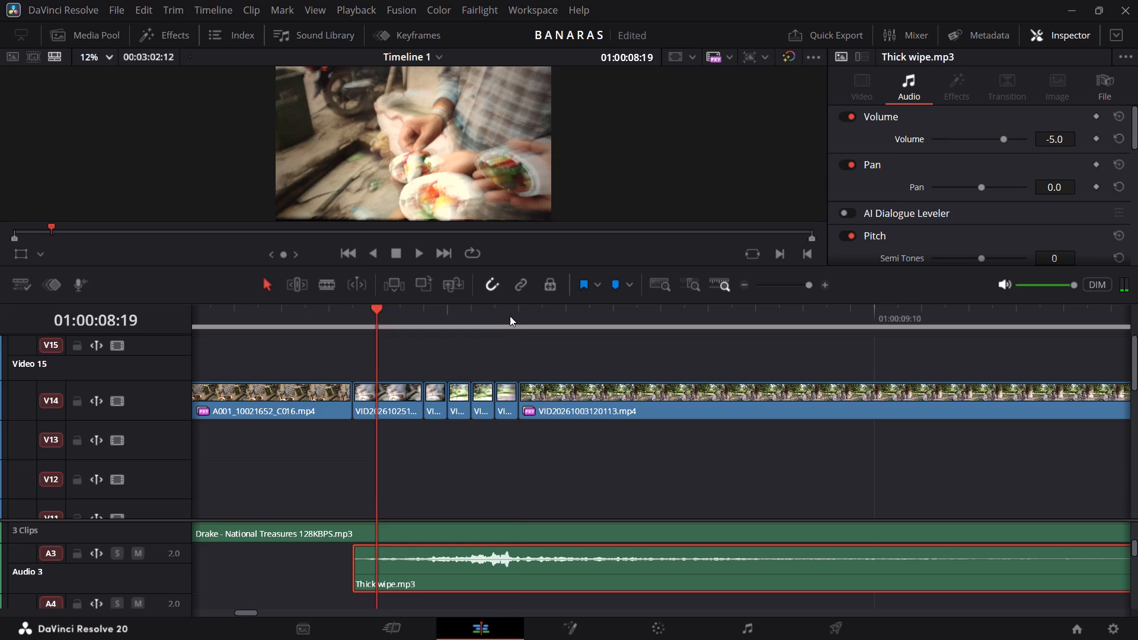
left_click(510, 316)
key("Left")
key("Right")
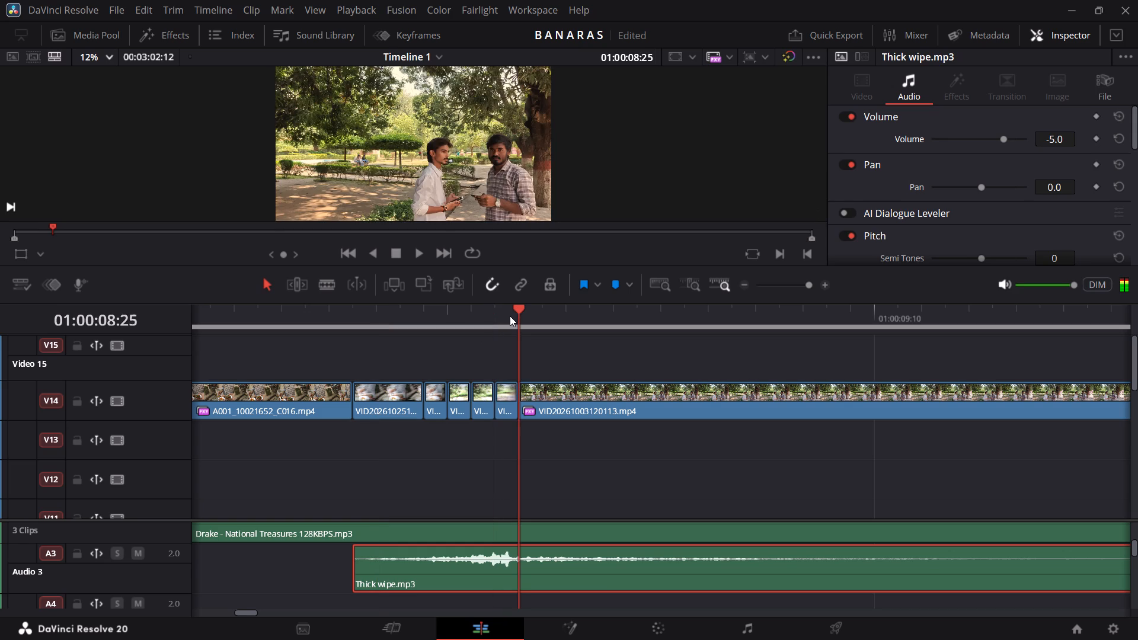
key("ctrl+b")
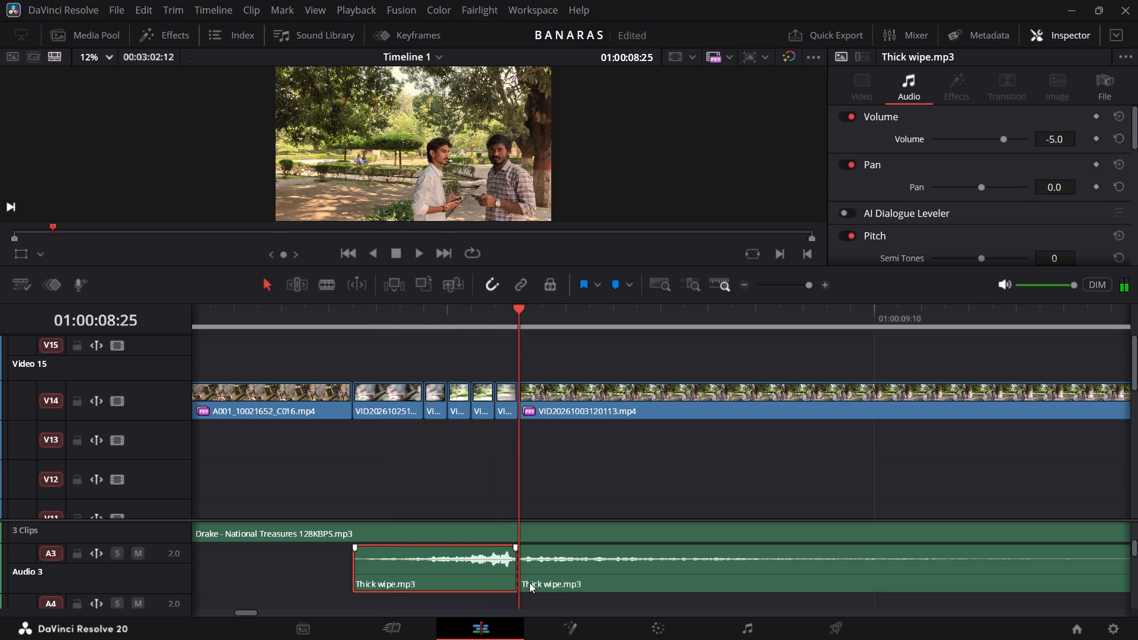
left_click(576, 579)
key("BackSpace")
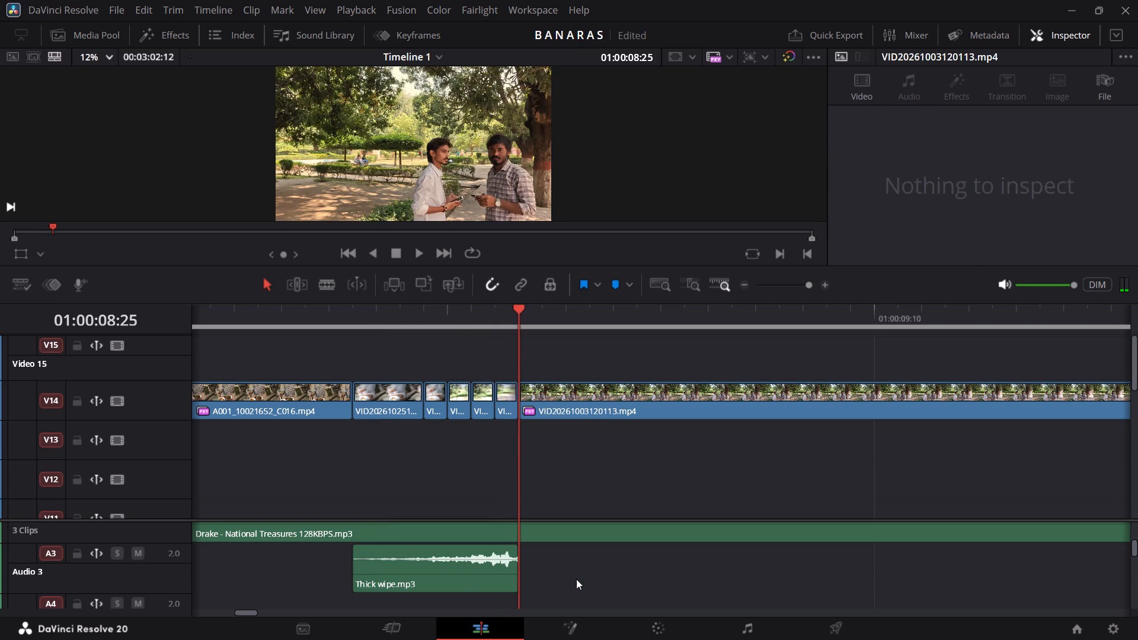
Play back the blurred transition to check how the trimmed "Thick wipe" clip ends.
left_click(454, 578)
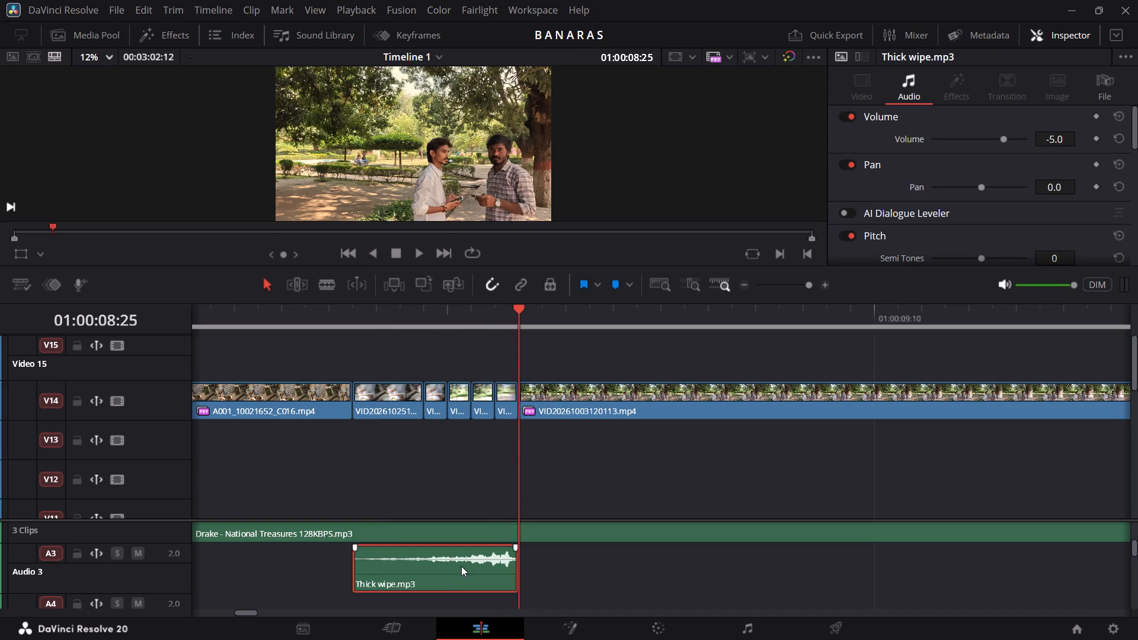
left_click(274, 318)
key("space")
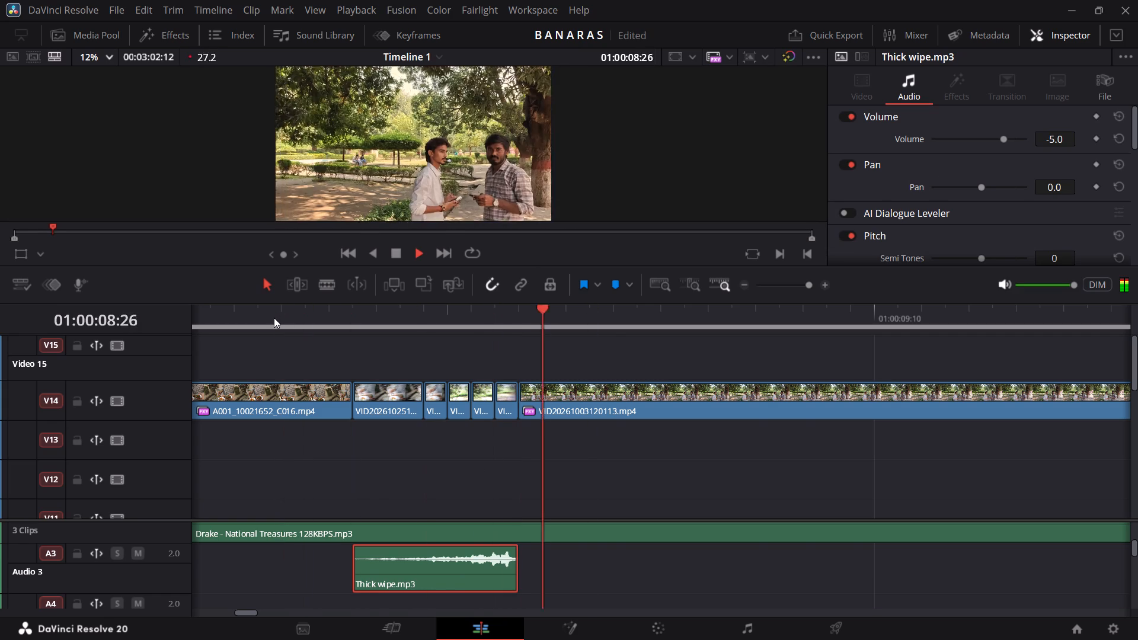
key("space")
scroll(274, 318, "right", 1)
left_click(274, 318)
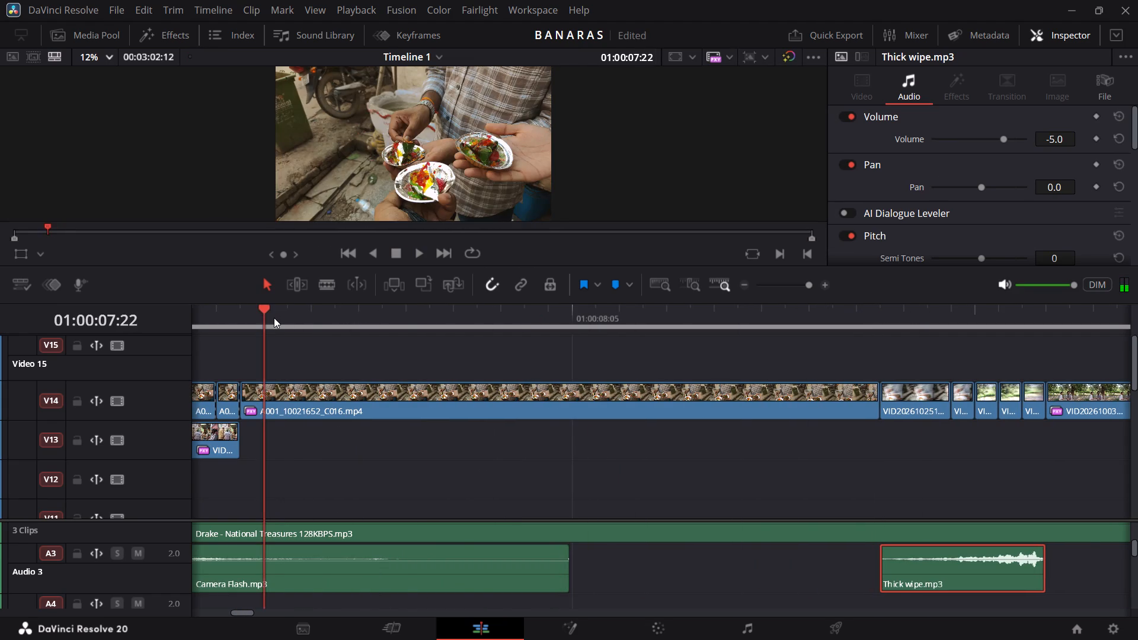
key("space")
key("space")
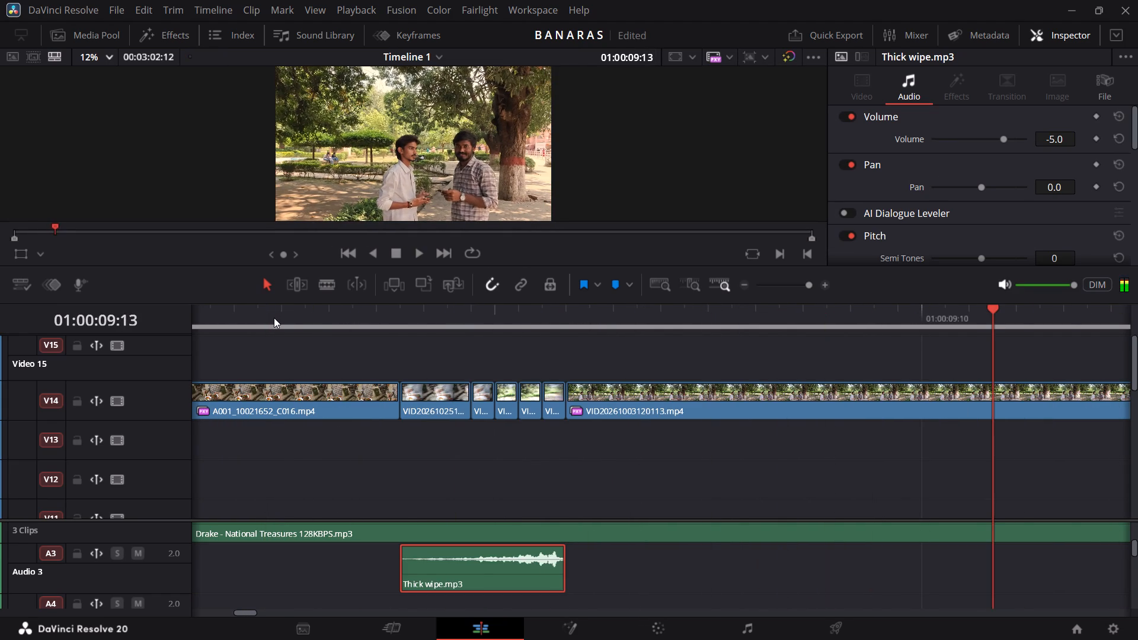
Replay the blurred transition several times to judge the level of the trimmed "Thick wipe" sound.
scroll(274, 318, "right", 4)
left_click(274, 318)
key("space")
key("space")
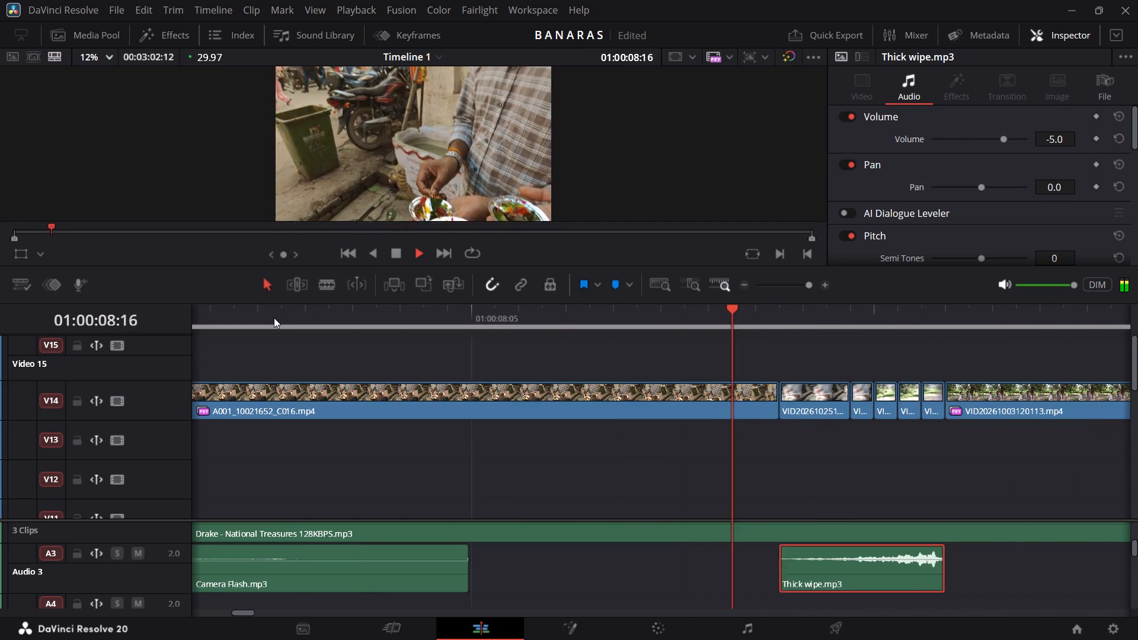
key("space")
left_click(274, 318)
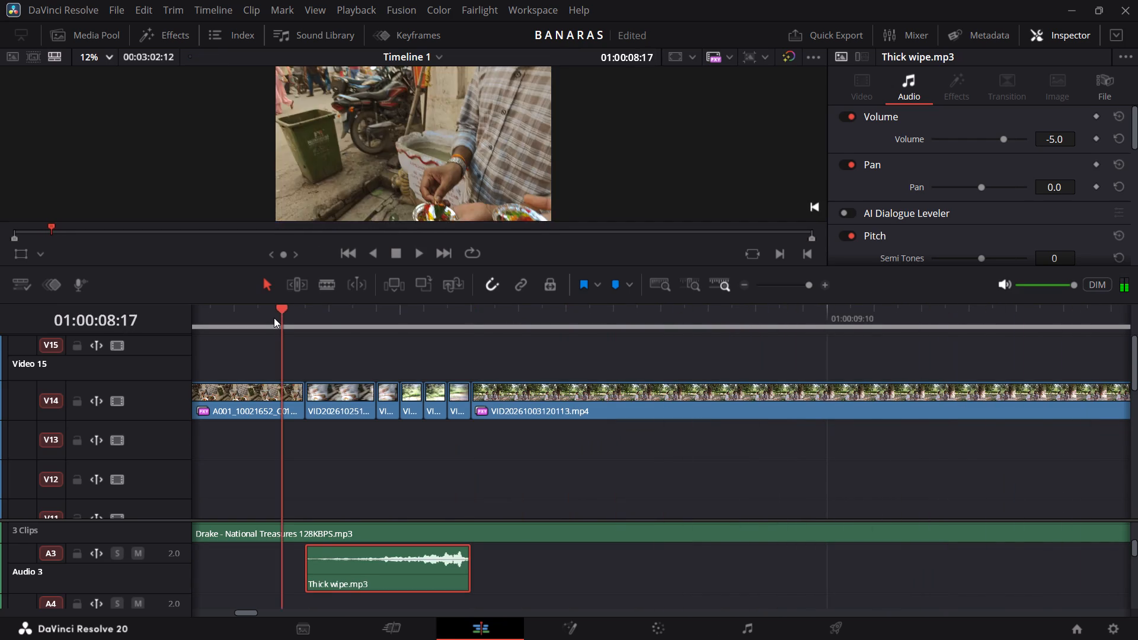
key("space")
key("space")
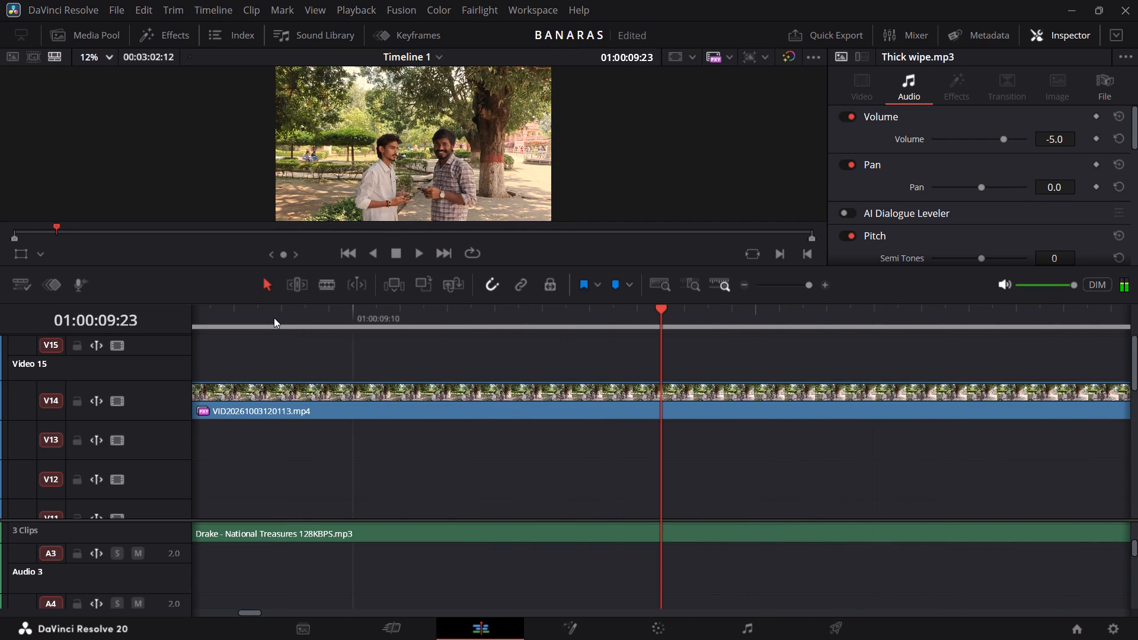
scroll(274, 318, "right", 2)
left_click(274, 318)
key("space")
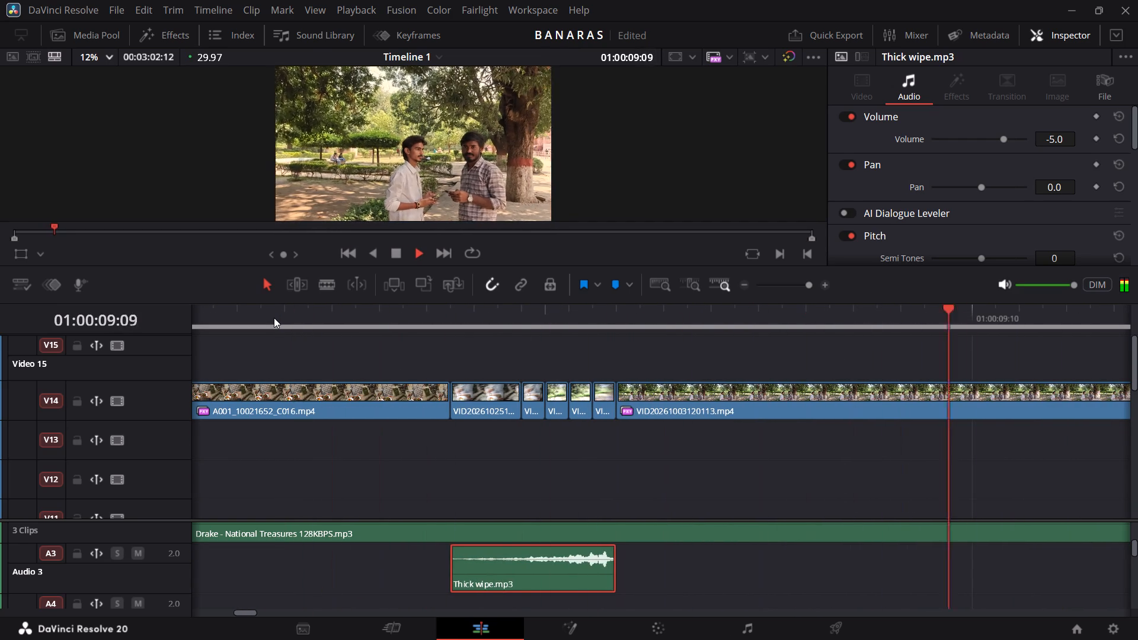
key("space")
scroll(274, 318, "right", 1)
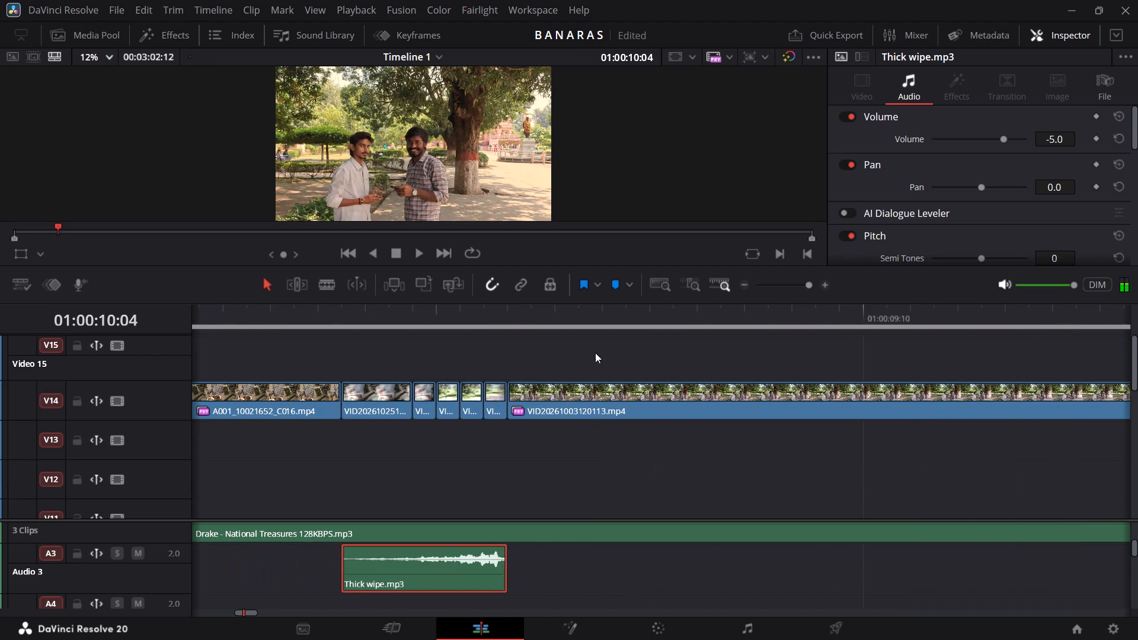
Set the "Thick wipe" clip's volume to -7.0.
double_click(1056, 145)
type("-7")
Play the edit from the start of the timeline to review the sound effects against the music and cuts.
scroll(258, 410, "right", 14)
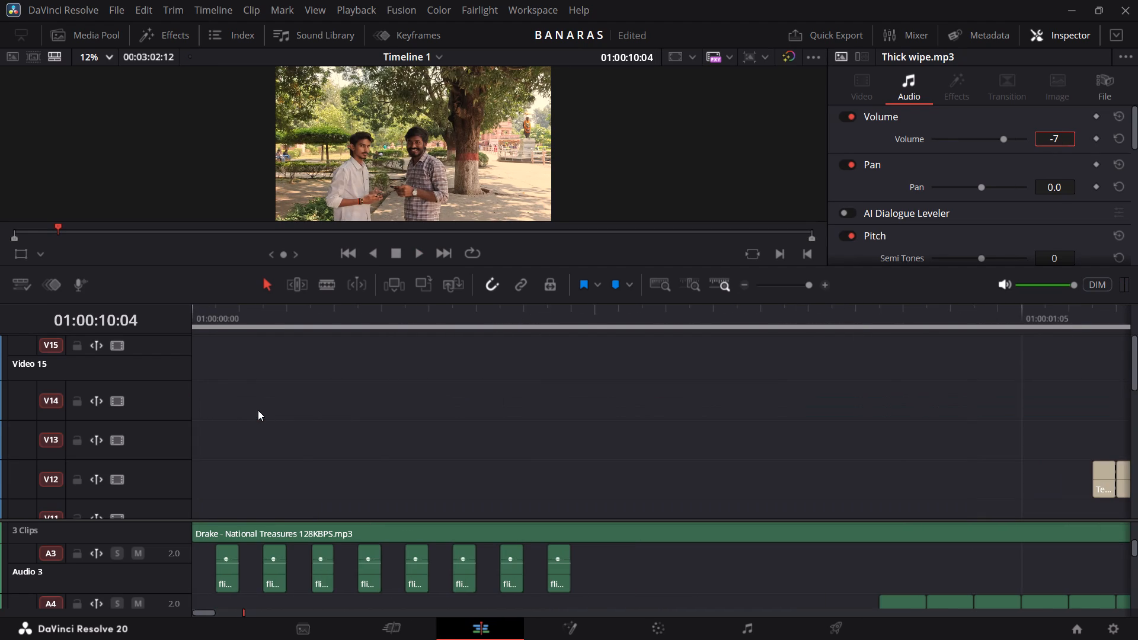
left_click(194, 315)
key("space")
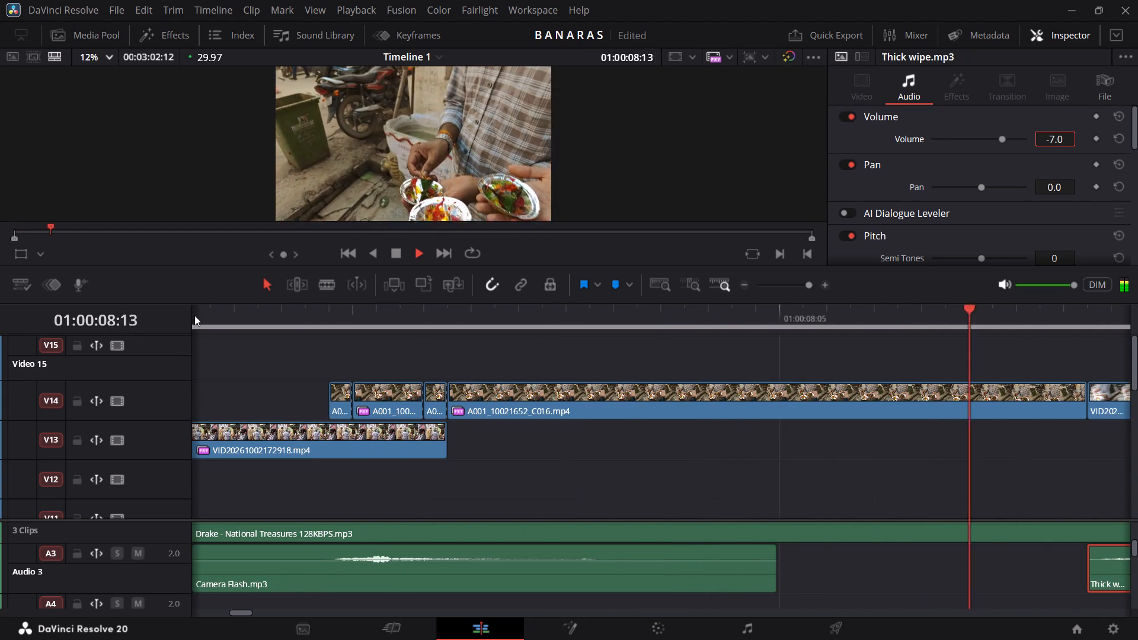
scroll(194, 315, "right", 19)
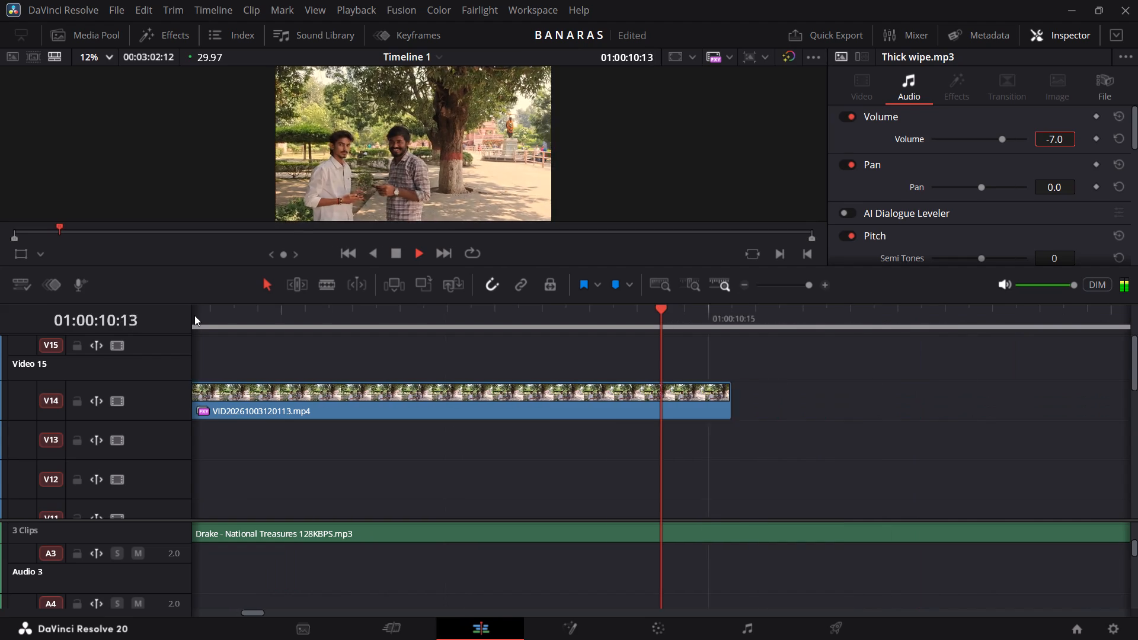
scroll(194, 315, "right", 1)
key("space")
scroll(194, 315, "right", 10)
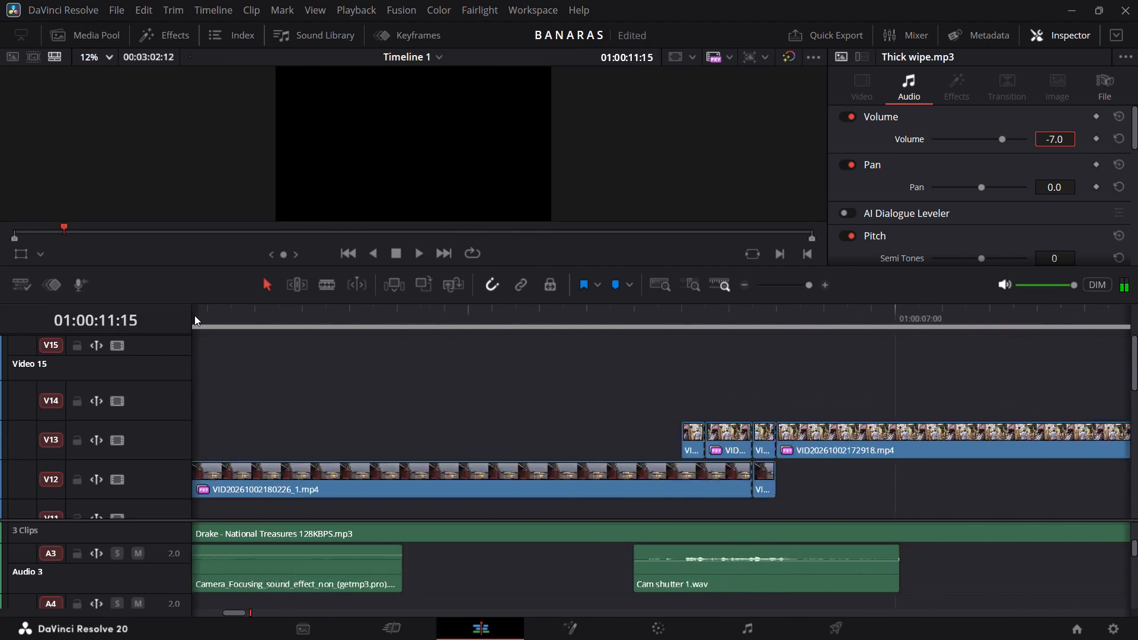
scroll(194, 315, "right", 8)
left_click(194, 315)
key("space")
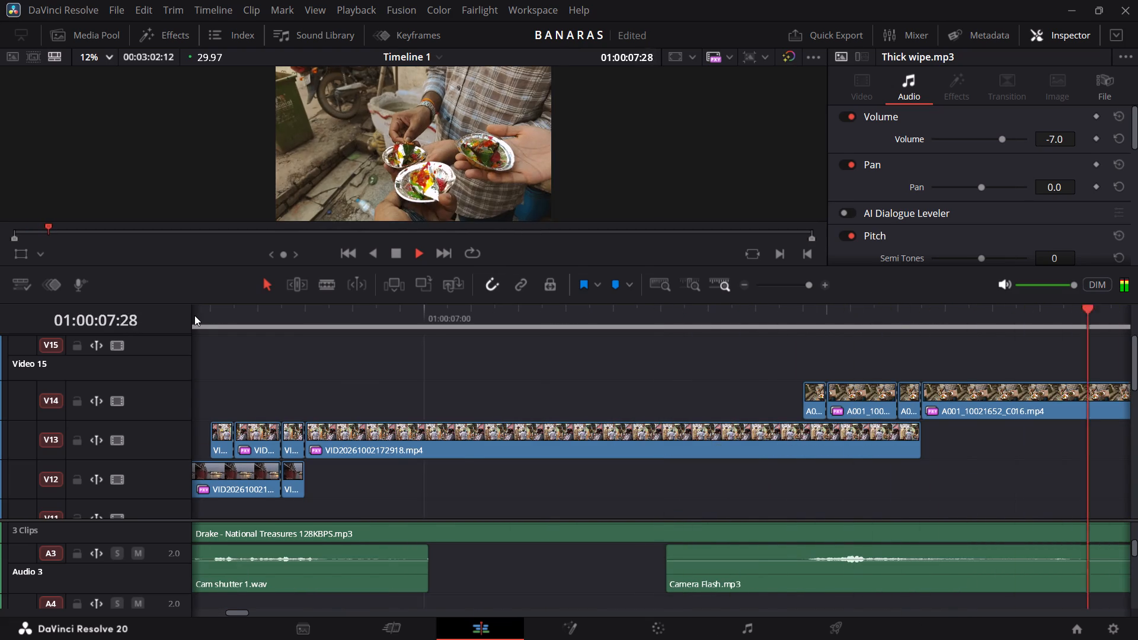
key("space")
Replay from just before the silhouette transition on V13 through the "Thick wipe" transition to the end of V14's last clip.
scroll(194, 315, "right", 3)
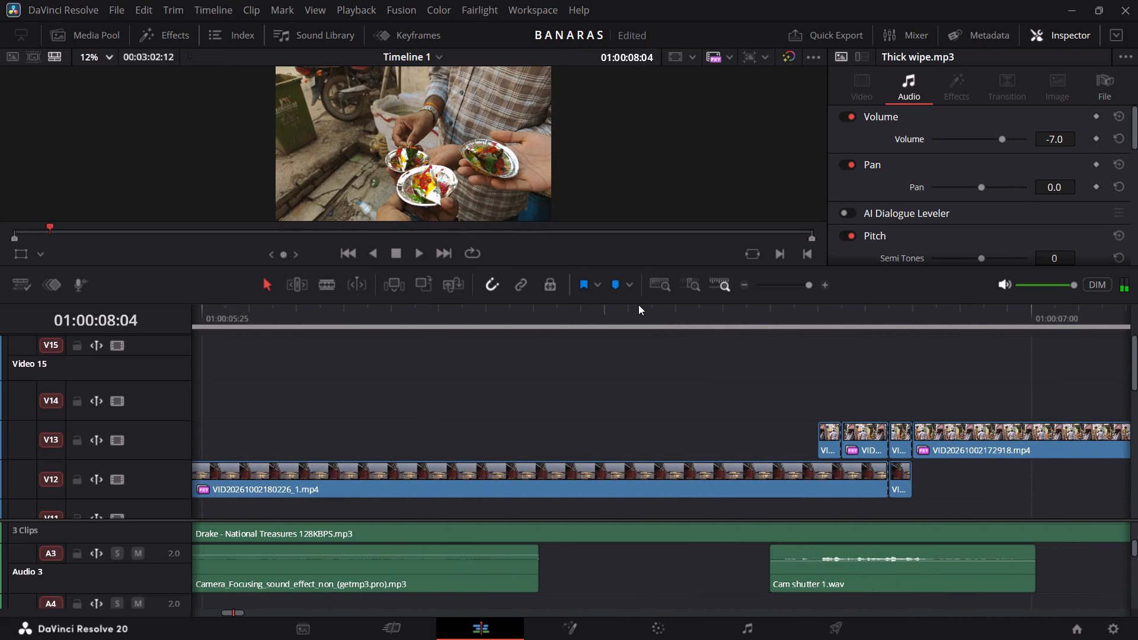
left_click(638, 305)
key("space")
key("space")
key("space")
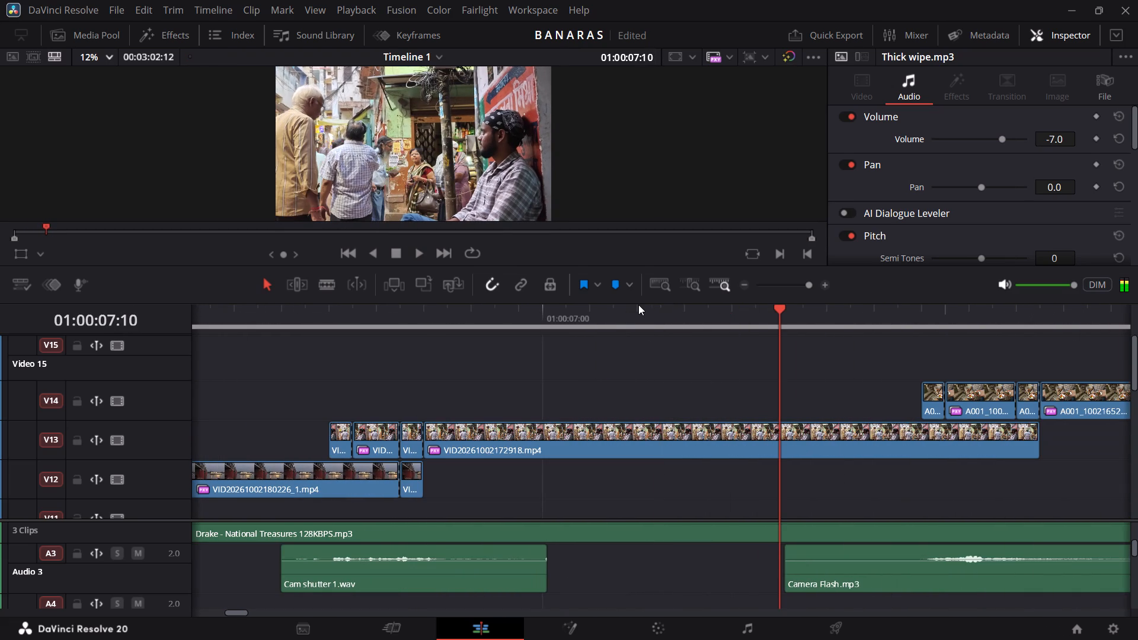
left_click(321, 315)
key("space")
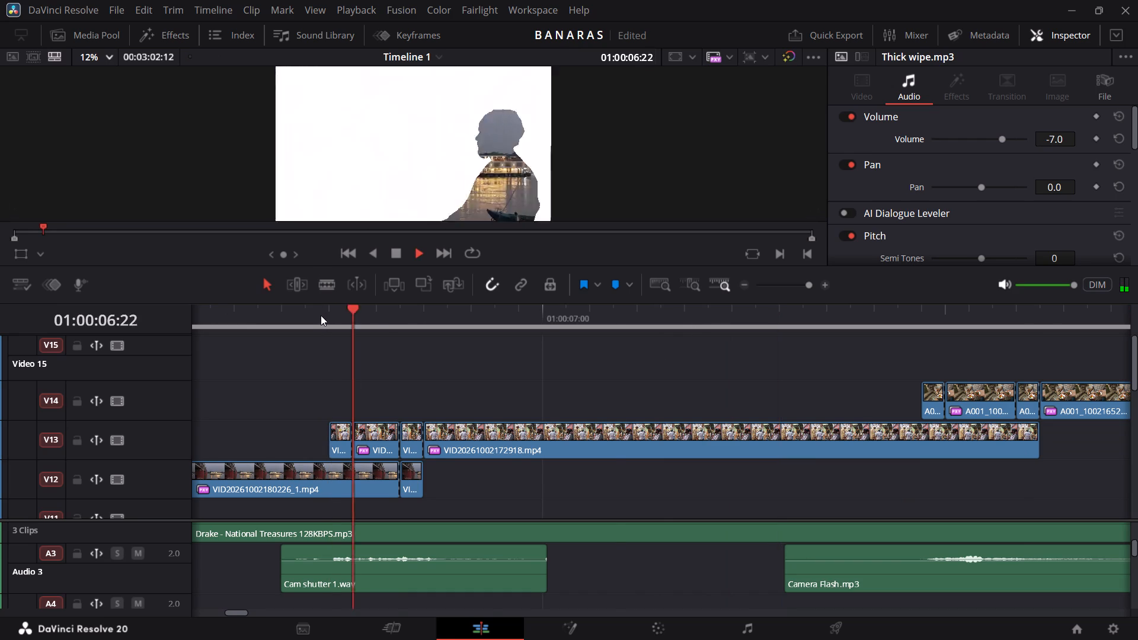
key("space")
left_click(321, 315)
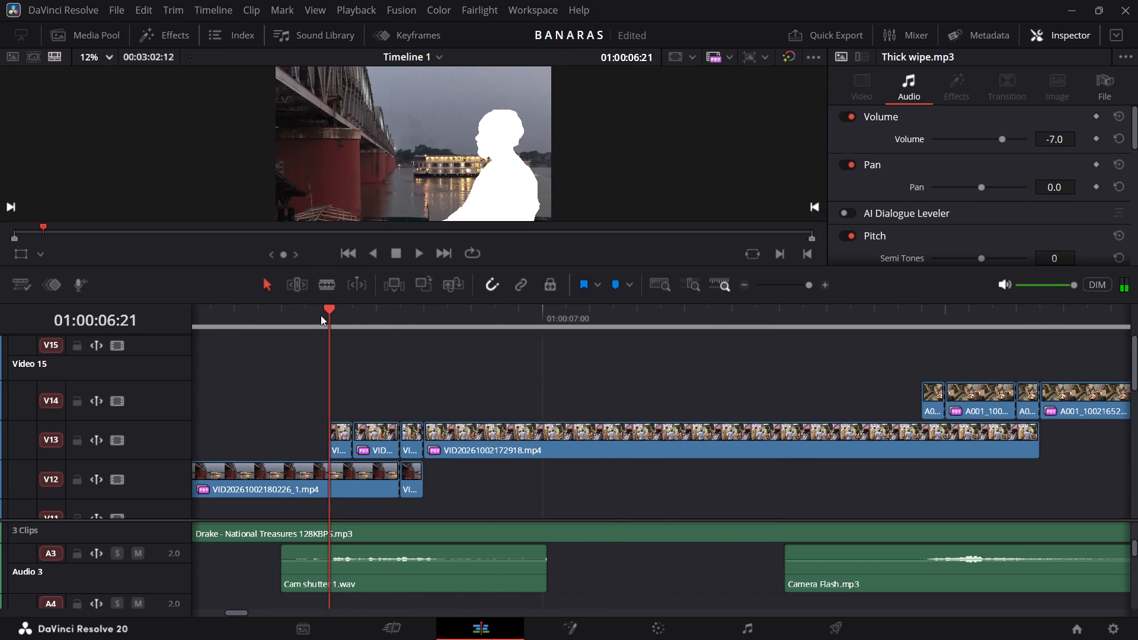
key("space")
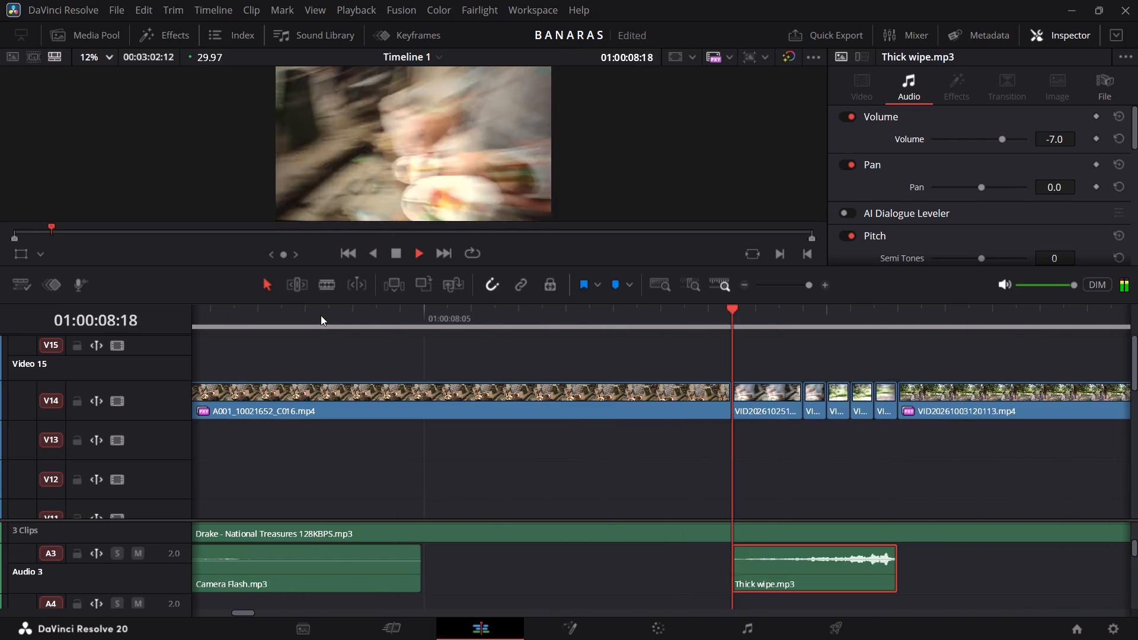
left_click(321, 315)
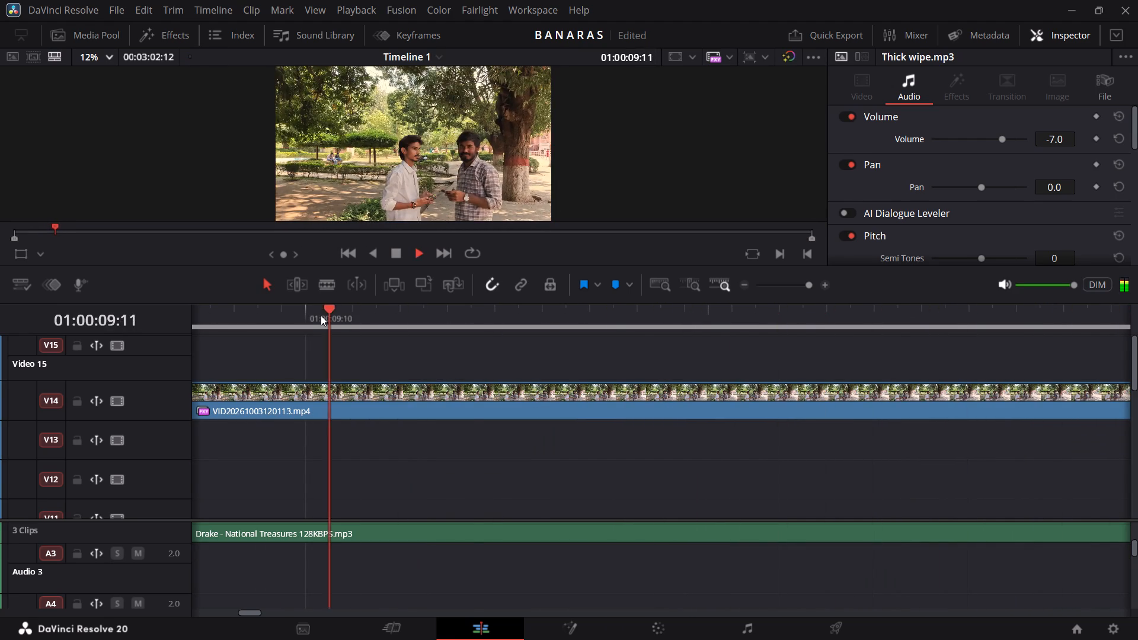
key("space")
key("space")
key("space")
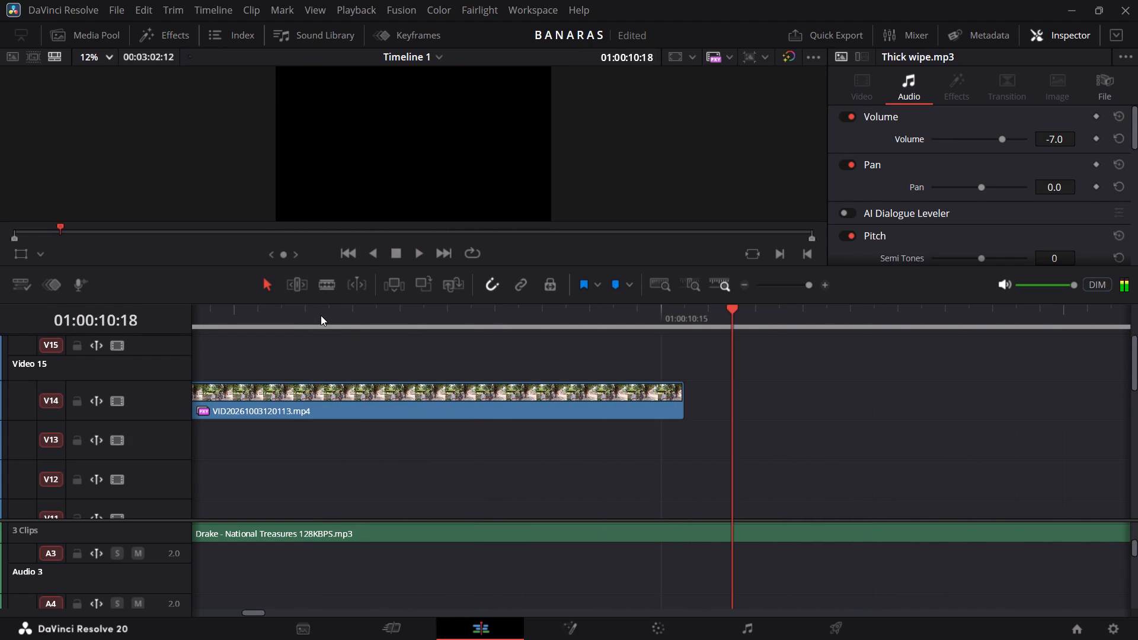
Continue playback past the end of the last V14 clip to listen to the empty section that follows.
key("space")
key("space")
key("space")
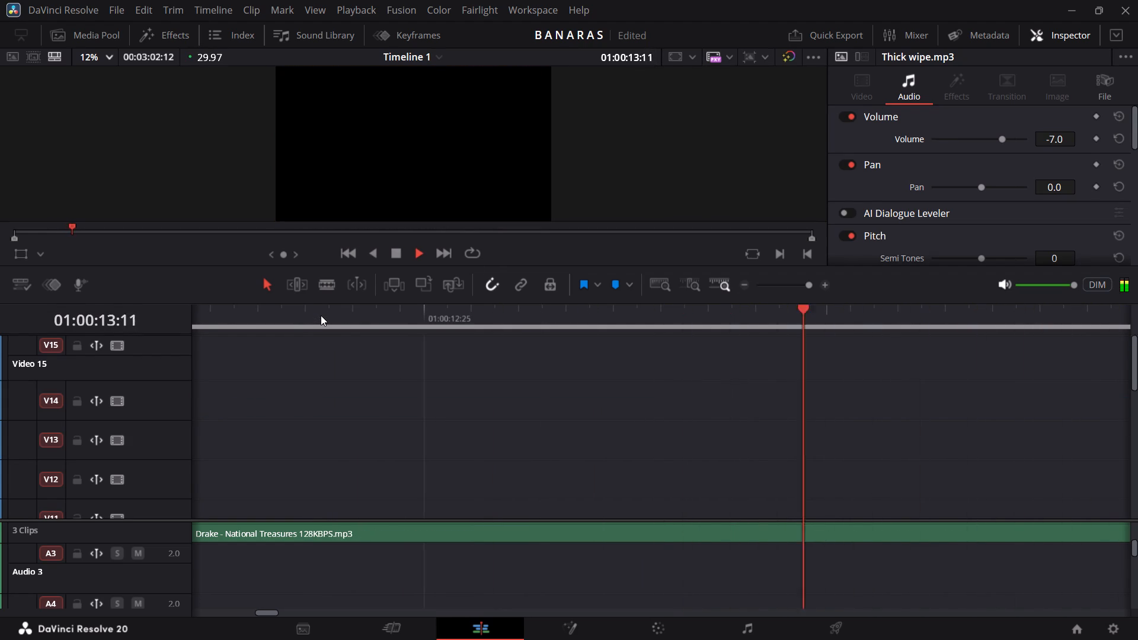
key("space")
key("space")
key("space")
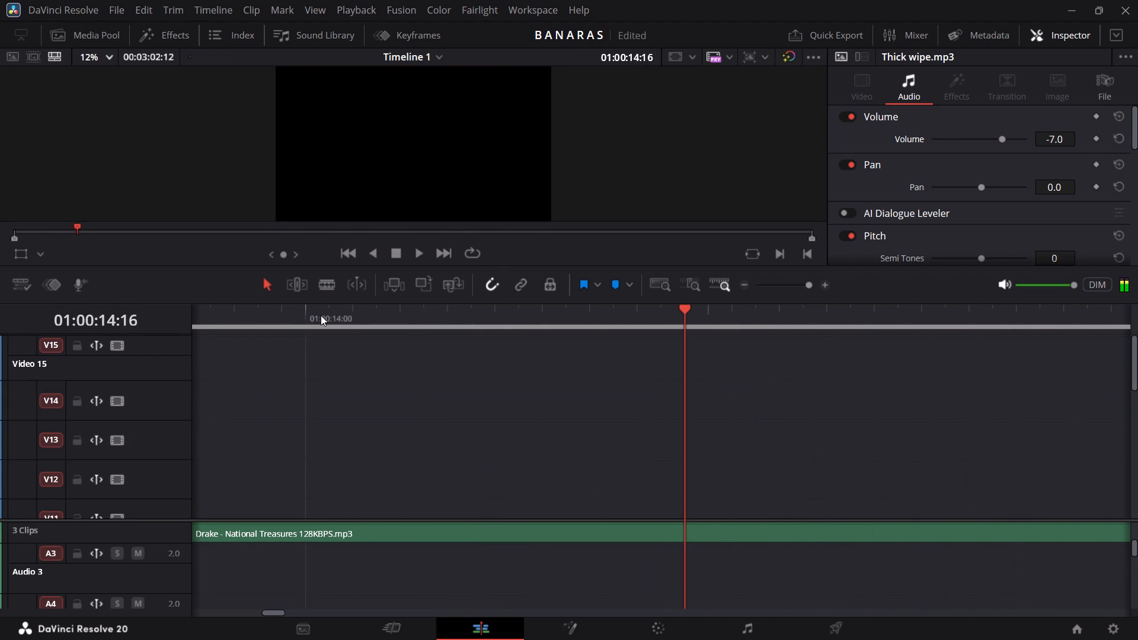
Delete the leftover VID20261025123315.mp4 audio clip from track A8.
scroll(353, 539, "down", 1)
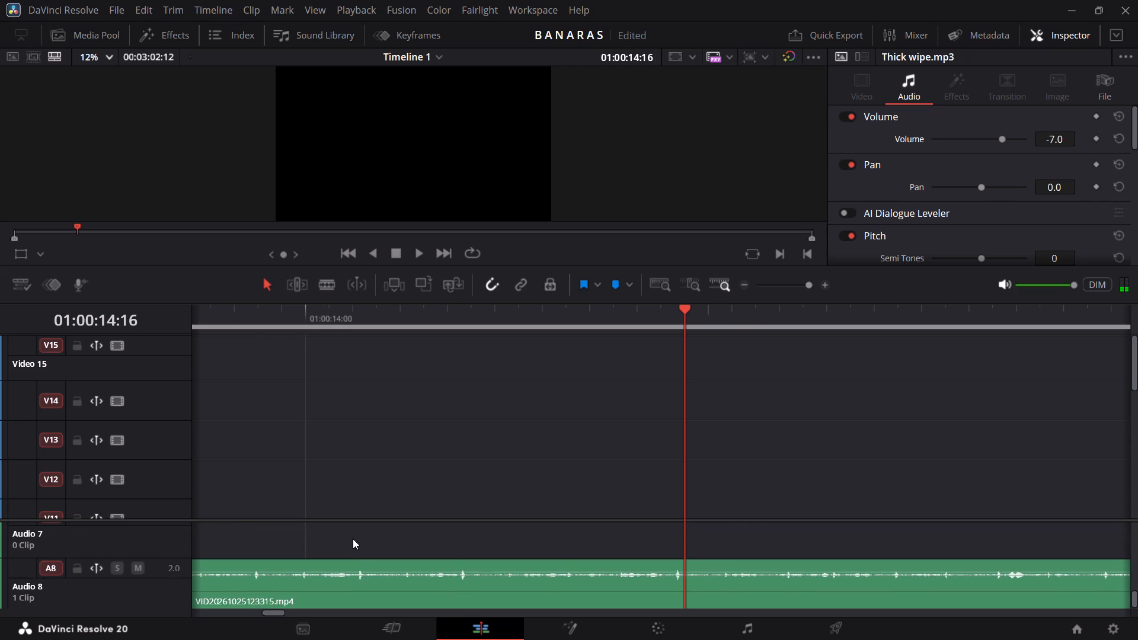
scroll(353, 539, "right", 5)
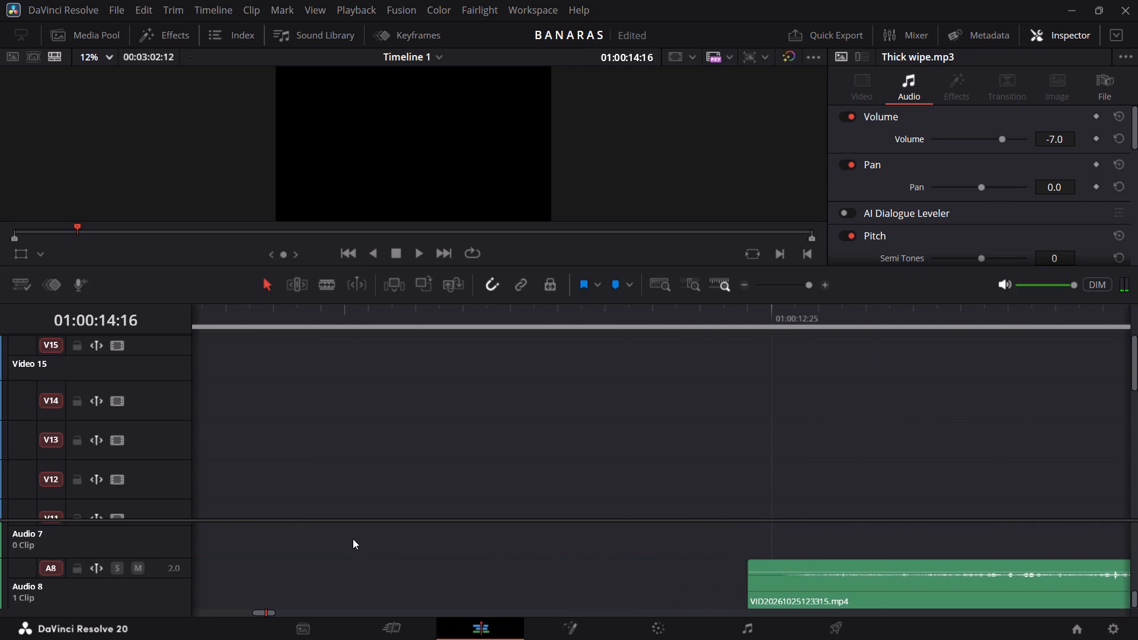
scroll(353, 539, "right", 1)
left_click(676, 594)
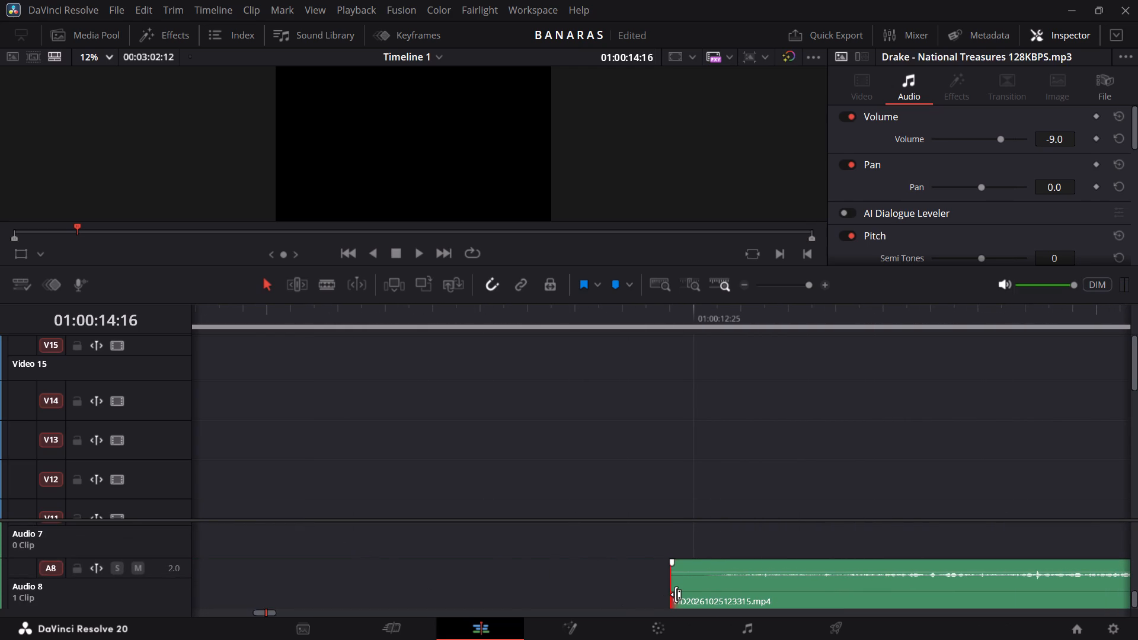
left_click(704, 591)
key("BackSpace")
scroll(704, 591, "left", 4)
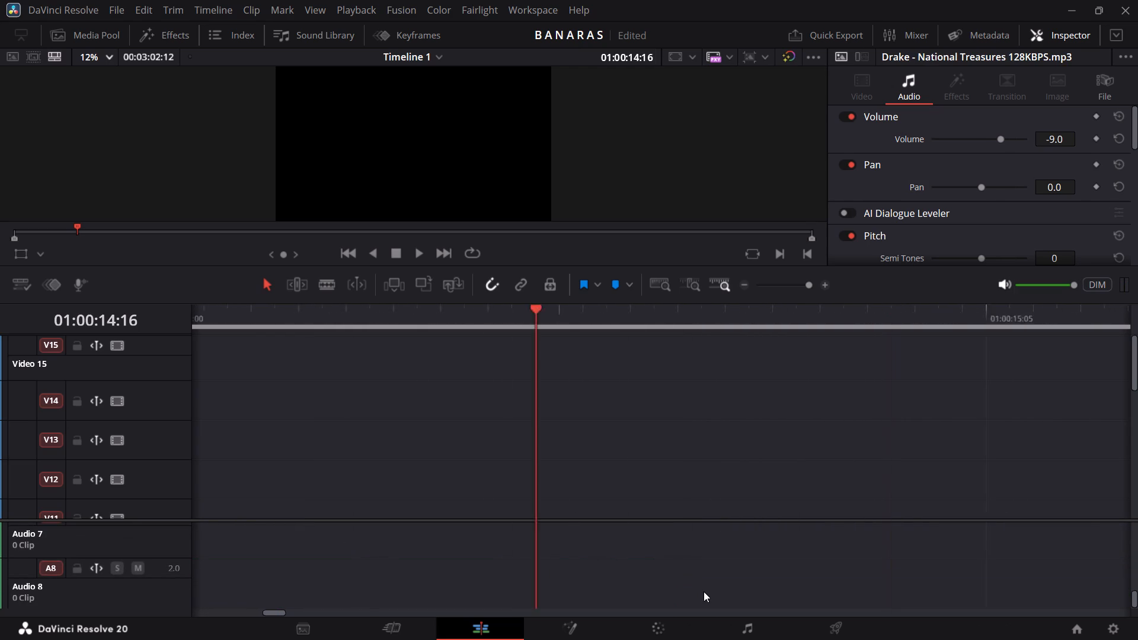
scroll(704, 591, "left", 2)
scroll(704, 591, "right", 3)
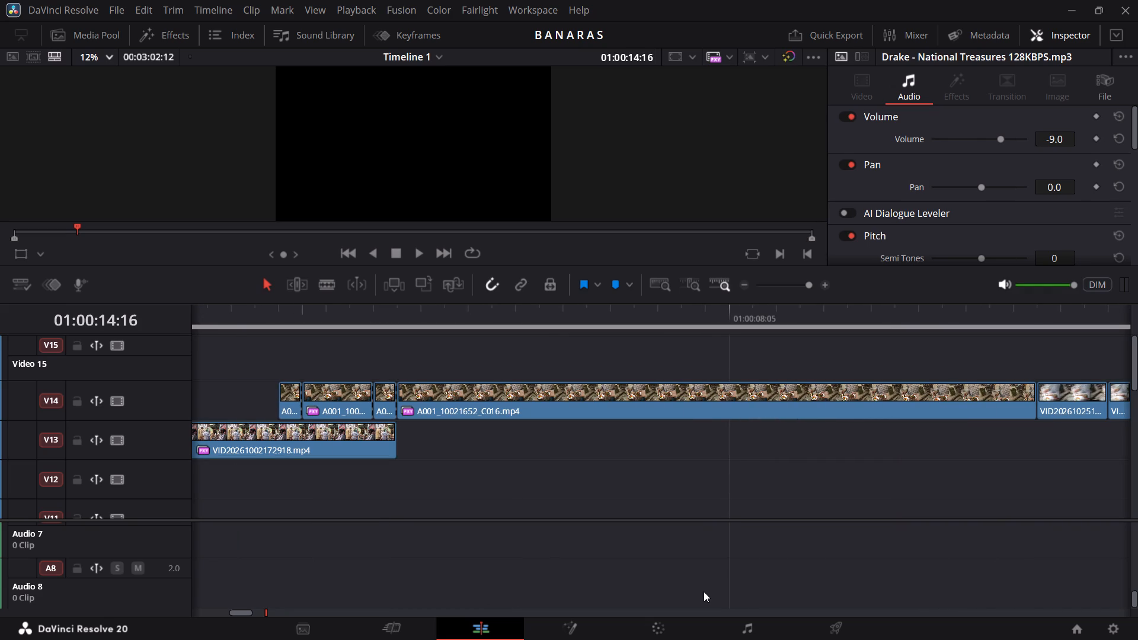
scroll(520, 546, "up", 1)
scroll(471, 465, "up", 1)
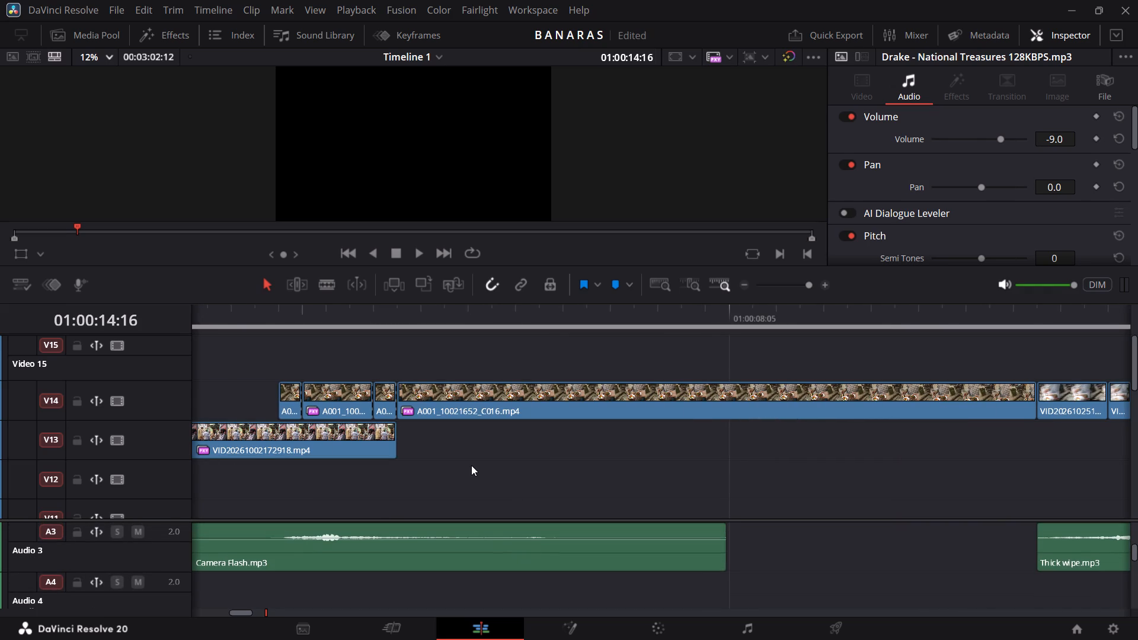
Play from just before the silhouette transition on V13 to past the end of the last V14 clip, pausing to check the cuts.
scroll(471, 465, "up", 1)
left_click(253, 313)
key("space")
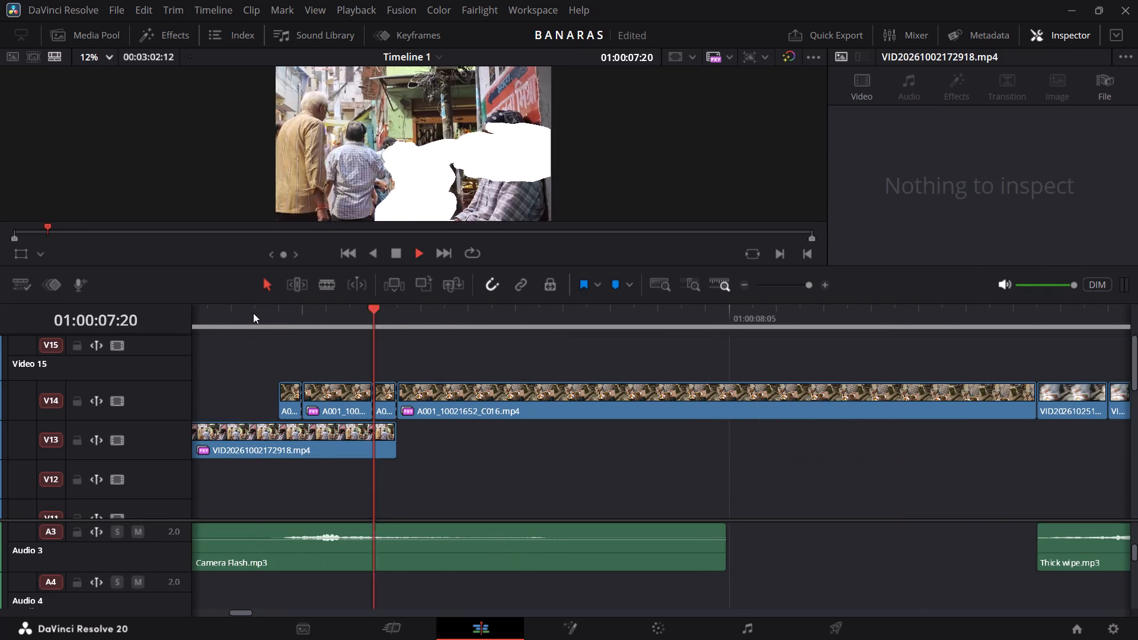
key("space")
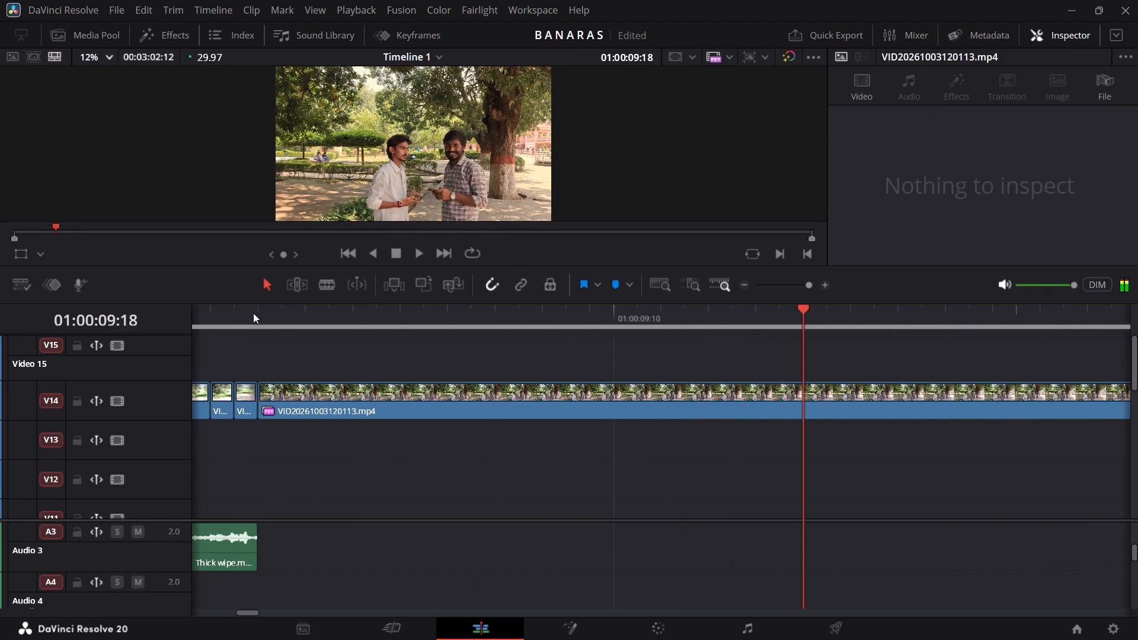
key("space")
key("space")
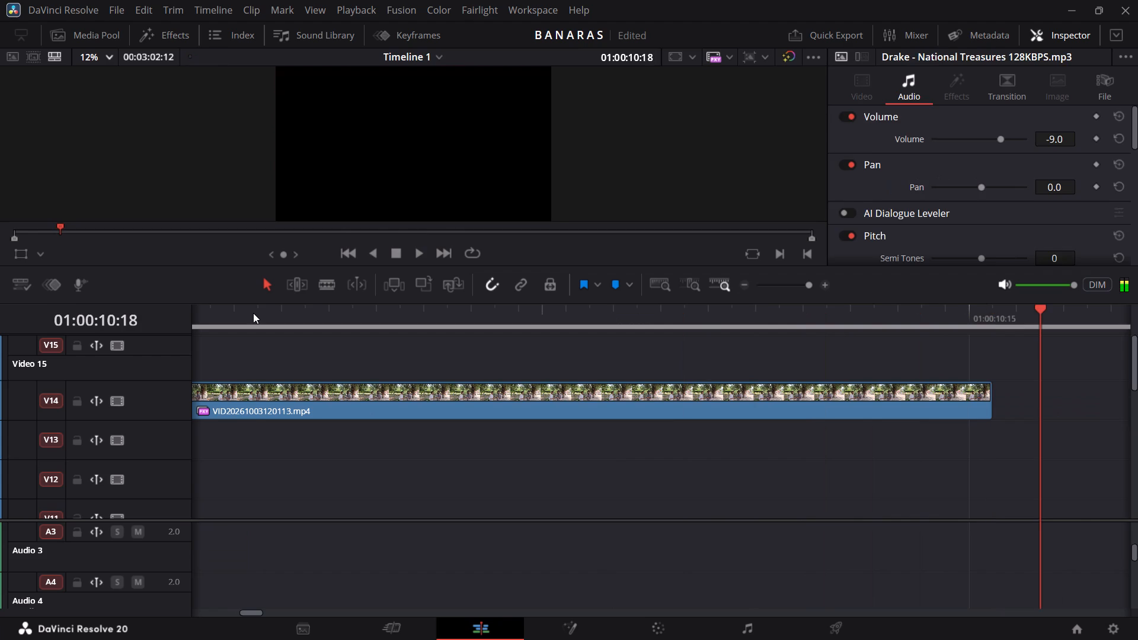
key("space")
key("space")
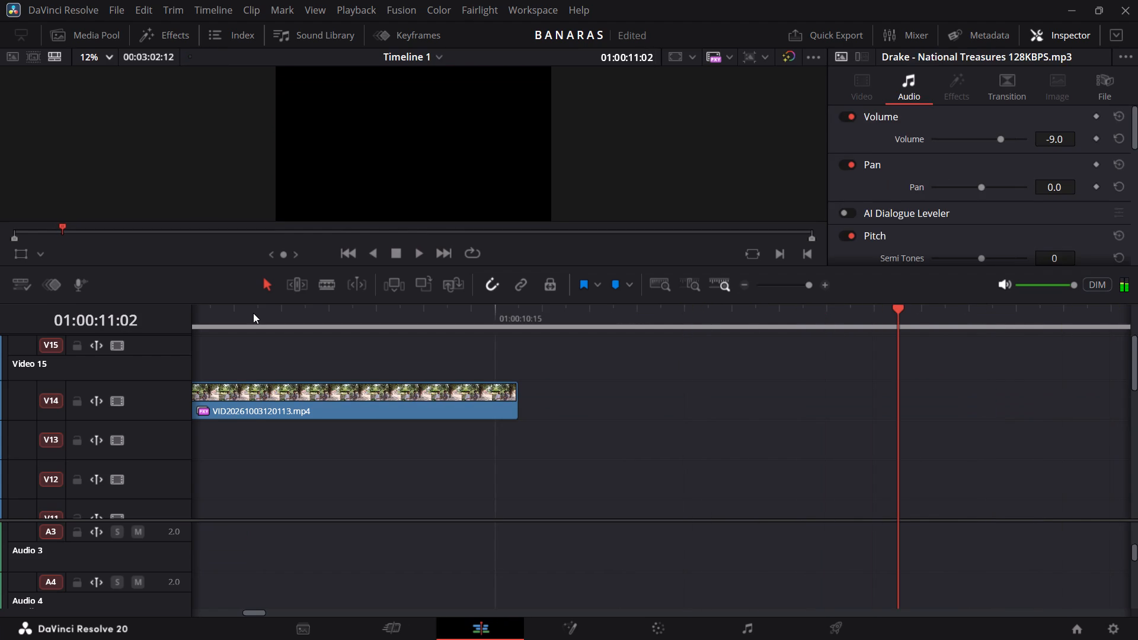
Replay the section leading into V14's last clip from earlier points, pausing near its end to judge the cut against the music.
left_click(253, 313)
scroll(400, 311, "right", 5)
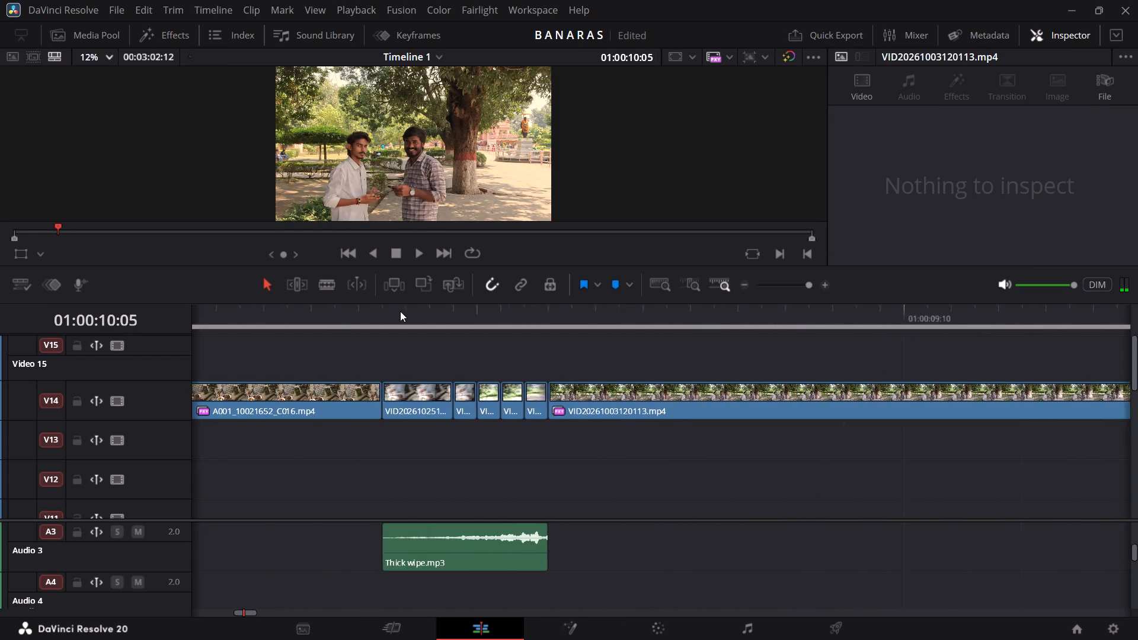
scroll(400, 311, "right", 1)
left_click(400, 311)
key("space")
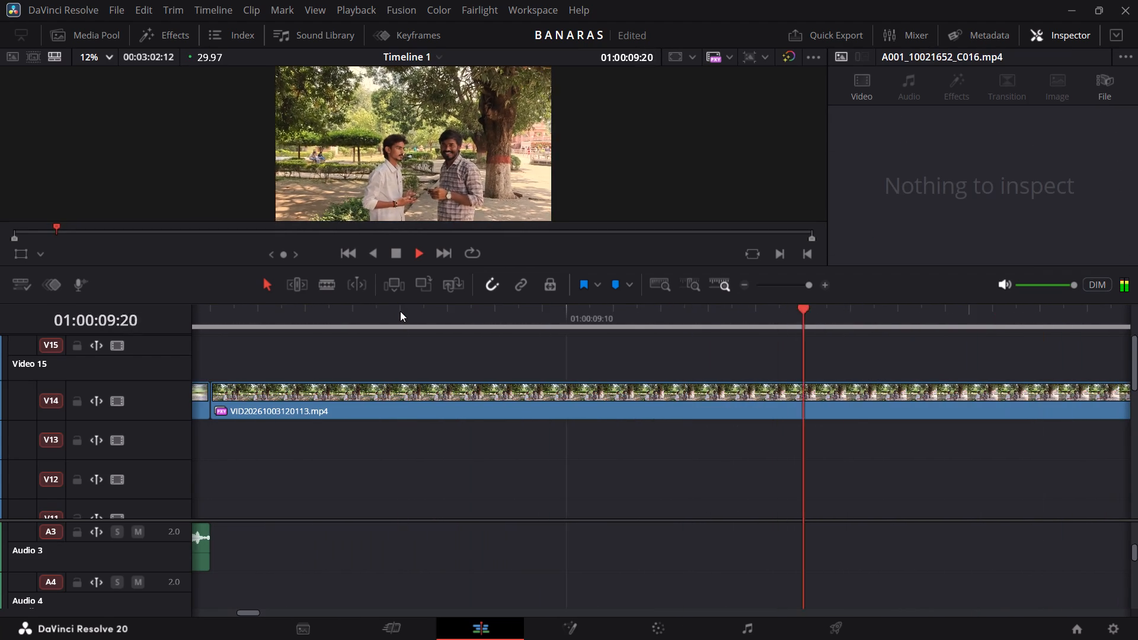
key("space")
scroll(400, 311, "right", 9)
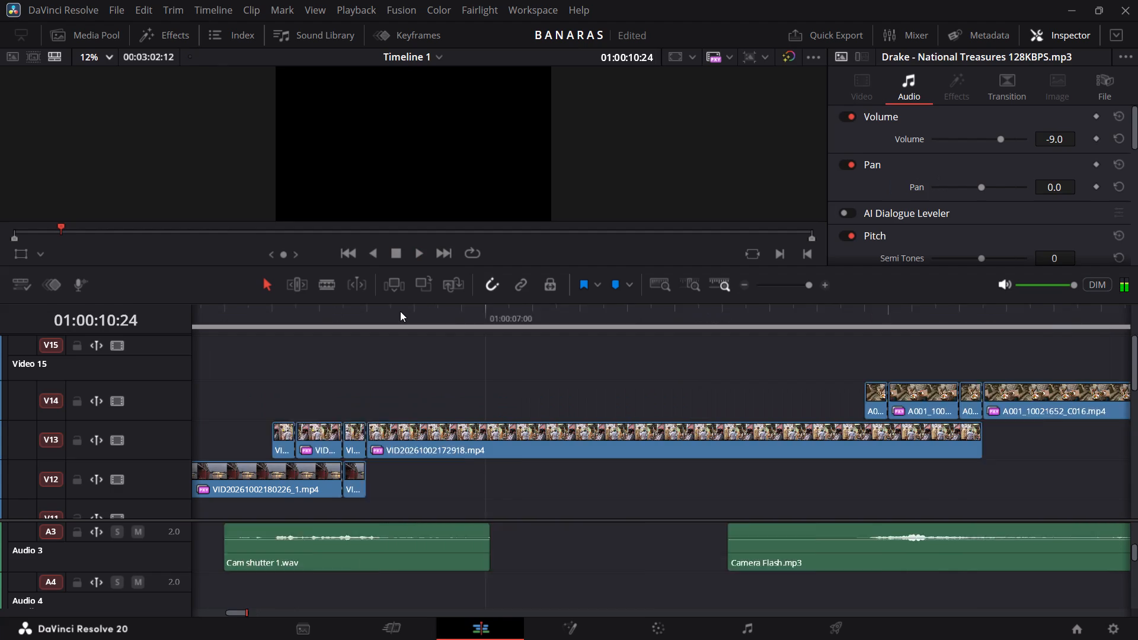
left_click(400, 311)
key("space")
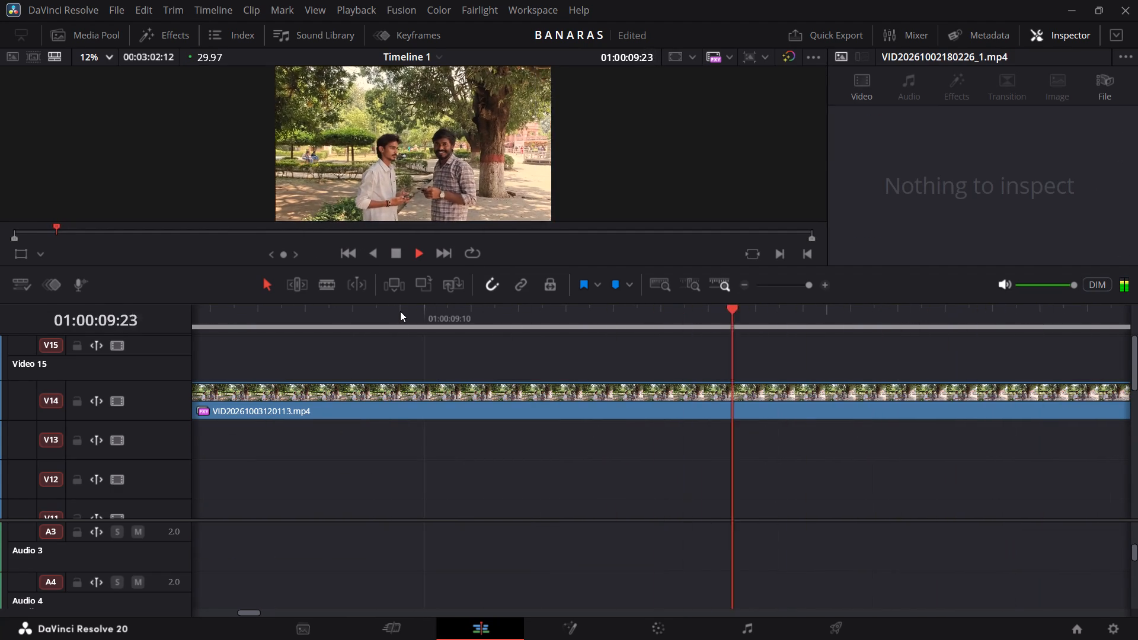
key("space")
key("space")
key("space")
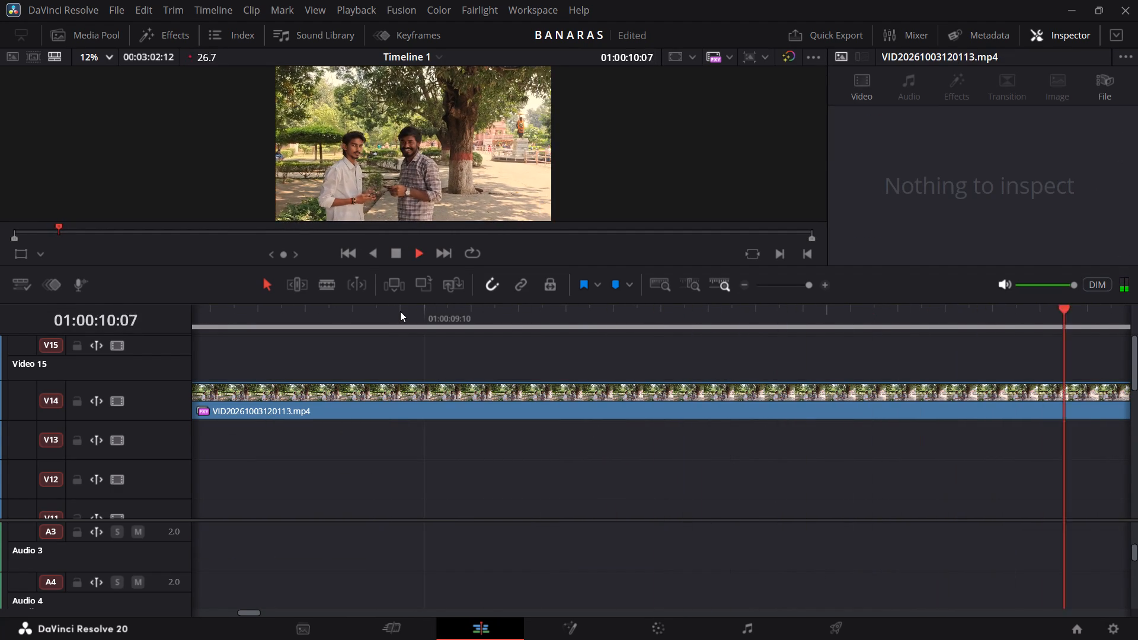
key("space")
key("space")
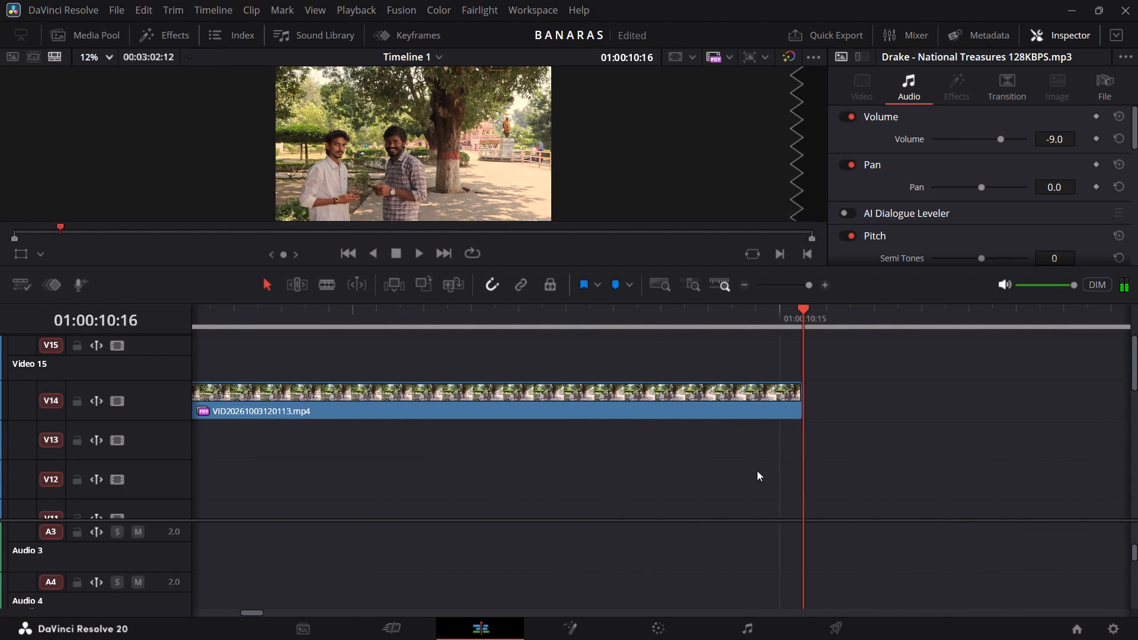
Trim the end of V14's last clip, VID20261003120113.mp4, back to 01:00:10:09, using the music on A2 to find the cut point.
scroll(581, 551, "up", 1)
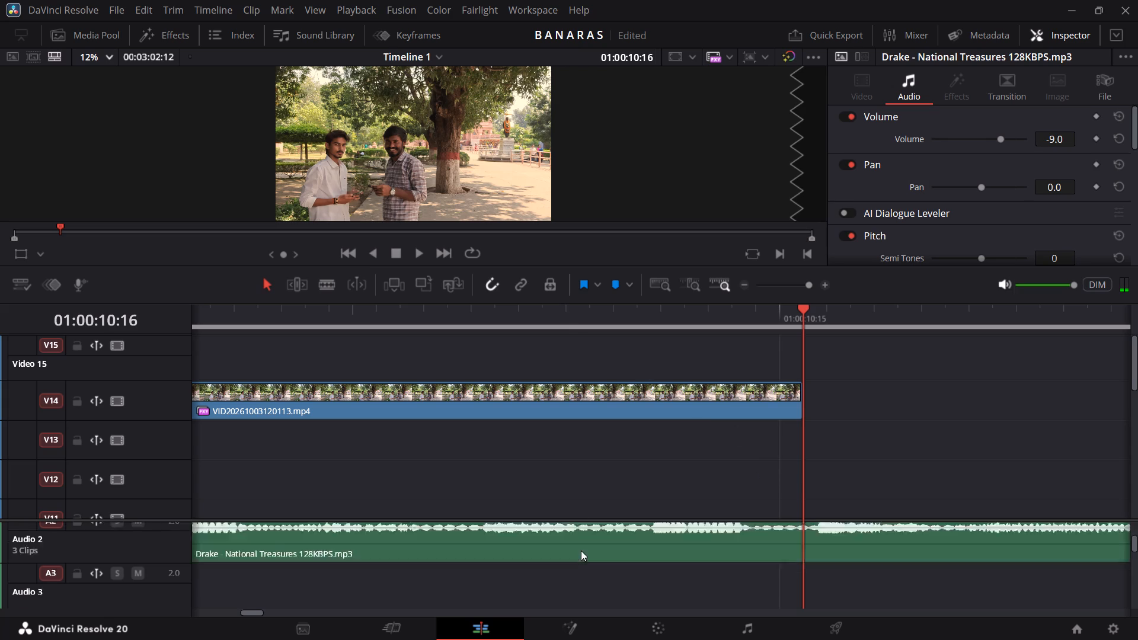
scroll(581, 551, "up", 1)
left_click(487, 308)
key("space")
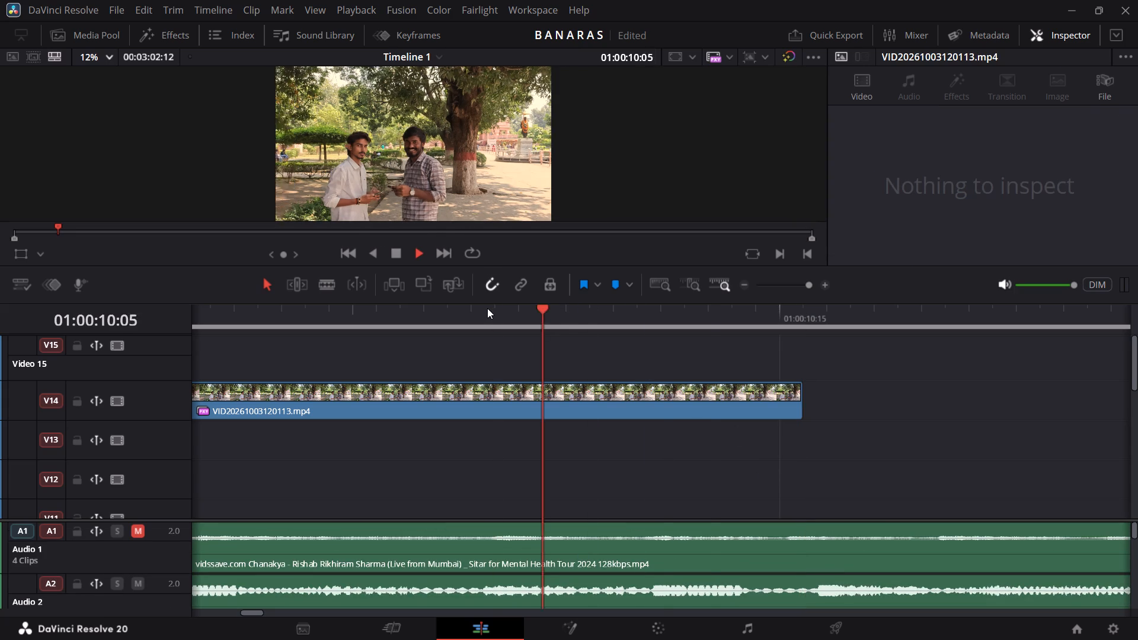
key("space")
left_click(612, 319)
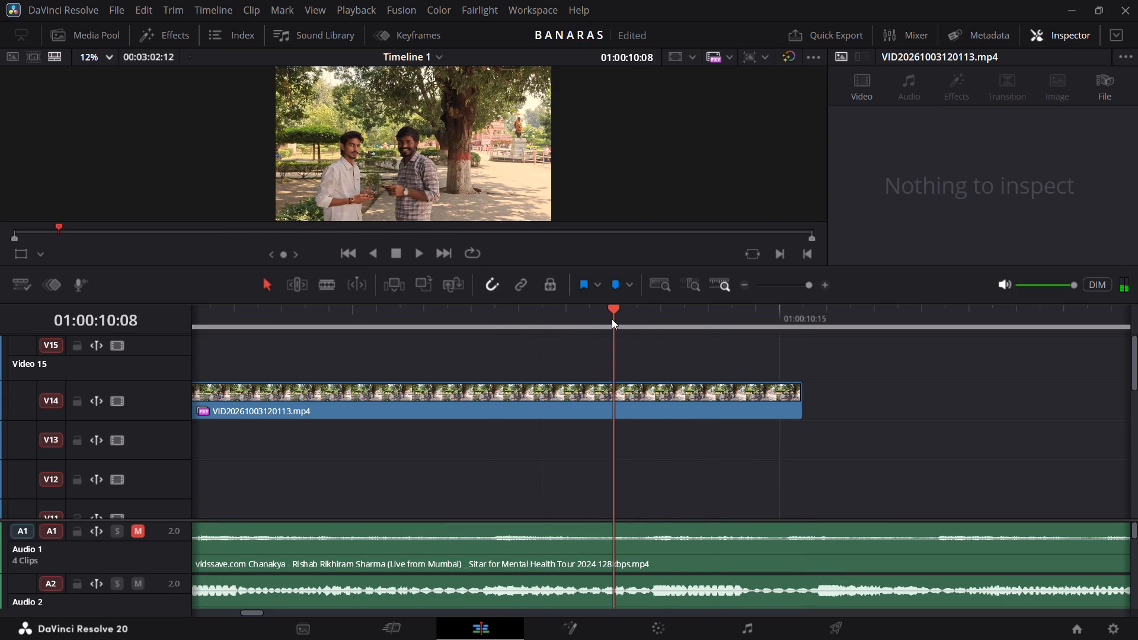
key("Right")
key("Right")
key("Left")
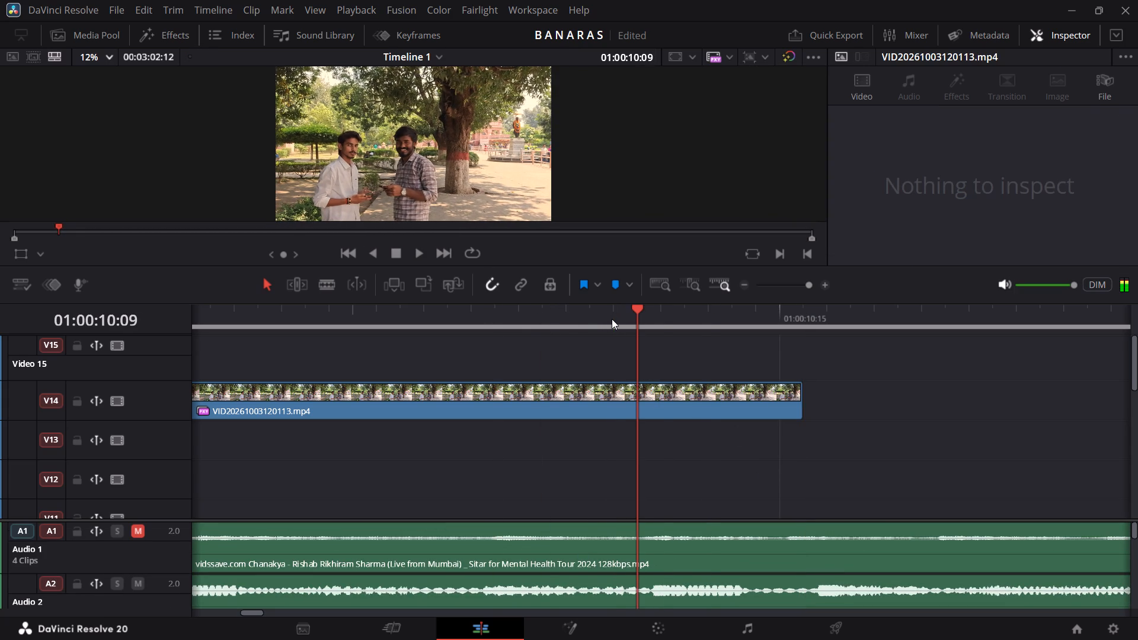
double_click(788, 399)
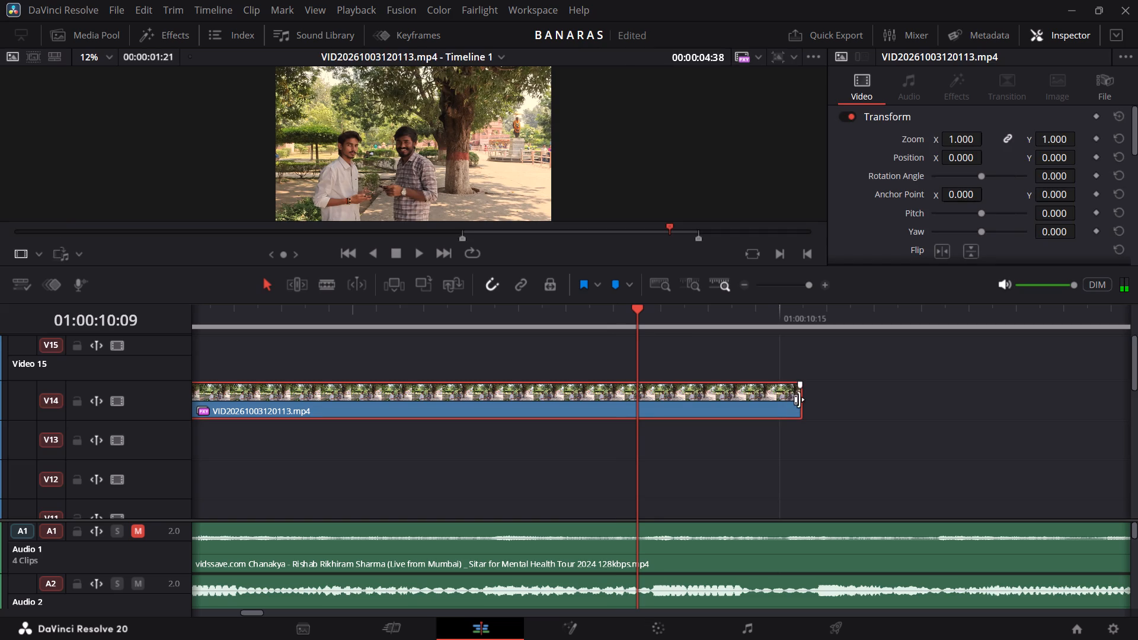
left_click_drag(799, 399, 628, 406)
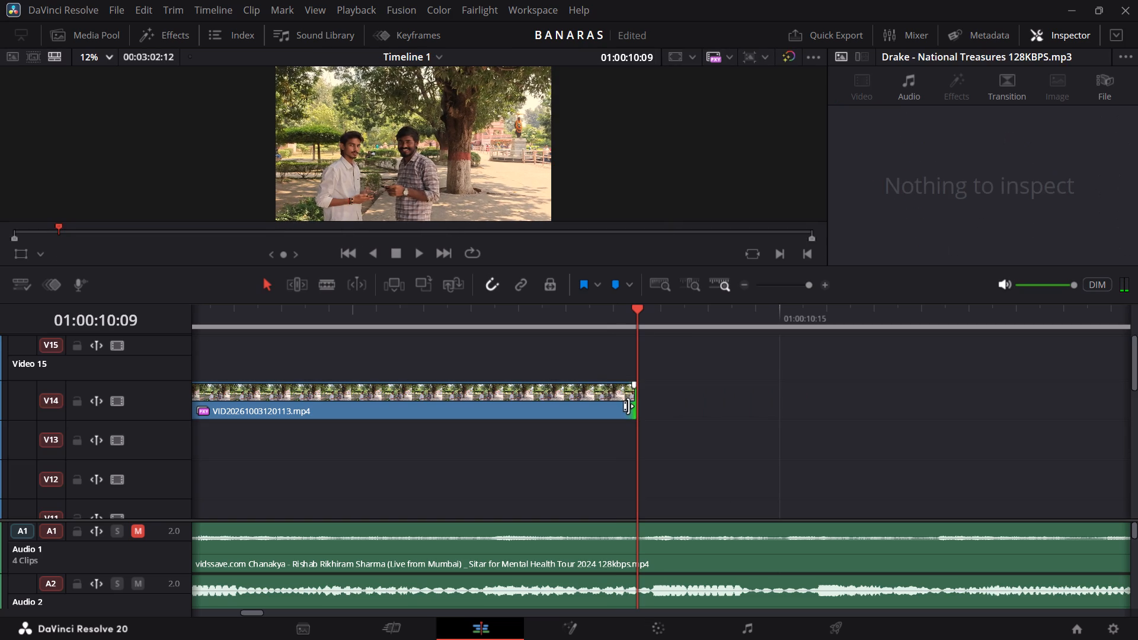
Replay from just before the silhouette transition on V13 to past the trimmed end of V14's last clip to check its timing.
scroll(529, 399, "right", 4)
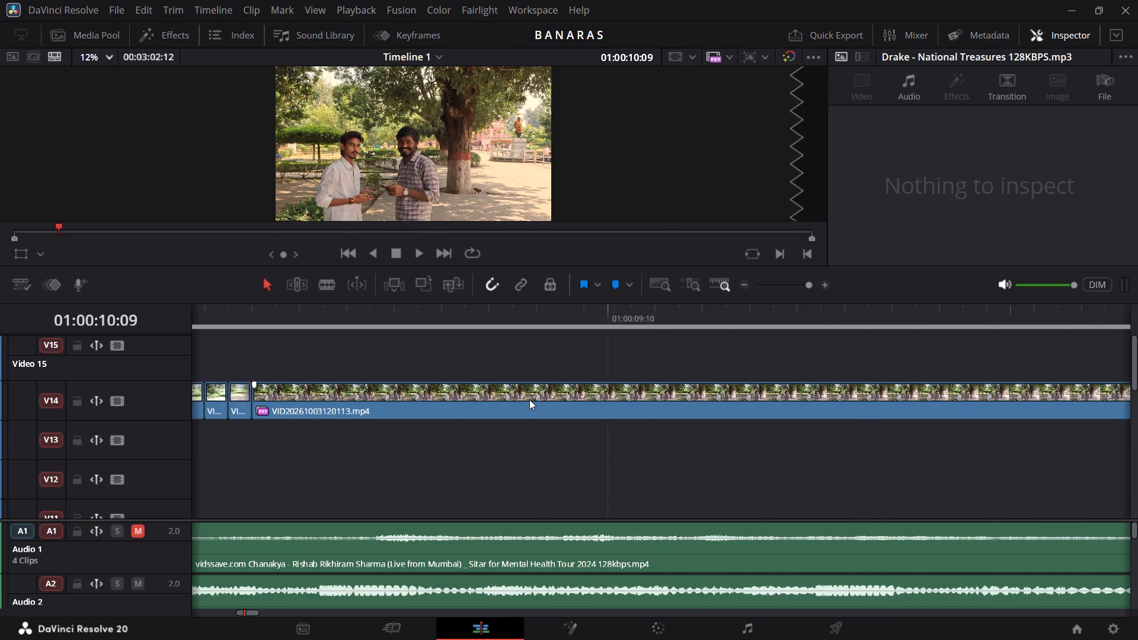
scroll(529, 399, "right", 3)
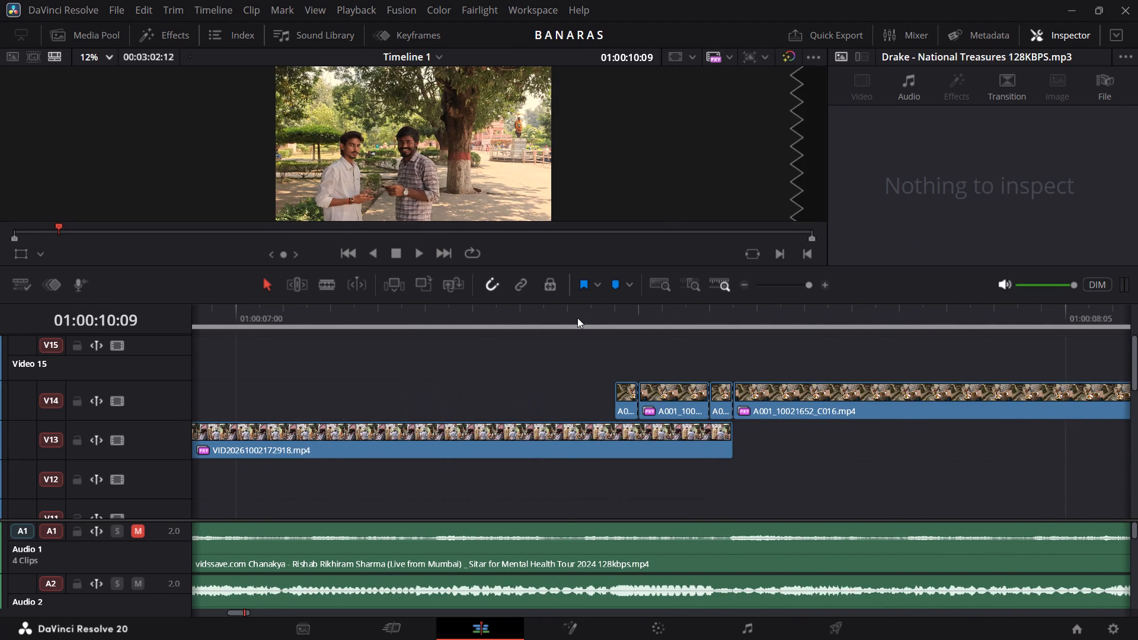
left_click(577, 318)
key("space")
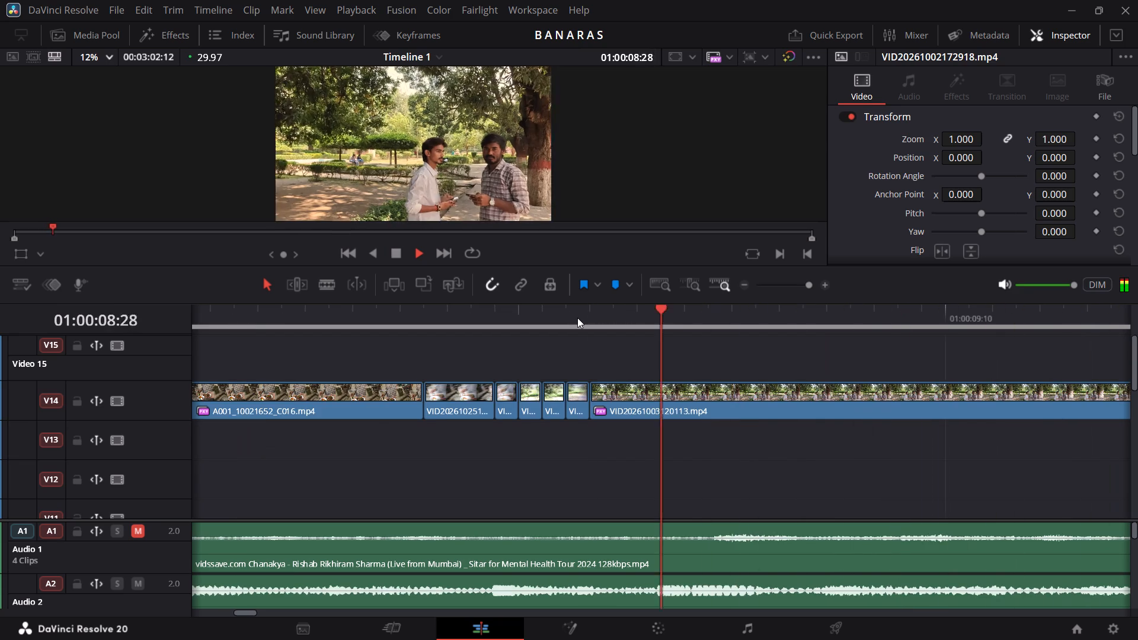
key("space")
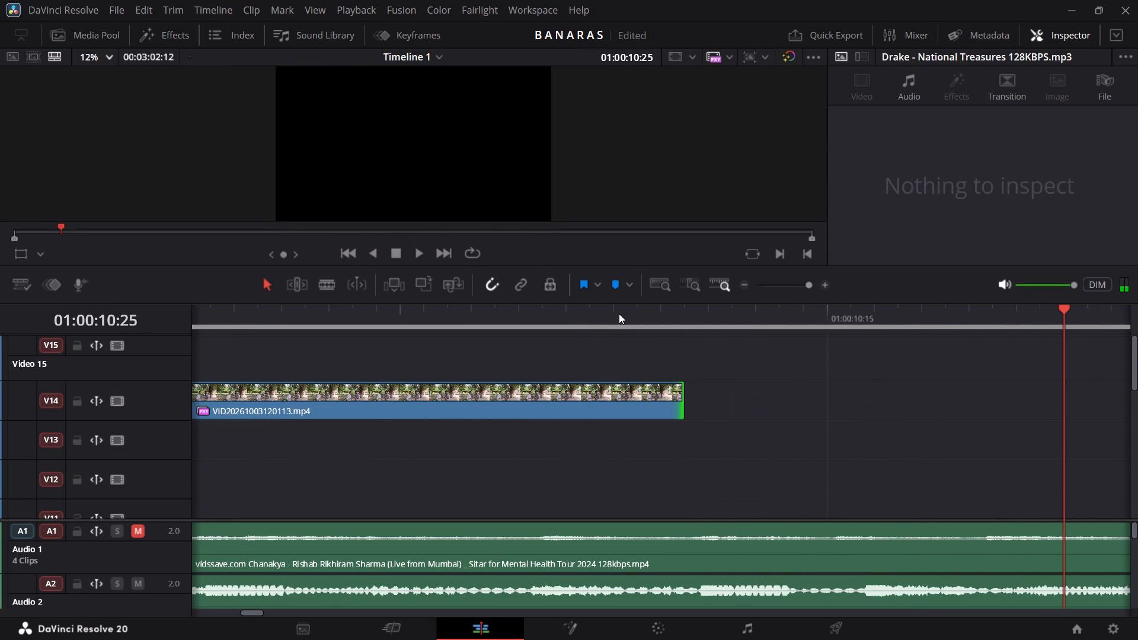
Play from 01:00:10:04 on through the empty section to about 01:00:34:29 to listen to the rest of the music.
left_click(571, 316)
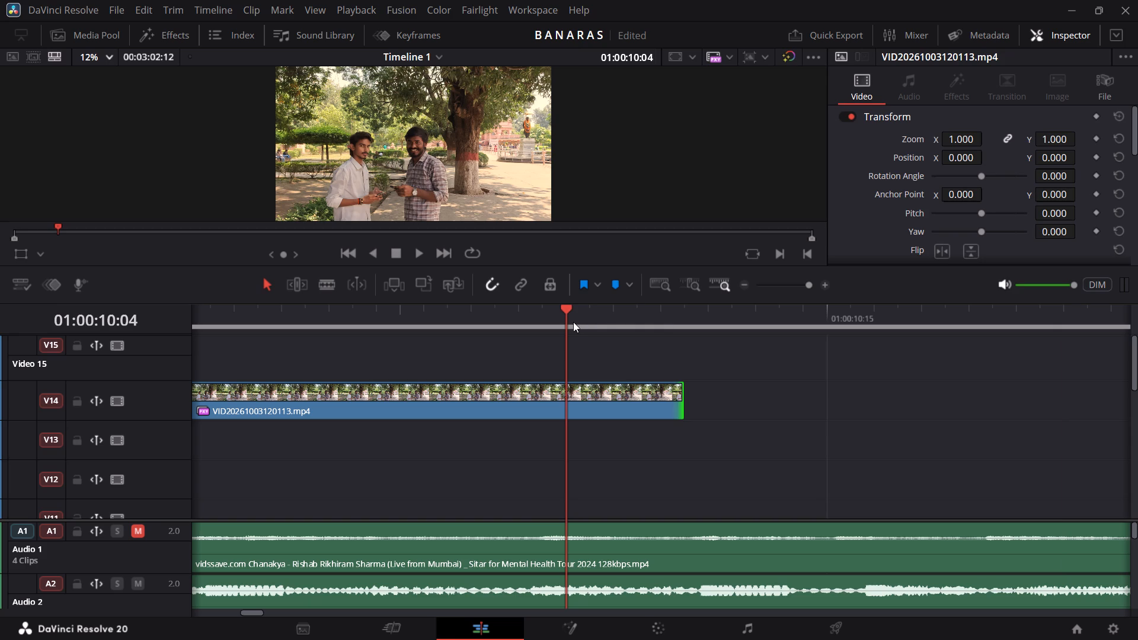
key("space")
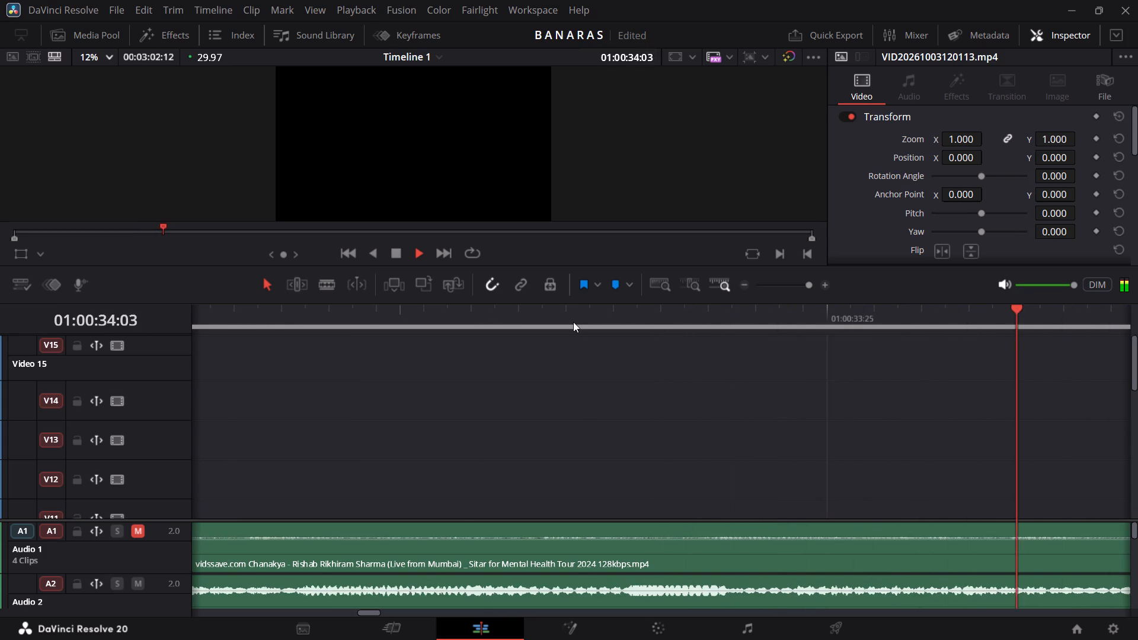
key("space")
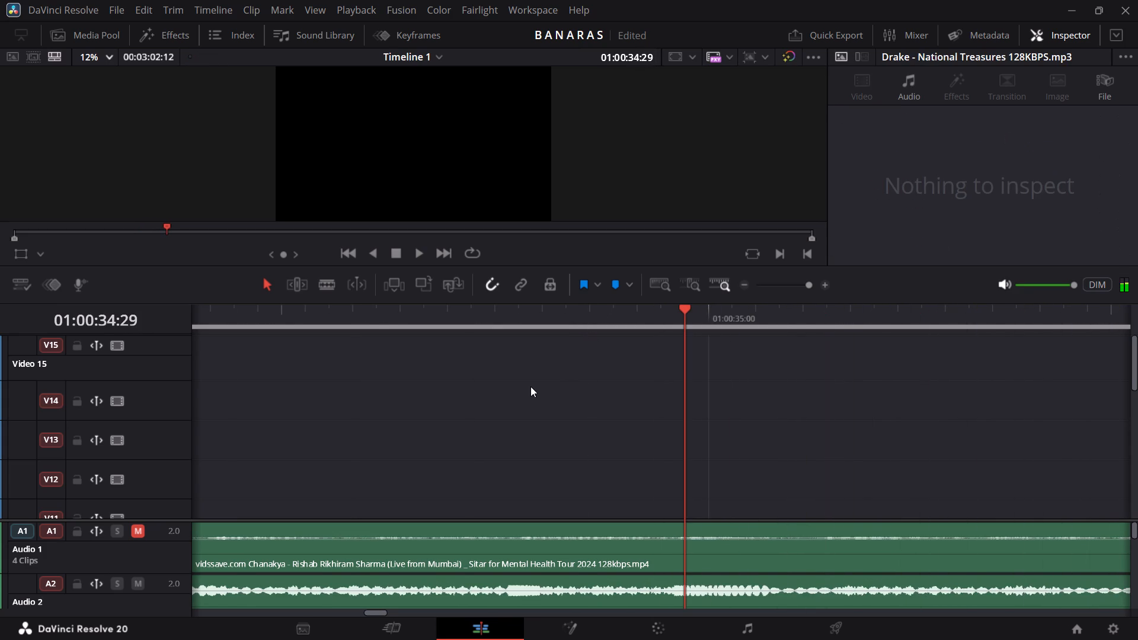
Play the edit from the start of the timeline to just past the trimmed last clip on V14.
scroll(530, 386, "right", 20)
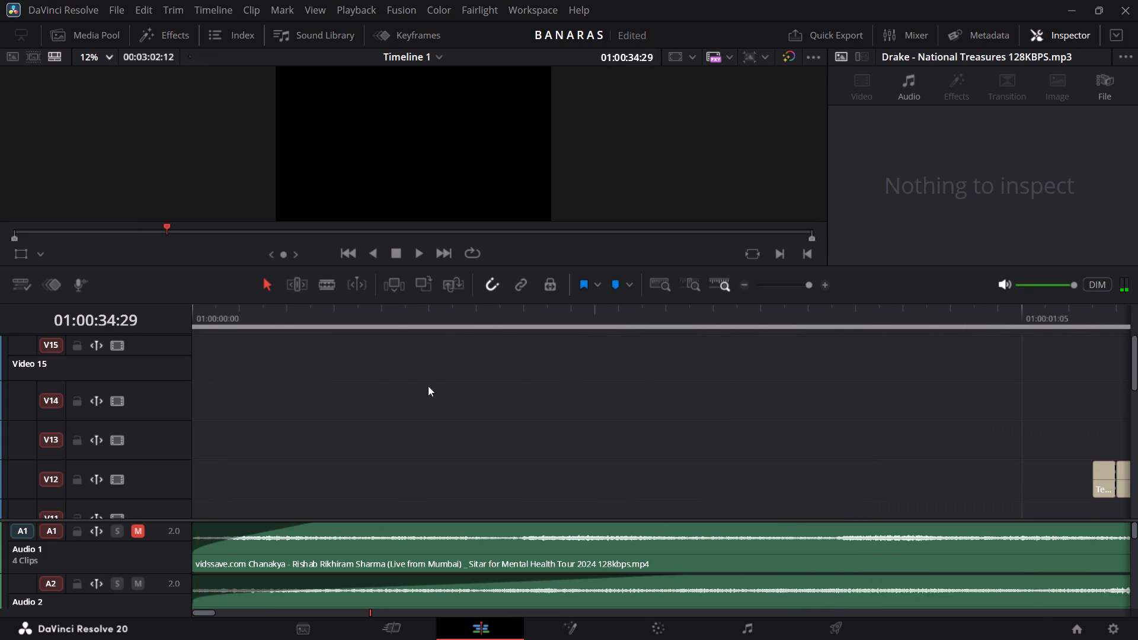
left_click_drag(213, 319, 121, 309)
key("space")
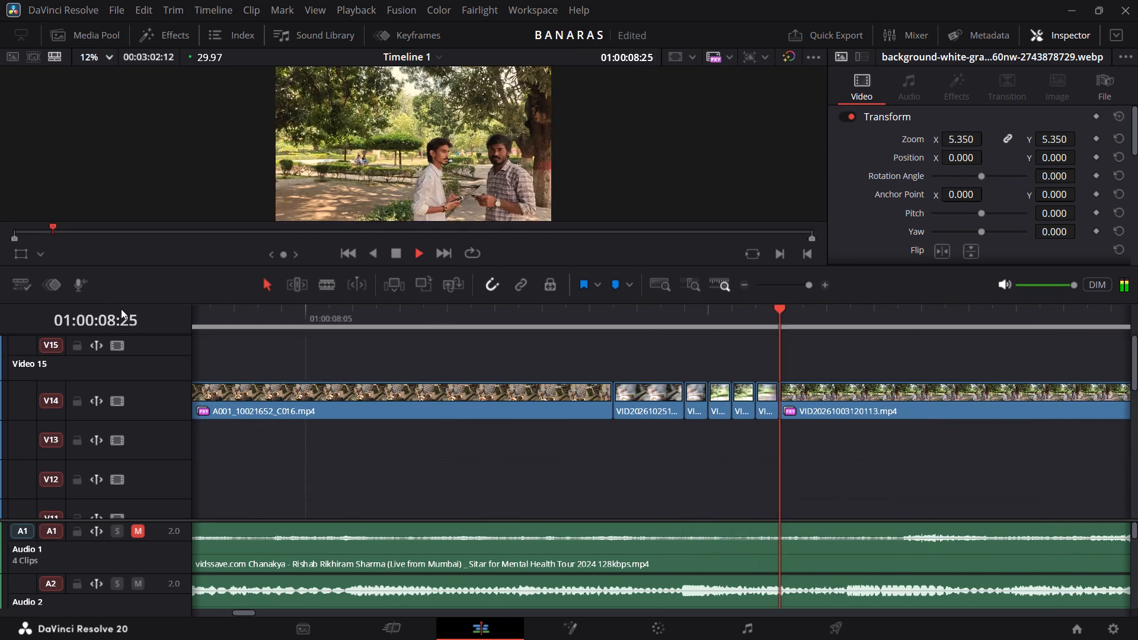
key("space")
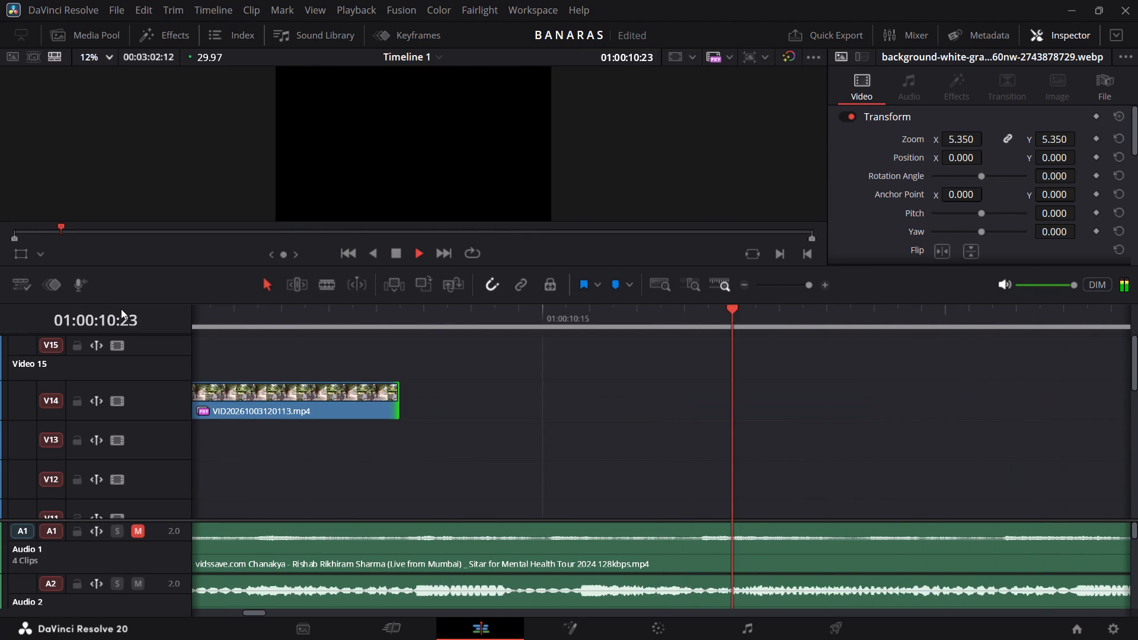
Switch to the Brave browser and search for "songs similar to national treasure" in a new tab.
left_click(609, 277)
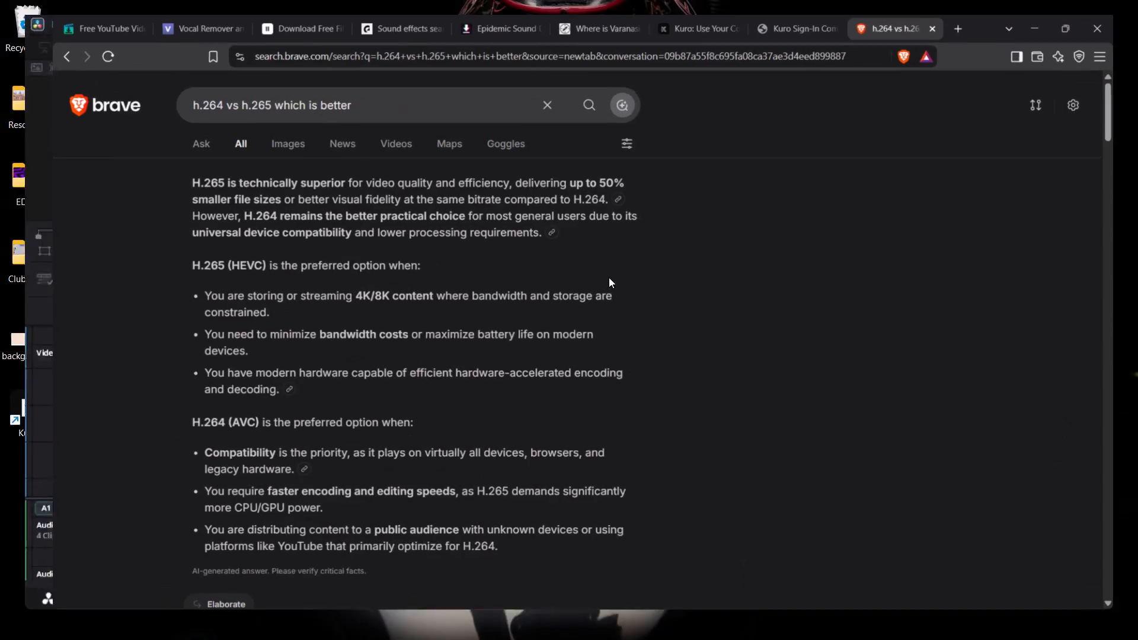
left_click(953, 7)
left_click(968, 12)
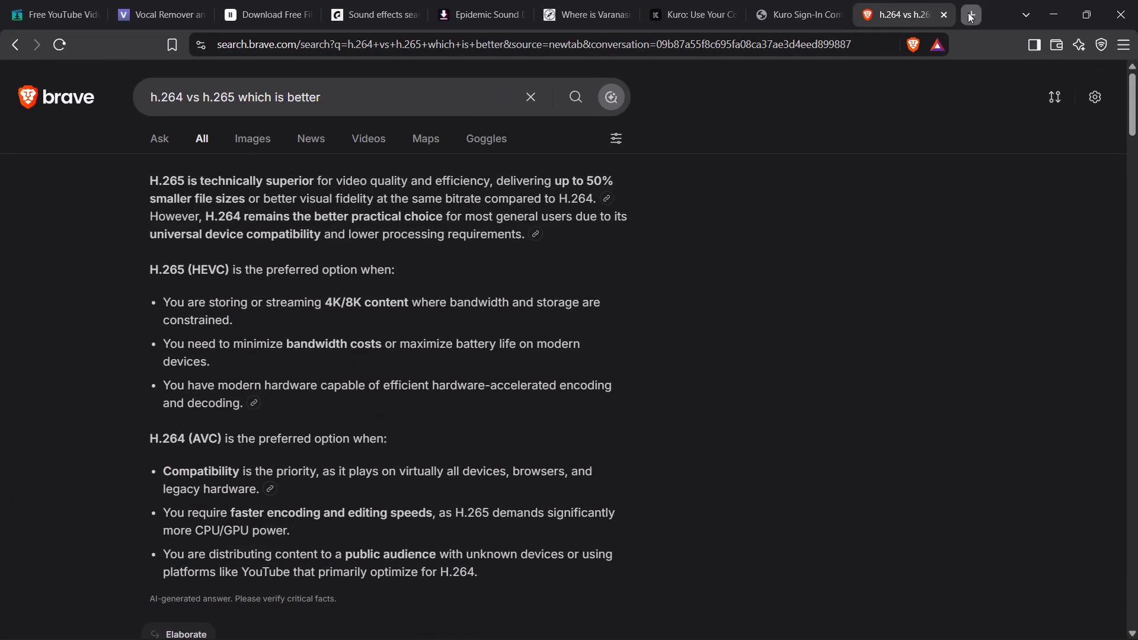
left_click(799, 39)
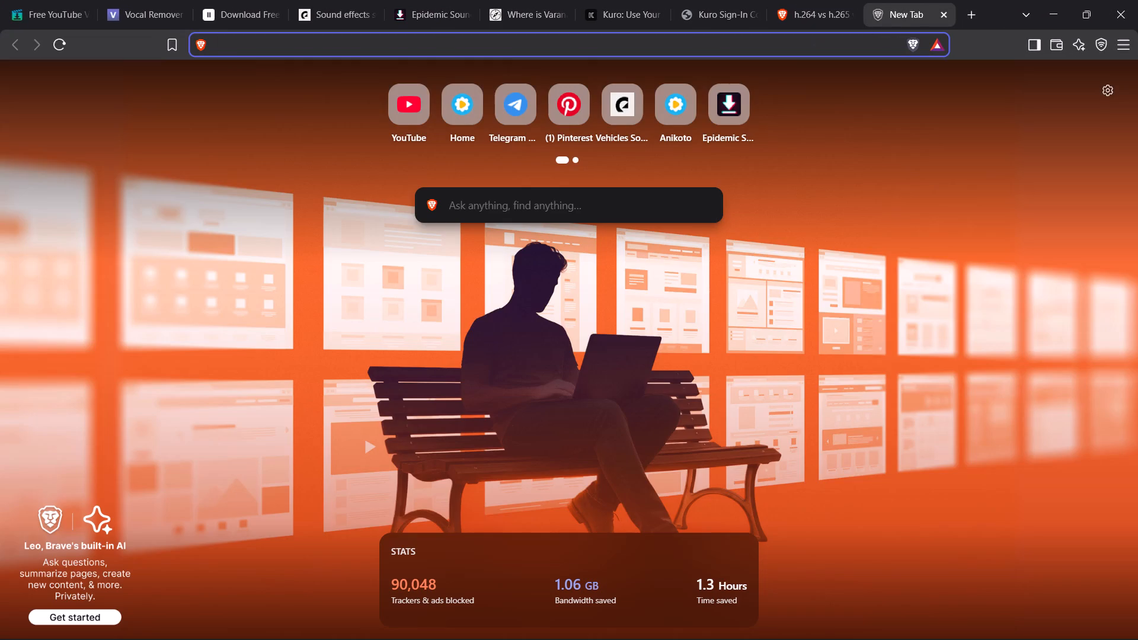
type("songs similar")
key("space")
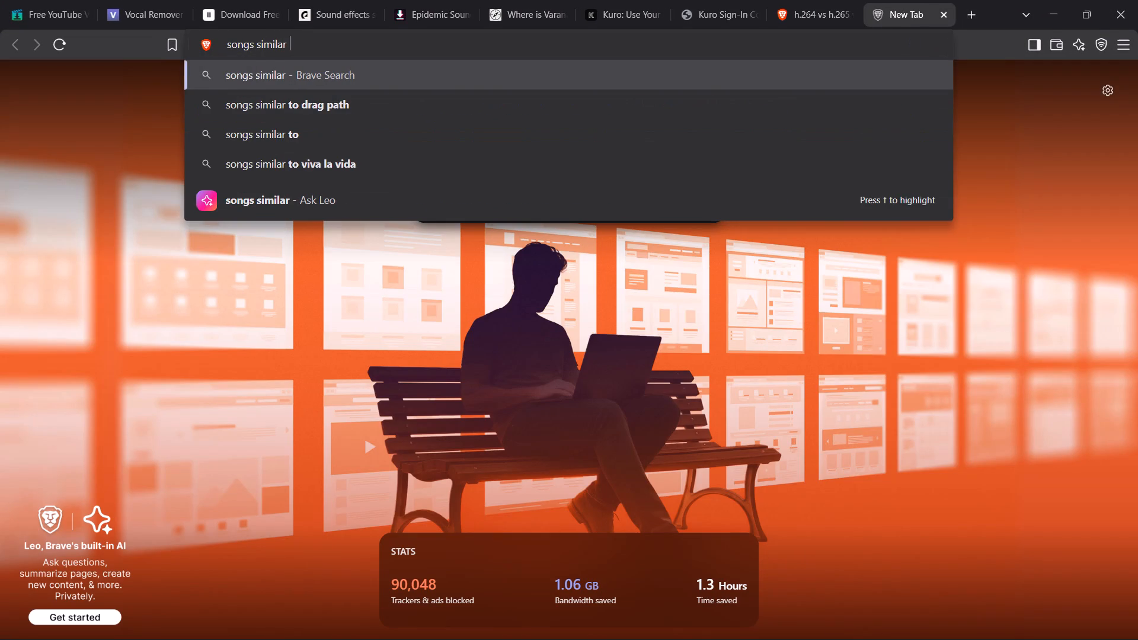
type("to national trw")
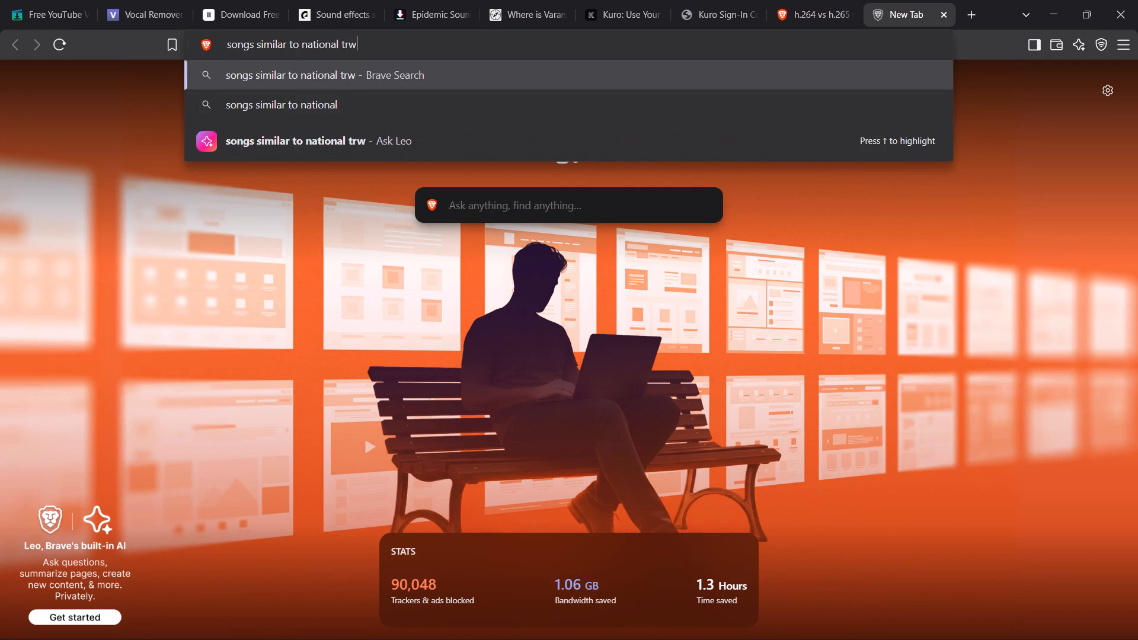
key("BackSpace")
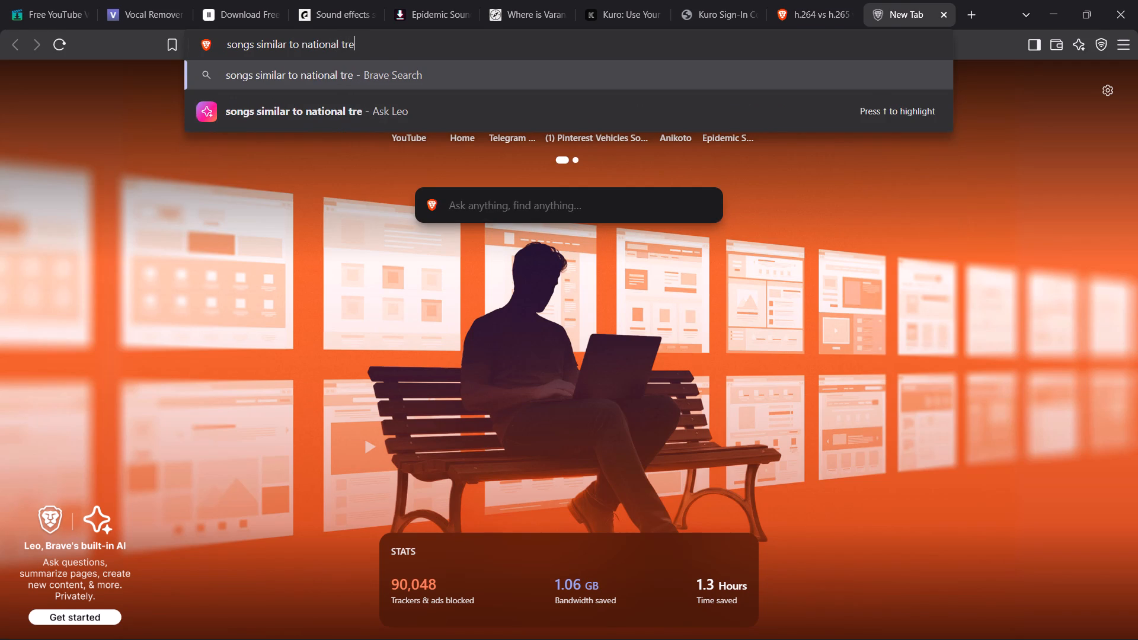
key("a")
type("sure")
key("Return")
Open the Kuro app.
left_click_drag(861, 639, 877, 593)
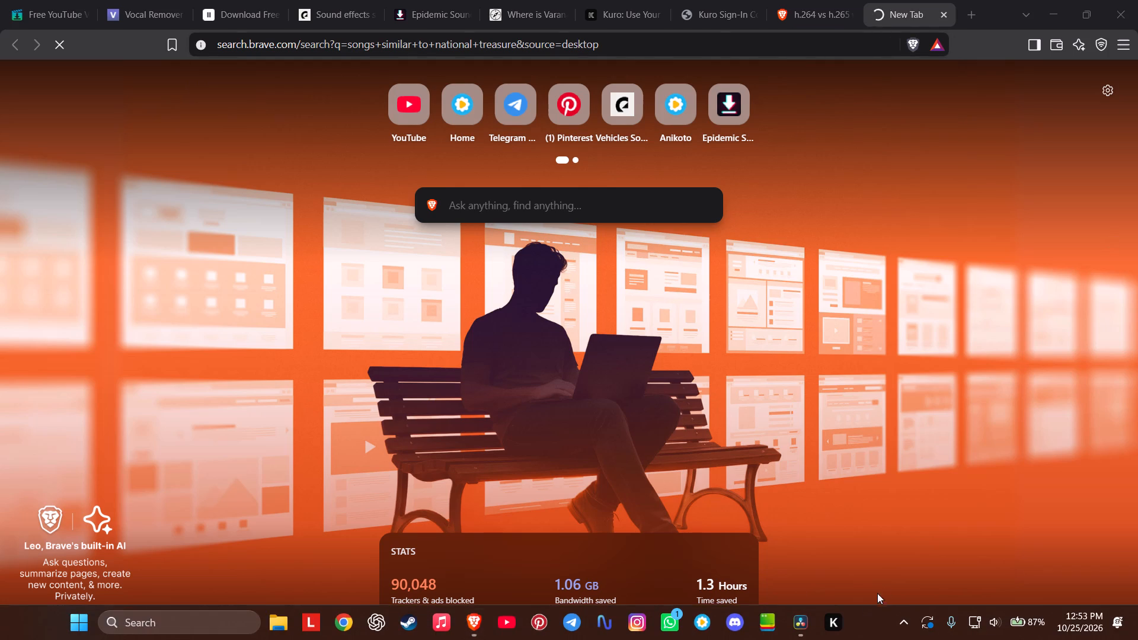
left_click_drag(877, 593, 826, 629)
left_click(826, 629)
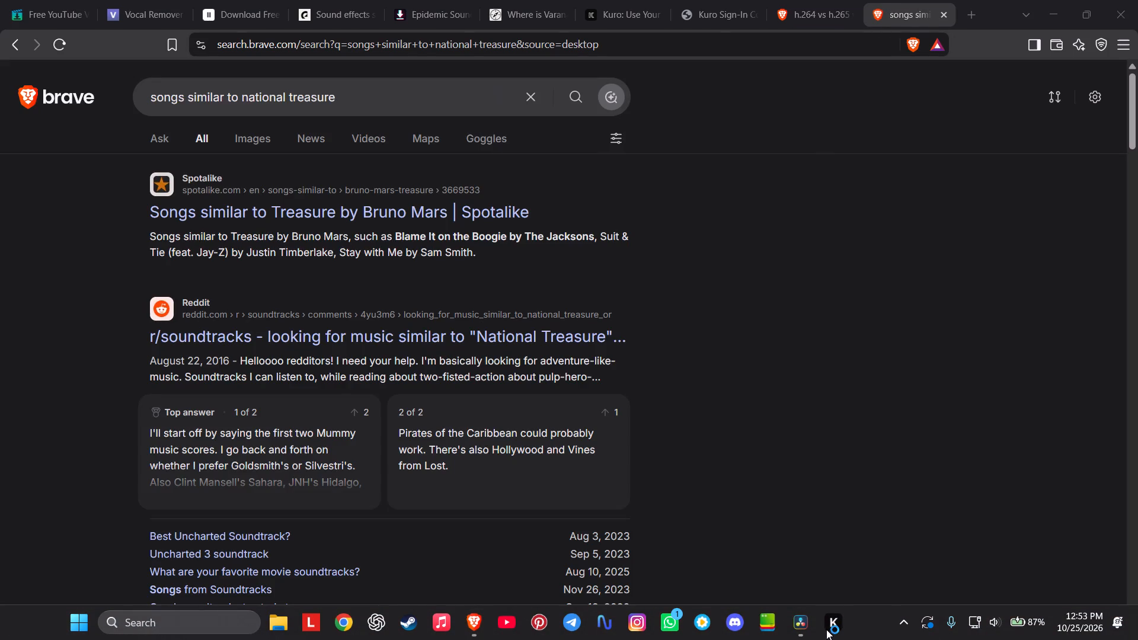
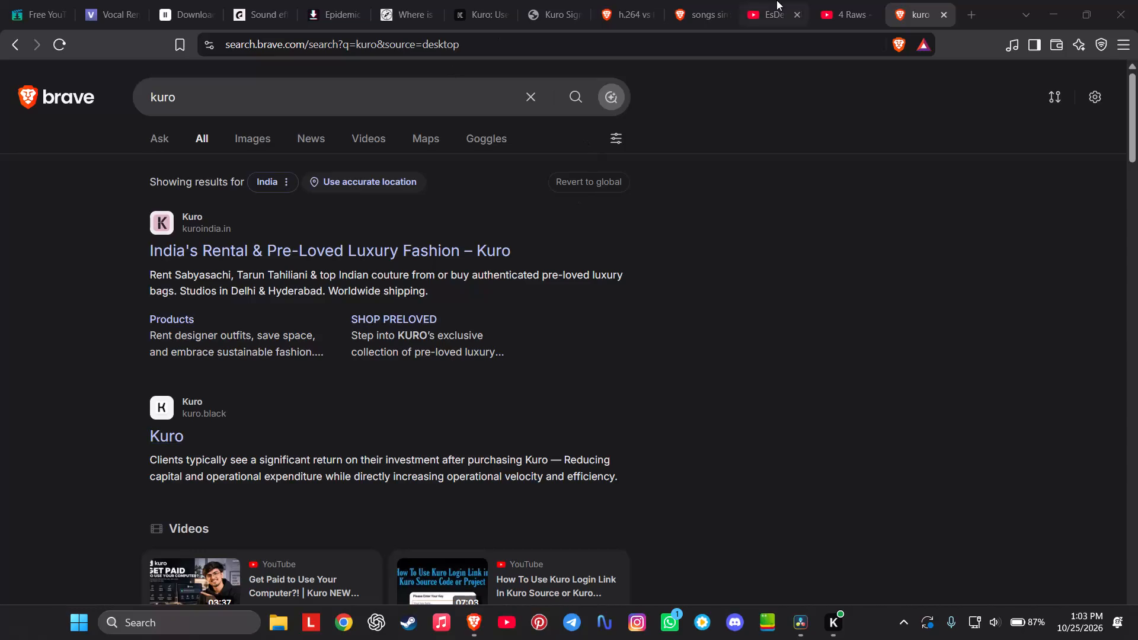
Close the kuro search tab and switch to DaVinci Resolve.
left_click(943, 12)
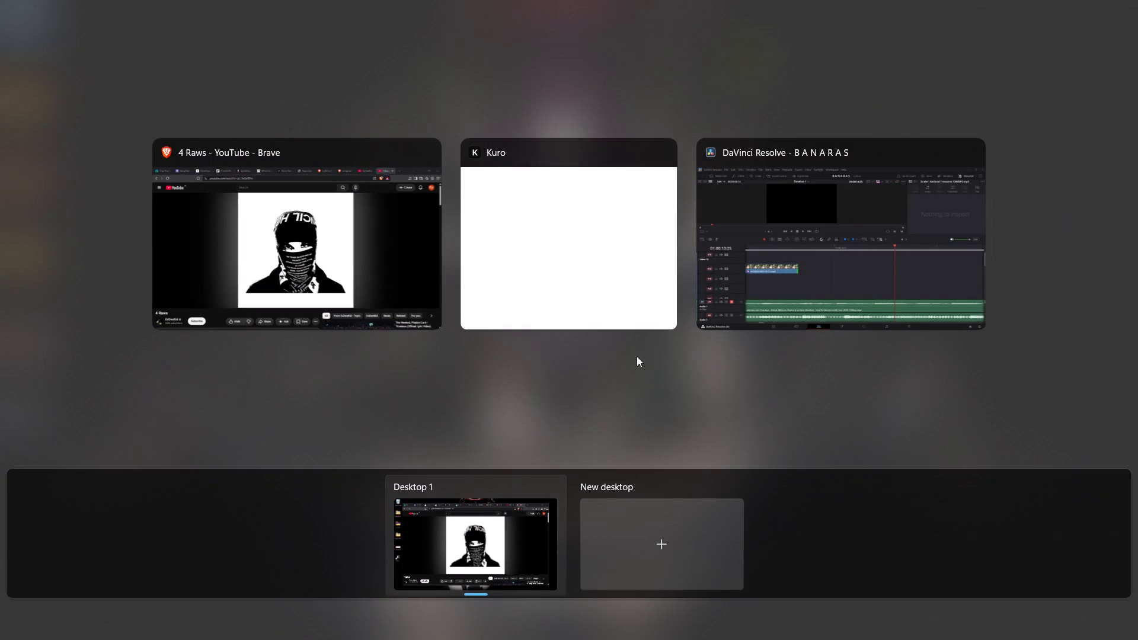
left_click(746, 290)
Play the edit from the start of the timeline into the empty section, to about 01:00:19:02, listening to the music.
scroll(210, 443, "right", 5)
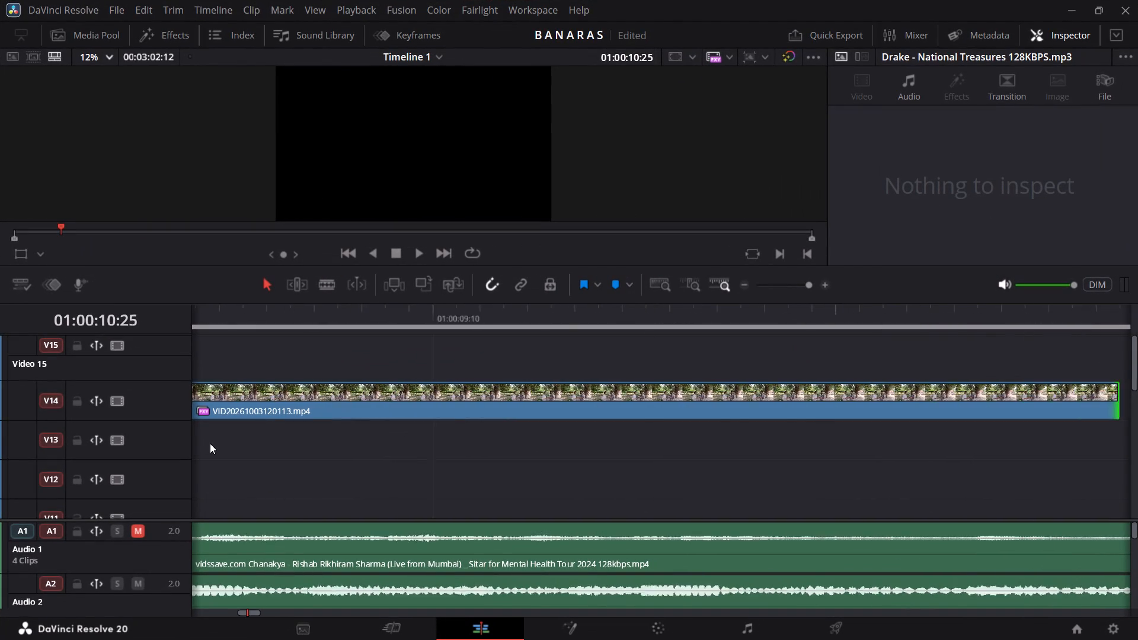
scroll(210, 443, "right", 17)
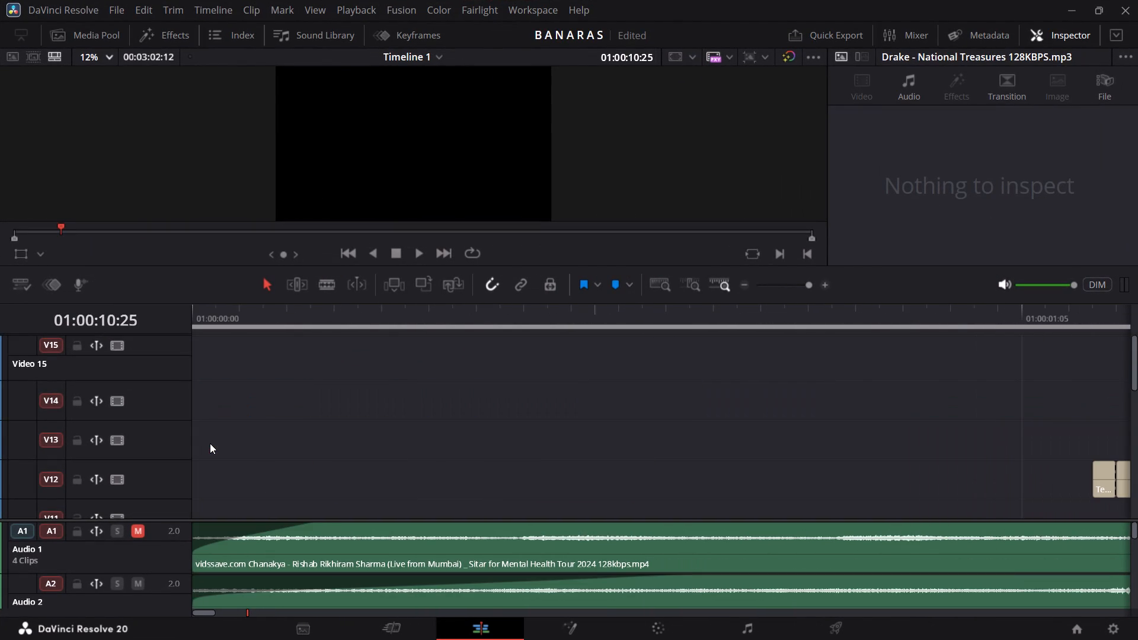
scroll(210, 443, "left", 8)
scroll(210, 443, "right", 6)
scroll(287, 565, "down", 2)
scroll(287, 565, "up", 2)
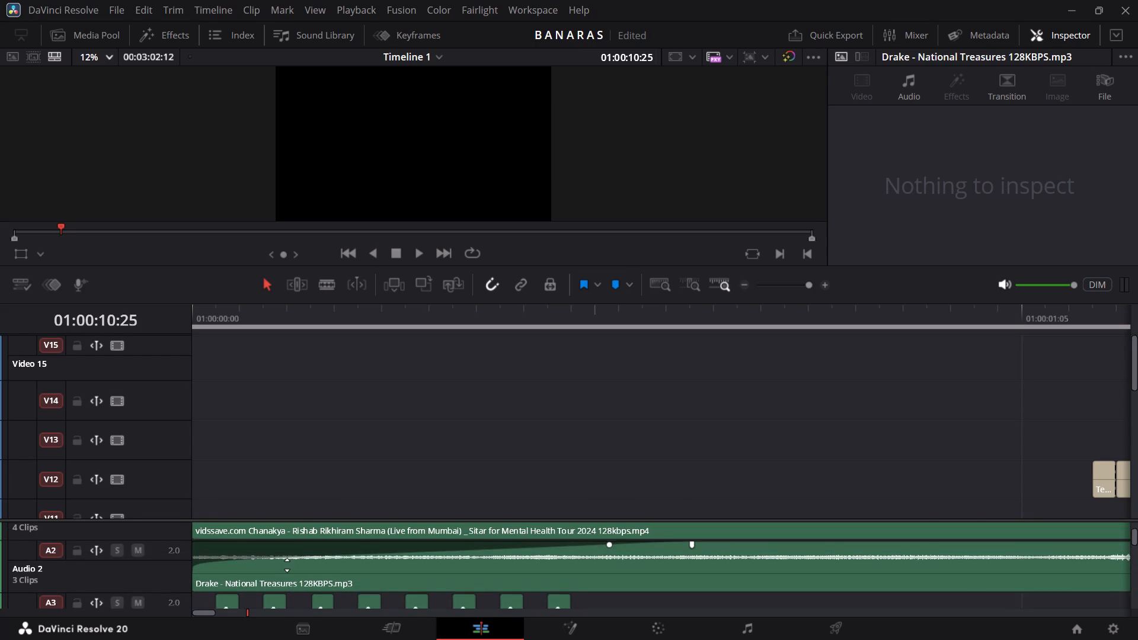
left_click_drag(199, 320, 92, 338)
key("space")
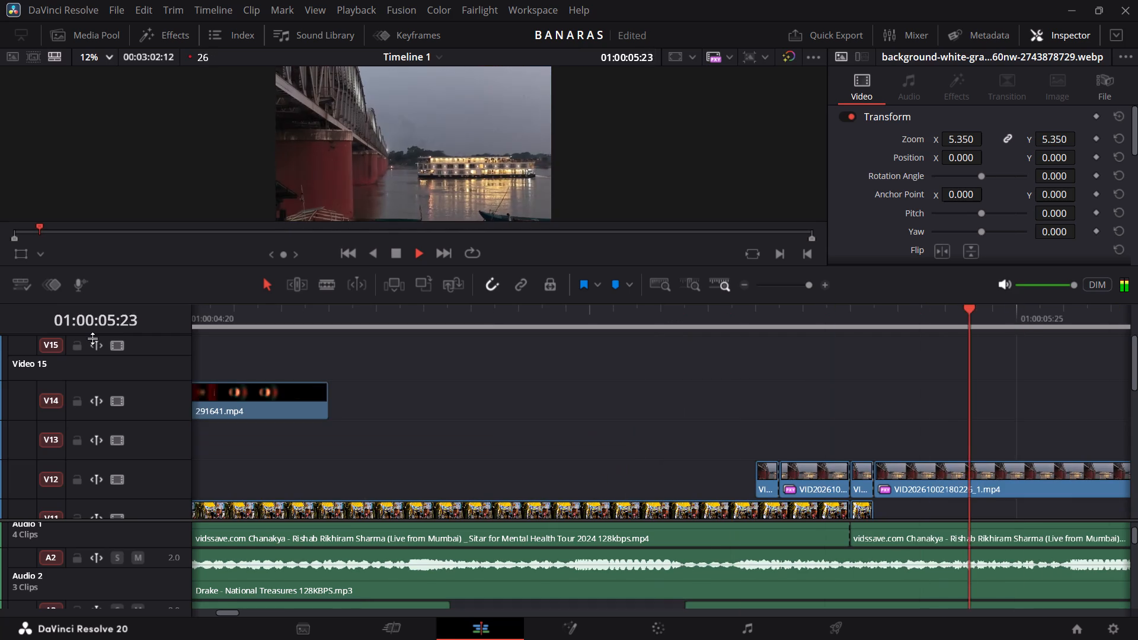
key("space")
key("space")
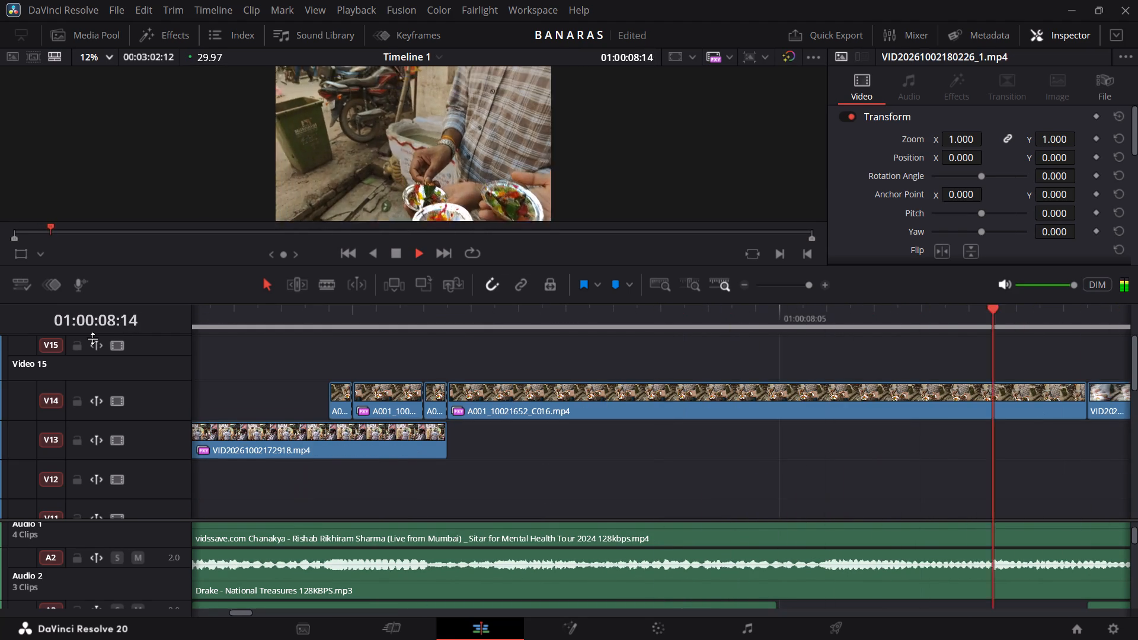
key("space")
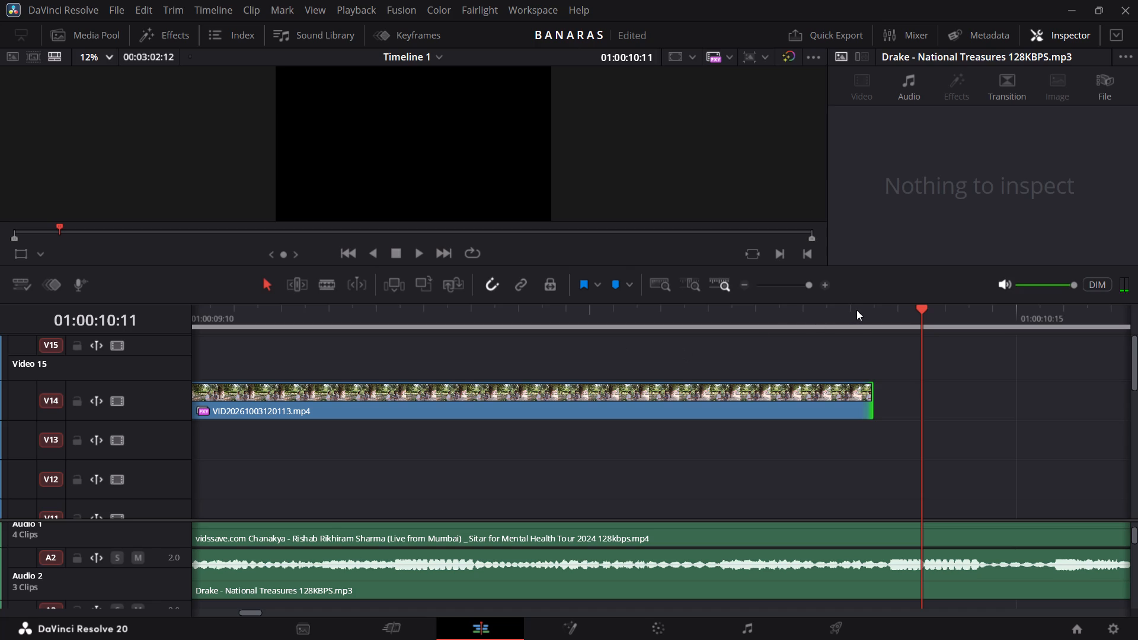
key("space")
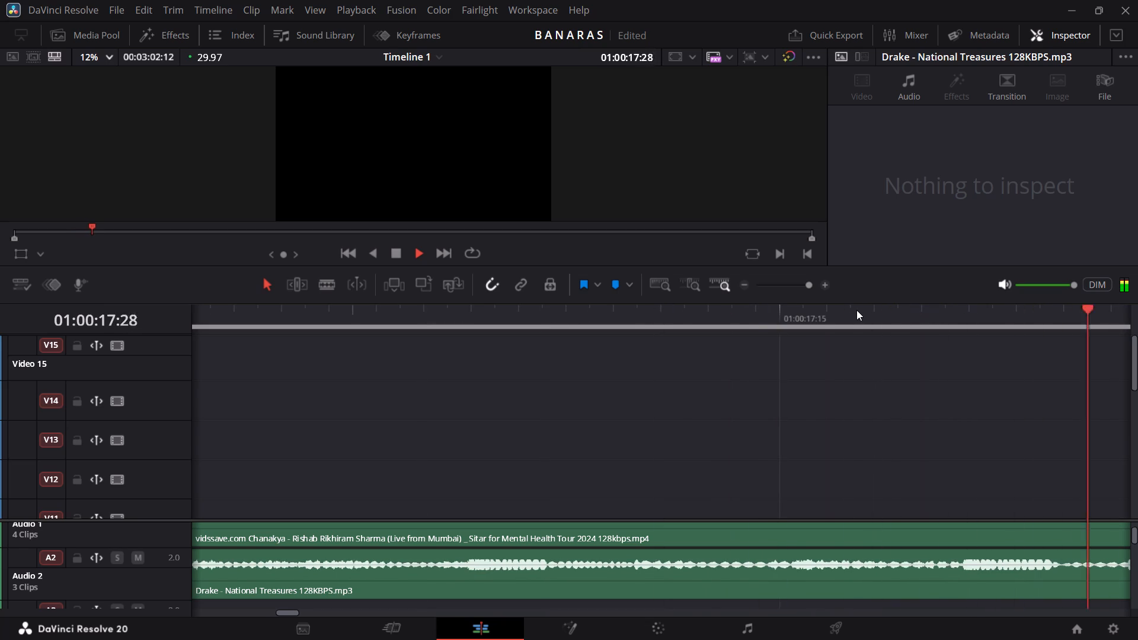
key("space")
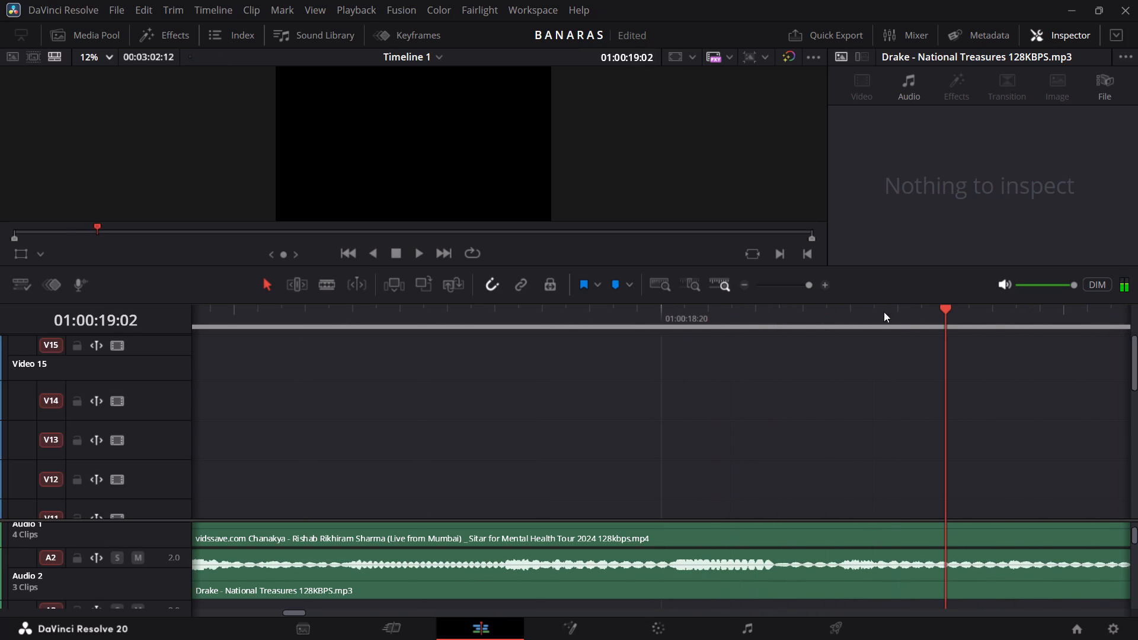
Replay the National Treasures music on A2 repeatedly around 01:00:18:13 to 01:00:19:15 to examine the short beat phrase there.
left_click(514, 311)
key("space")
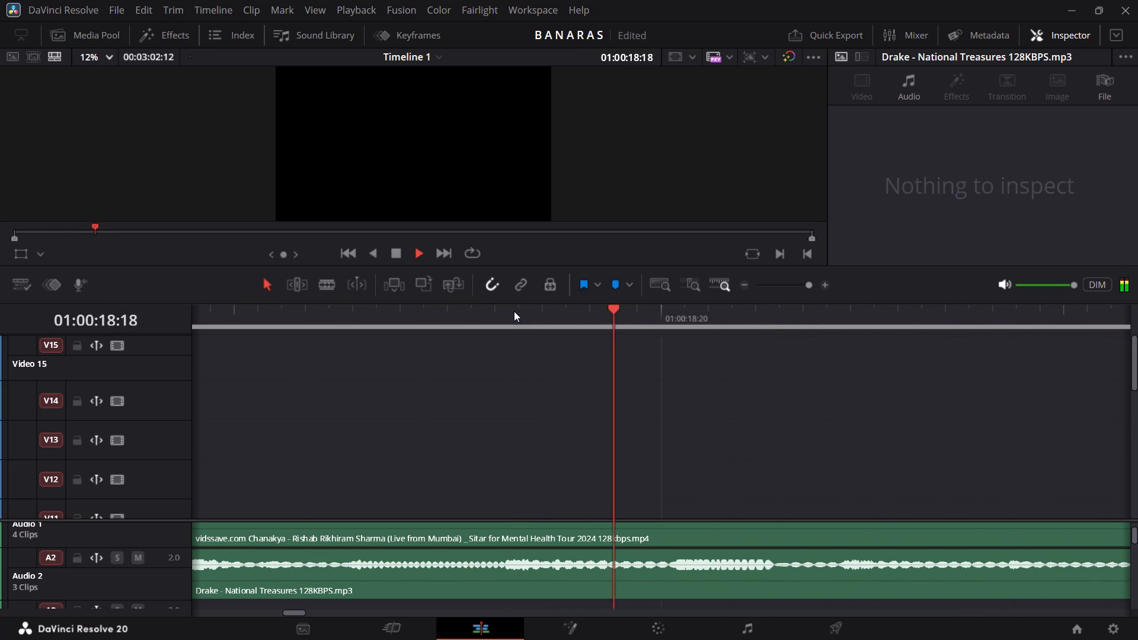
key("space")
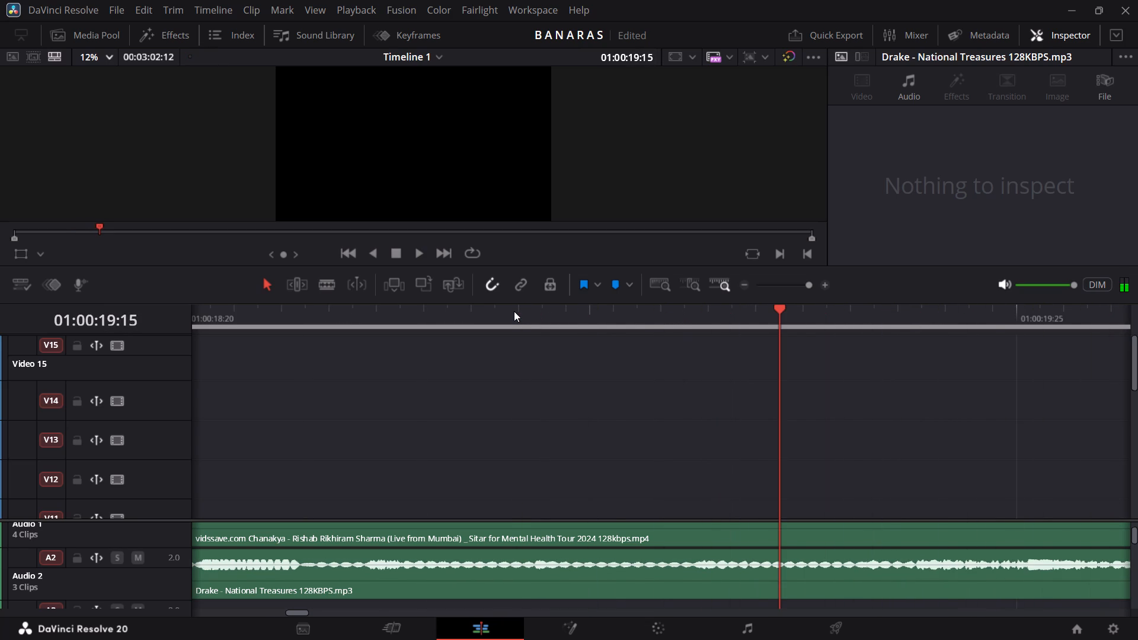
scroll(514, 311, "right", 1)
left_click(273, 310)
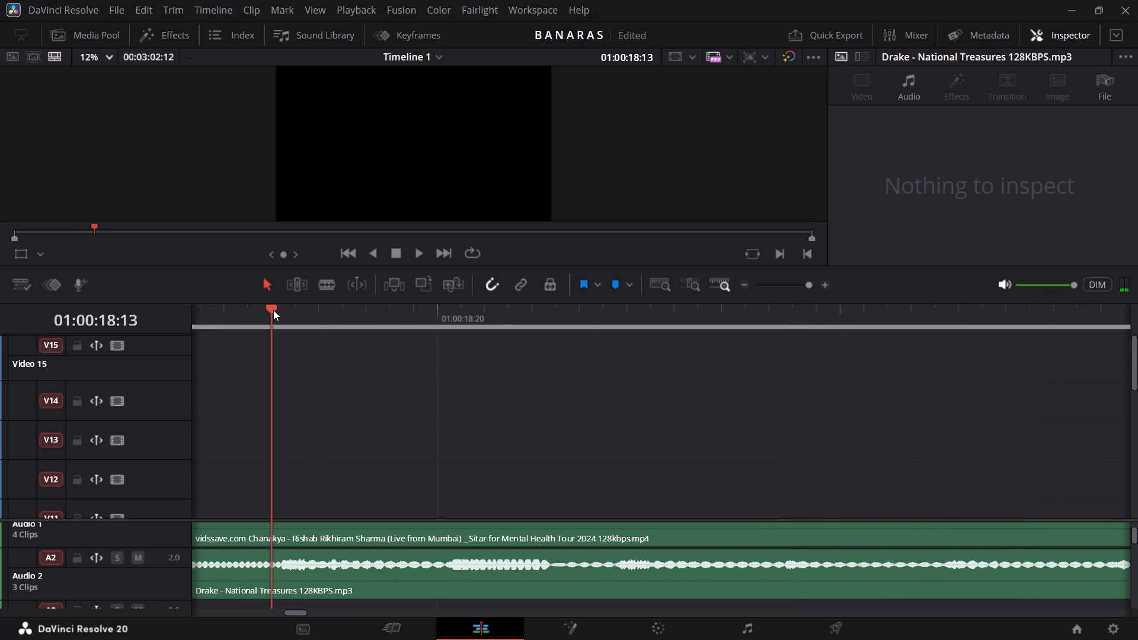
key("space")
key("space")
key("space")
key("space")
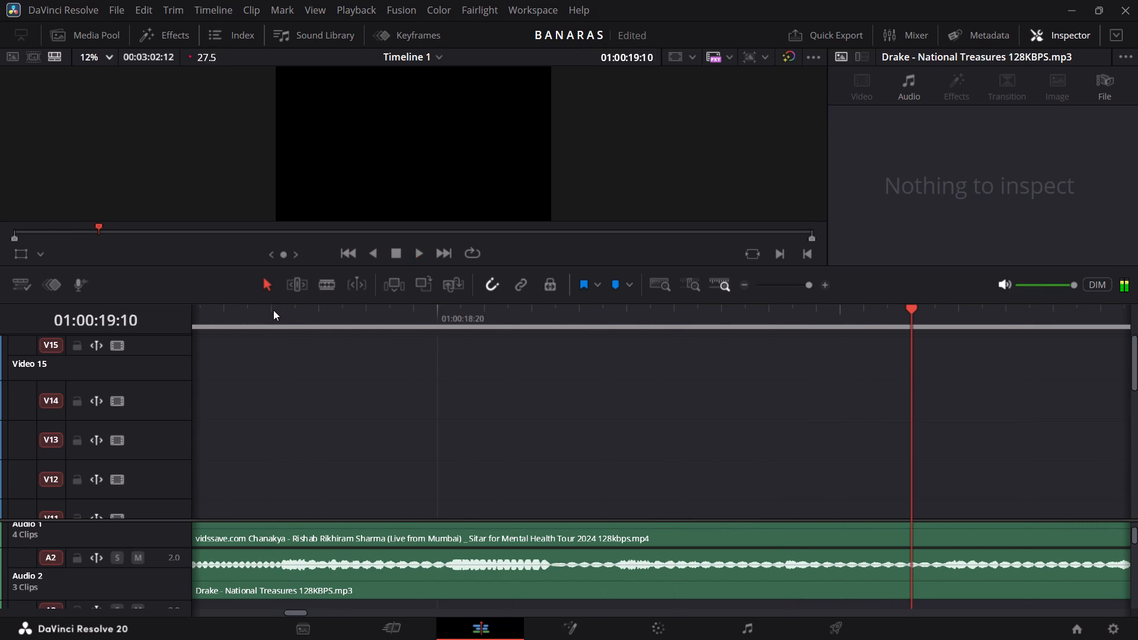
left_click(273, 310)
key("space")
key("space")
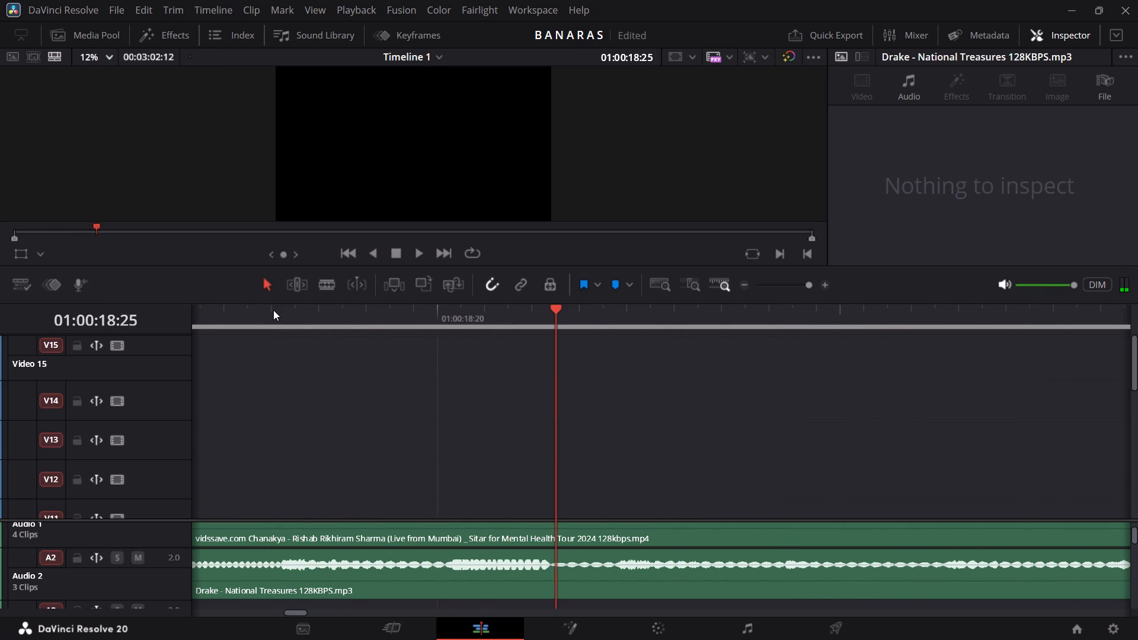
key("space")
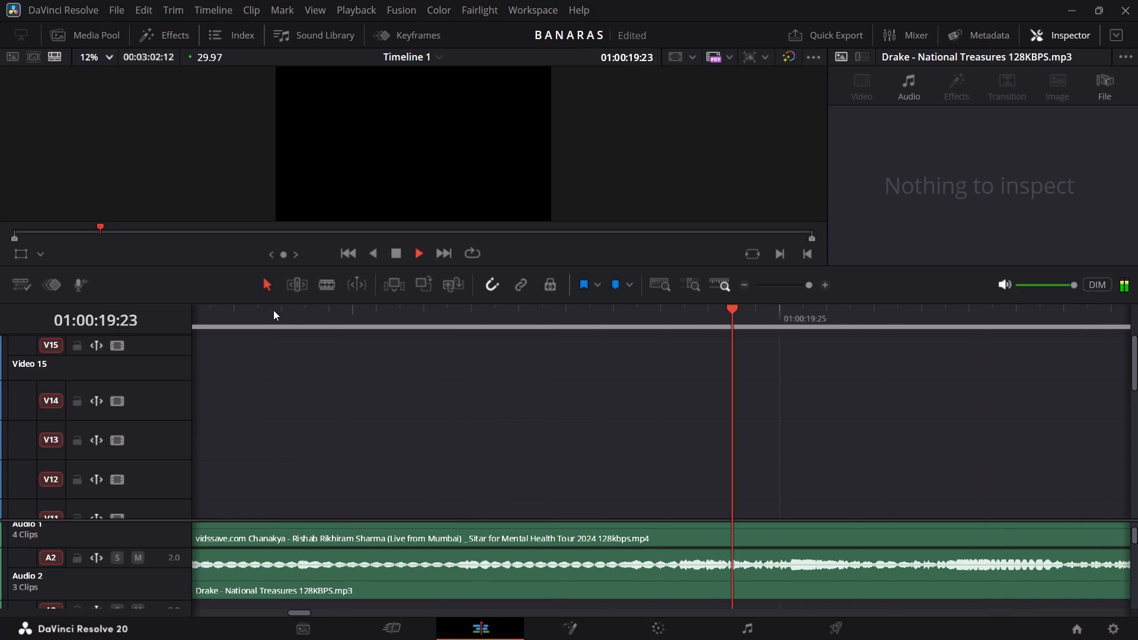
key("space")
scroll(273, 310, "right", 2)
left_click(273, 310)
key("space")
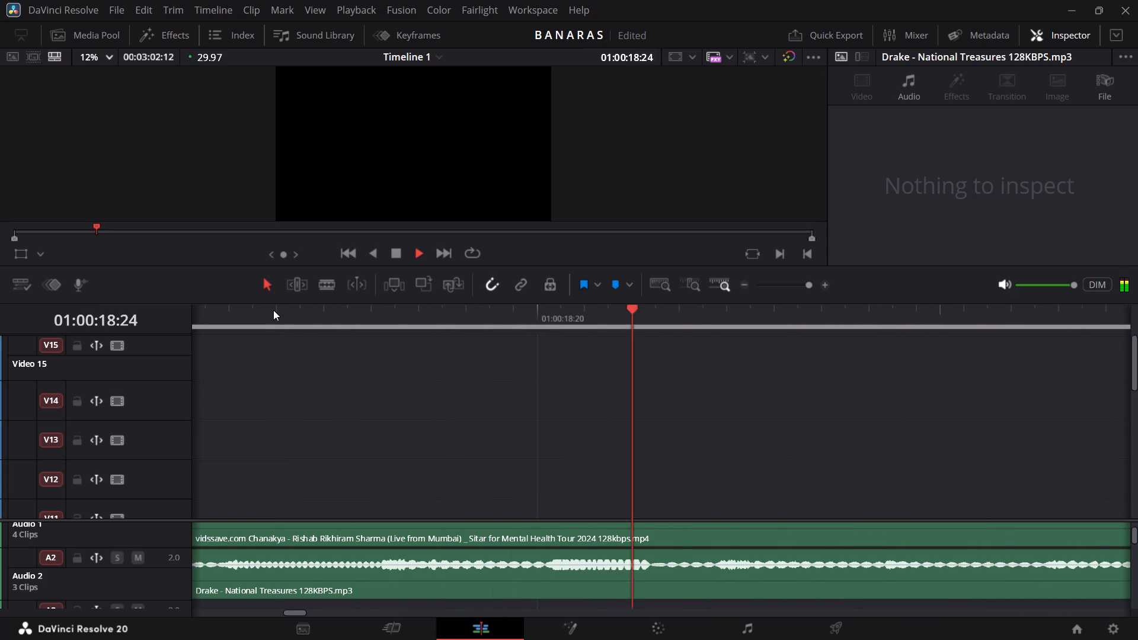
key("space")
scroll(273, 310, "right", 1)
left_click(273, 310)
key("space")
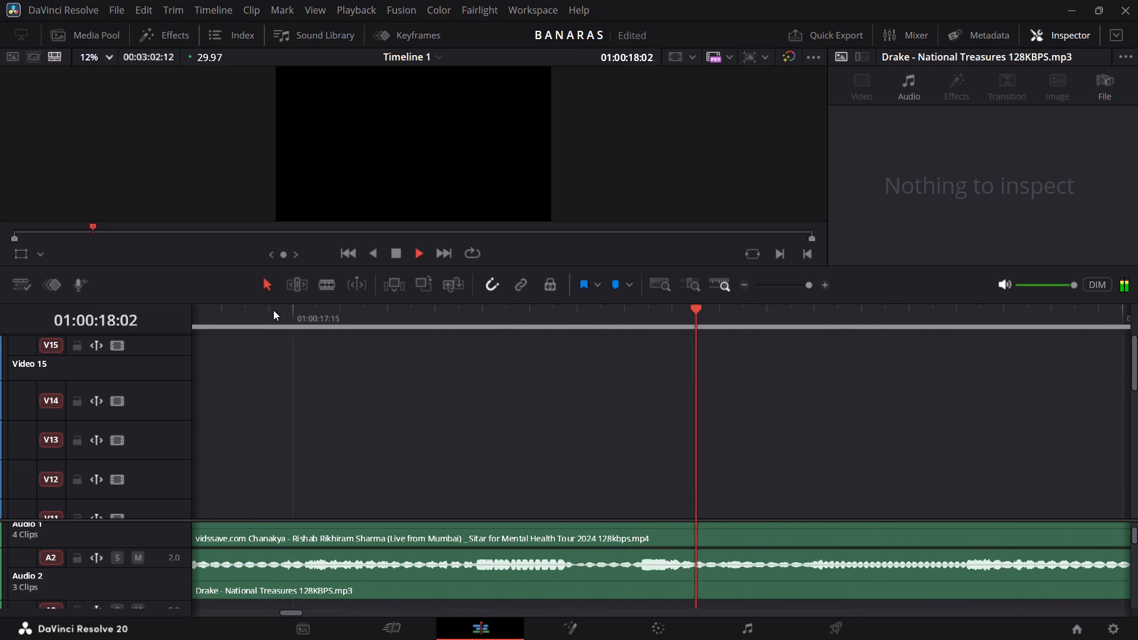
key("space")
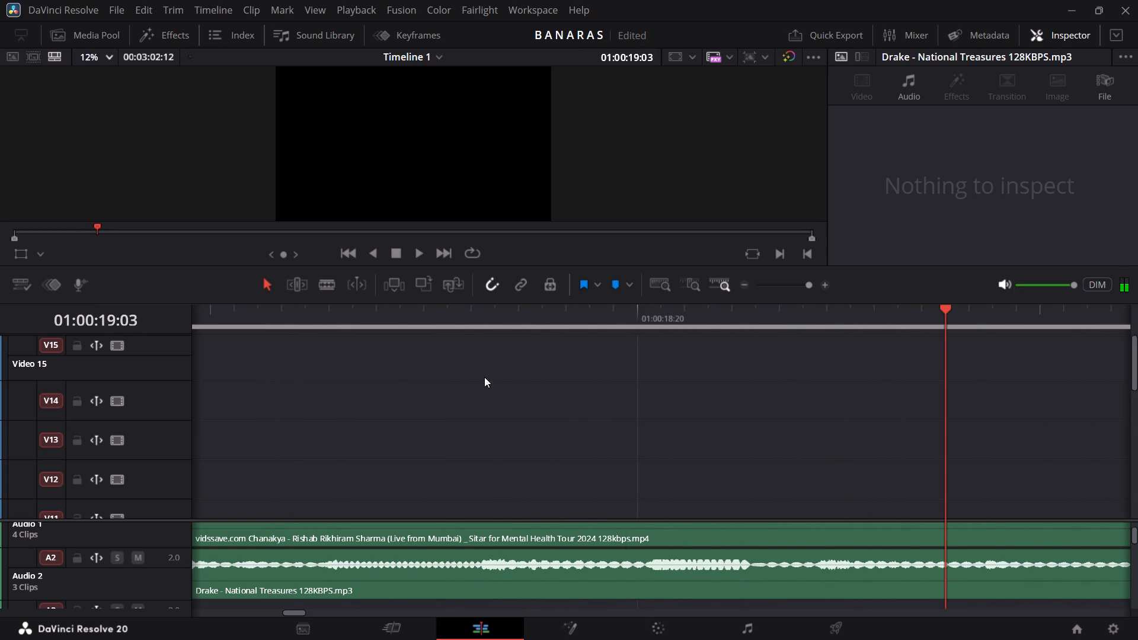
Split the Drake - National Treasures clip on A2 at 01:00:18:13 and at 01:00:18:25.
left_click(462, 313)
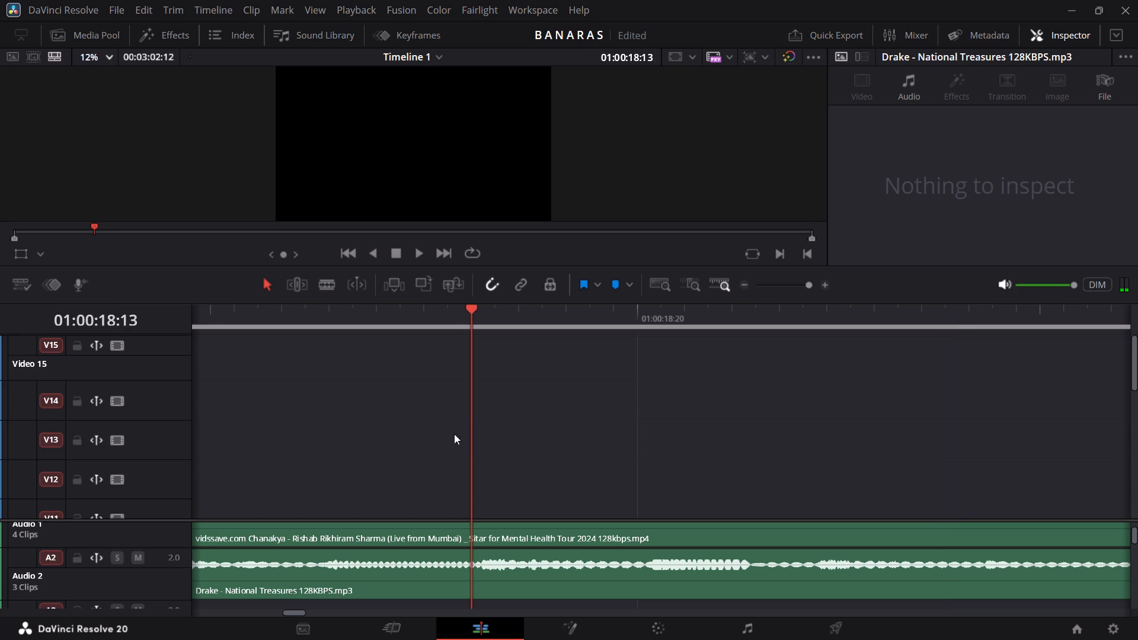
left_click(487, 575)
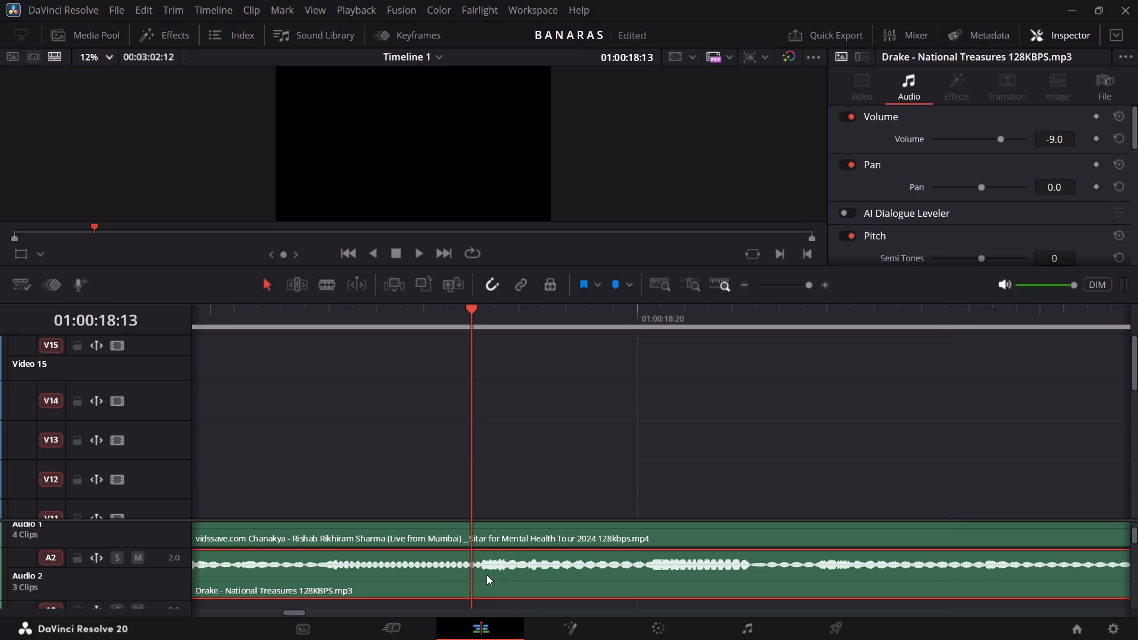
key("ctrl+b")
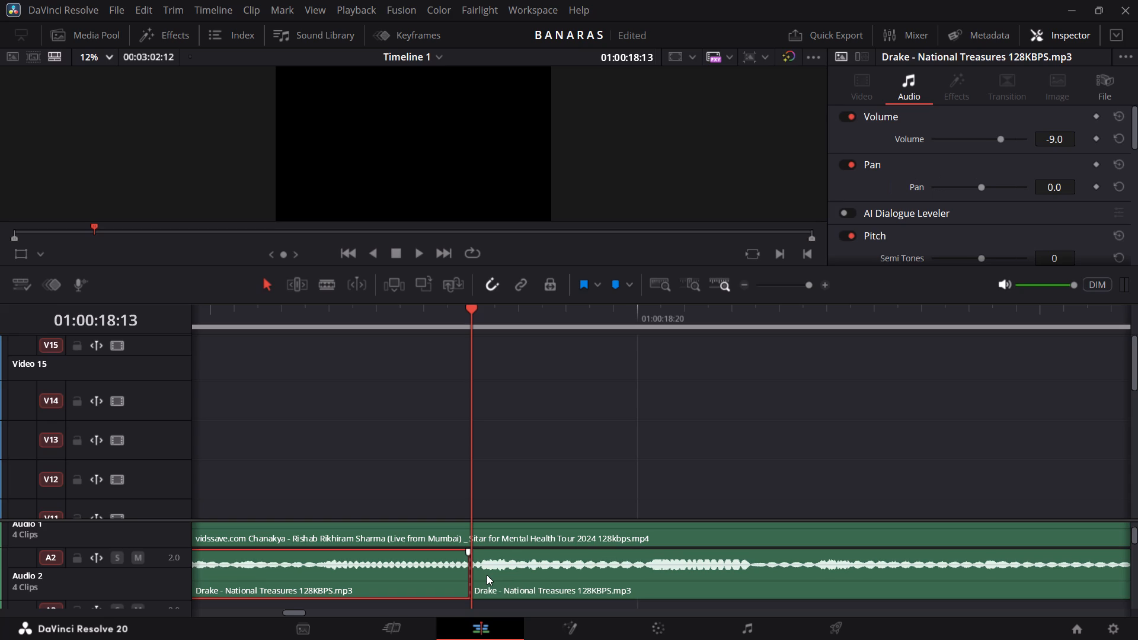
left_click(766, 577)
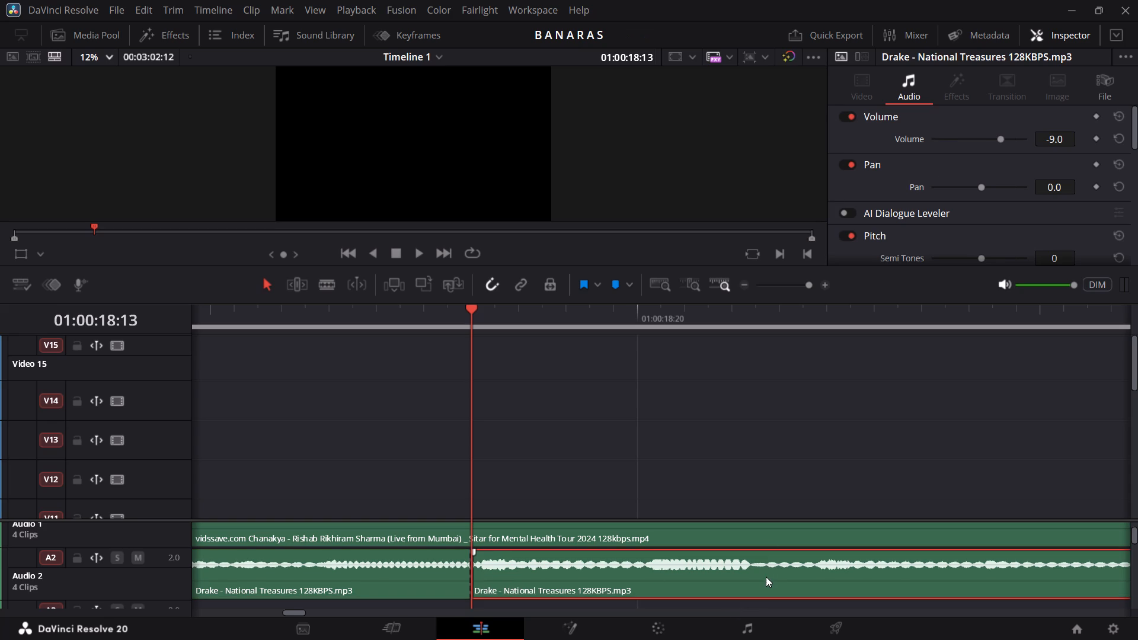
left_click(760, 311)
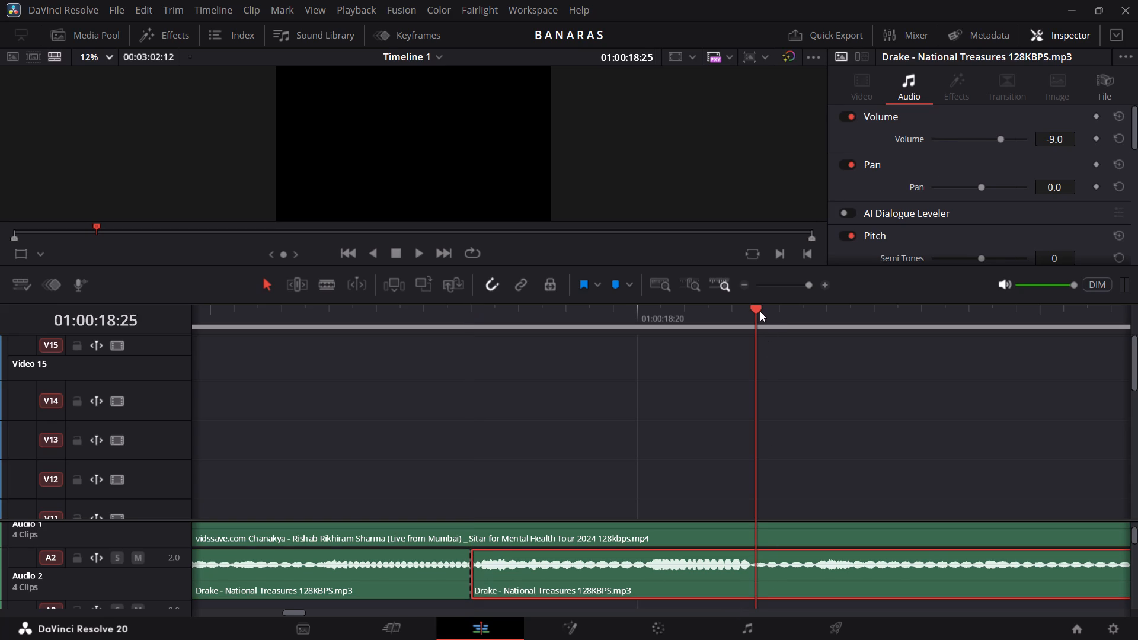
key("ctrl+b")
Delete the part of the National Treasures clip on A2 after 01:00:18:25.
left_click(800, 578)
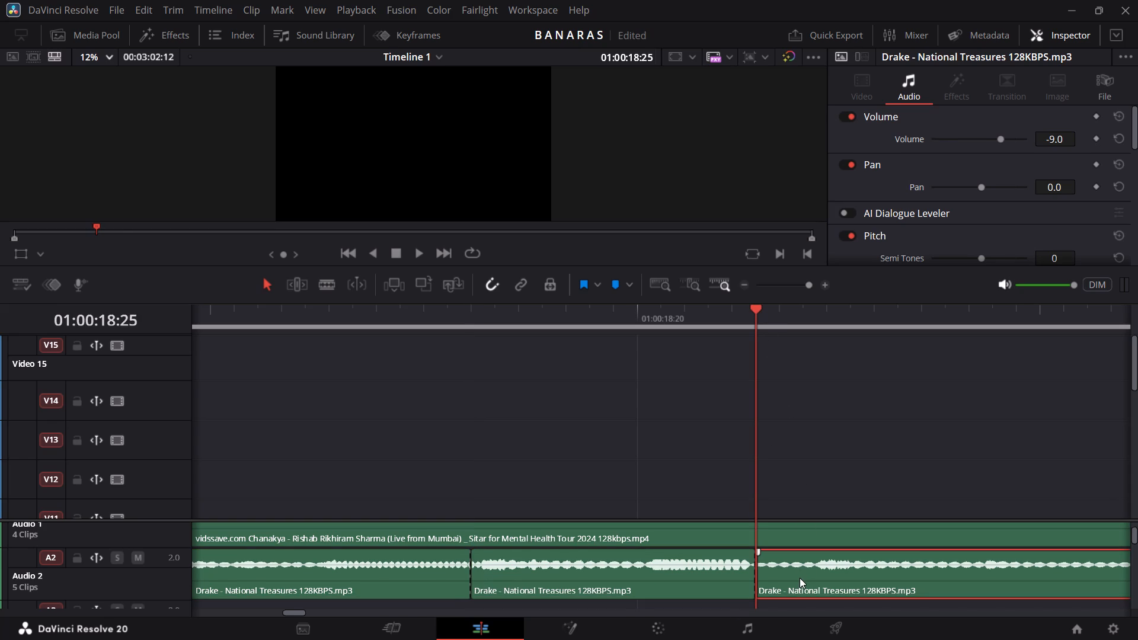
key("BackSpace")
Duplicate the 12-frame National Treasures segment on A2 four times, placing the copies end to end after the original.
left_click(678, 593)
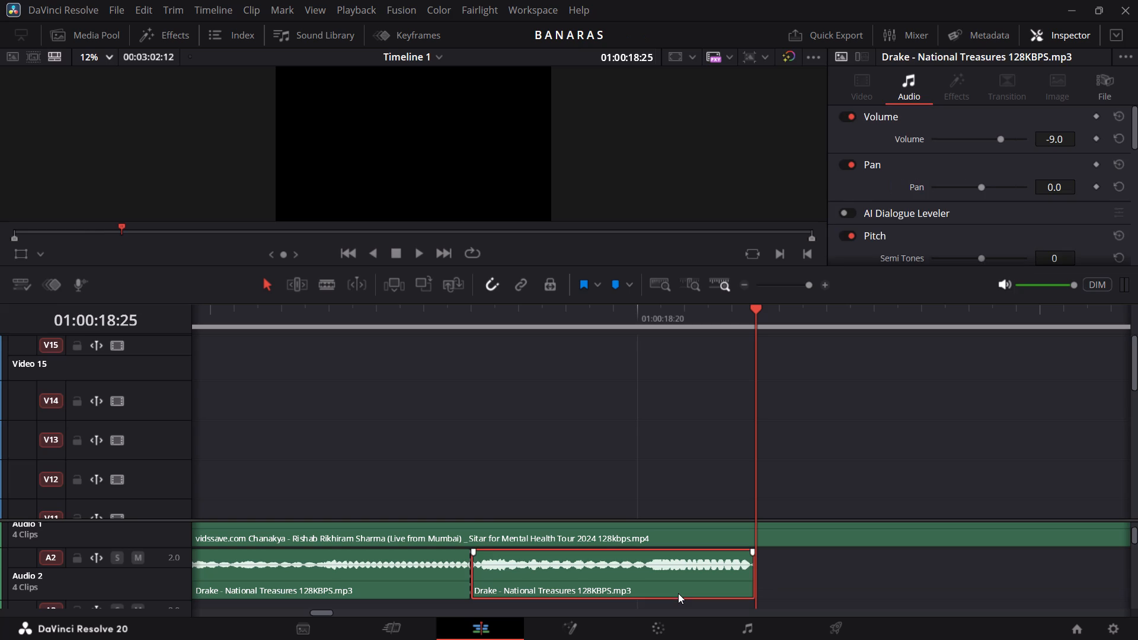
left_click_drag(609, 575, 671, 577, "alt")
left_click_drag(671, 577, 897, 580, "alt")
scroll(845, 584, "left", 1, "alt")
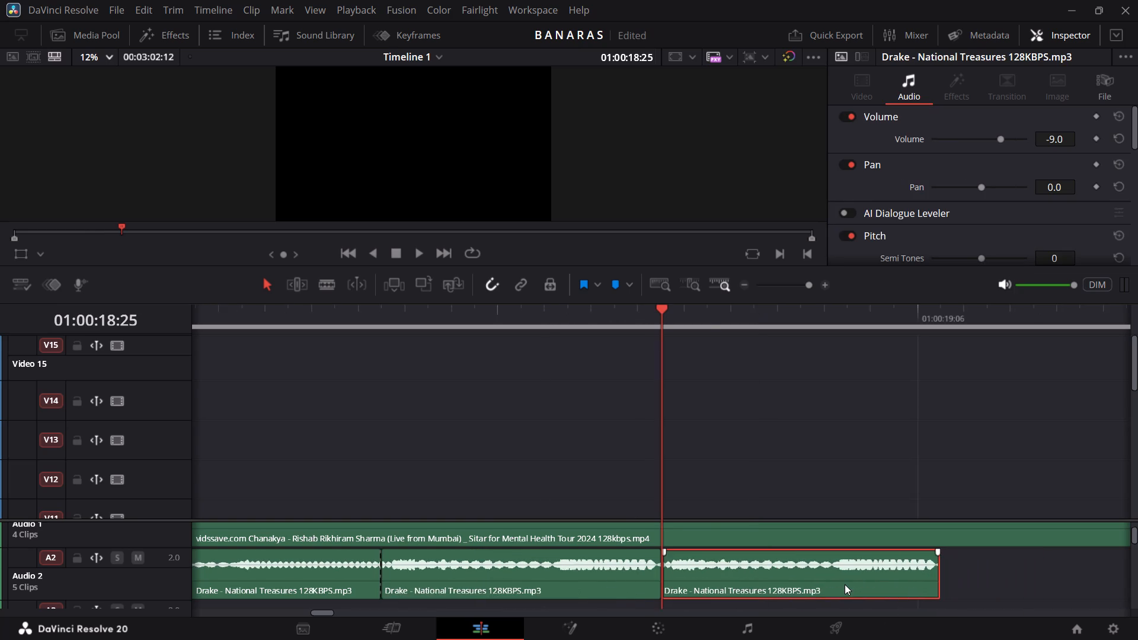
scroll(845, 584, "left", 1, "alt")
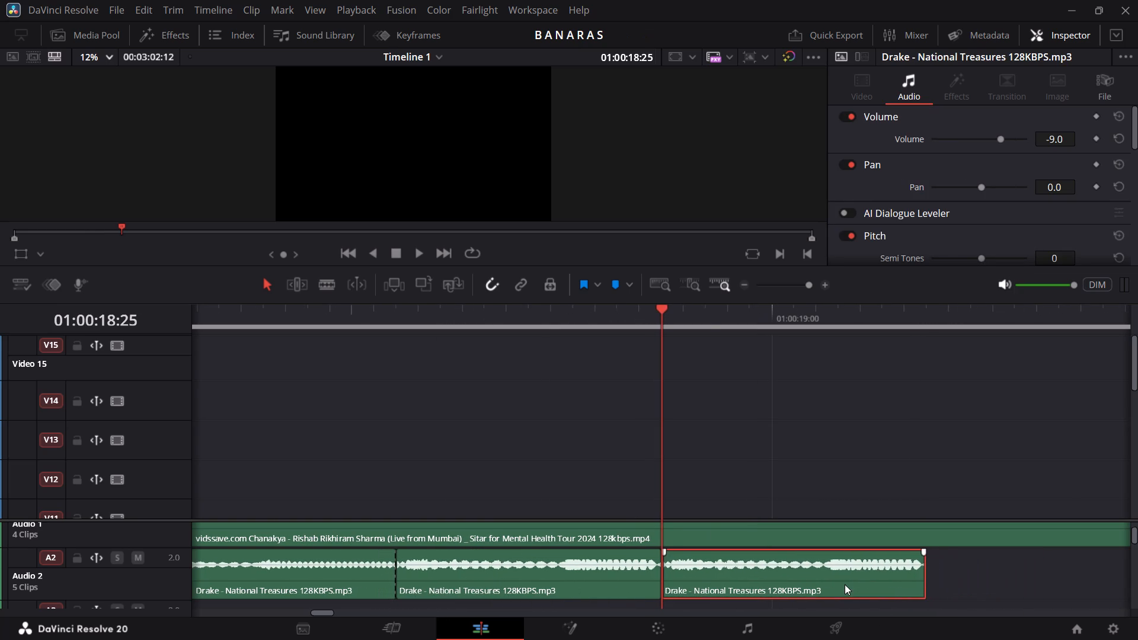
scroll(845, 584, "left", 1)
left_click_drag(704, 578, 880, 575, "alt")
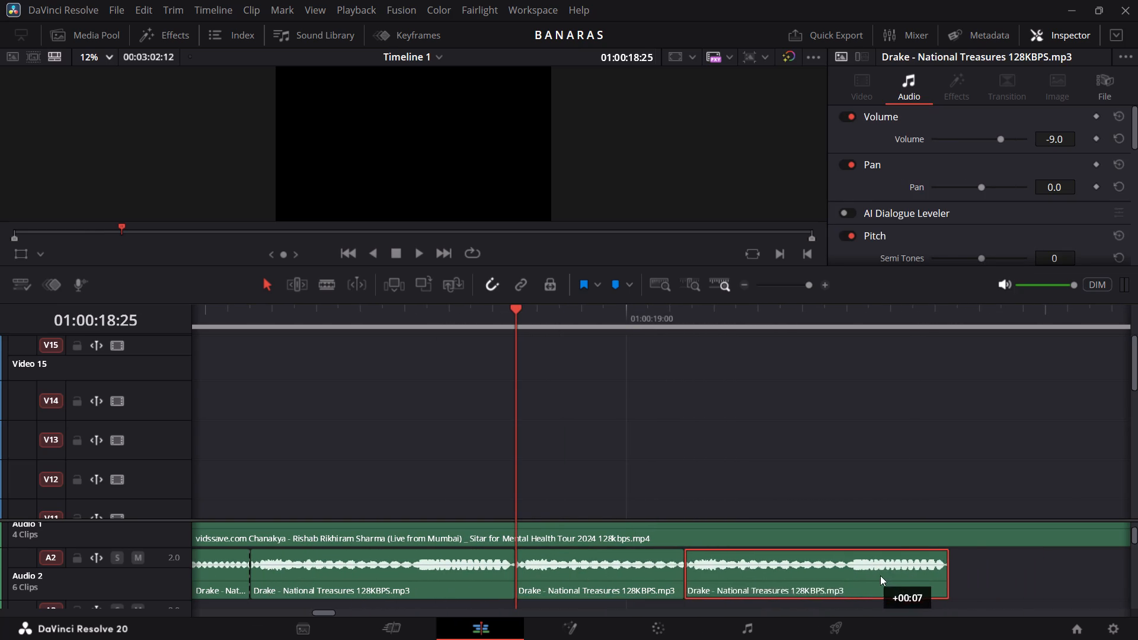
left_click_drag(880, 575, 967, 580, "alt")
scroll(924, 582, "left", 1)
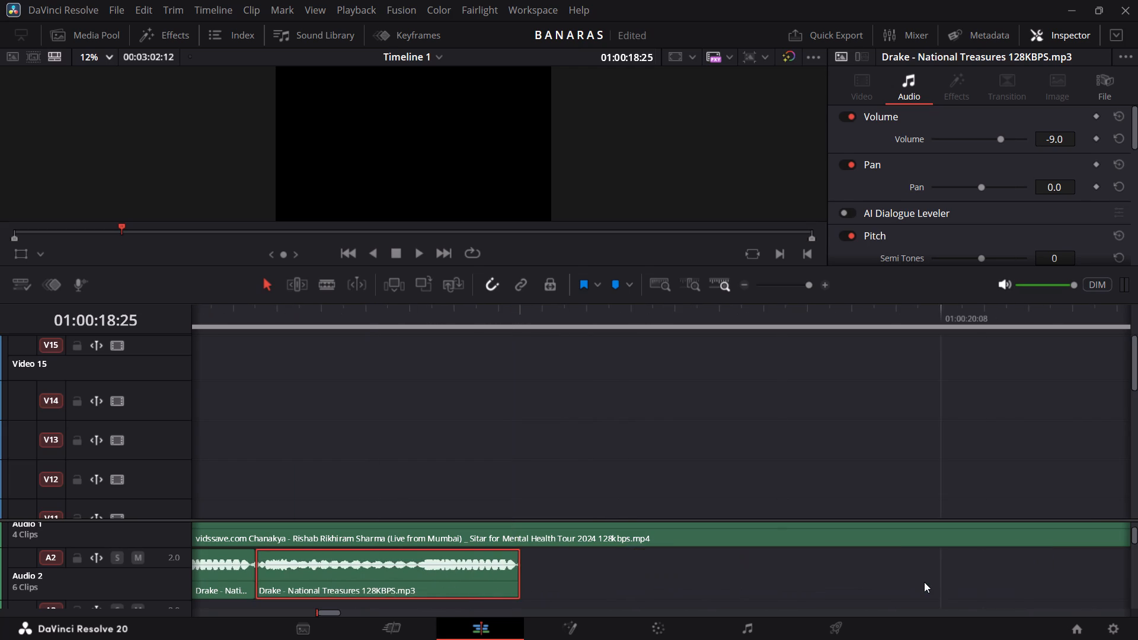
left_click_drag(401, 583, 684, 580, "alt")
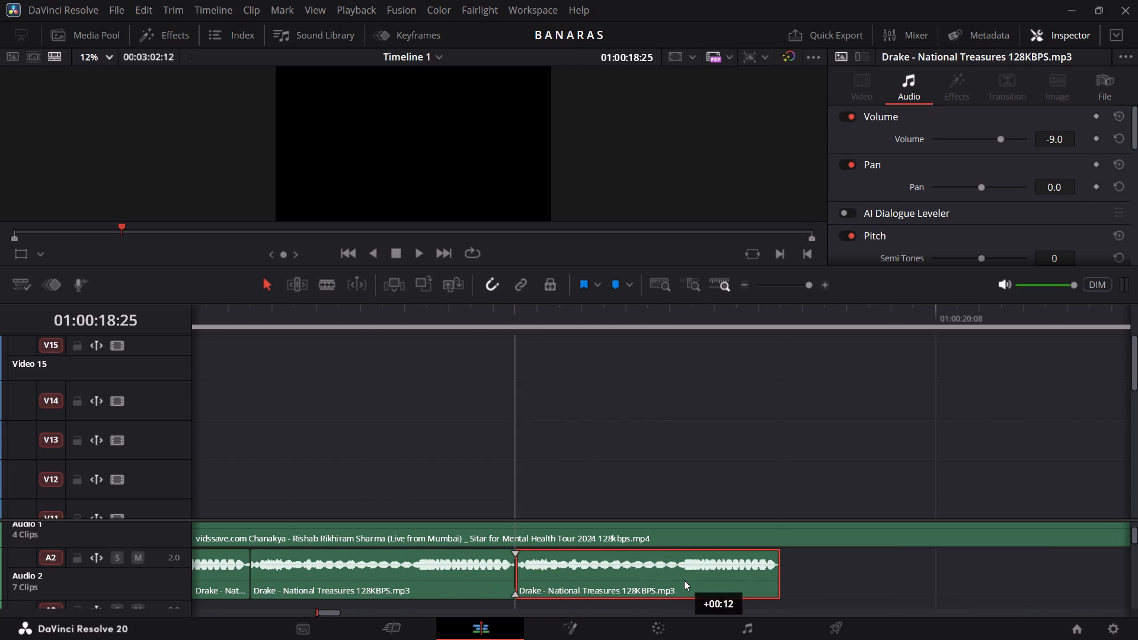
left_click_drag(684, 580, 685, 580, "alt")
scroll(685, 580, "left", 1)
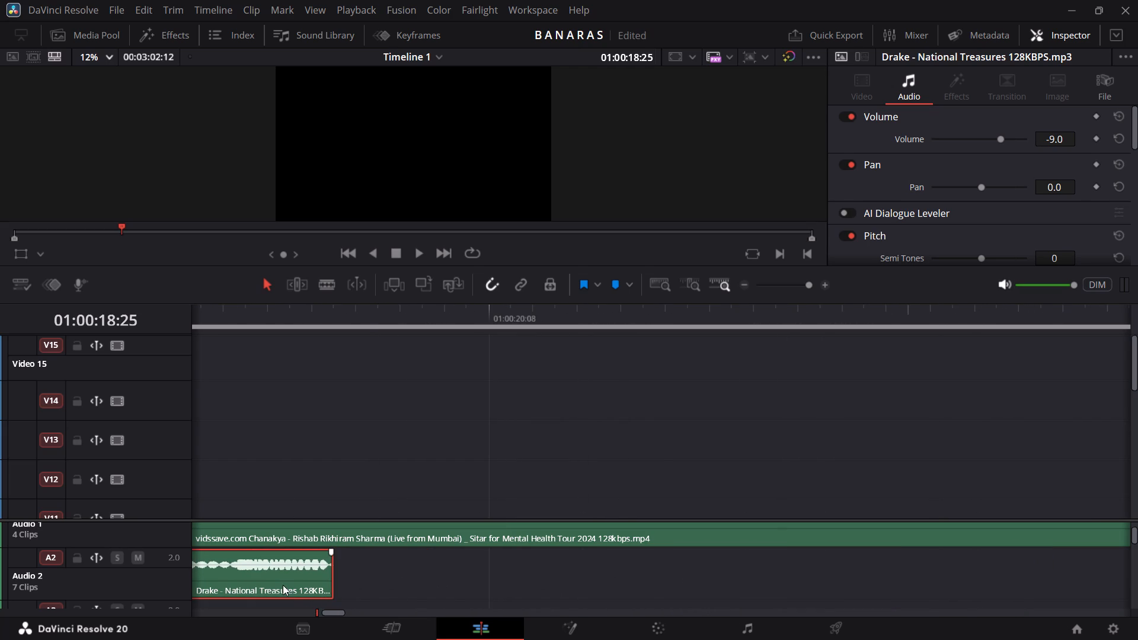
left_click_drag(283, 585, 569, 580)
Play back the duplicated 12-frame National Treasures segments on A2 from about 01:00:18:04 to examine how the loop sounds.
scroll(569, 580, "right", 3)
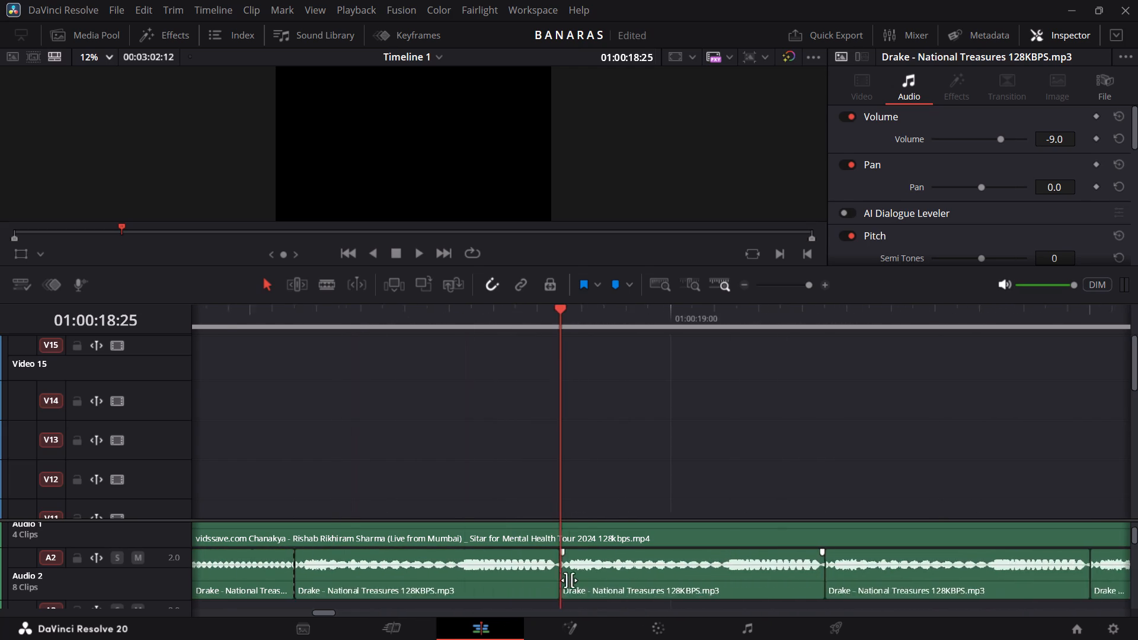
scroll(569, 580, "right", 1)
left_click(293, 311)
key("space")
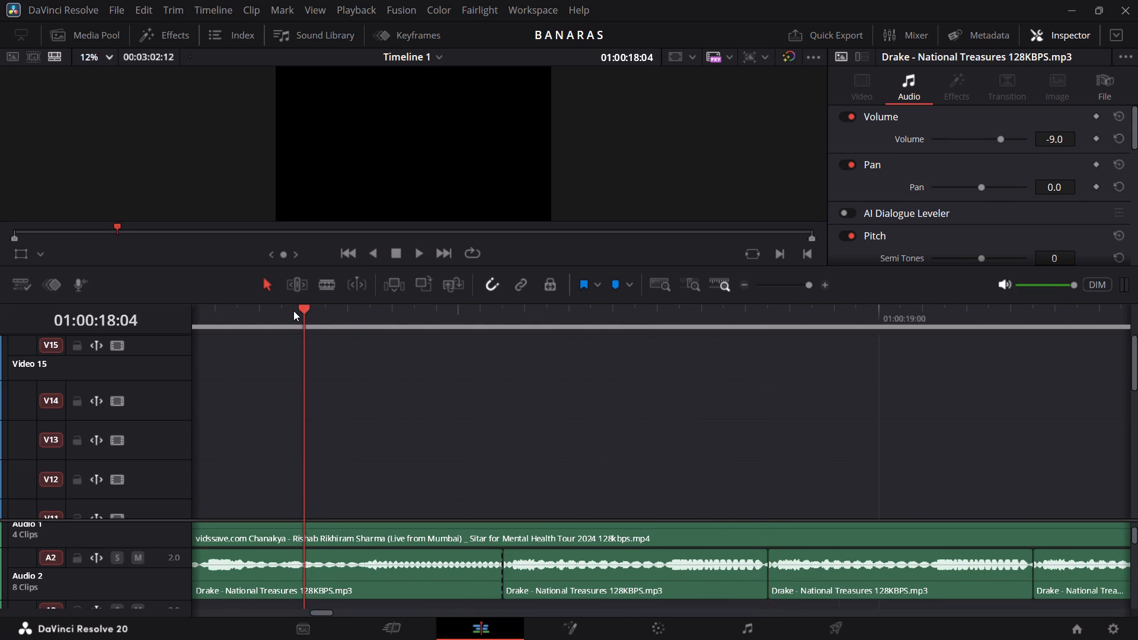
key("space")
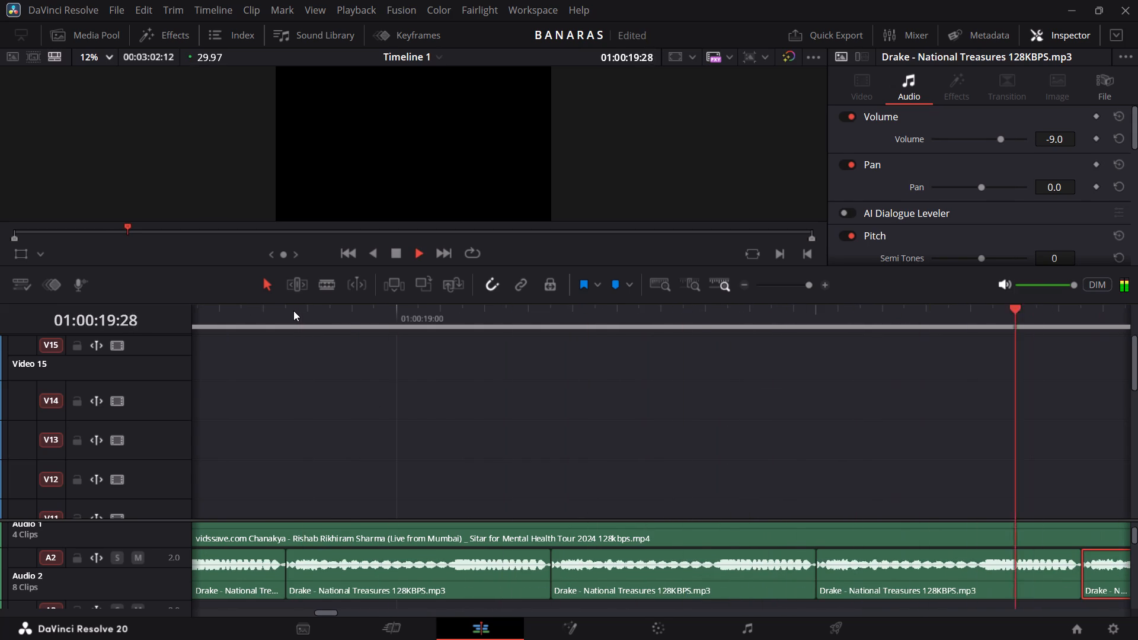
key("space")
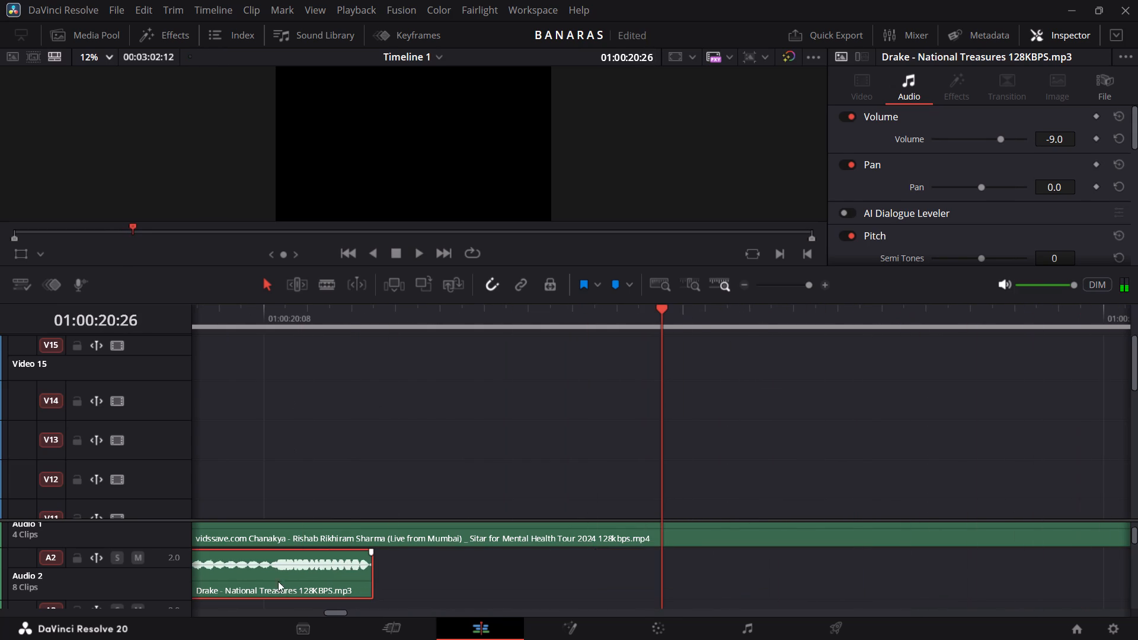
Undo the four duplications of the 12-frame National Treasures segment on A2.
scroll(278, 586, "right", 3)
scroll(333, 575, "right", 1)
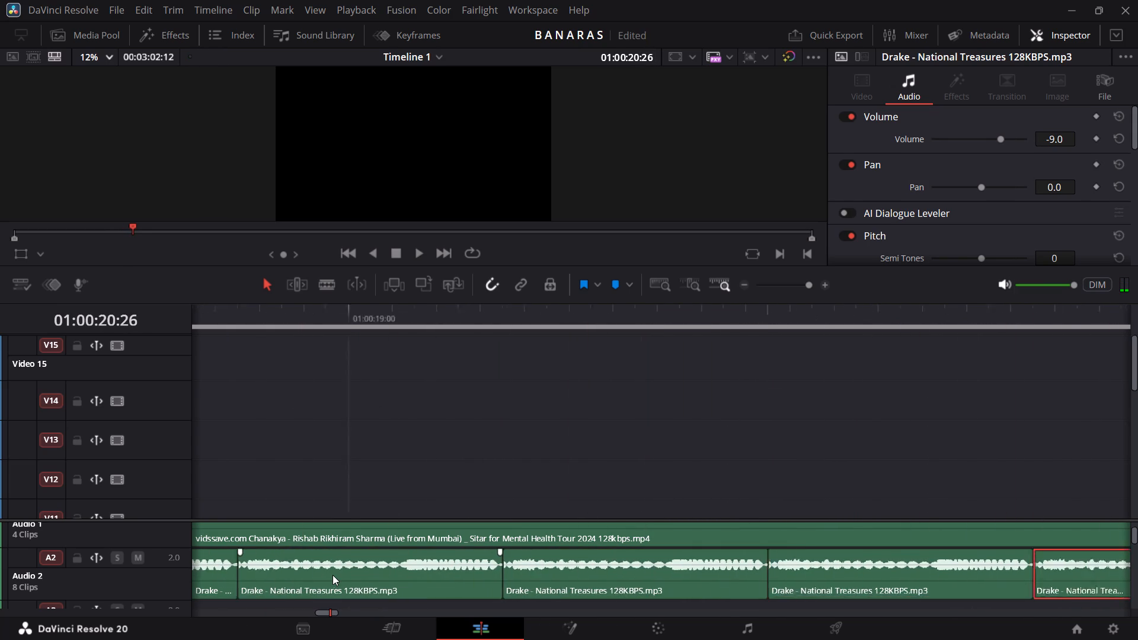
scroll(333, 575, "right", 1)
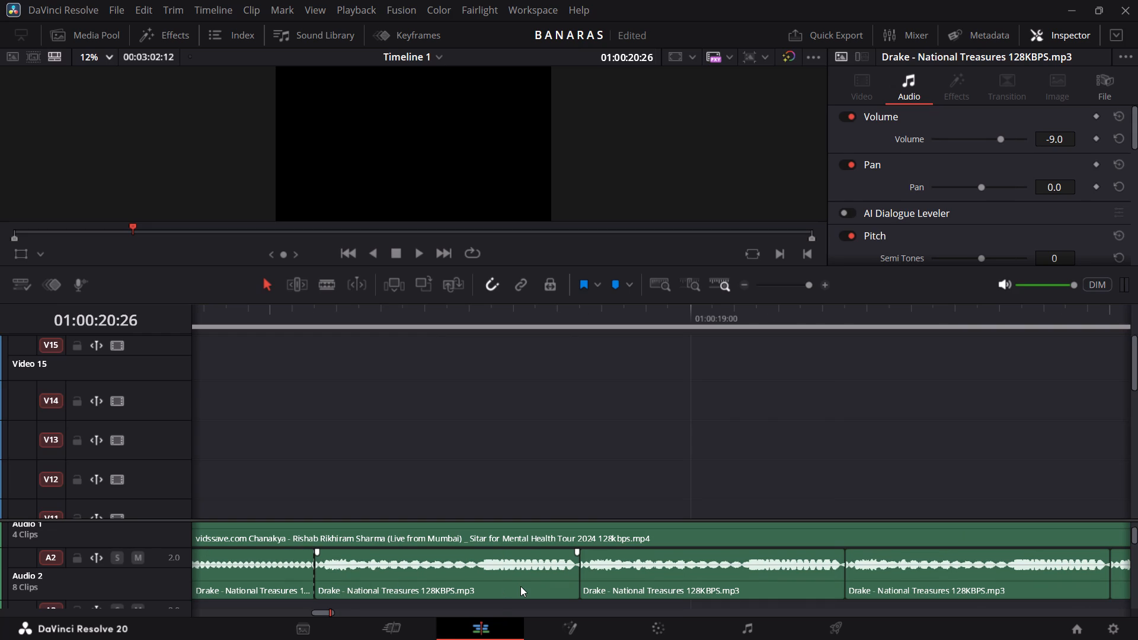
key("ctrl+z")
key("ctrl+z")
key("ctrl+z")
key("ctrl+z")
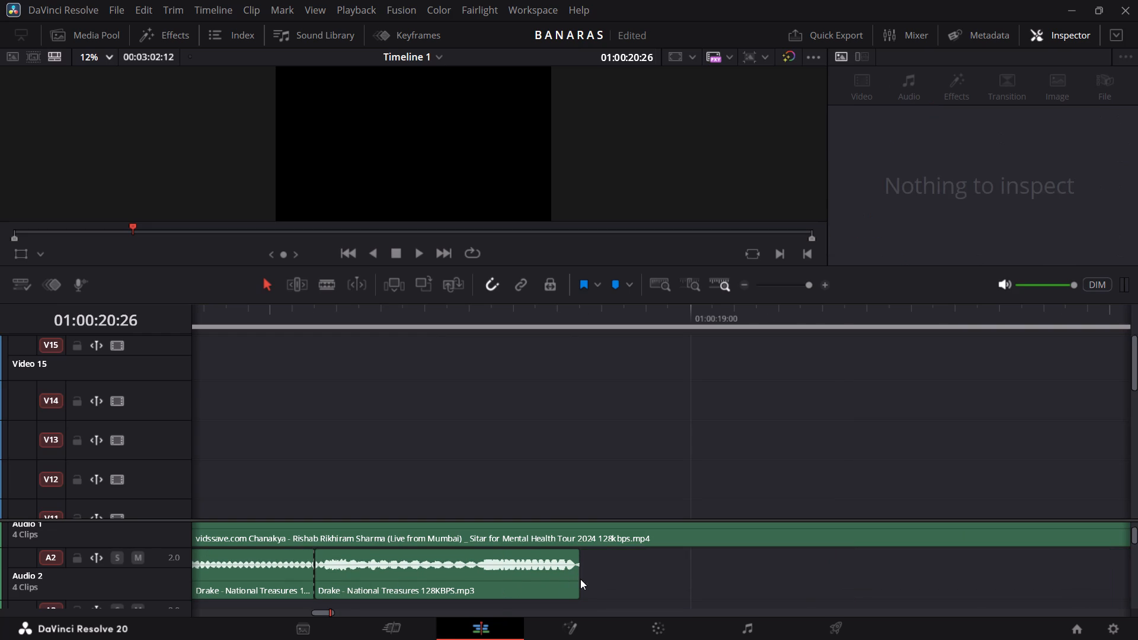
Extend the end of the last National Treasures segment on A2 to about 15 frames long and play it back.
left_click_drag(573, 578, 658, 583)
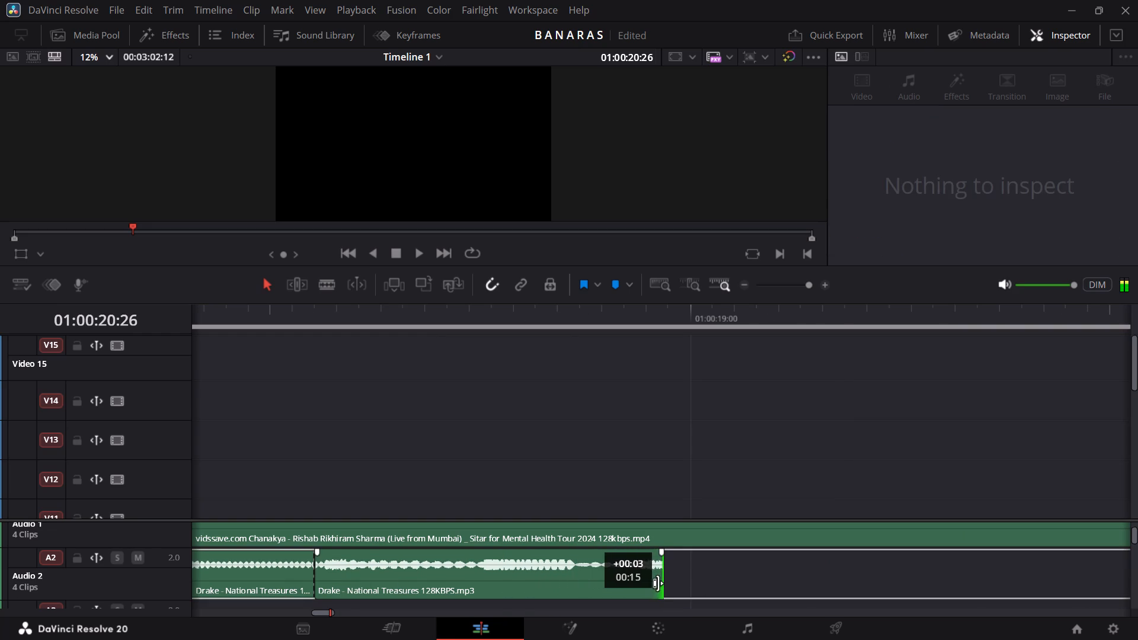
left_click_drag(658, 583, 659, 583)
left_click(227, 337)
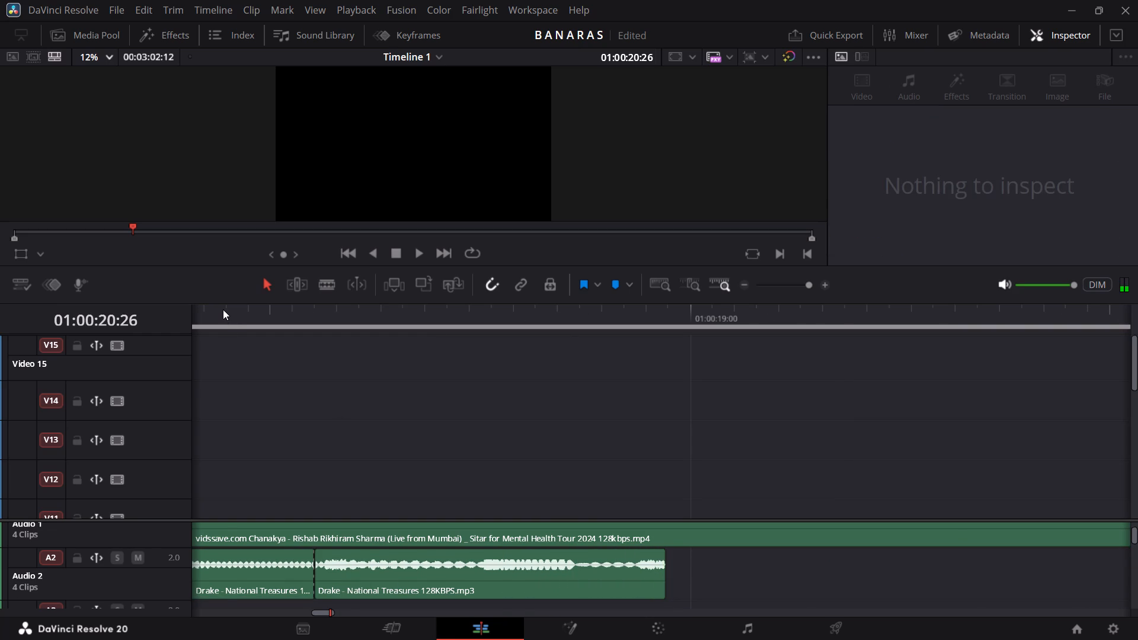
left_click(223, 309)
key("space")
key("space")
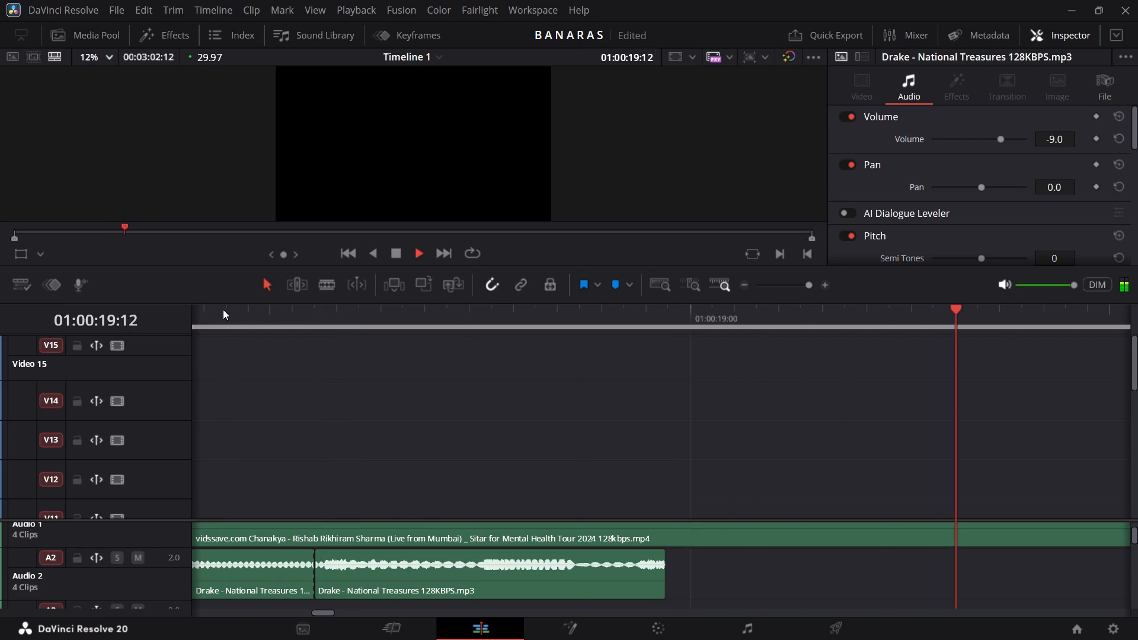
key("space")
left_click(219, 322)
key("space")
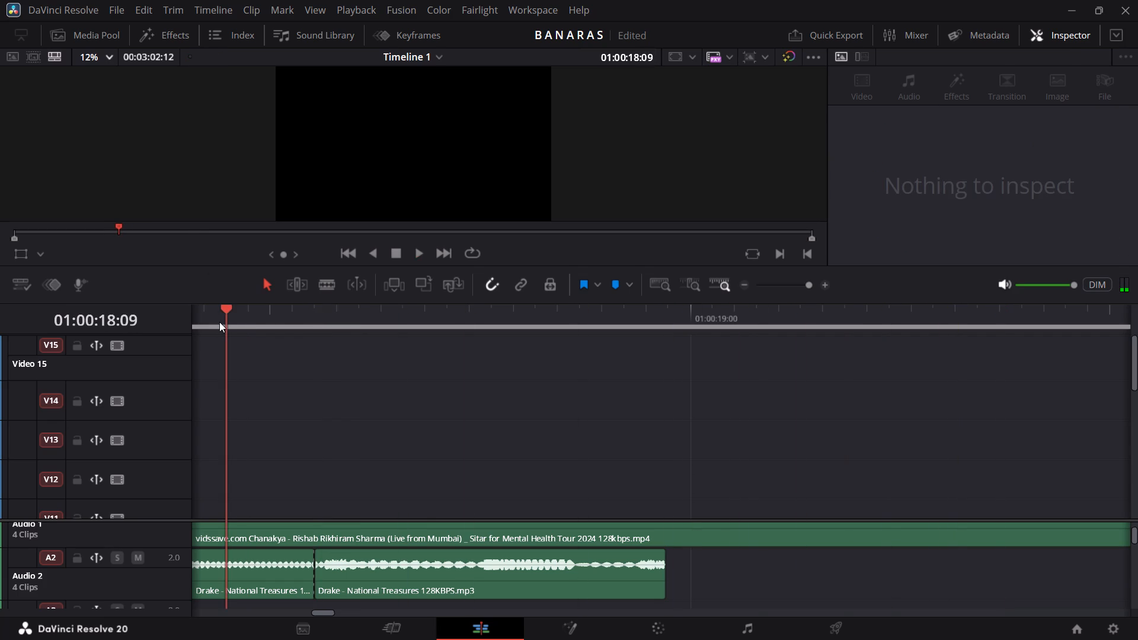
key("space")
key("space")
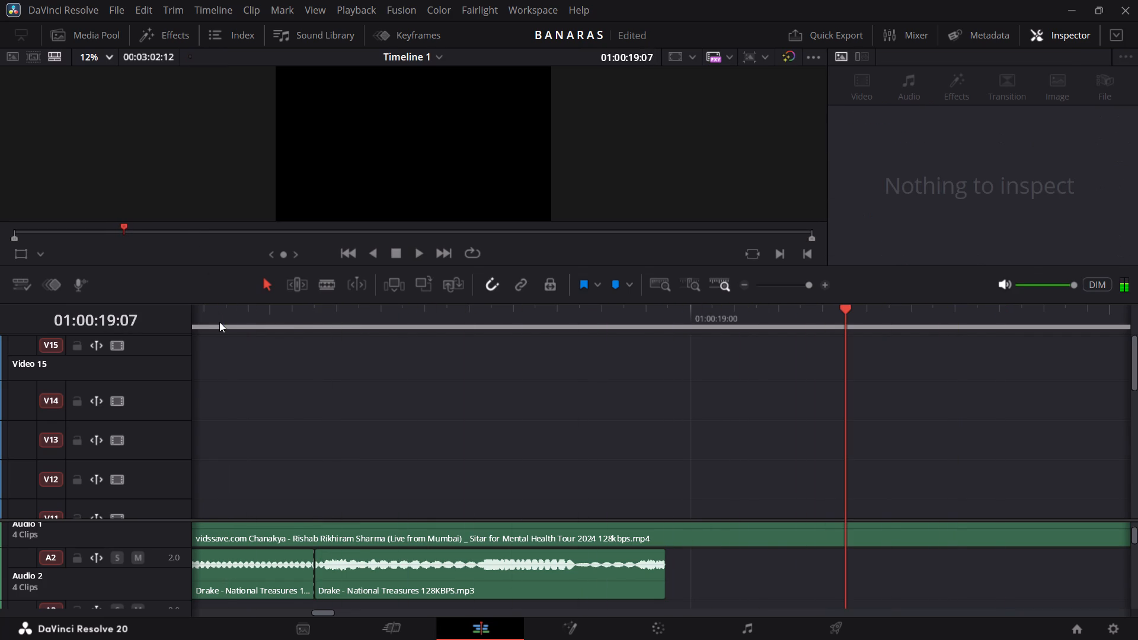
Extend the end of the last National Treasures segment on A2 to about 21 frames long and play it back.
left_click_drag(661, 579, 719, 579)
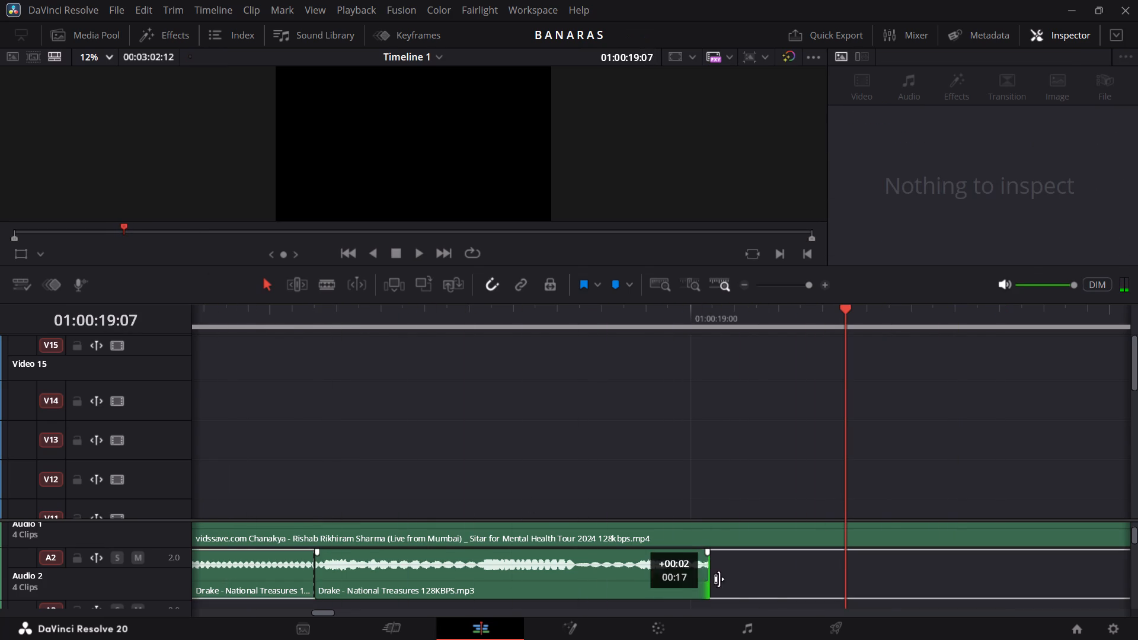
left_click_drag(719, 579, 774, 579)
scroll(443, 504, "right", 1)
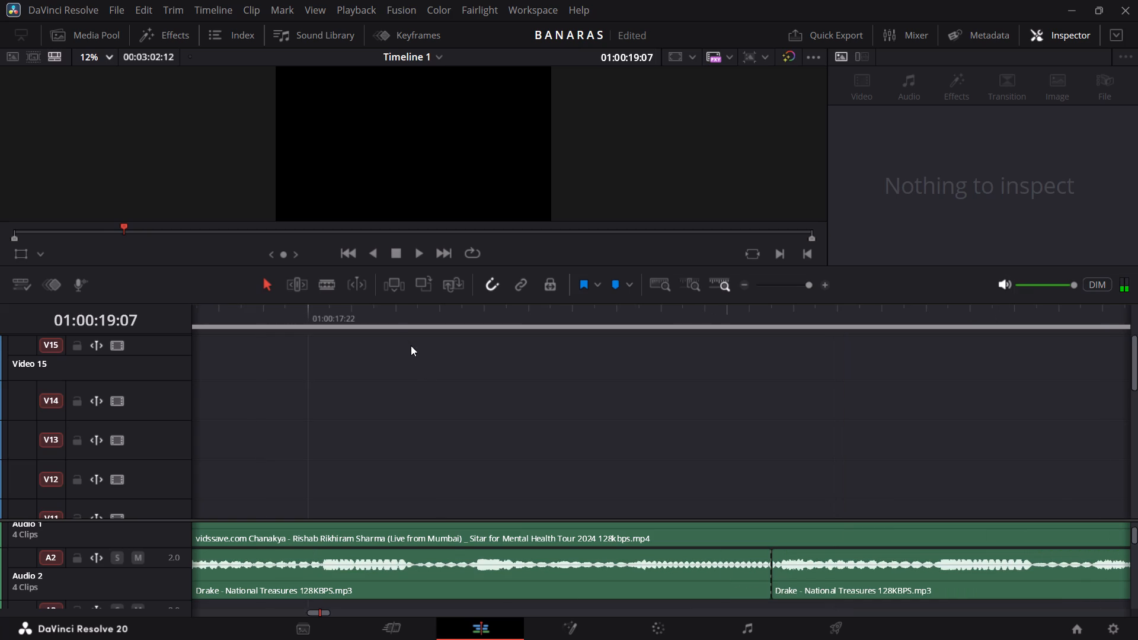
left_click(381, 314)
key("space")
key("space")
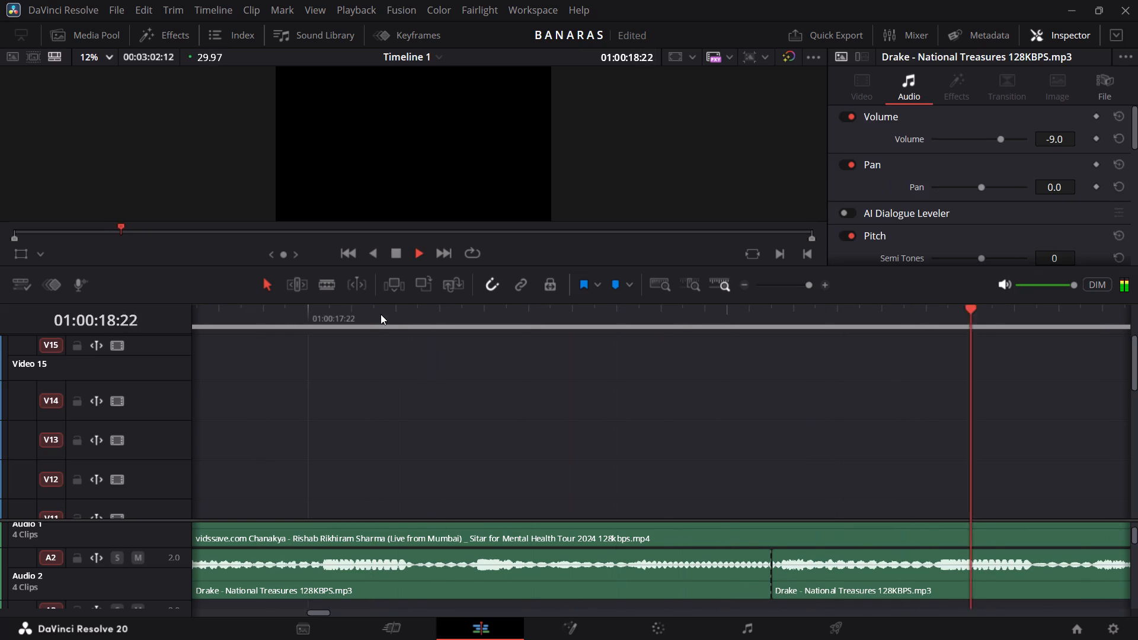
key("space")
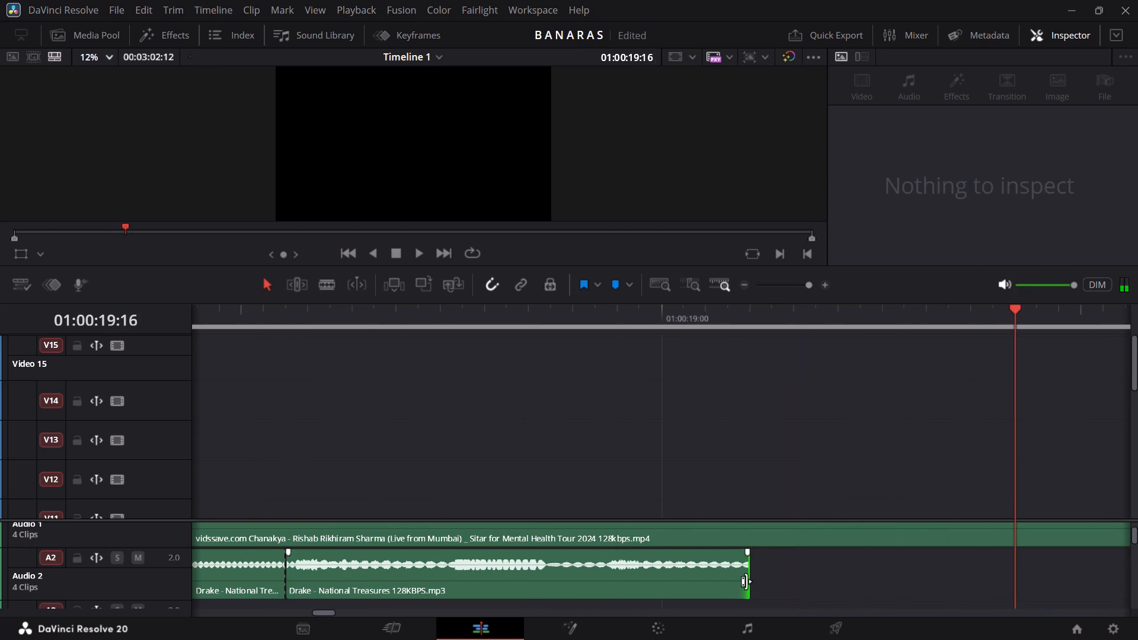
Fine-tune the end of the last National Treasures segment on A2 to about 22 frames long.
left_click_drag(746, 581, 769, 583)
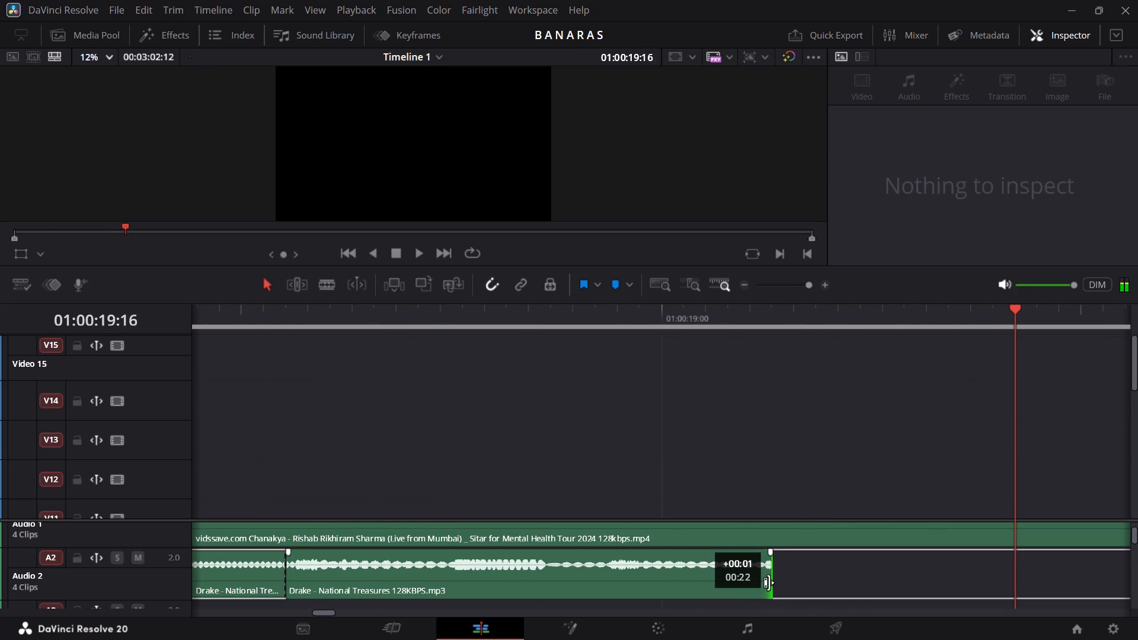
left_click_drag(769, 583, 762, 585)
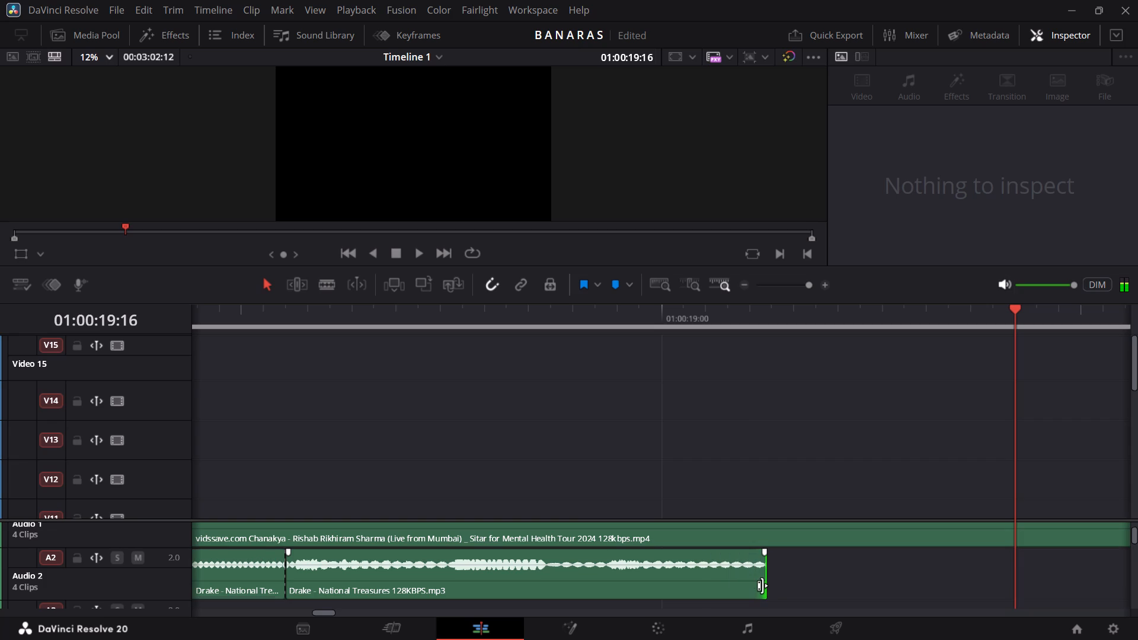
Duplicate the extended National Treasures segment on A2 twice, placing the copies end to end after the original.
left_click(672, 583)
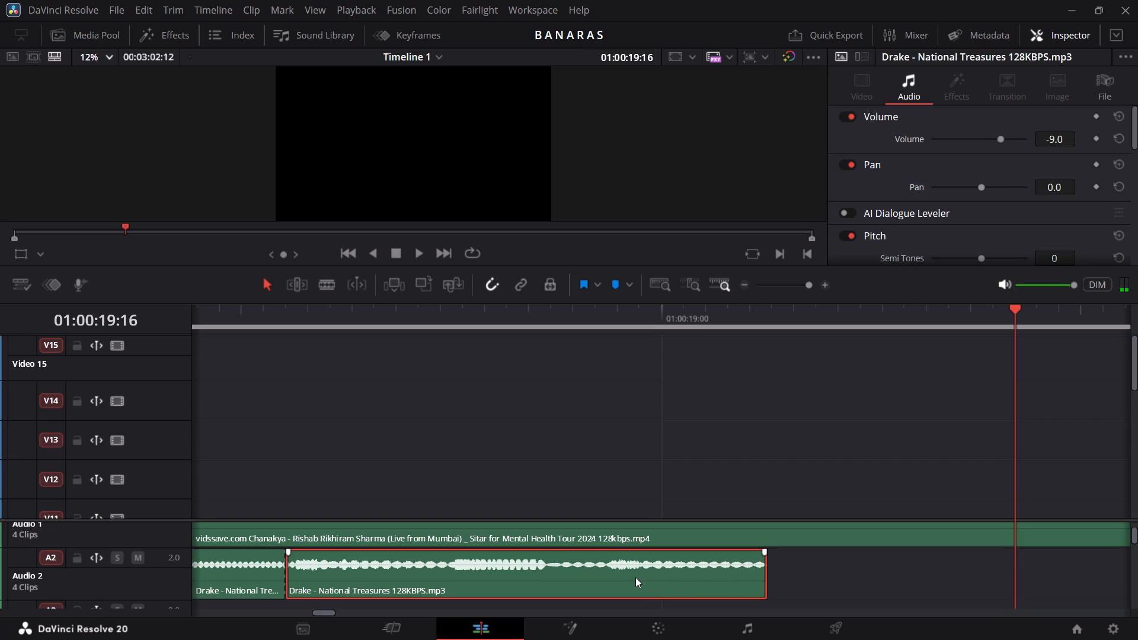
left_click_drag(635, 577, 1129, 578, "alt")
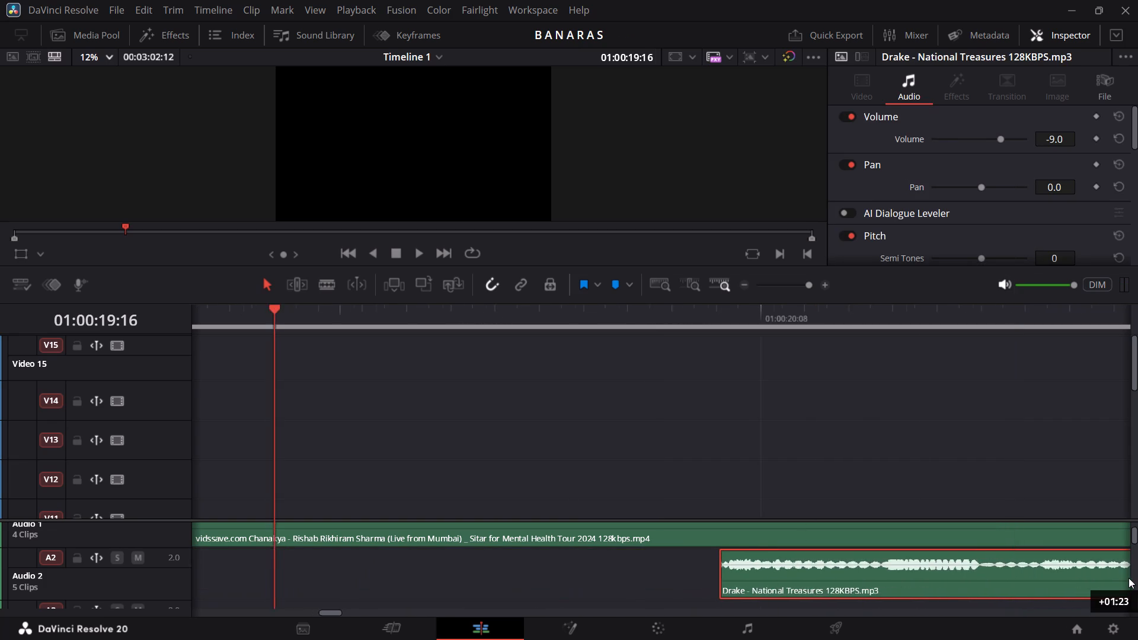
left_click_drag(1129, 578, 915, 593, "alt")
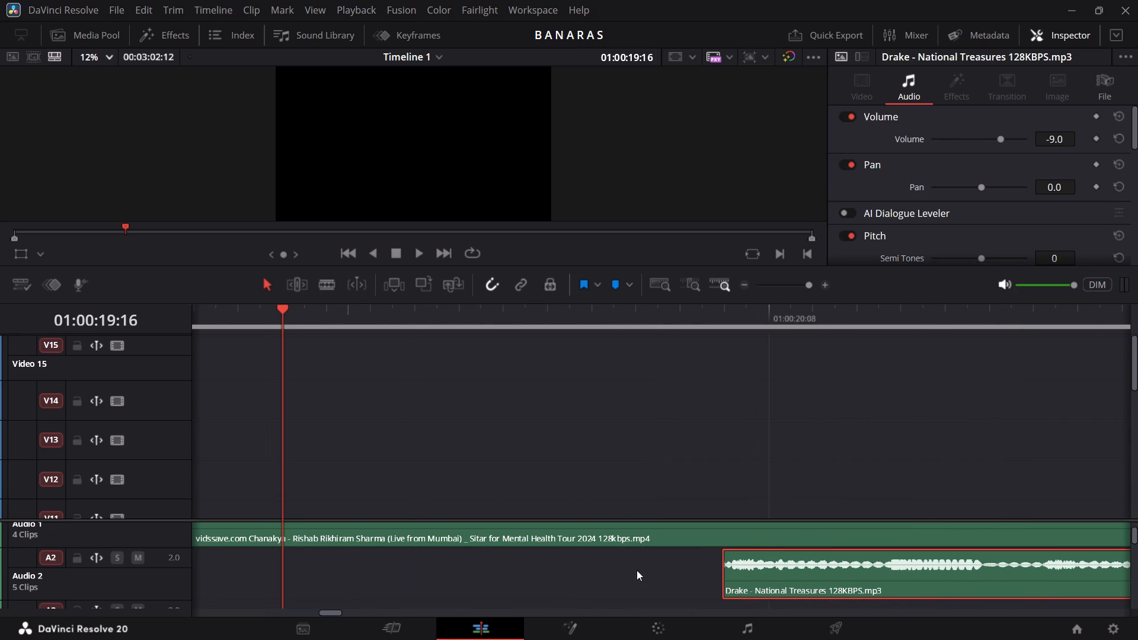
left_click_drag(807, 581, 426, 563)
scroll(426, 563, "right", 1)
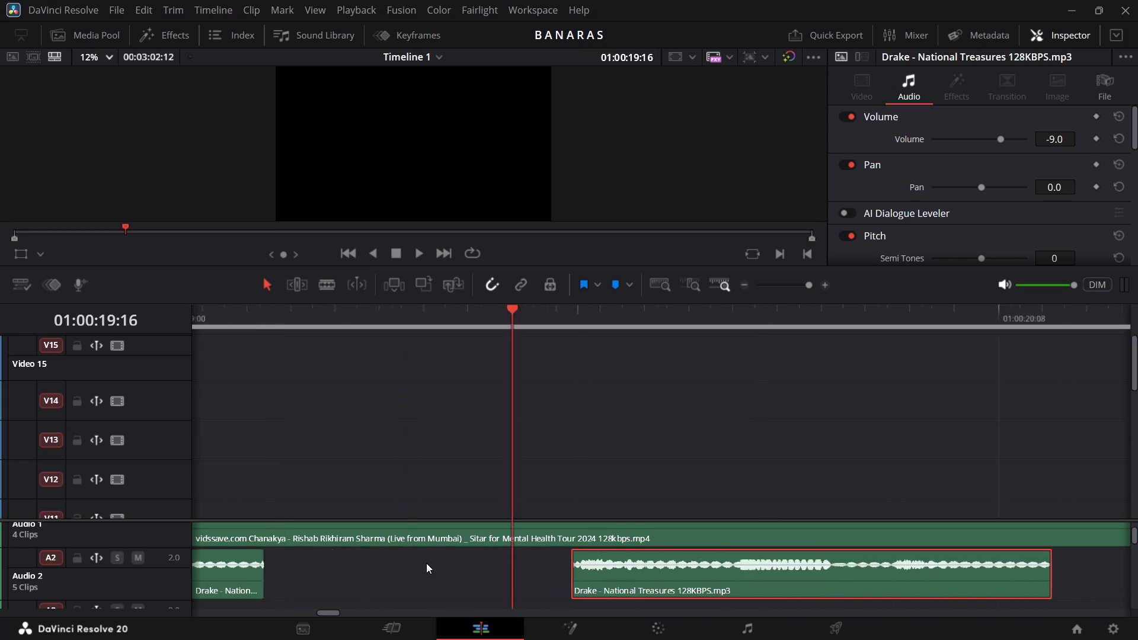
scroll(426, 563, "right", 1)
left_click_drag(747, 585, 452, 584)
scroll(452, 584, "left", 1)
scroll(405, 581, "left", 1)
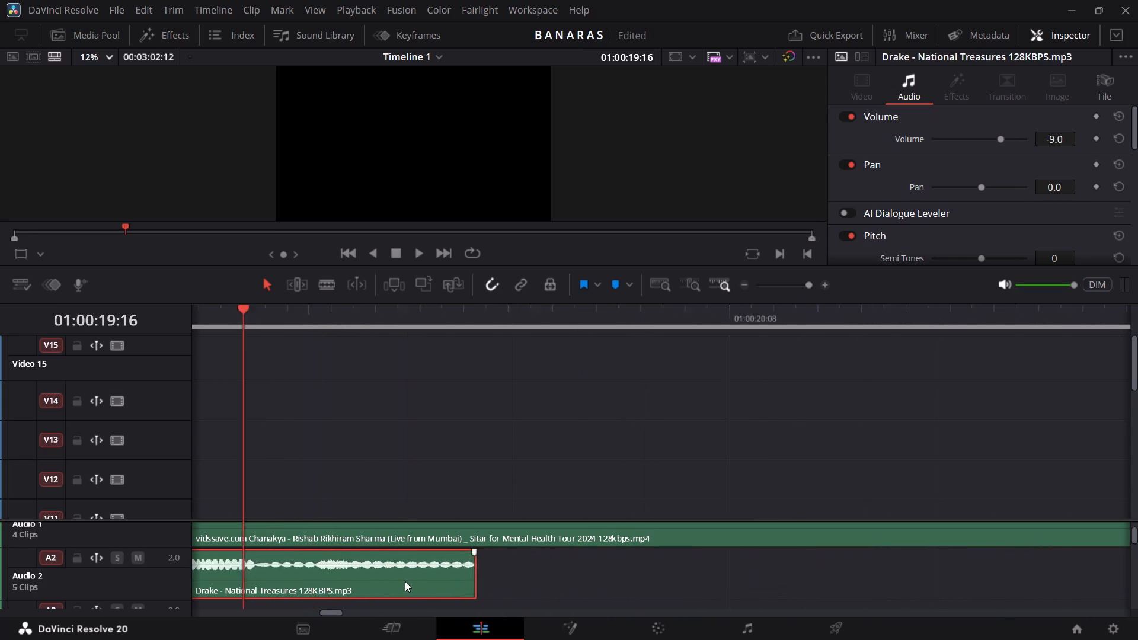
scroll(405, 581, "left", 1)
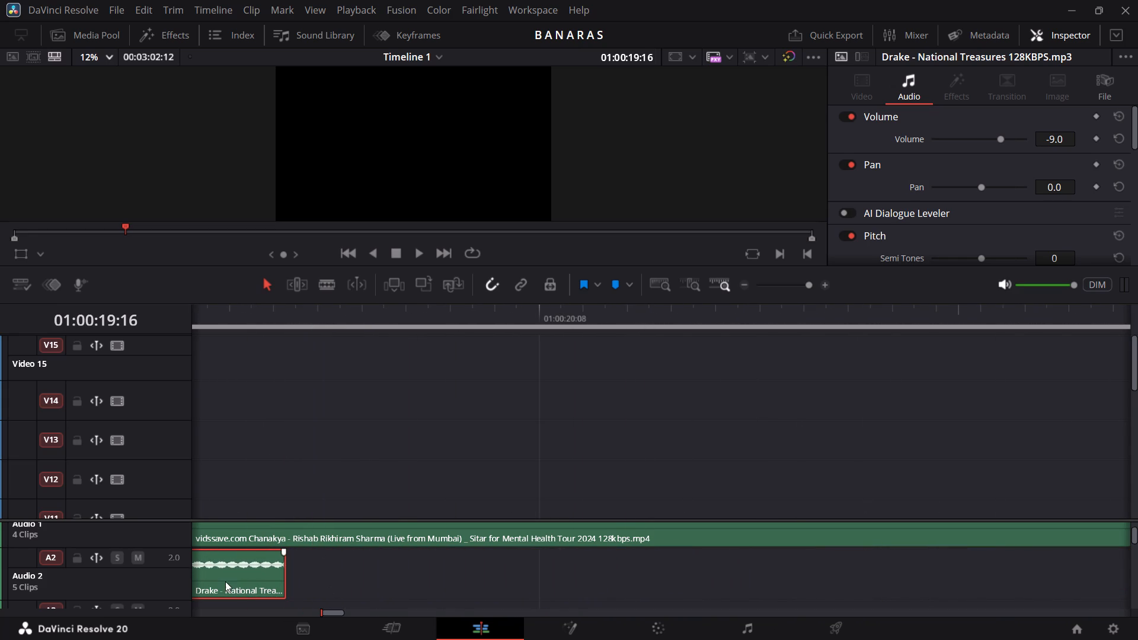
left_click_drag(210, 580, 691, 576, "alt")
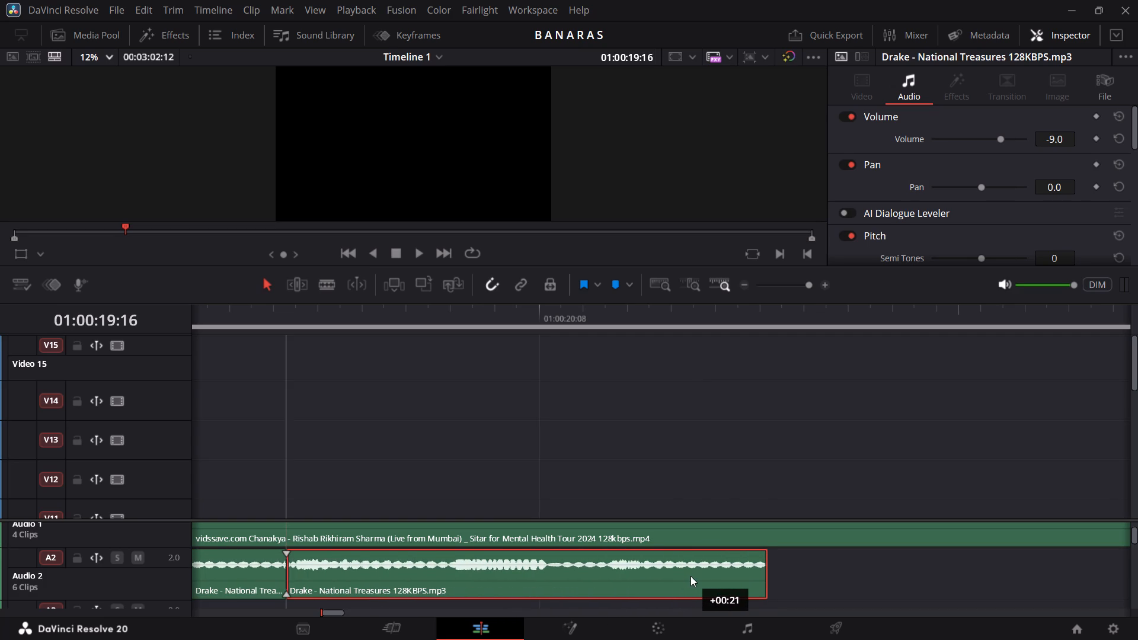
left_click_drag(691, 576, 754, 577, "alt")
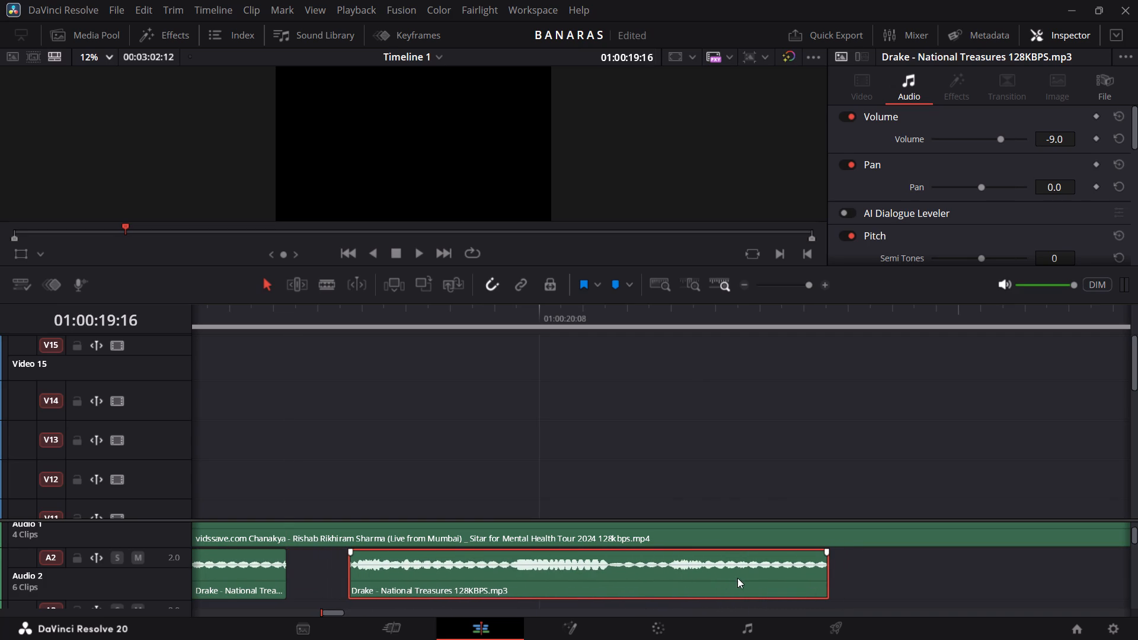
left_click_drag(730, 578, 674, 578)
Play back the new loop on A2 twice, starting before 01:00:18:13, to examine the joins between the National Treasures segments.
scroll(674, 578, "right", 4)
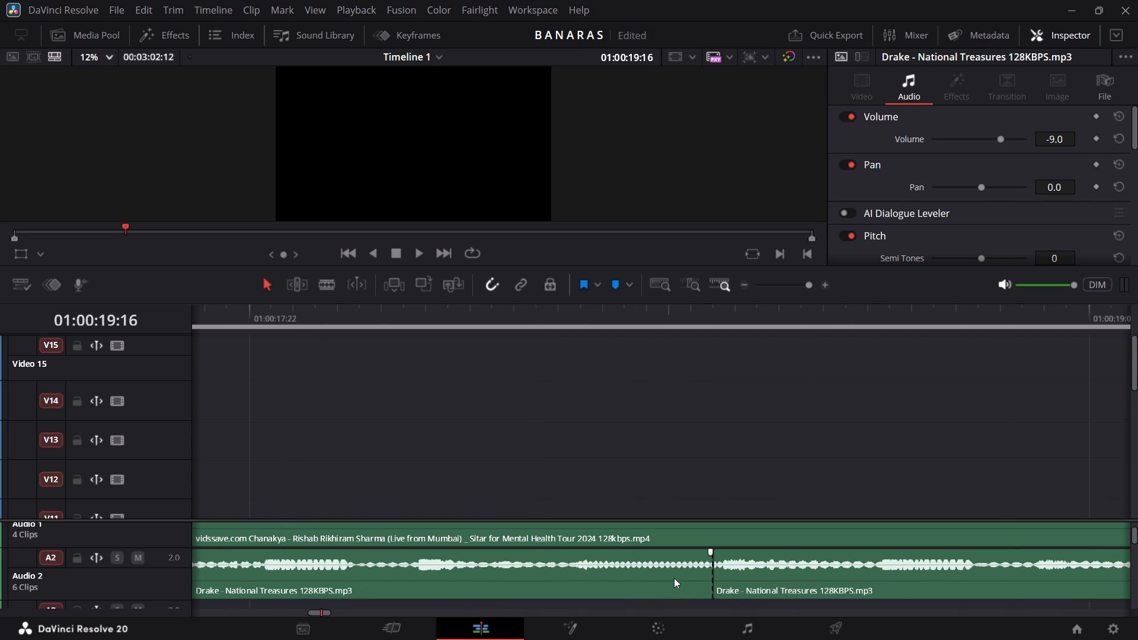
scroll(674, 578, "right", 1)
left_click(325, 318)
key("space")
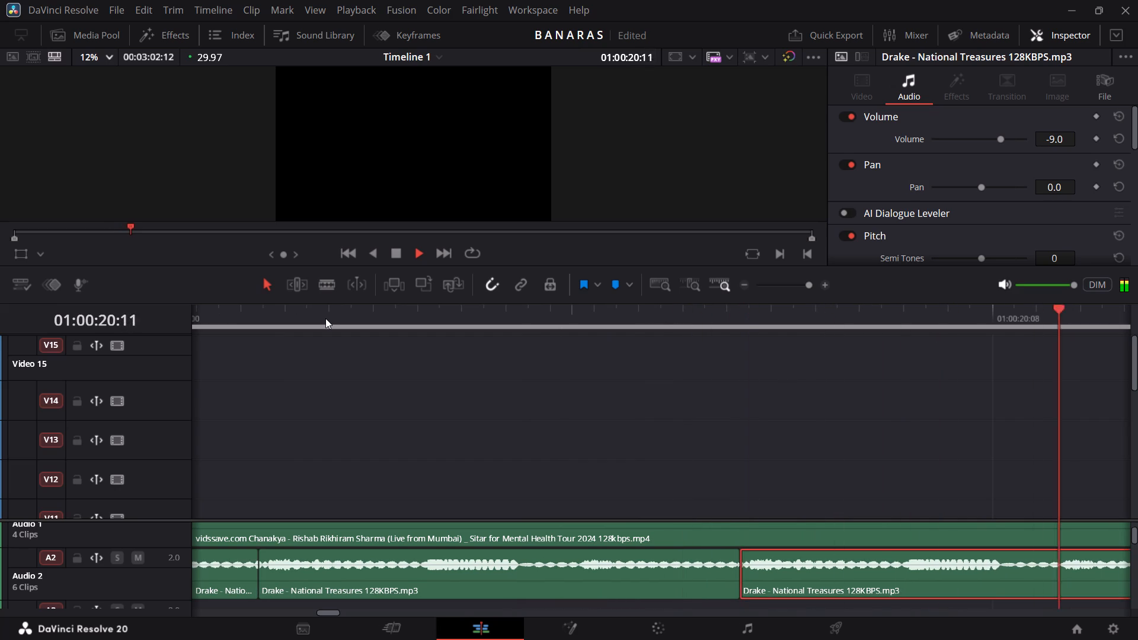
key("space")
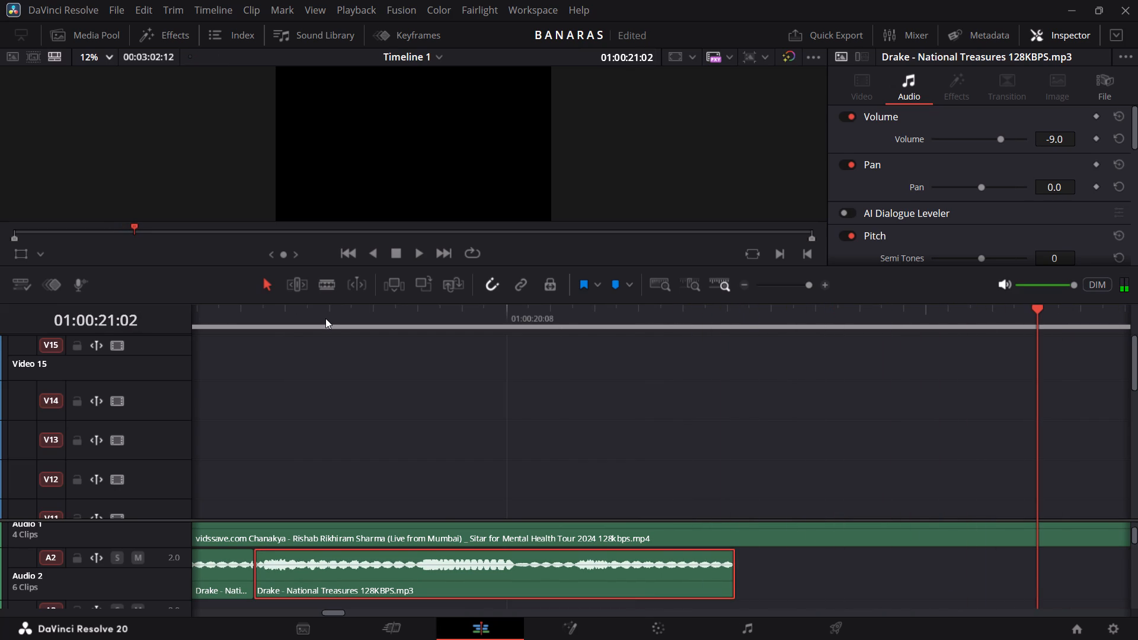
scroll(325, 318, "right", 3)
left_click(325, 318)
key("space")
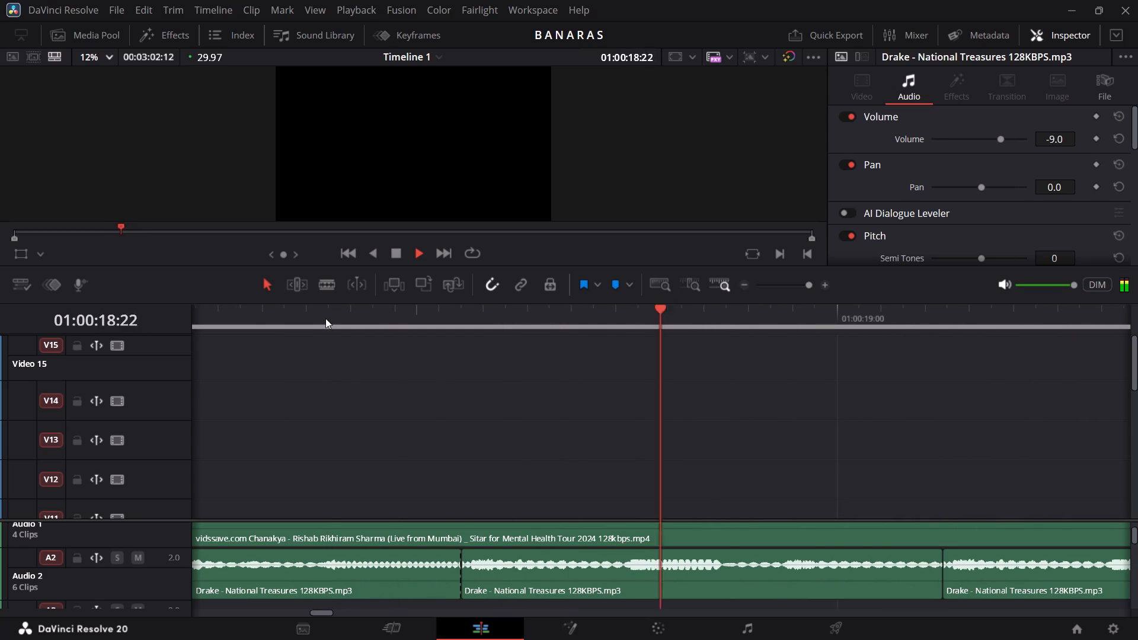
key("space")
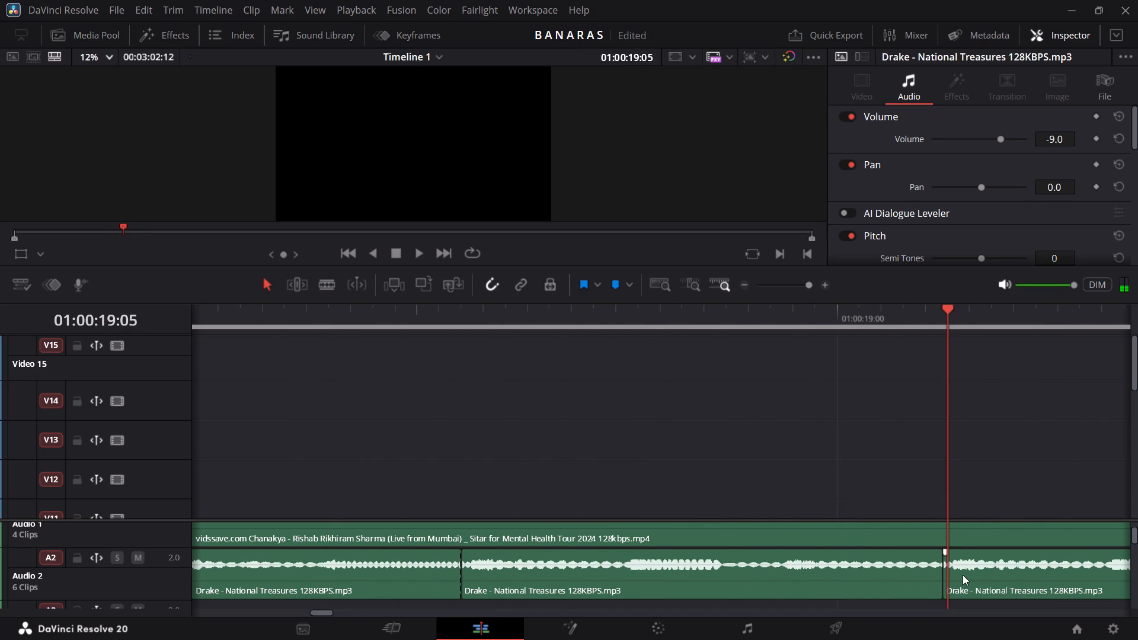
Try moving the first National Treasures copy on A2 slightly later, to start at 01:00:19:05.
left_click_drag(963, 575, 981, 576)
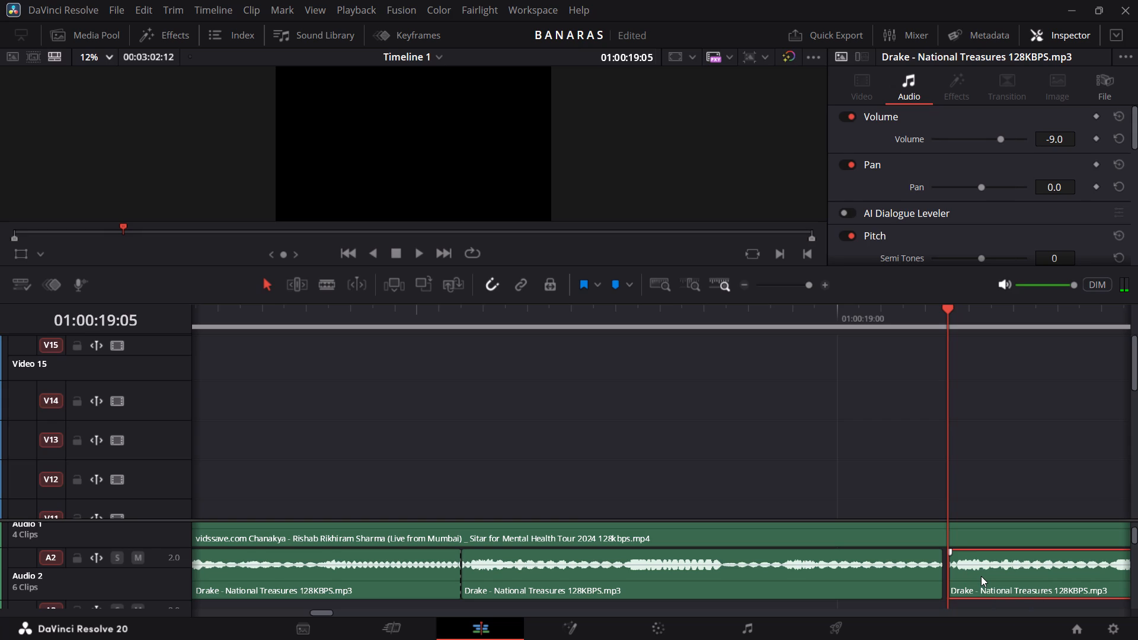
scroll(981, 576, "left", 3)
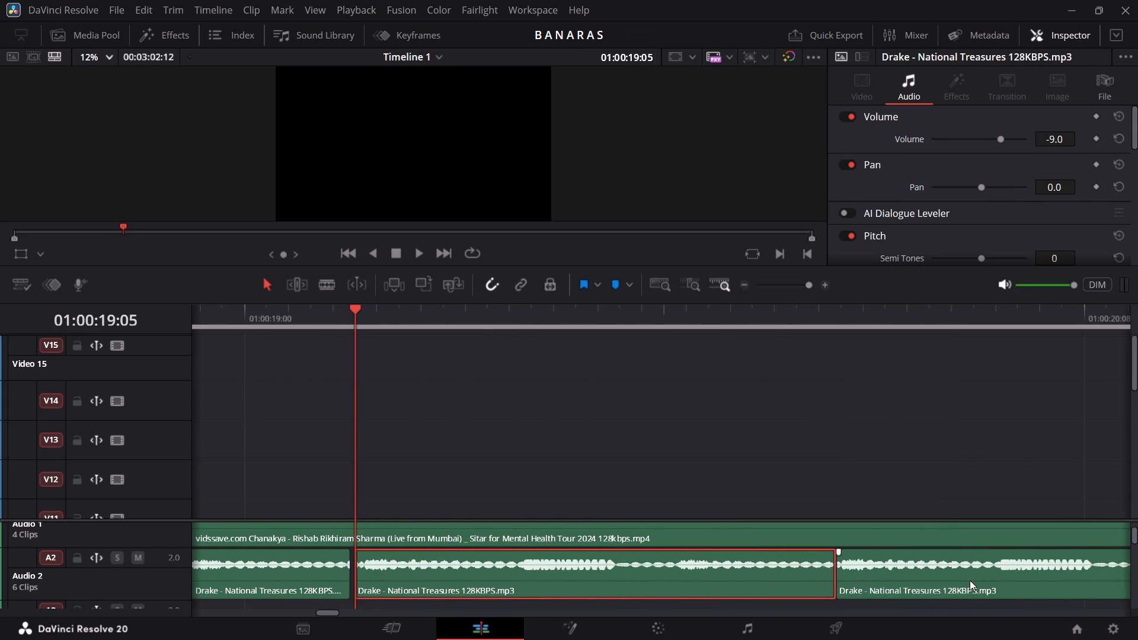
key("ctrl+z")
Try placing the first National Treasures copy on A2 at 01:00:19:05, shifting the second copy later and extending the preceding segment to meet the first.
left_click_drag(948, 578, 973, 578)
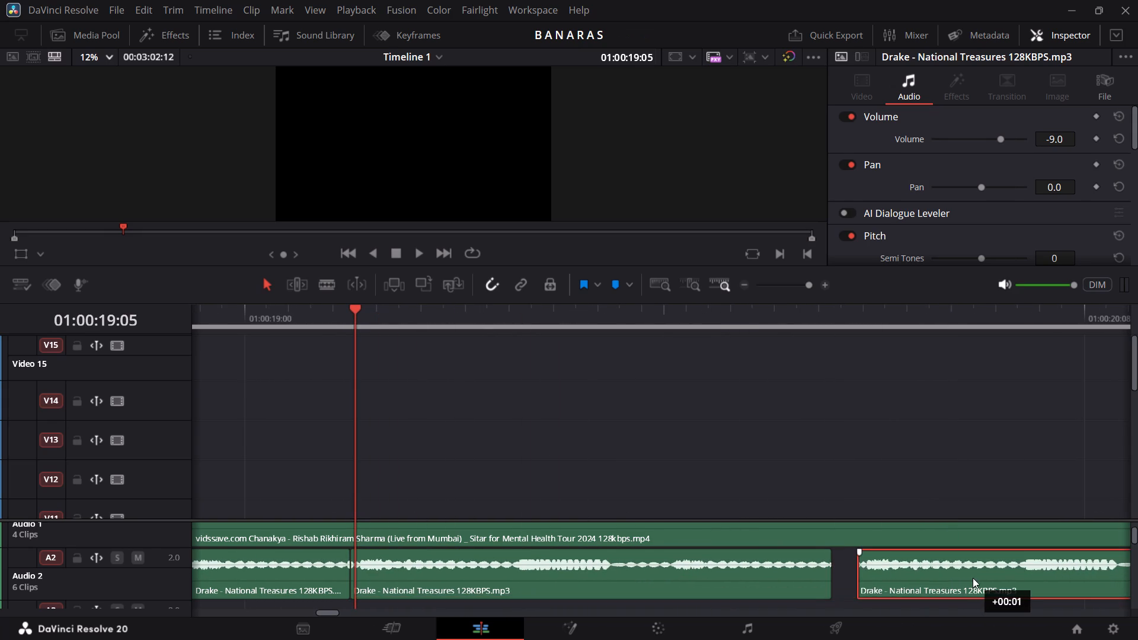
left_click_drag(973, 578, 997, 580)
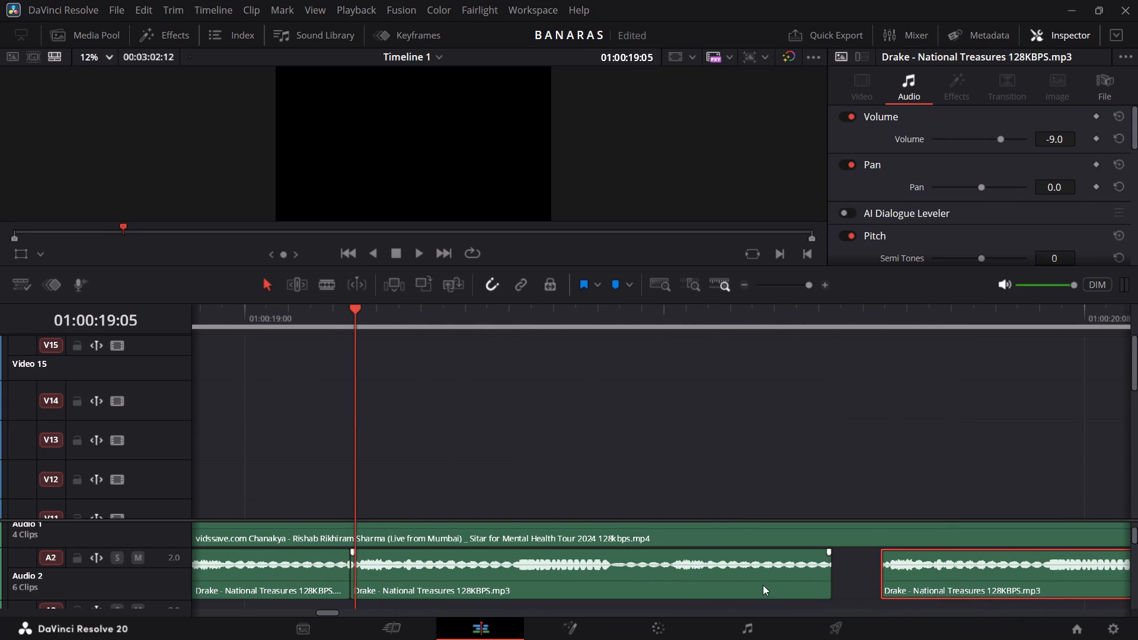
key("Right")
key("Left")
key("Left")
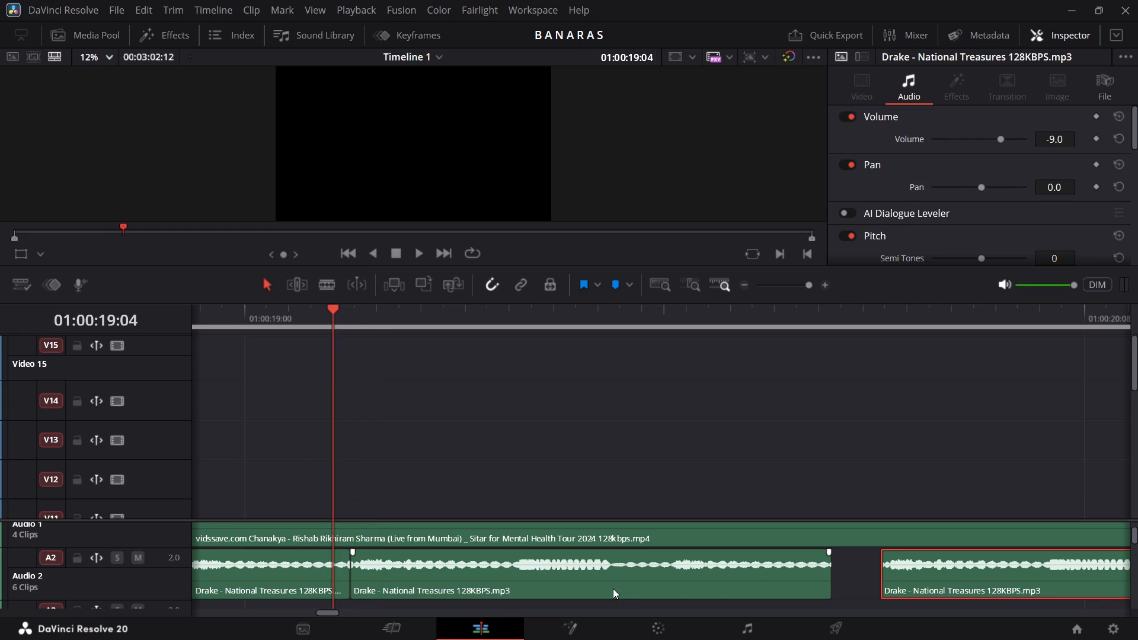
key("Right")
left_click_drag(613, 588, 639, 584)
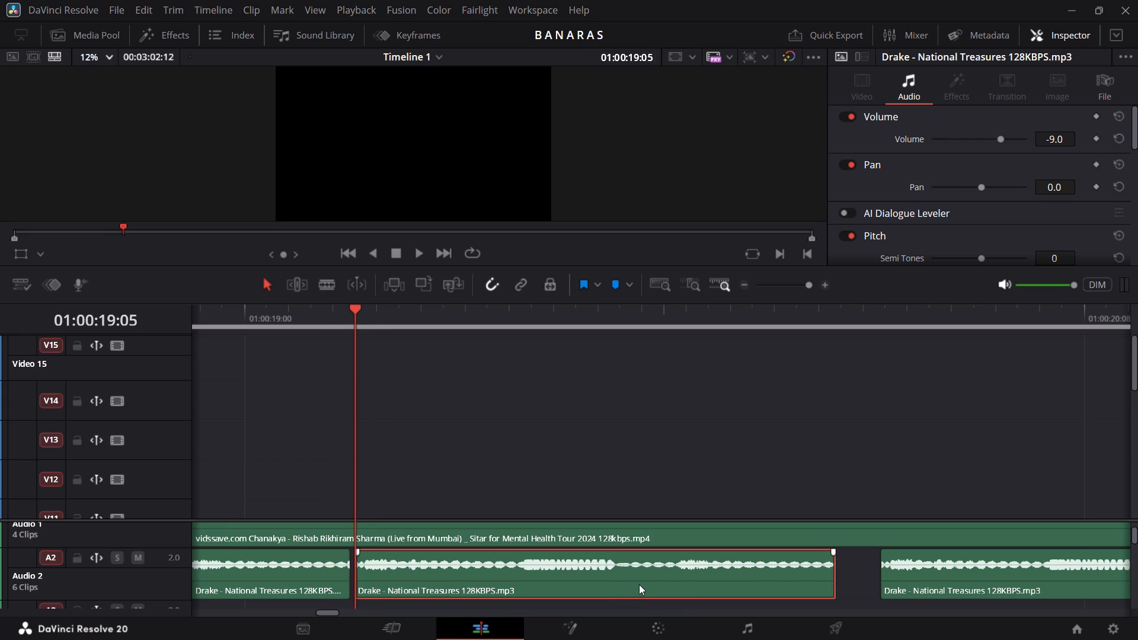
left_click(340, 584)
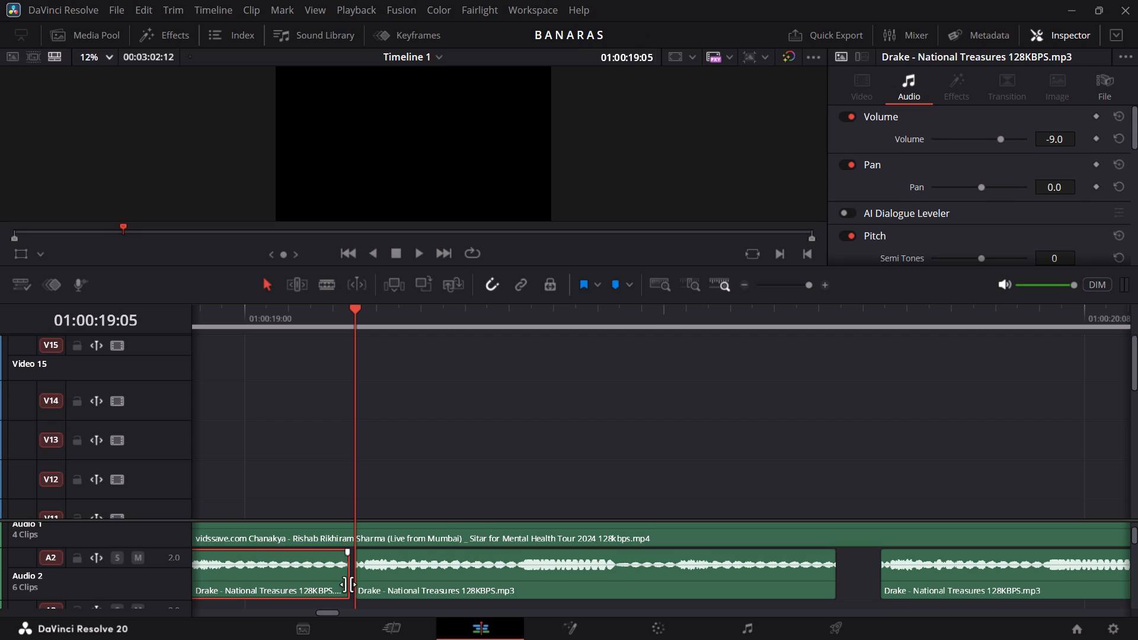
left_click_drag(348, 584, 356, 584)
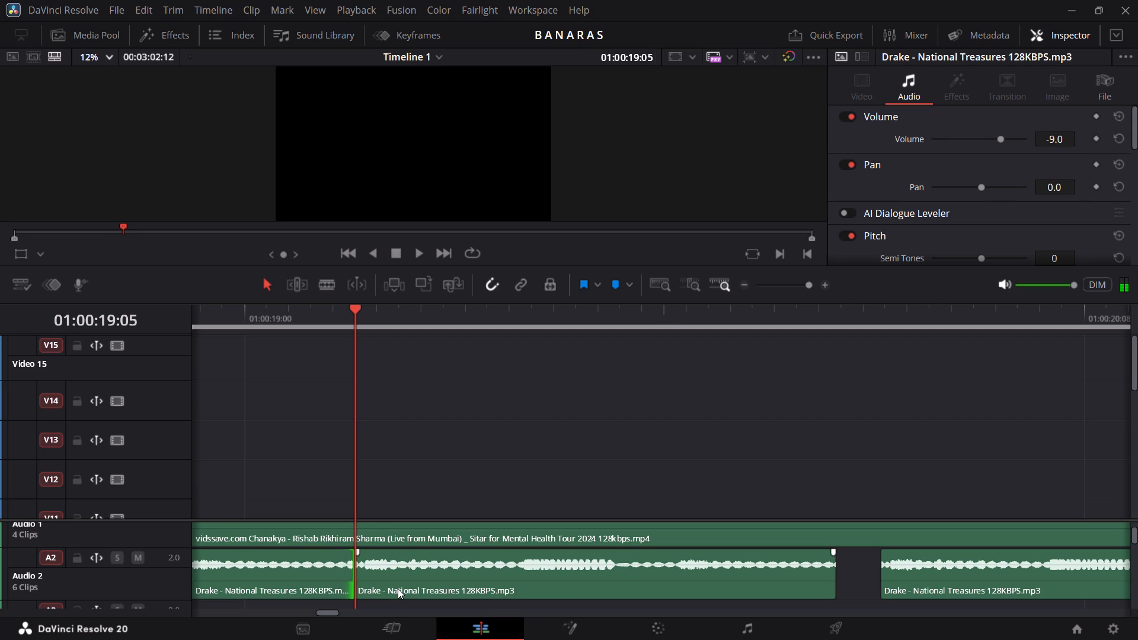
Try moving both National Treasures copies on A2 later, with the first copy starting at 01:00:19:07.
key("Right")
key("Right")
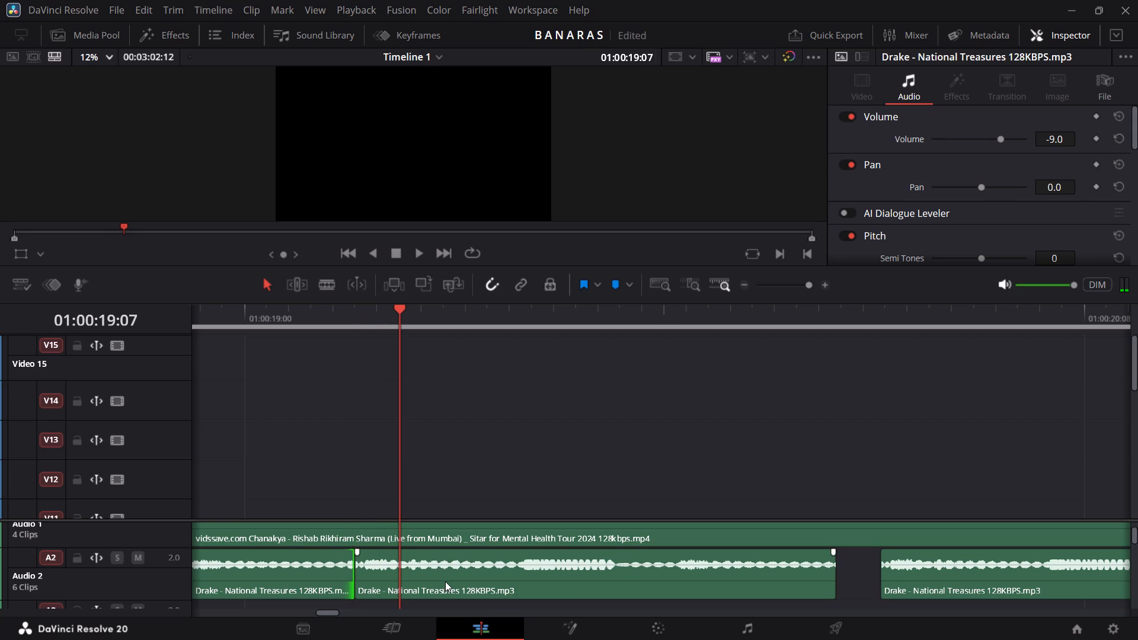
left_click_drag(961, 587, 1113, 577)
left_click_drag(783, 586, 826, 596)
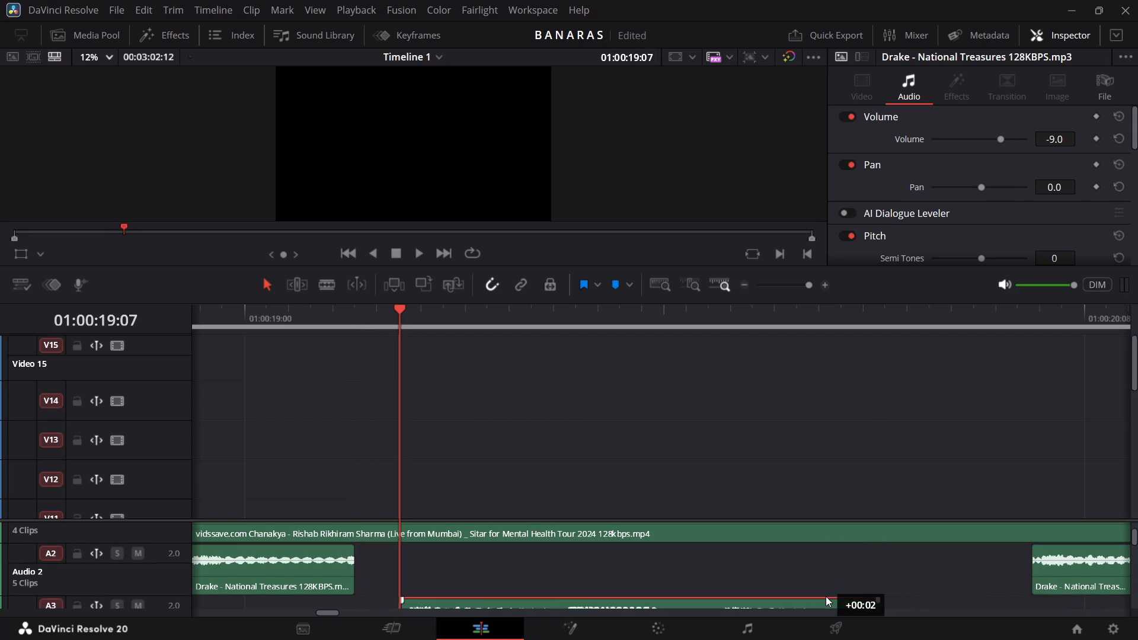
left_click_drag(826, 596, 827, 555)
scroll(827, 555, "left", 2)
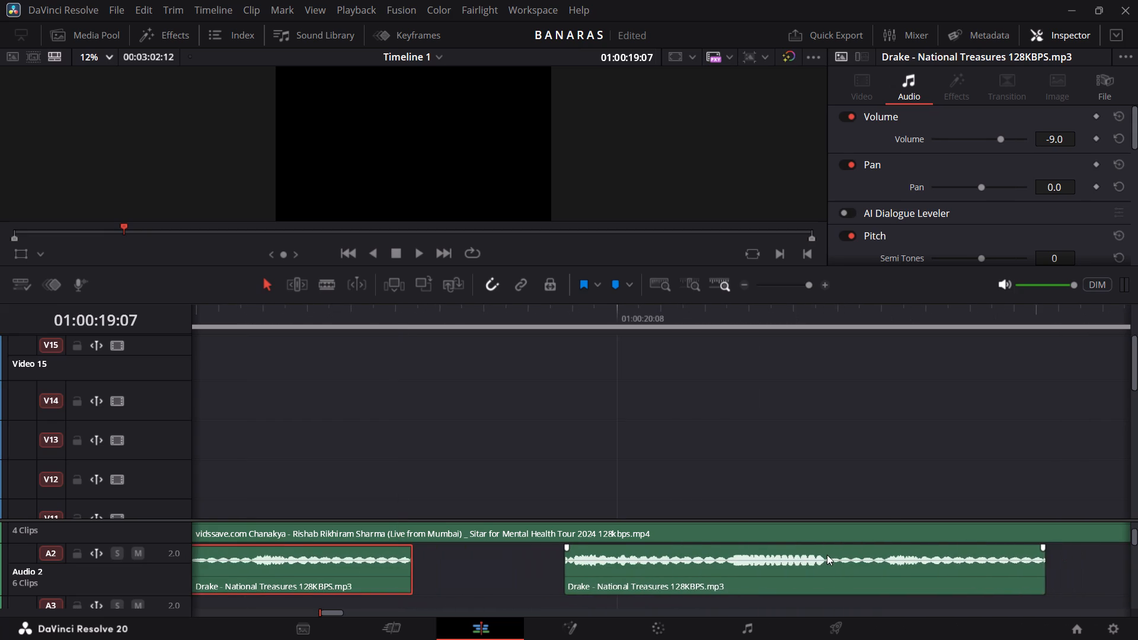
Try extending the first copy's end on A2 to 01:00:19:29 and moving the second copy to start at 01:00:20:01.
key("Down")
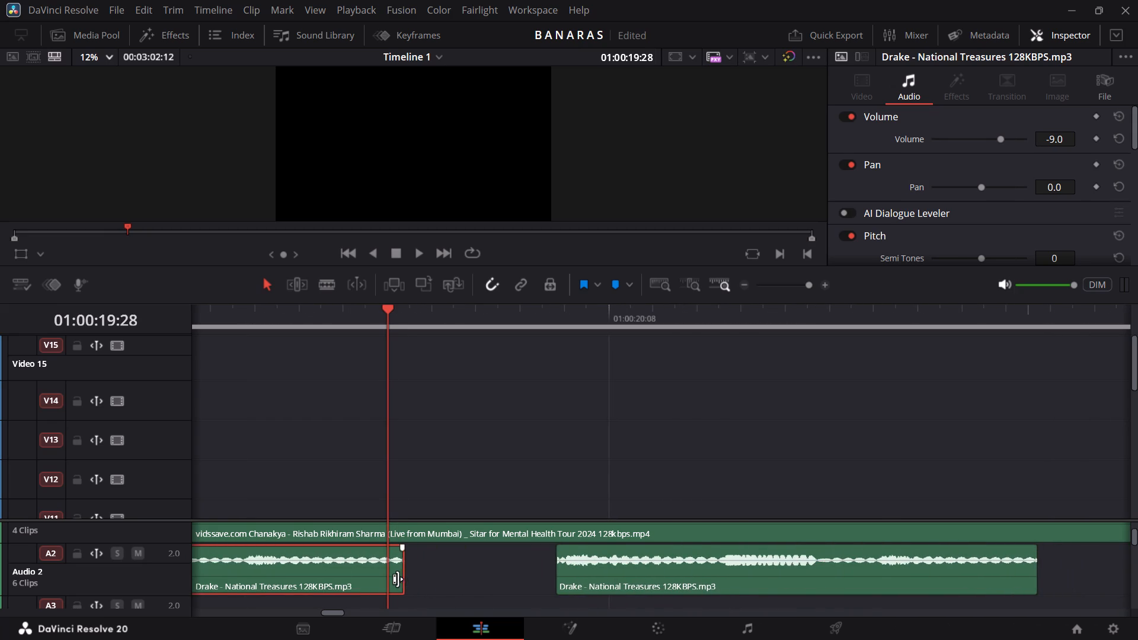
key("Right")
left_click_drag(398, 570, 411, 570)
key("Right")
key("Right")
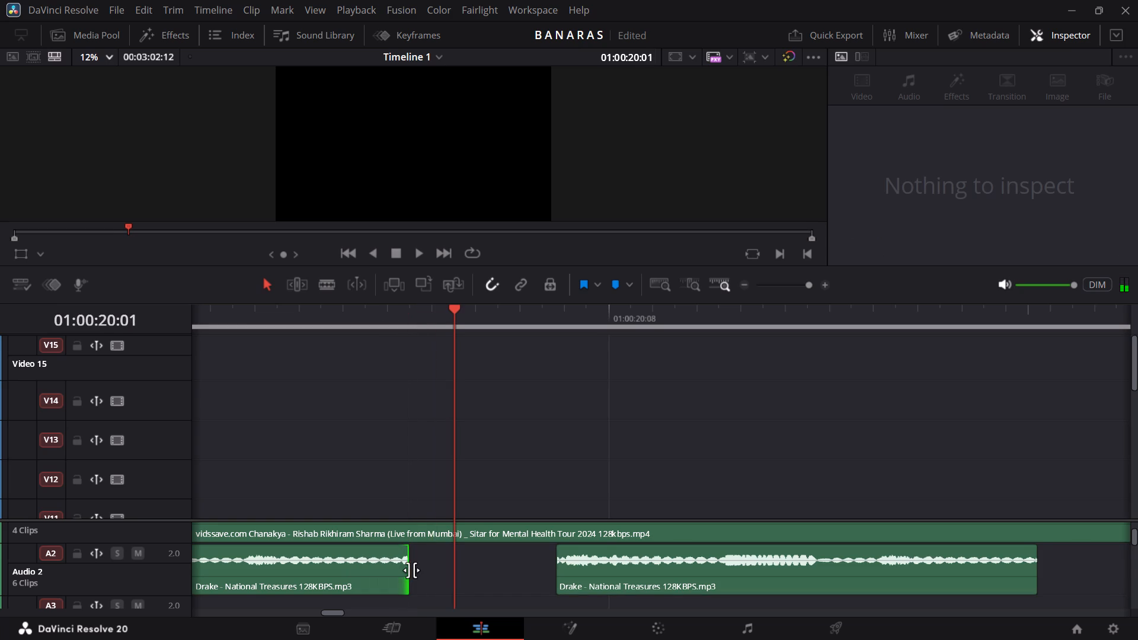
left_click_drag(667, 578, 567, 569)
Play back the spaced National Treasures copies on A2 to examine the timing of the gap between them.
scroll(567, 569, "right", 4)
left_click(411, 314)
key("space")
key("space")
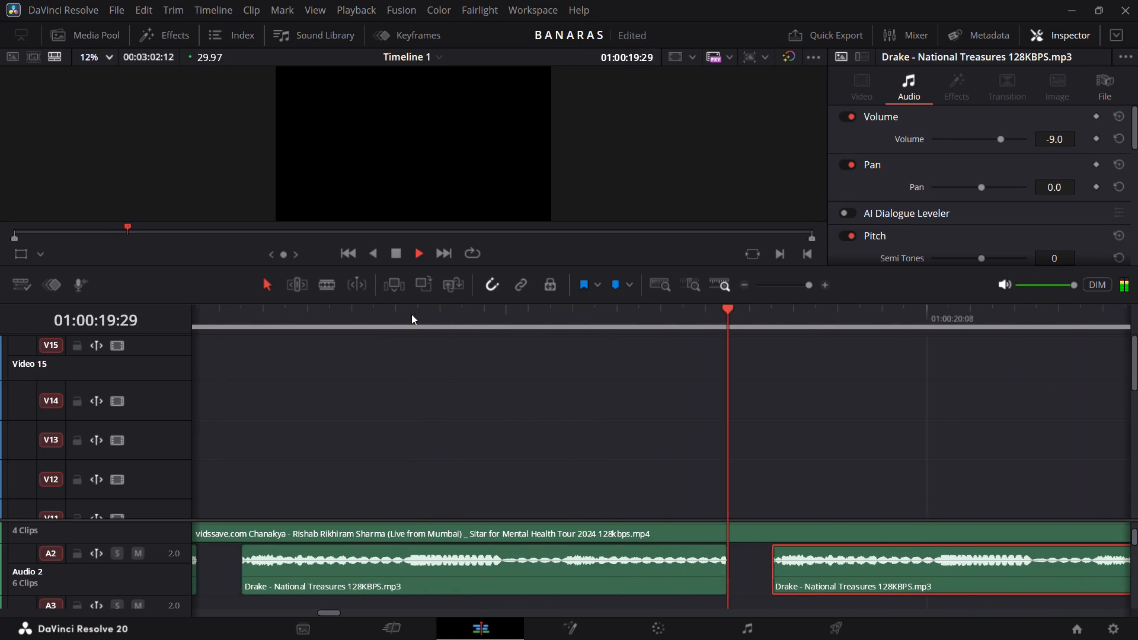
key("space")
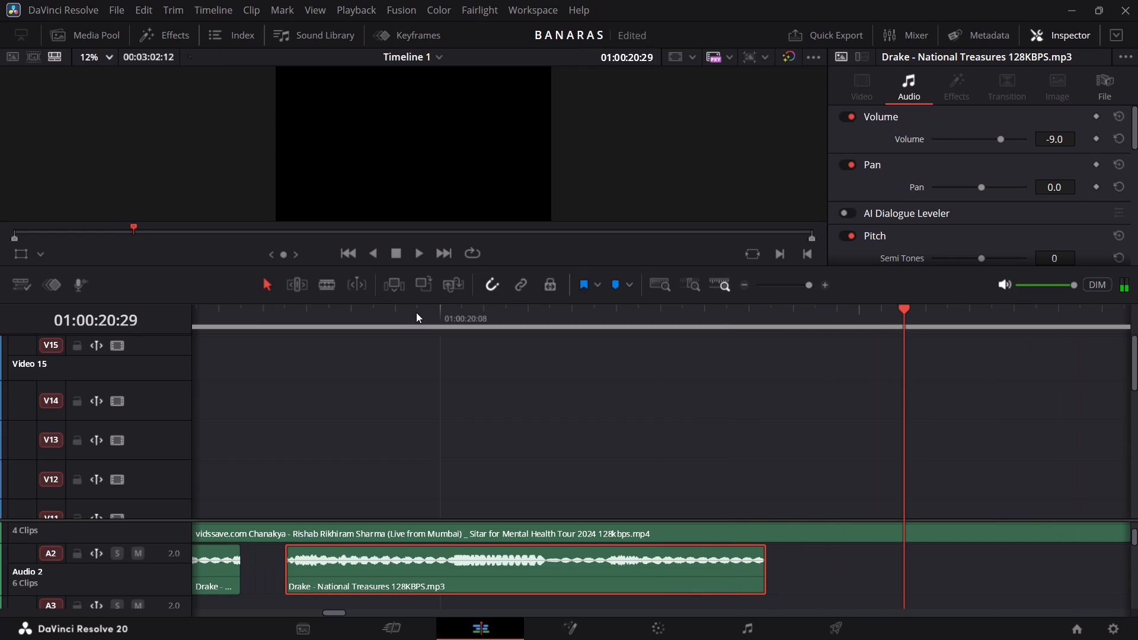
Undo the National Treasures loop edits on A2, including the duplicated segments, back to the long clip before the loop cuts.
key("ctrl+z")
key("ctrl+z")
key("ctrl+z")
key("ctrl+z")
scroll(416, 312, "right", 3)
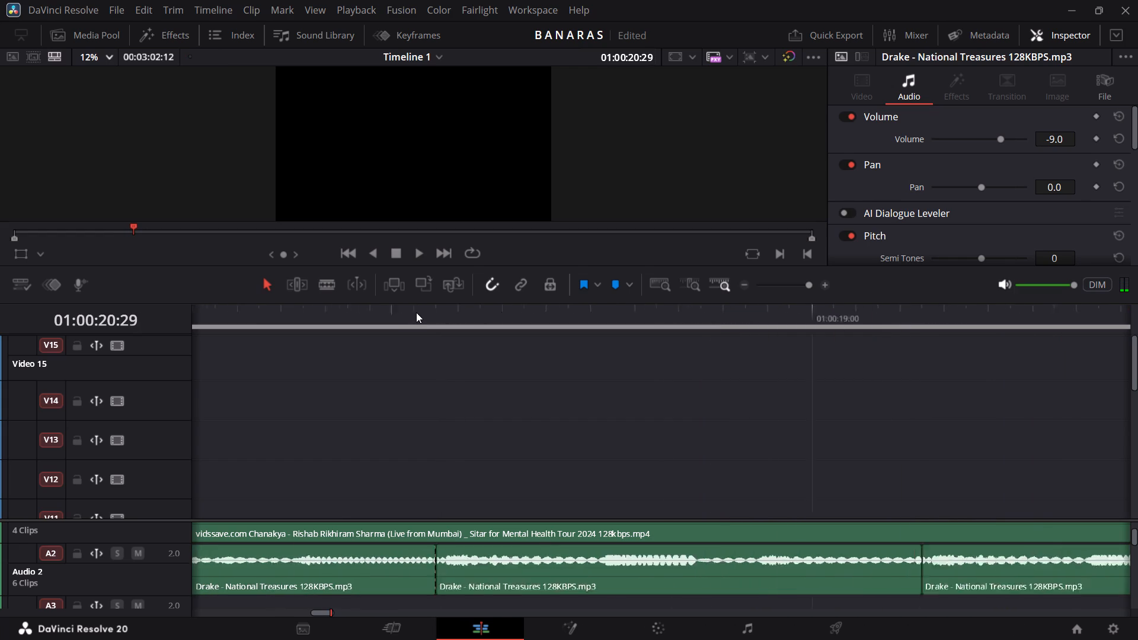
scroll(416, 312, "right", 3)
scroll(416, 312, "left", 1)
key("ctrl+z")
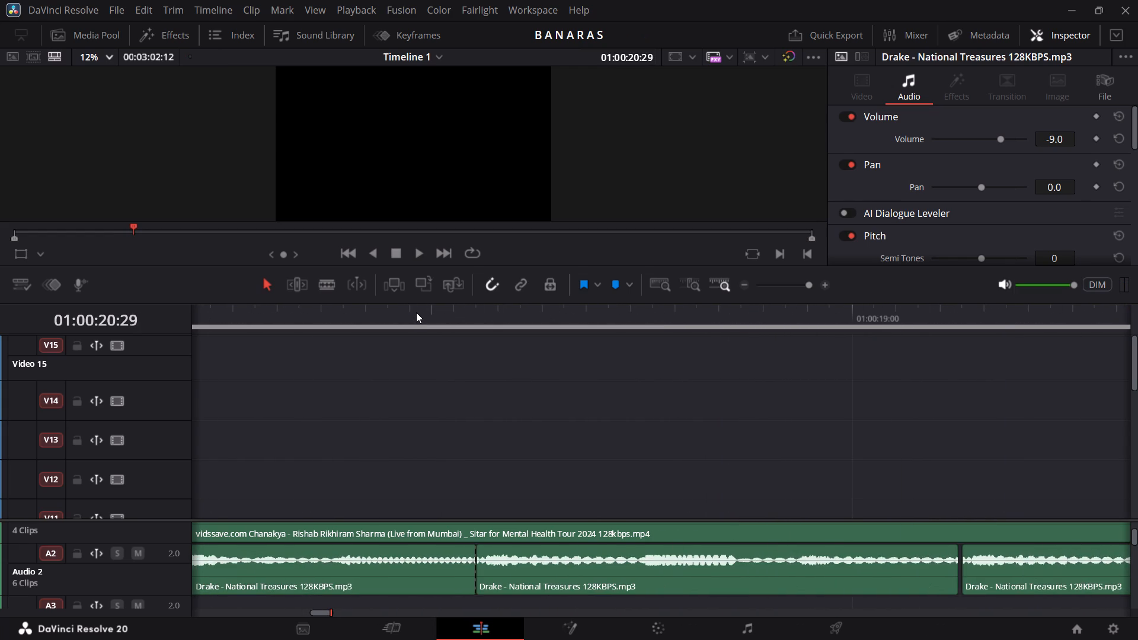
key("ctrl+z")
key("ctrl+z")
key("ctrl+z")
key("ctrl+z")
key("ctrl+z")
key("ctrl+z")
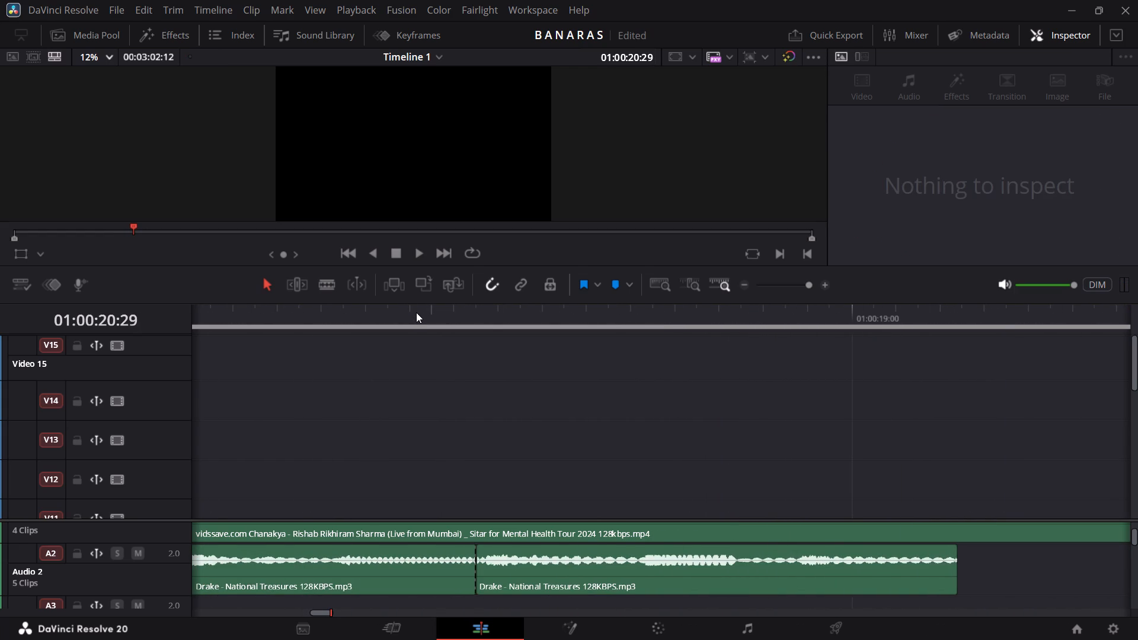
key("ctrl+z")
key("ctrl+z")
key("ctrl+z")
key("ctrl+z")
key("ctrl+z")
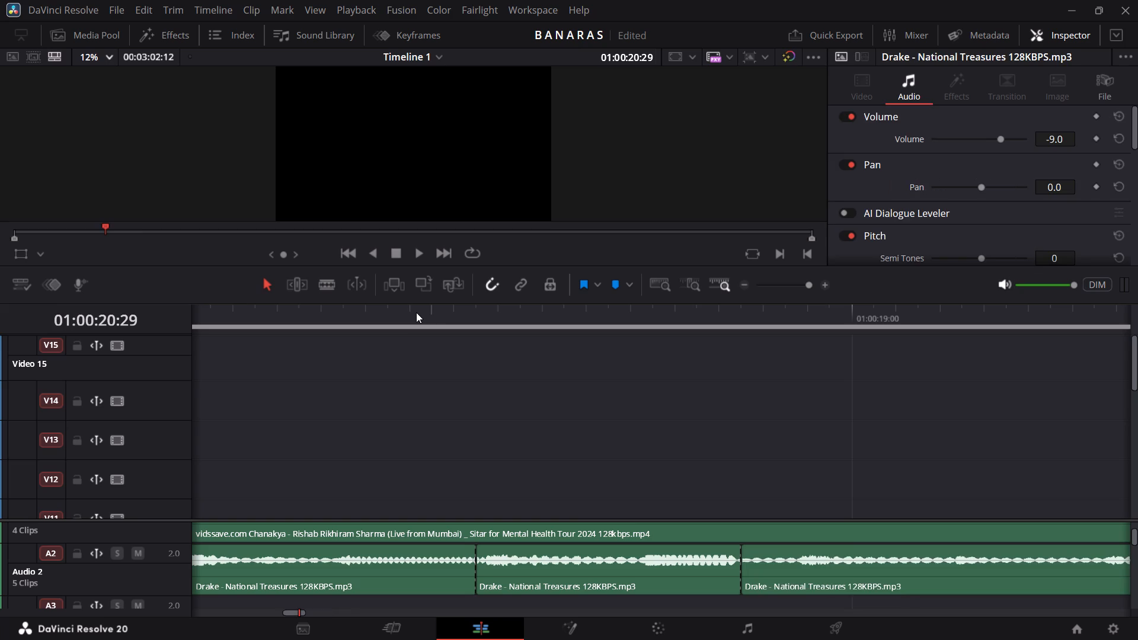
key("ctrl+z")
key("ctrl+z")
Play back the clips around 01:00:08 to 01:00:10 to examine them against the restored music.
scroll(416, 312, "left", 3)
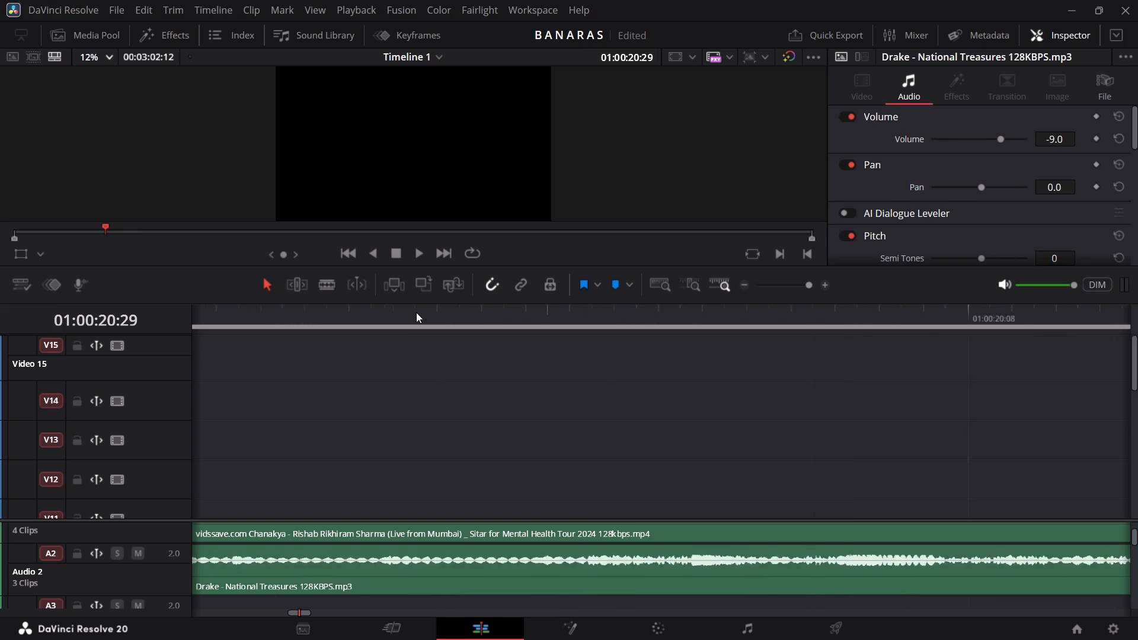
scroll(416, 312, "left", 1)
scroll(416, 312, "right", 8)
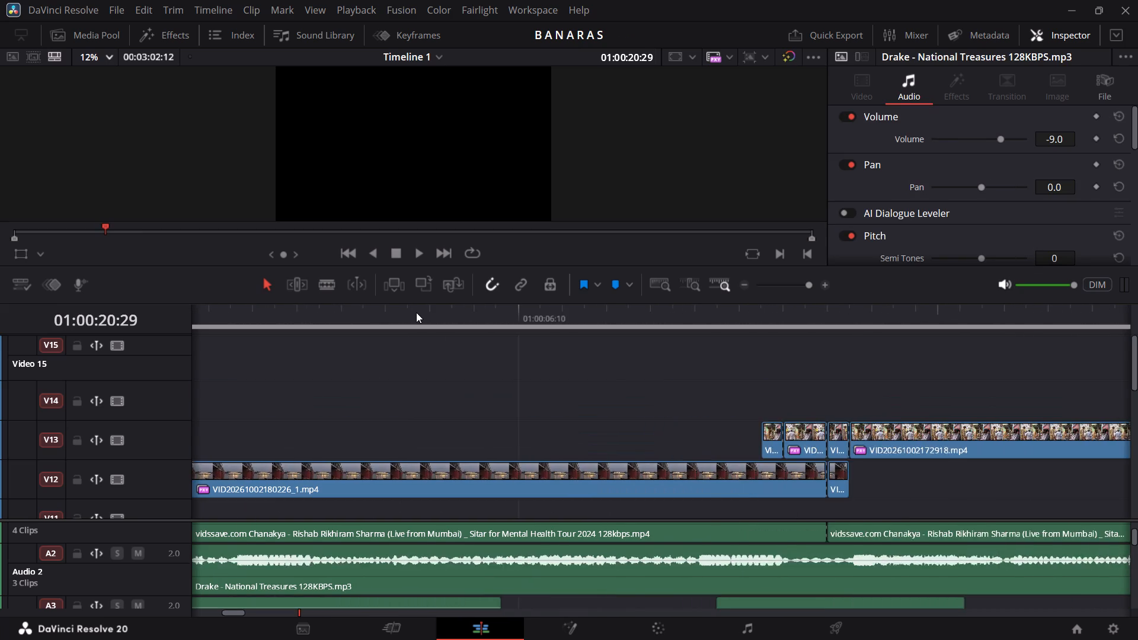
scroll(416, 312, "right", 1)
left_click(416, 312)
key("space")
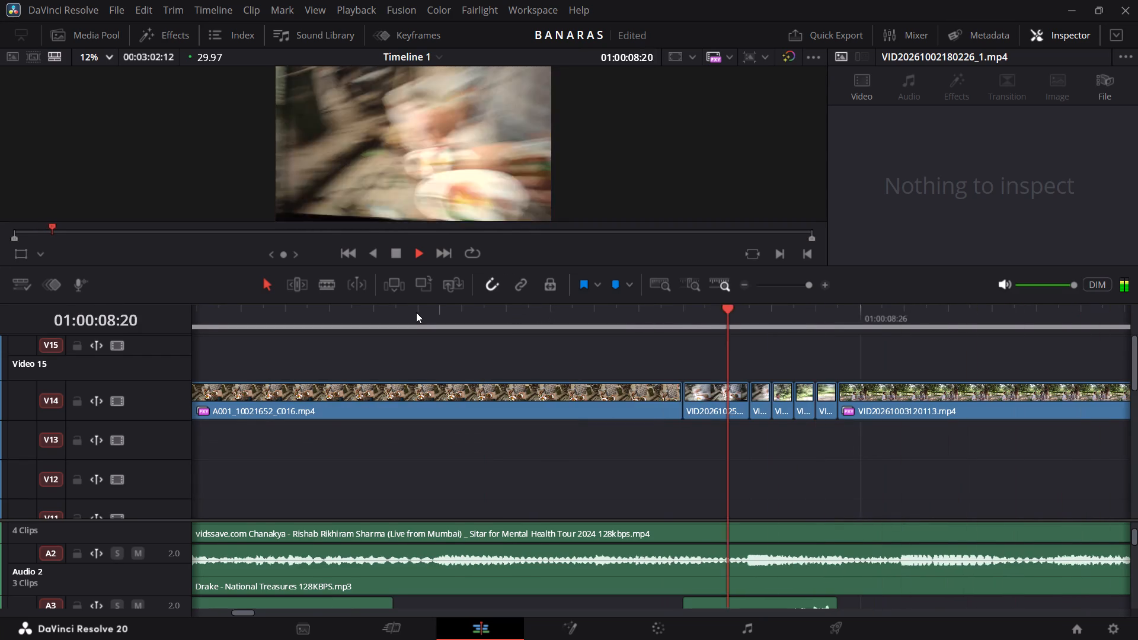
key("space")
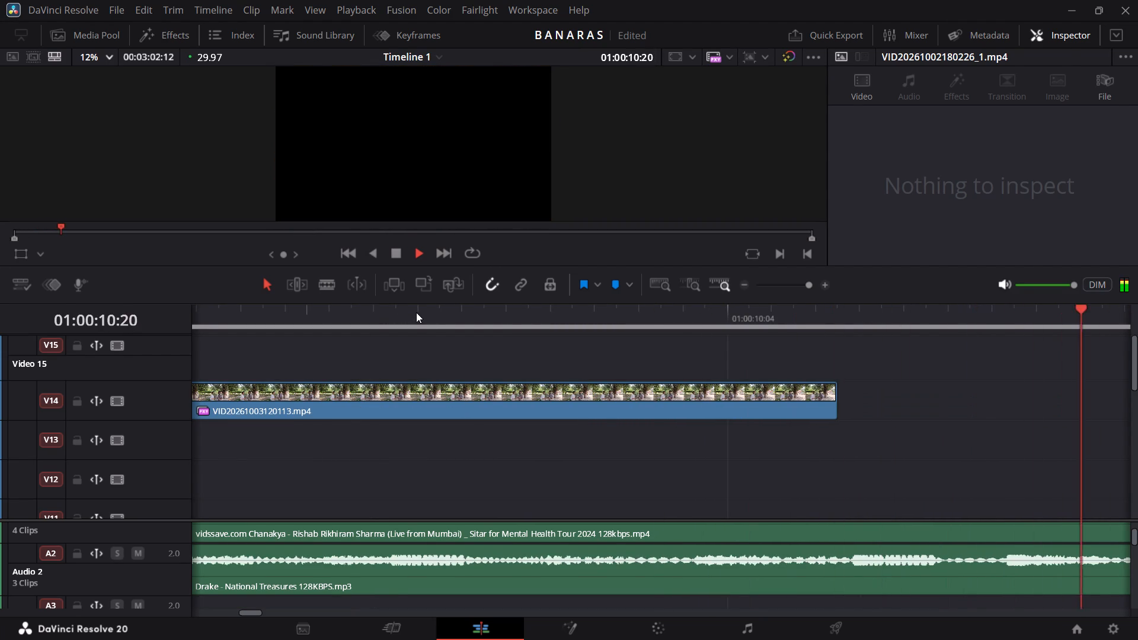
Play back the edit from 01:00:00:00 to about 01:00:10:23 to examine the video with its music.
scroll(416, 312, "right", 13)
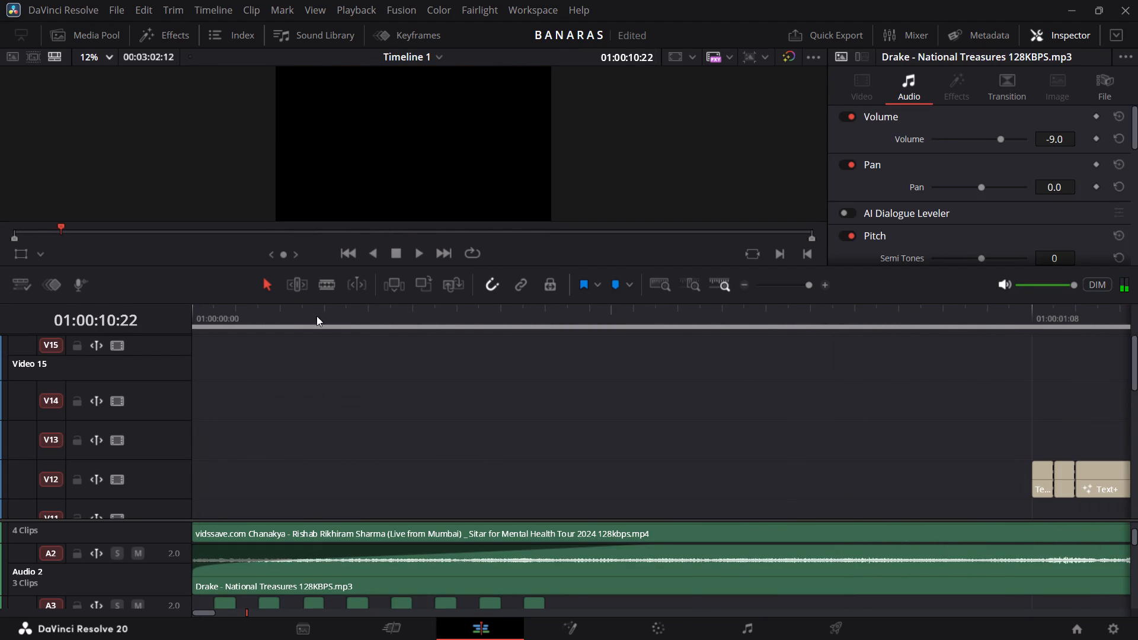
left_click_drag(300, 316, 143, 325)
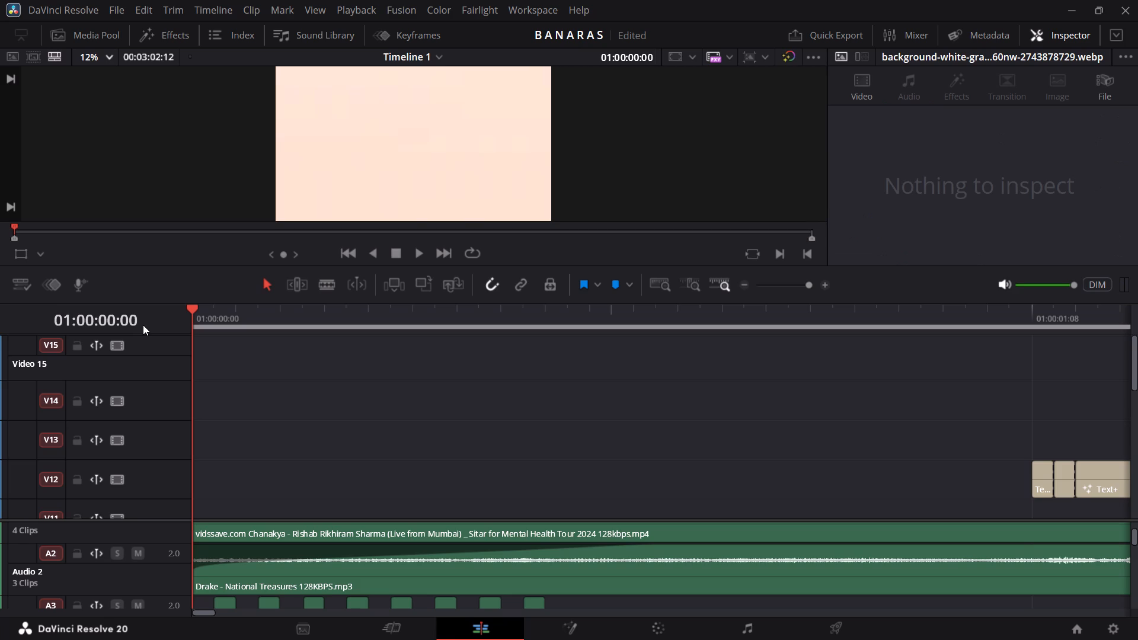
key("space")
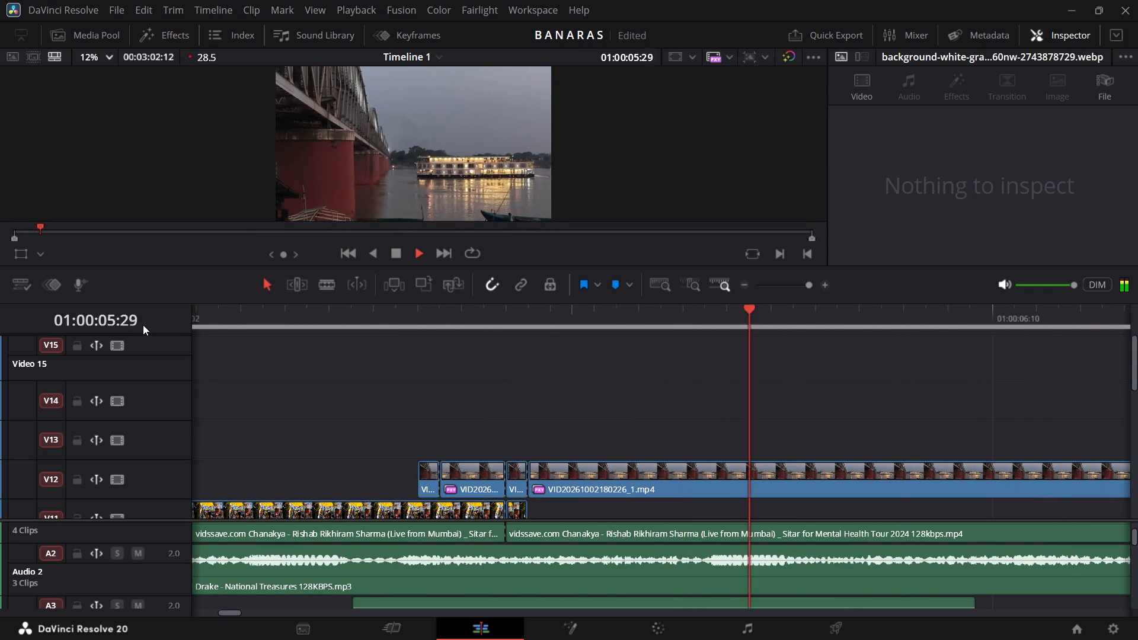
key("space")
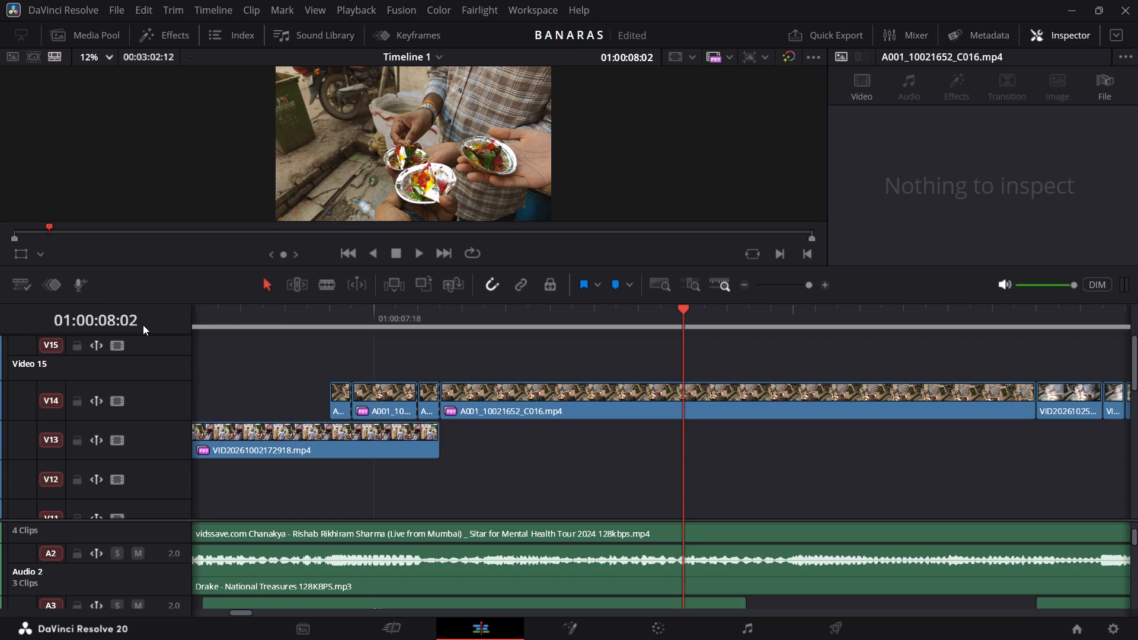
key("space")
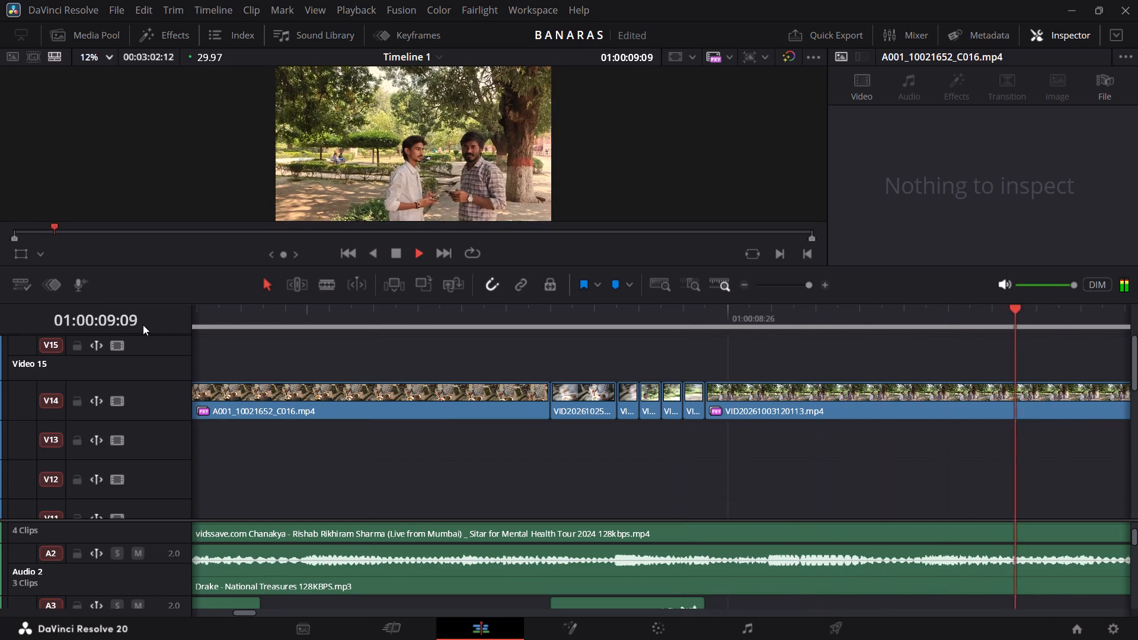
key("space")
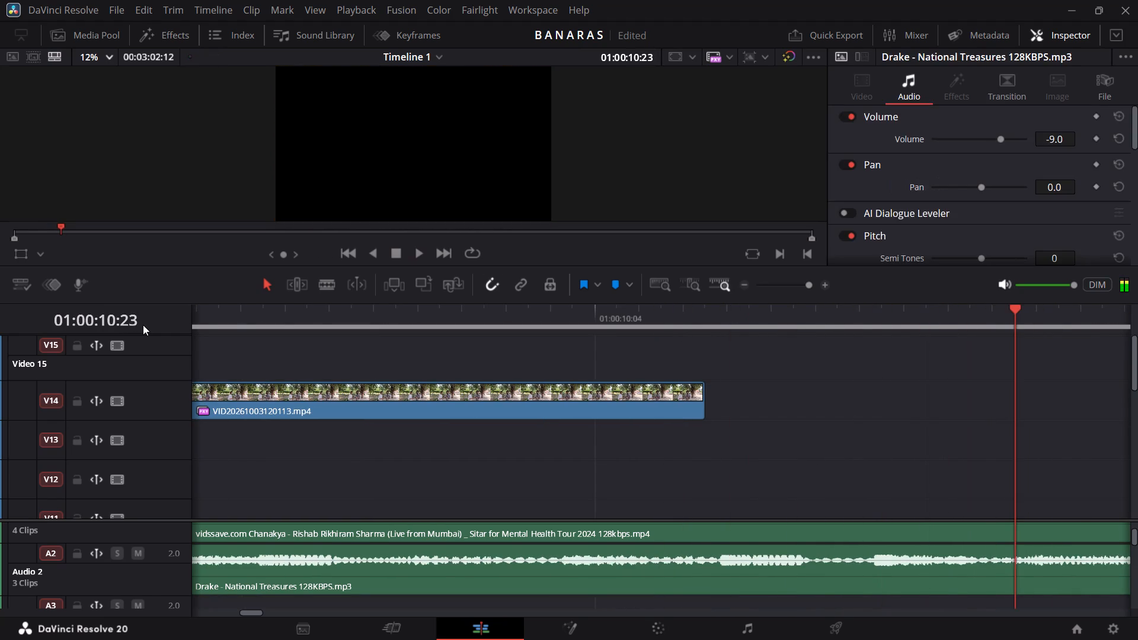
Switch to the Brave browser and listen to EsDeeKid's 4 Raws on YouTube, starting again from about 0:16.
left_click(523, 216)
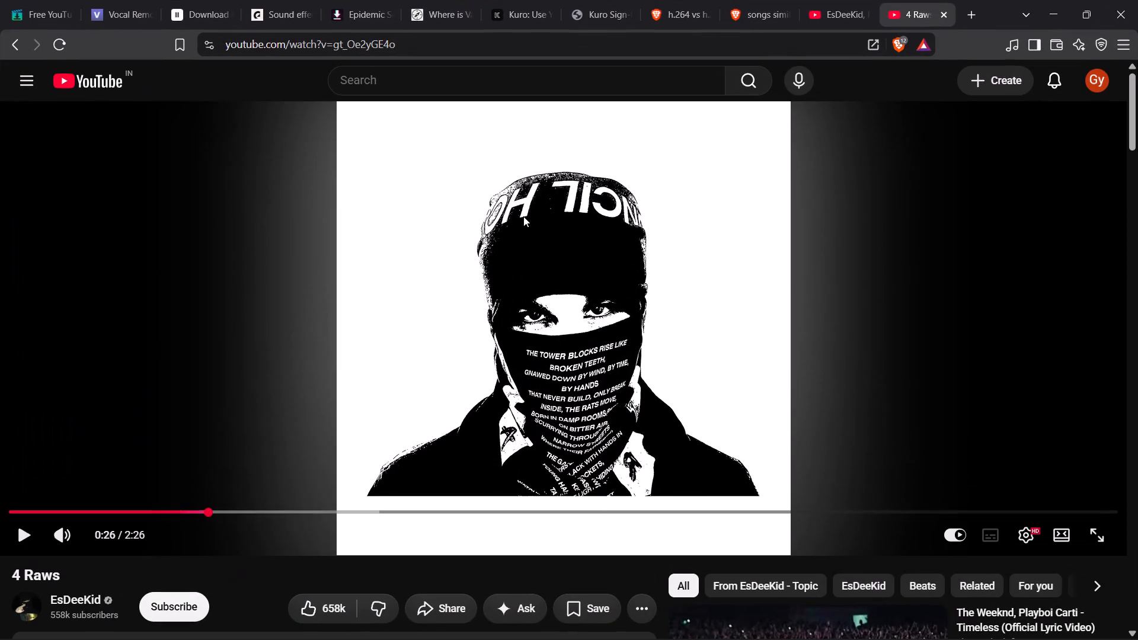
key("space")
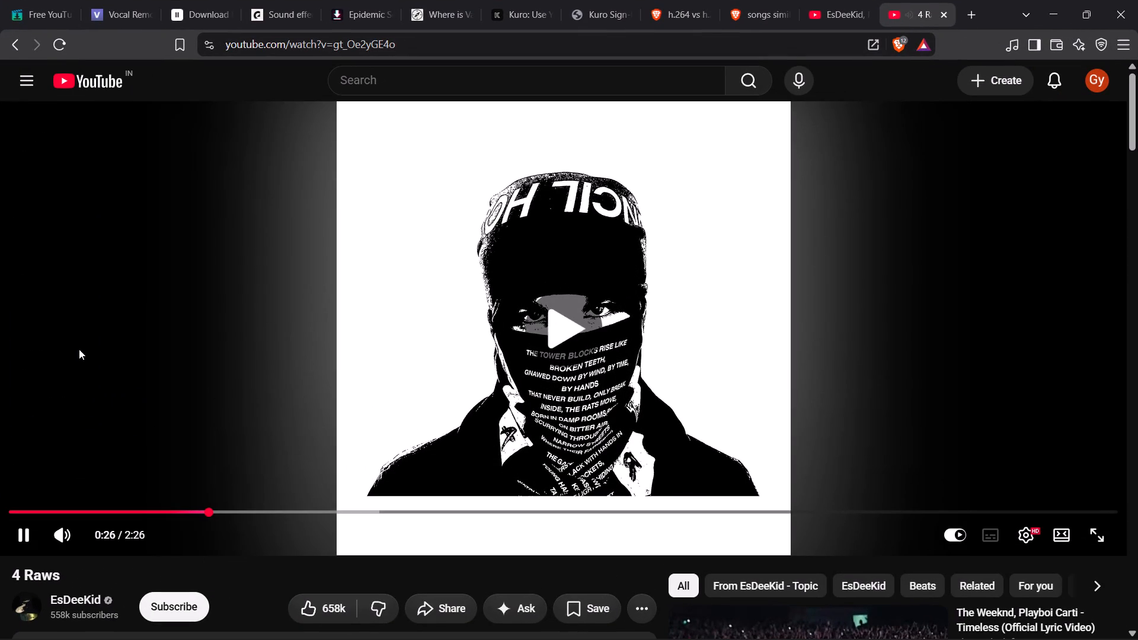
key("space")
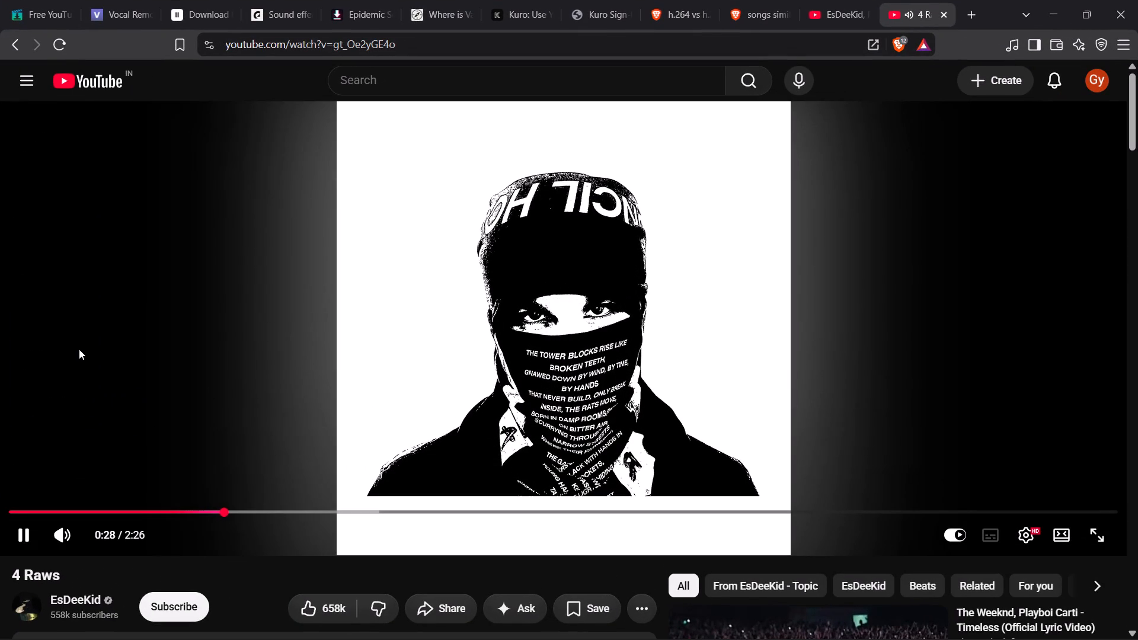
left_click(135, 513)
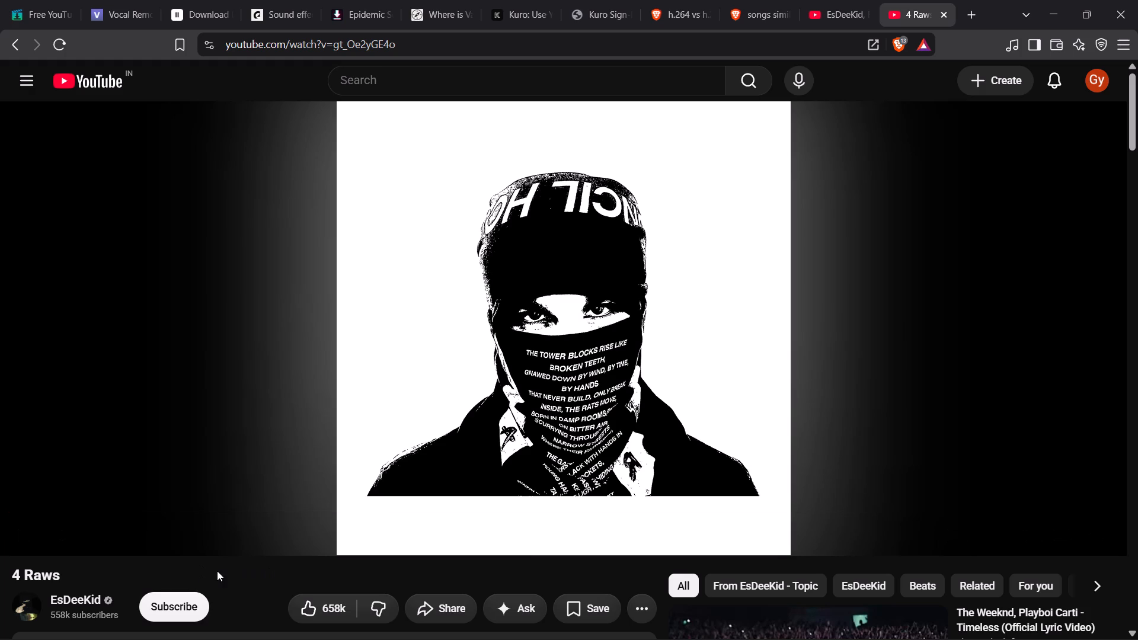
key("space")
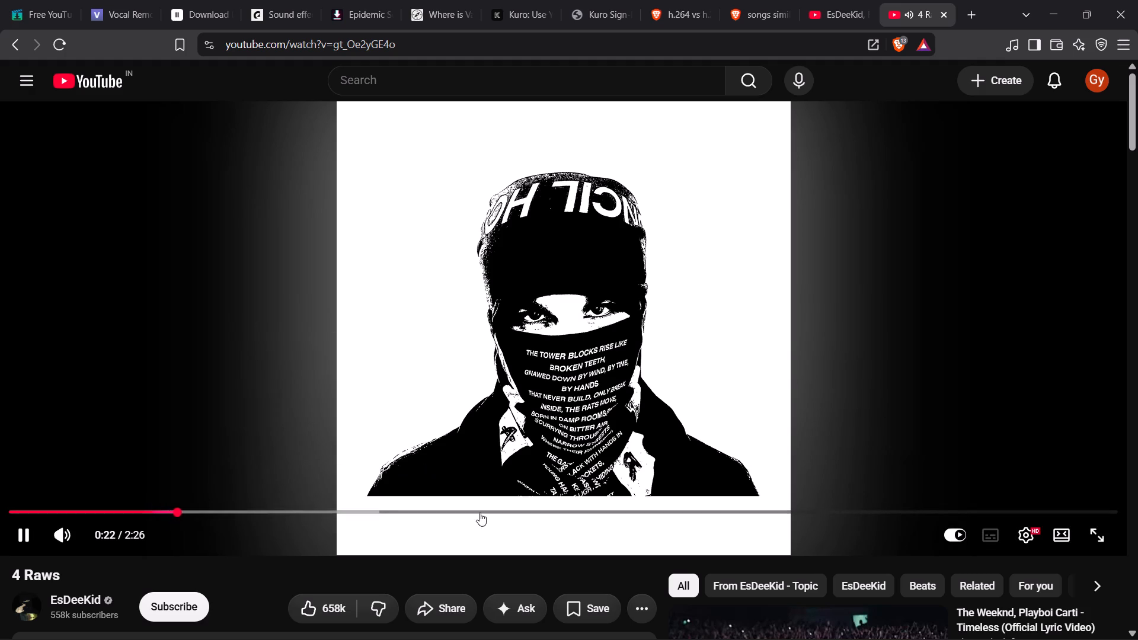
Open the sharing options for the 4 Raws YouTube video.
left_click(432, 614)
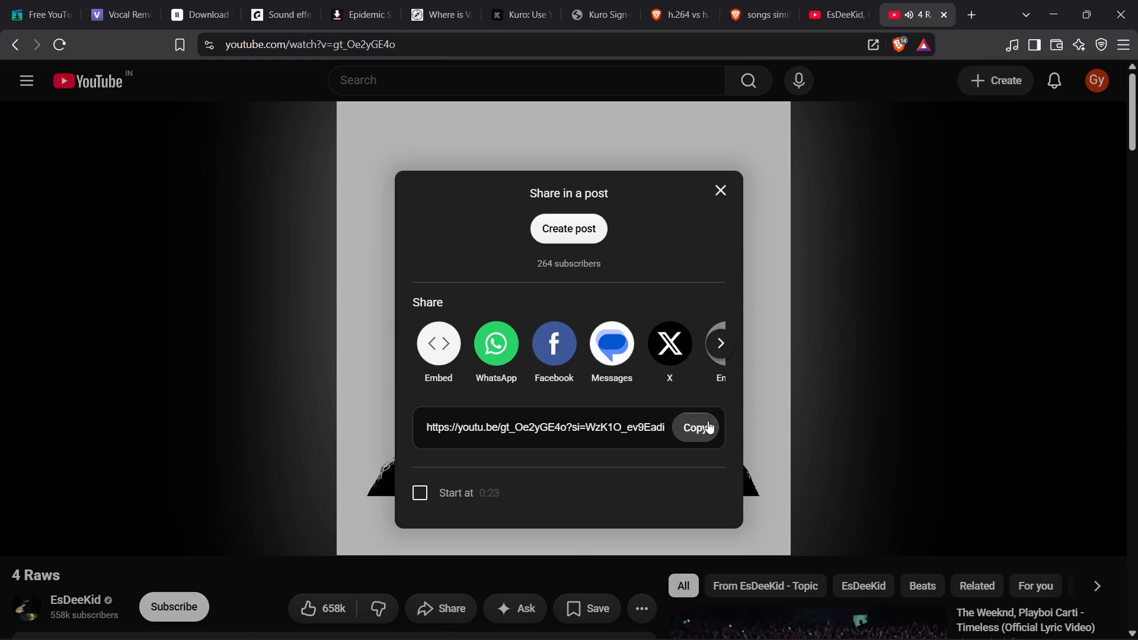
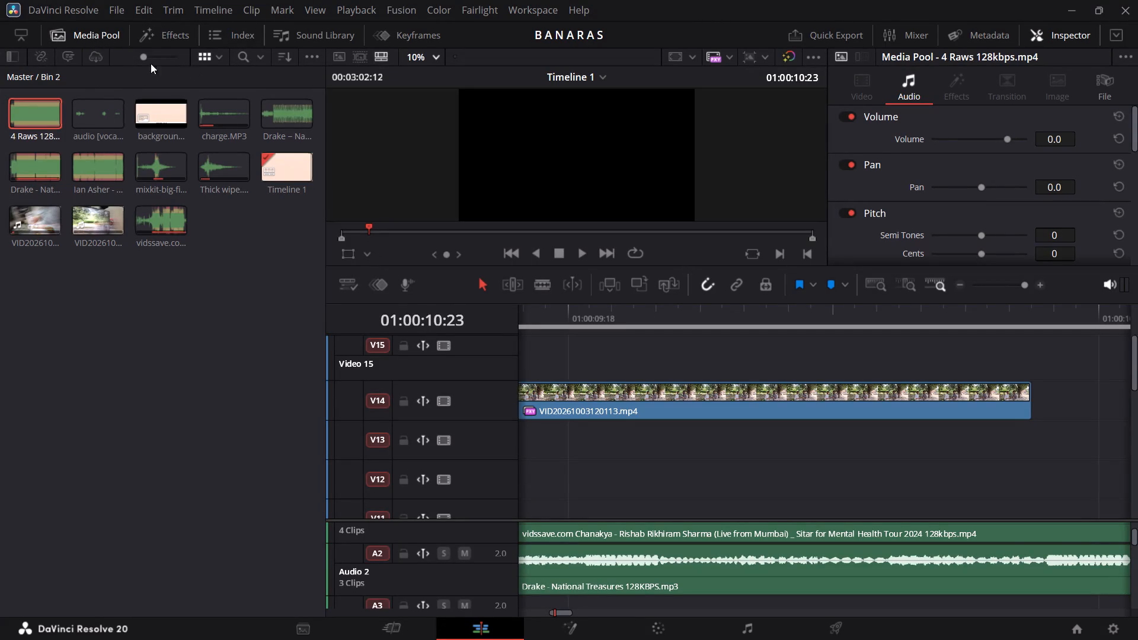
Hide the Media Pool and play back the edit from 01:00:00:00 to about 01:00:10:23 to examine the video with its music.
left_click(94, 40)
scroll(255, 374, "right", 8)
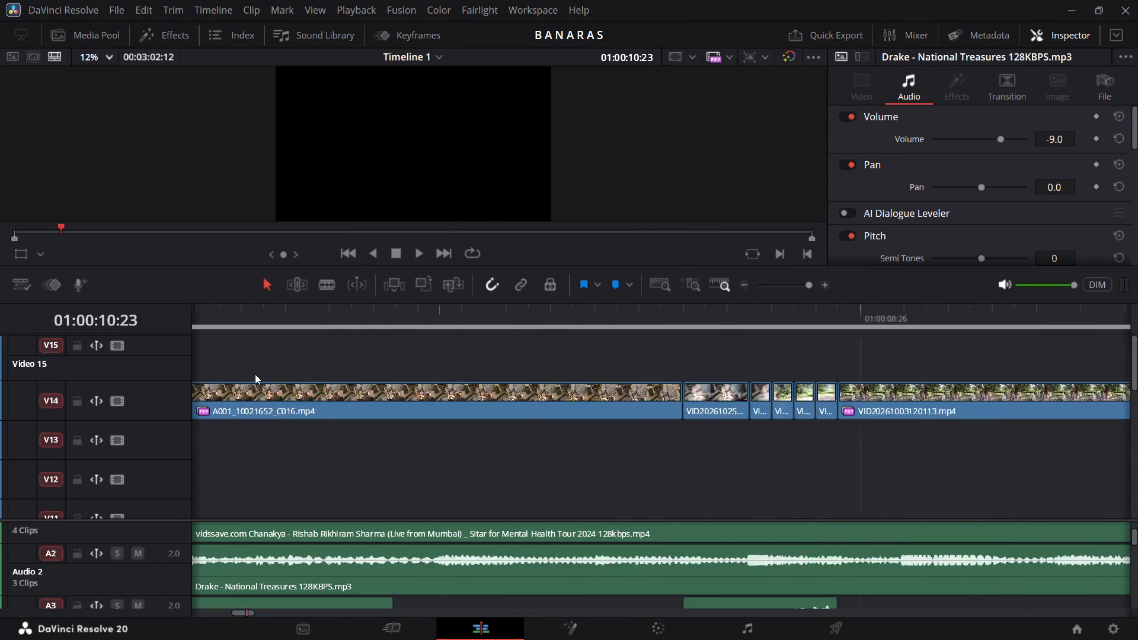
scroll(255, 374, "right", 3)
left_click_drag(205, 320, 133, 321)
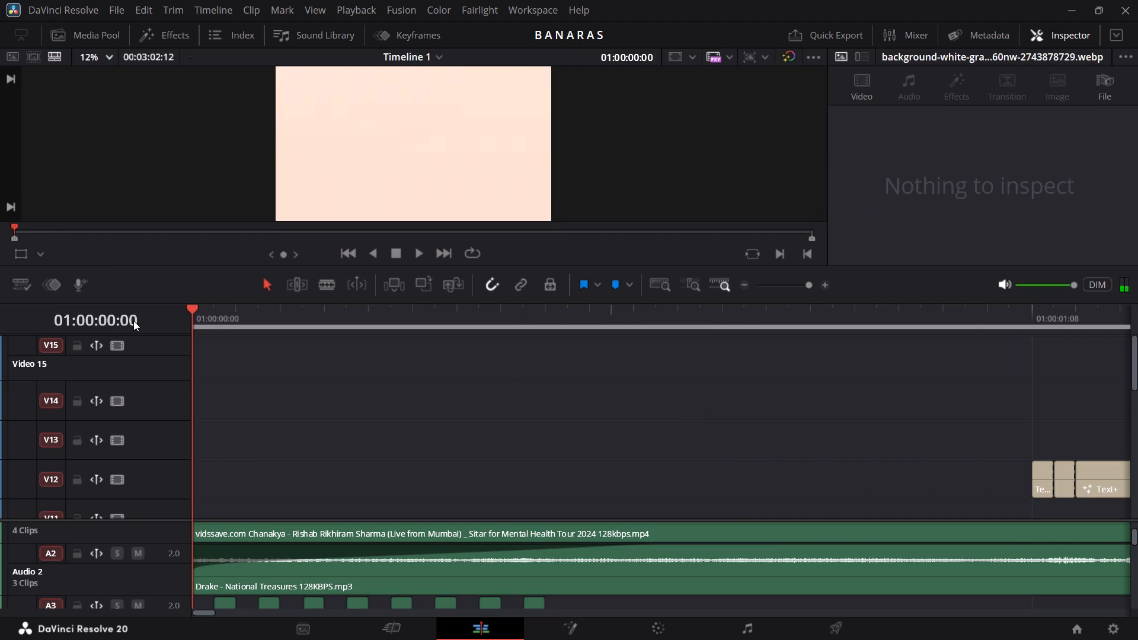
key("space")
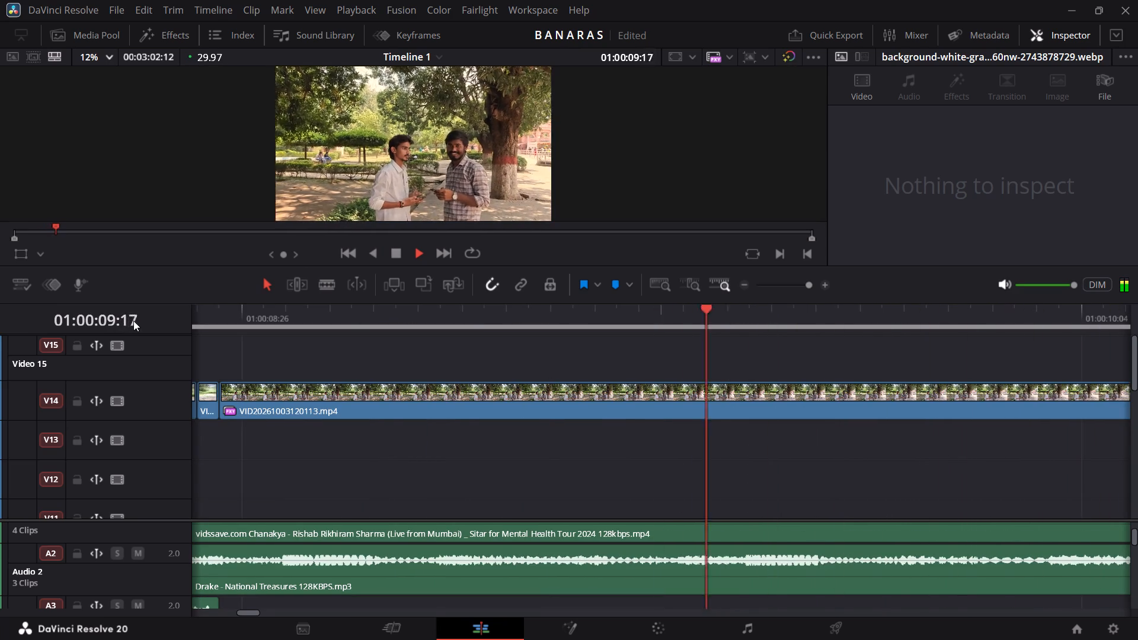
key("space")
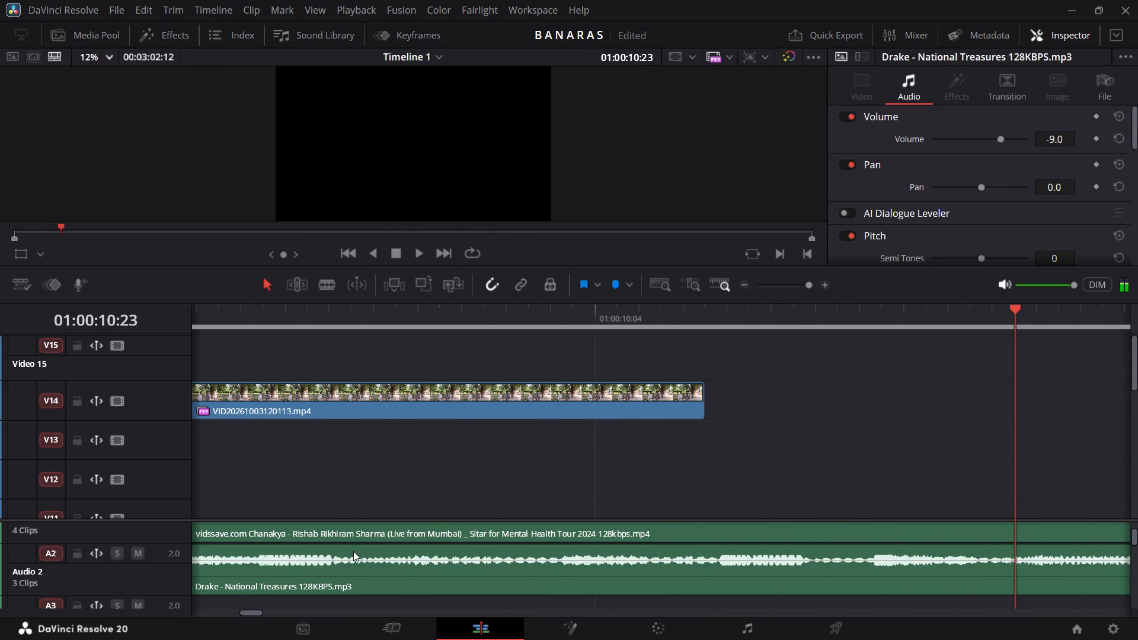
scroll(429, 511, "left", 2)
scroll(415, 563, "down", 1)
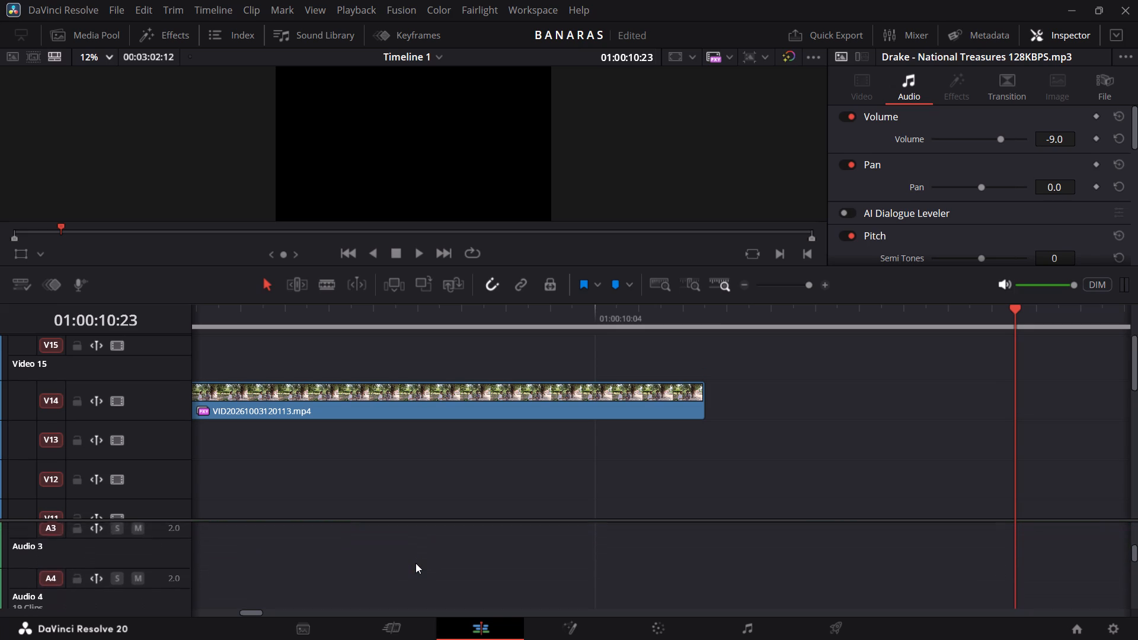
scroll(415, 563, "down", 1)
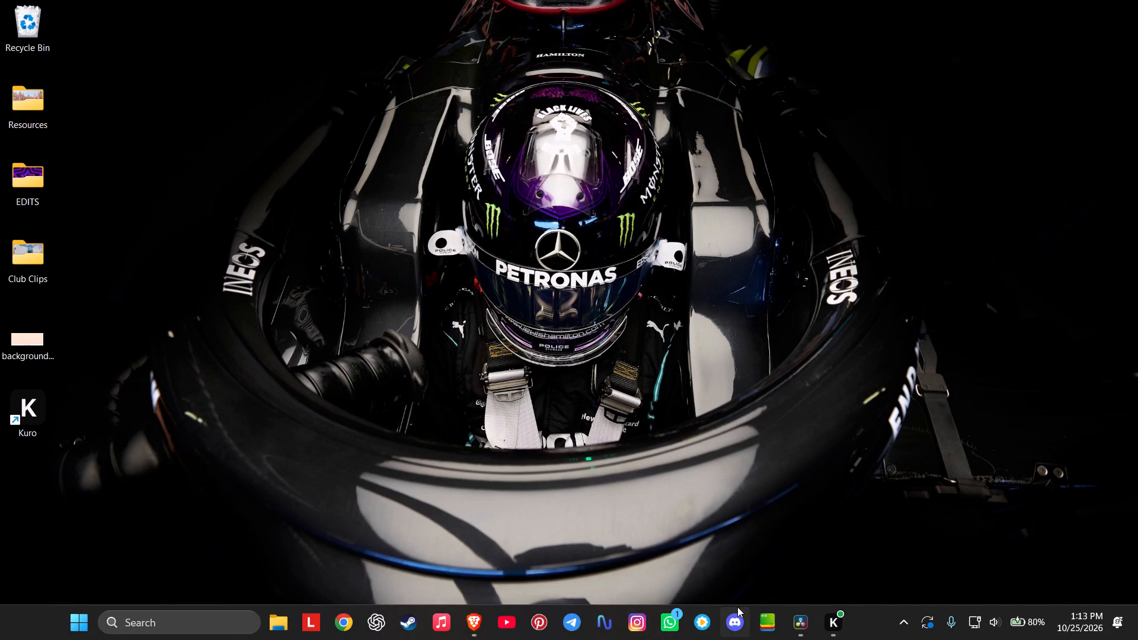
Switch to the Brave browser, showing the vidssave YouTube video downloader page.
left_click(481, 628)
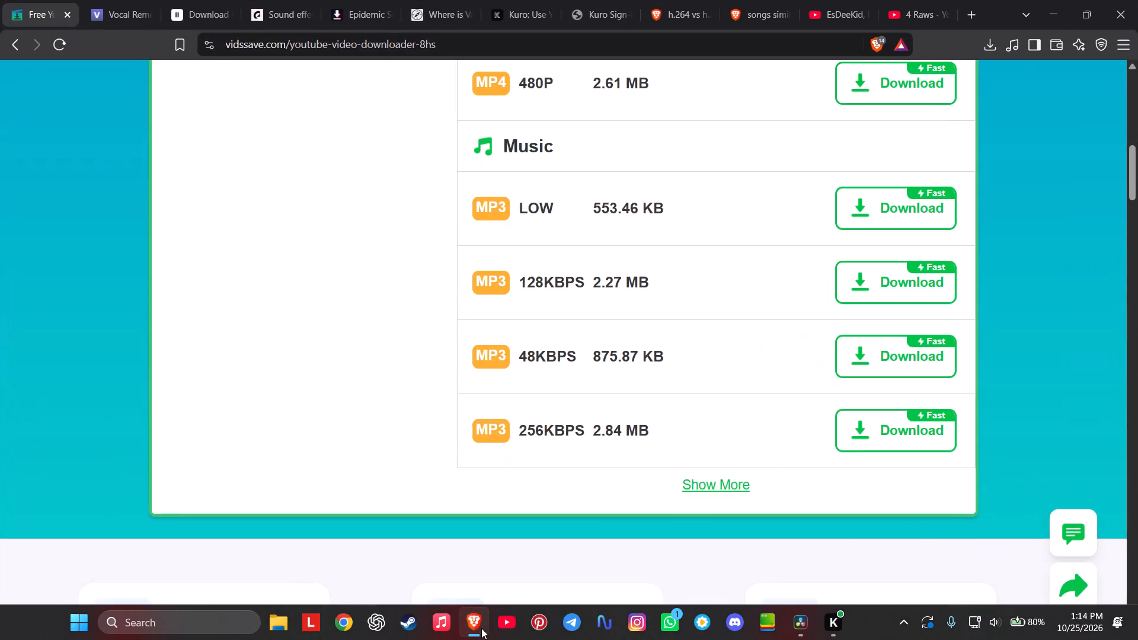
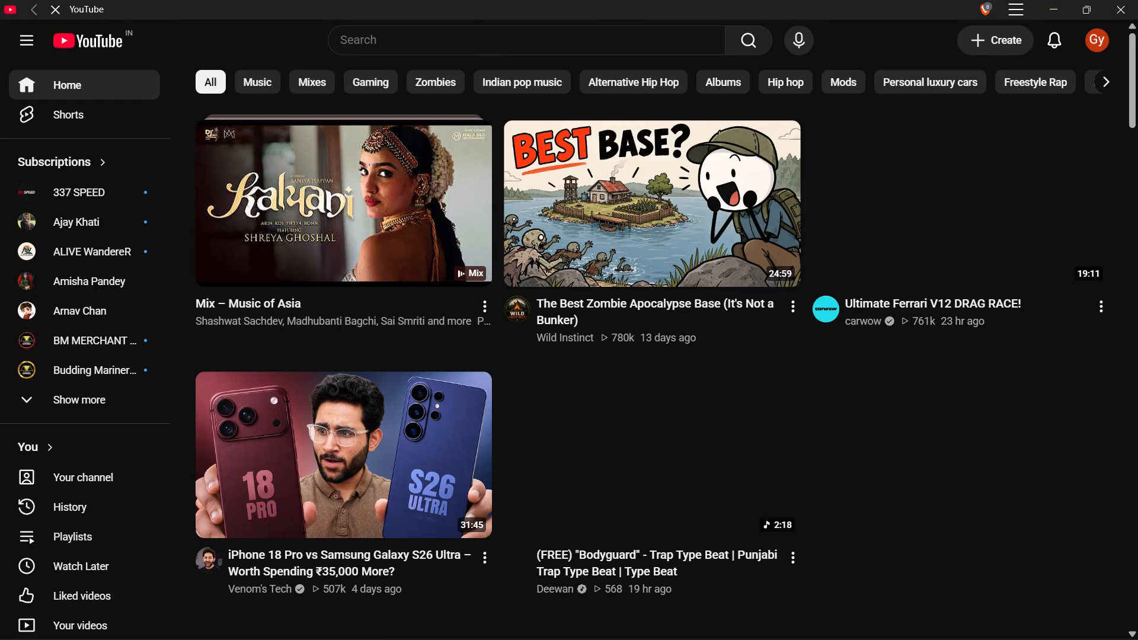
Search YouTube for "how to do transition between two songs in davinci resolve".
left_click(548, 43)
type("how to do tran")
type("sition")
key("space")
type("between two songs in d")
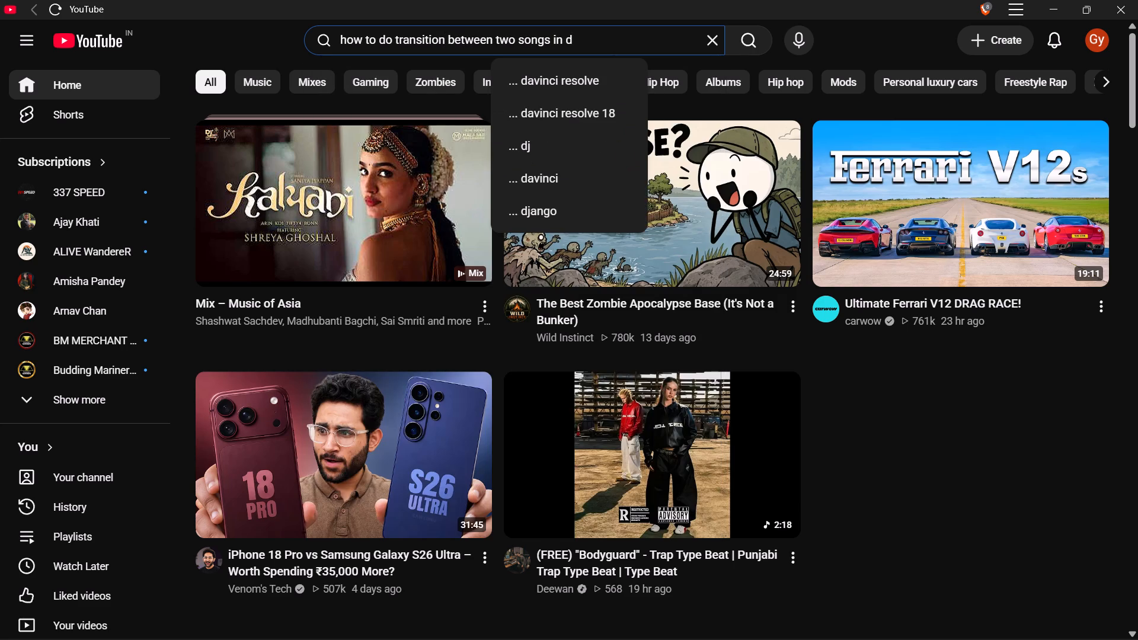
left_click(582, 86)
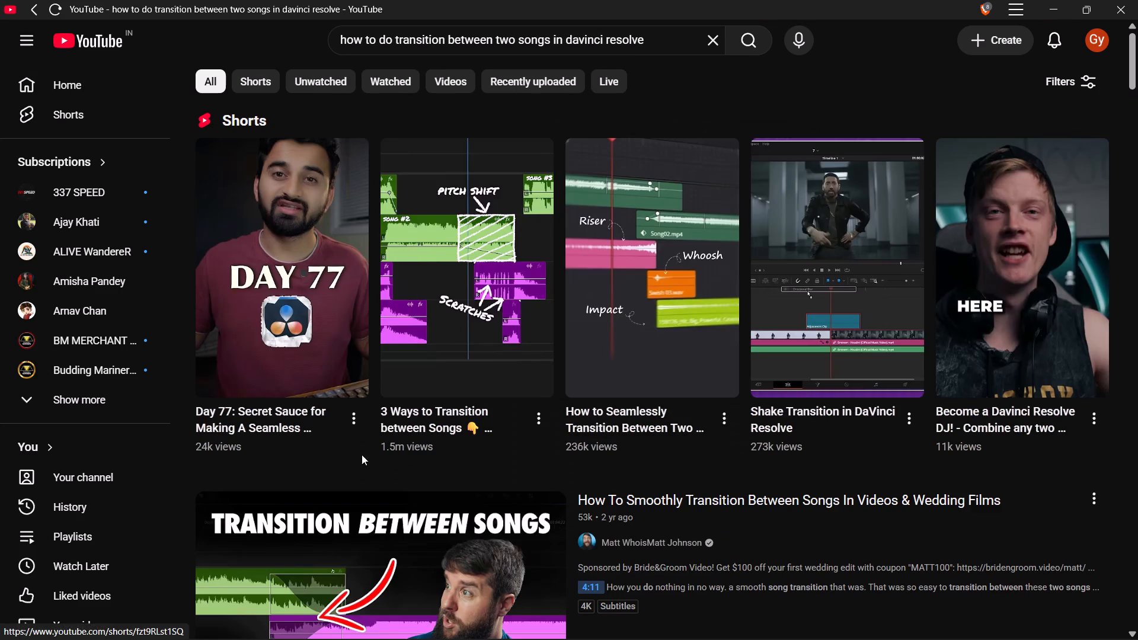
Open the "Day 77: Secret Sauce for Making A Seamless" Short from the search results to watch it.
left_click(303, 345)
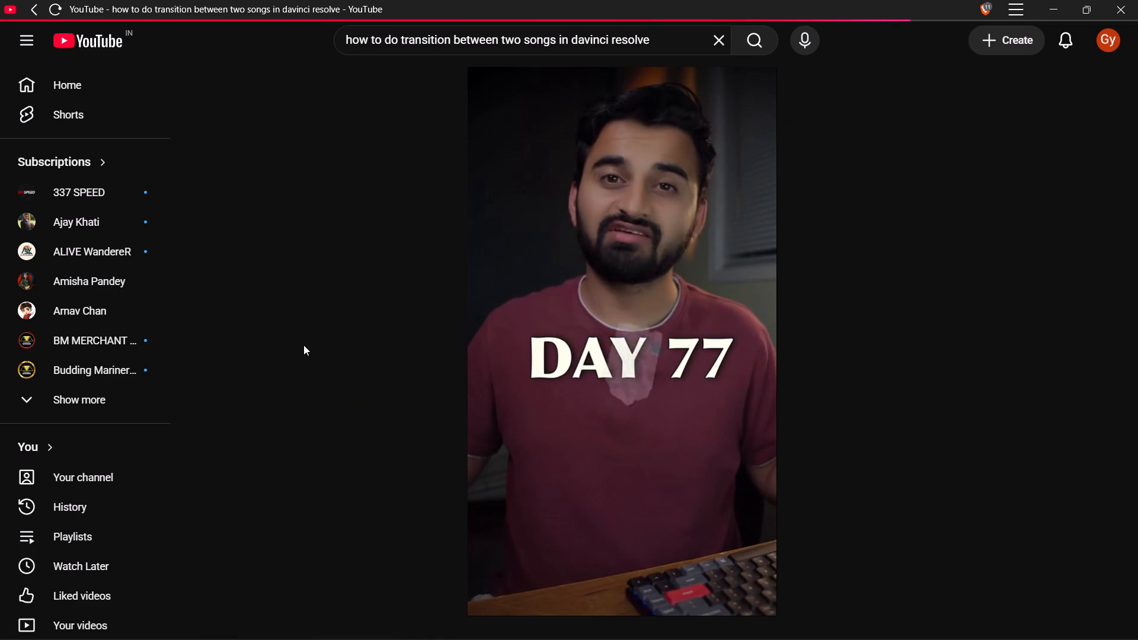
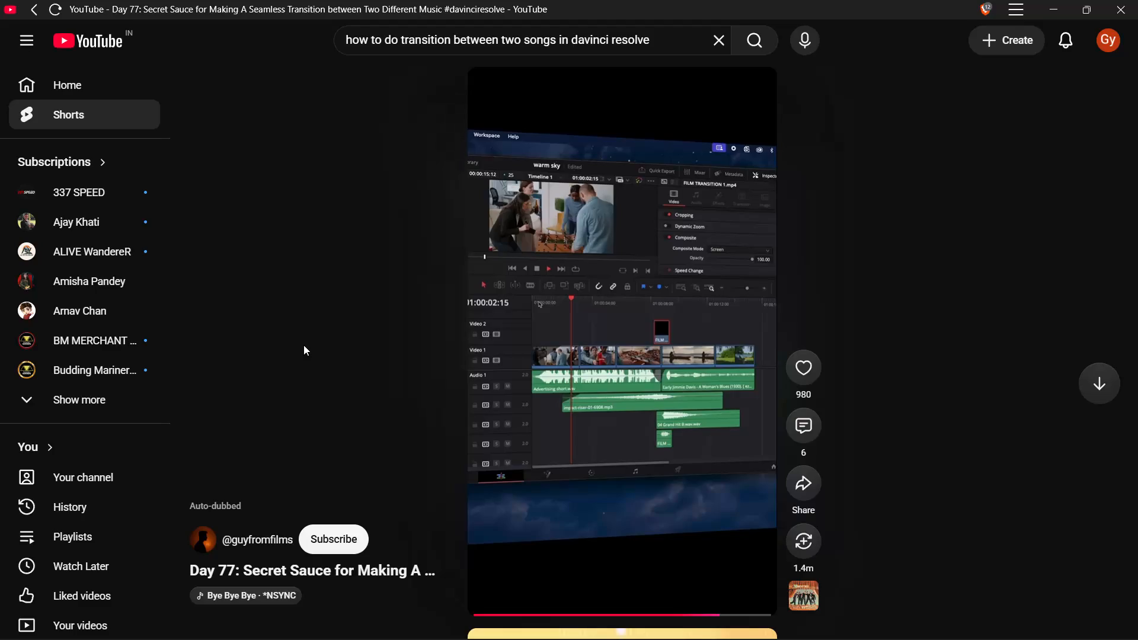
Return to the "Day 77: Secret Sauce for Making A Seamless" Short and replay its section on the finished song transition.
left_click(695, 612)
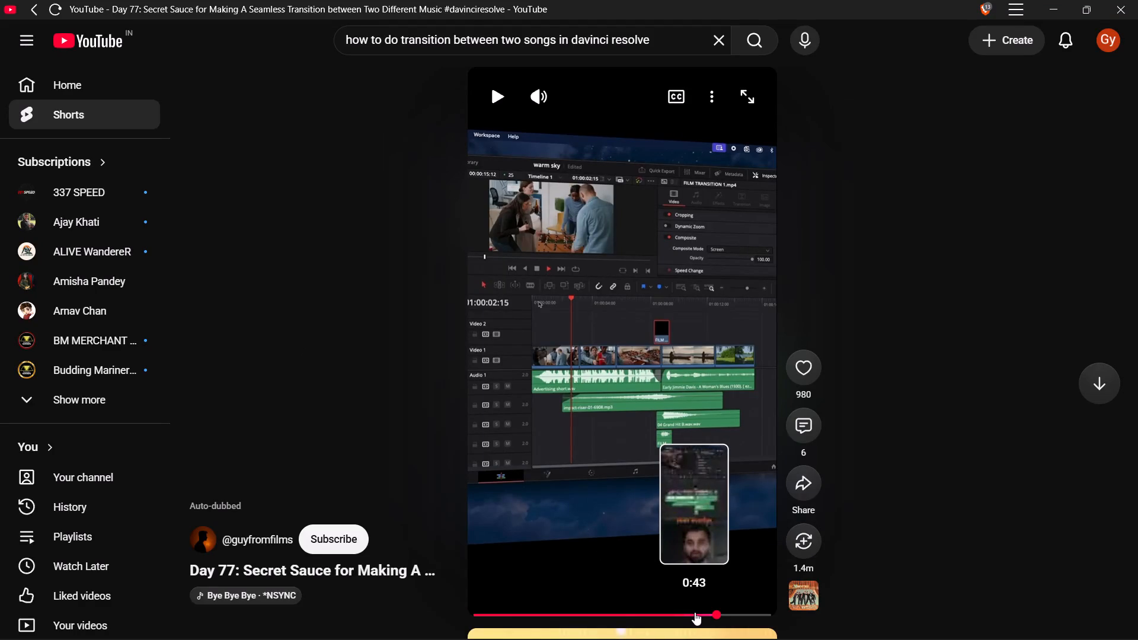
key("space")
scroll(695, 612, "up", 1)
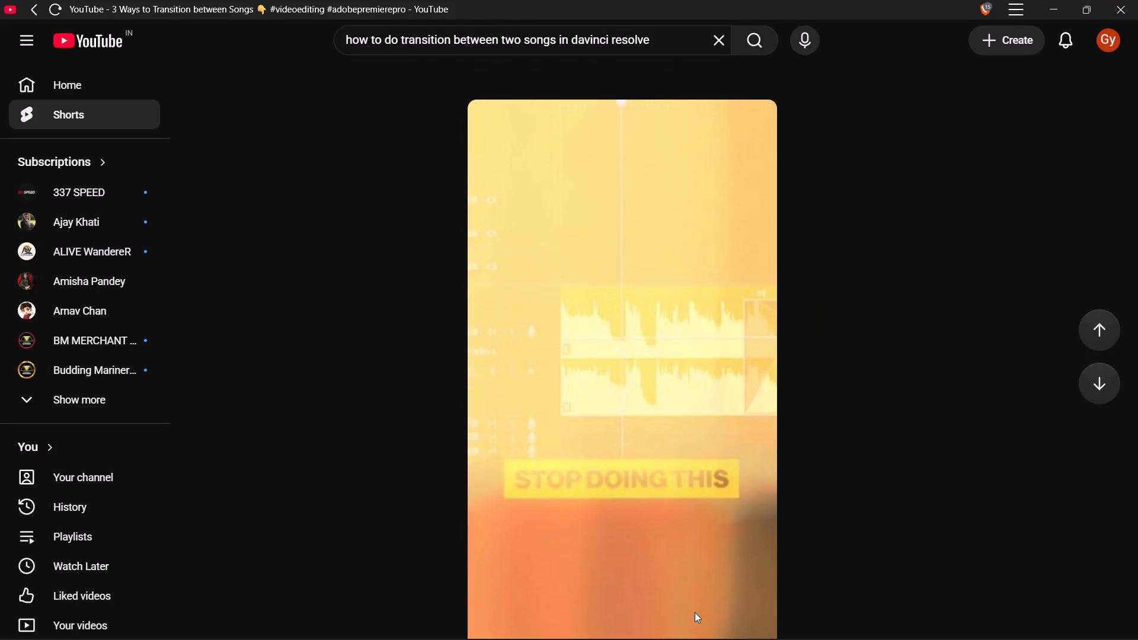
scroll(695, 612, "up", 1)
left_click(654, 611)
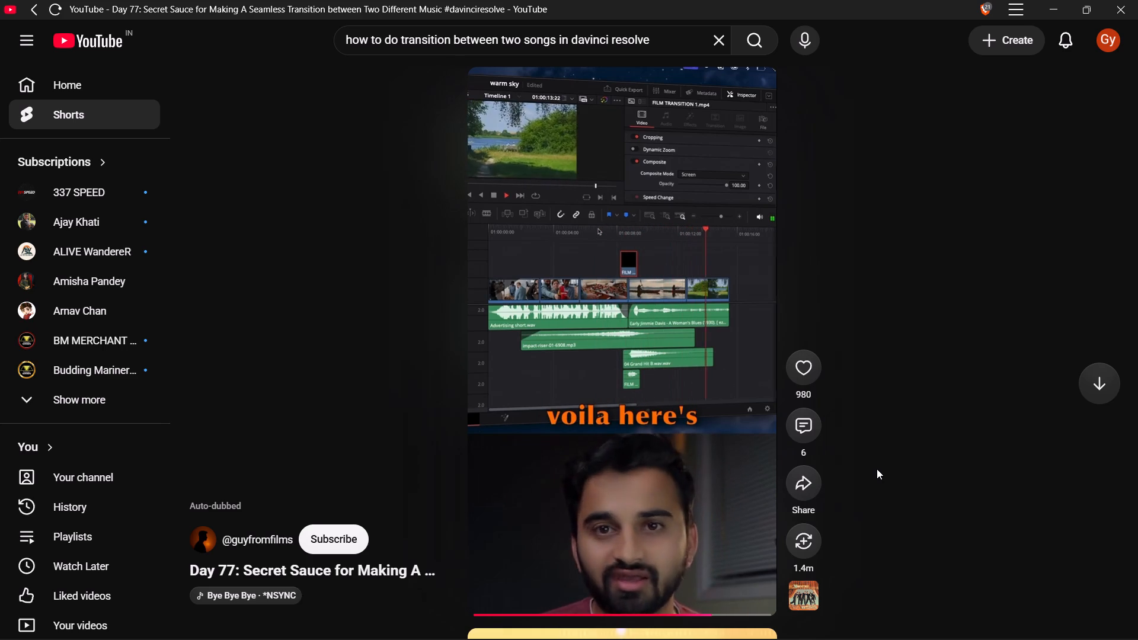
key("space")
key("space")
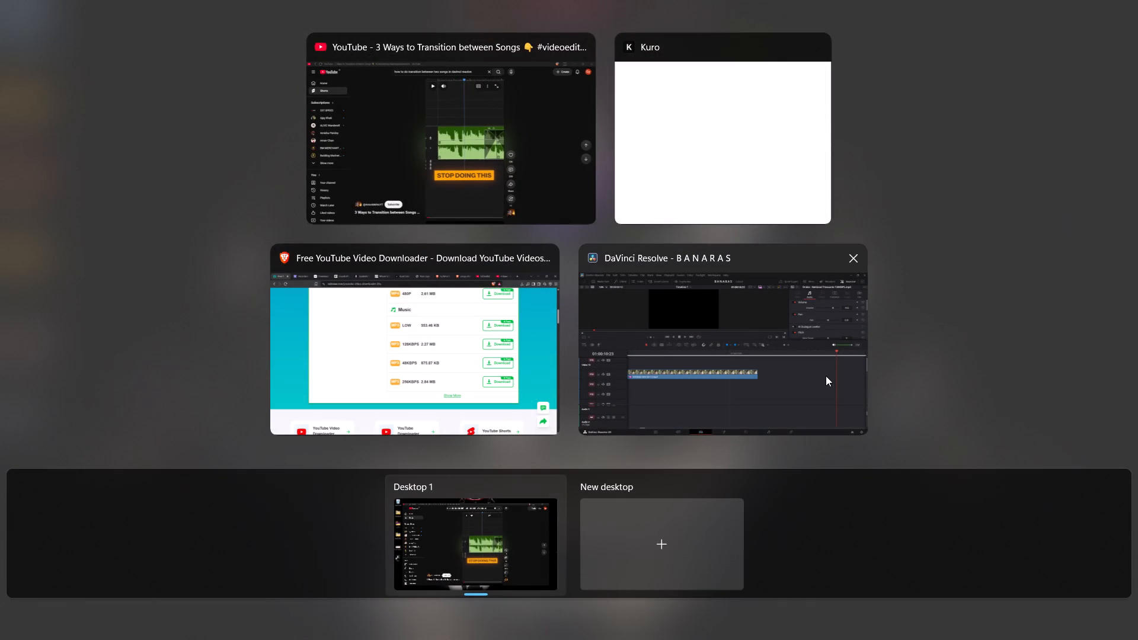
Switch to DaVinci Resolve, set the composite mode of the 291641.mp4 clip on V14 to Screen, and preview it.
left_click(826, 376)
scroll(501, 438, "right", 11)
scroll(501, 438, "left", 1)
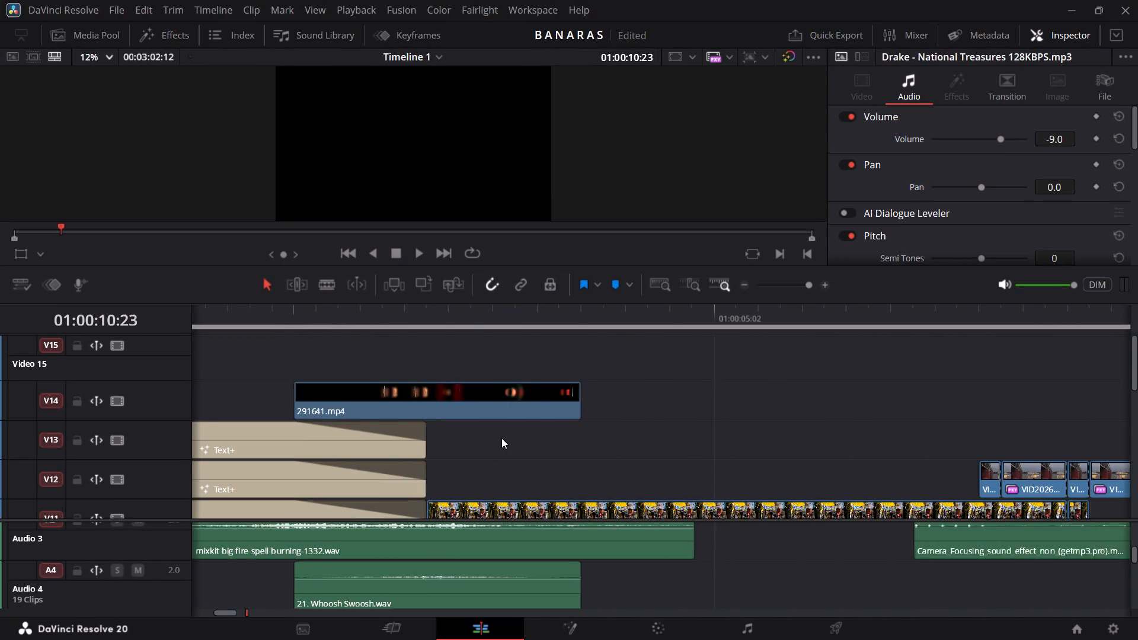
scroll(501, 438, "left", 1)
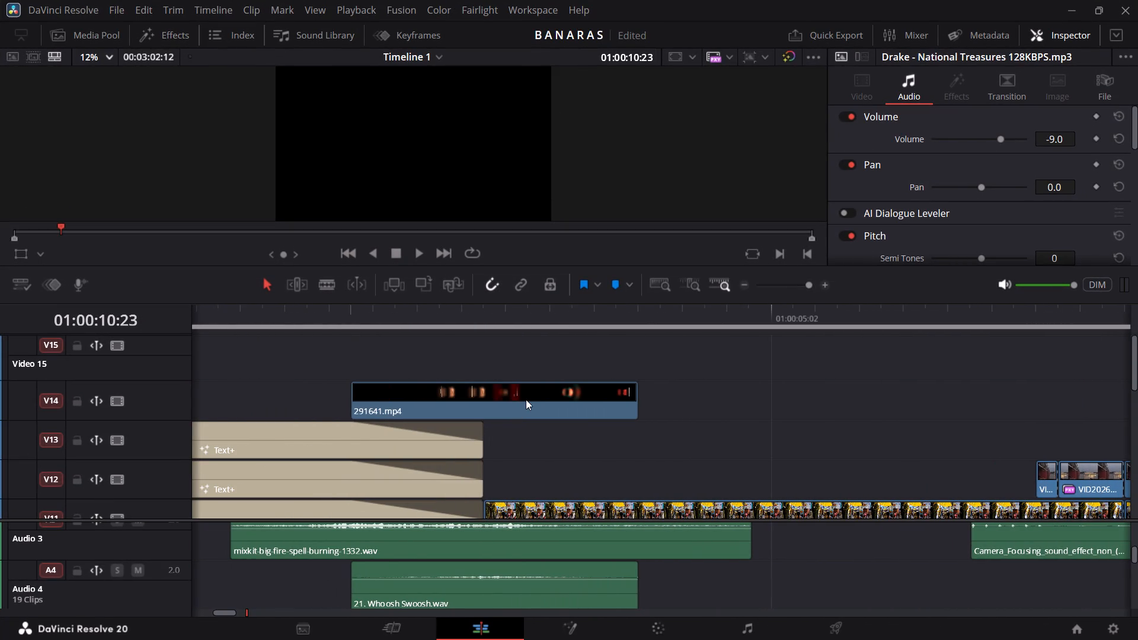
left_click(526, 399)
scroll(1083, 180, "down", 2)
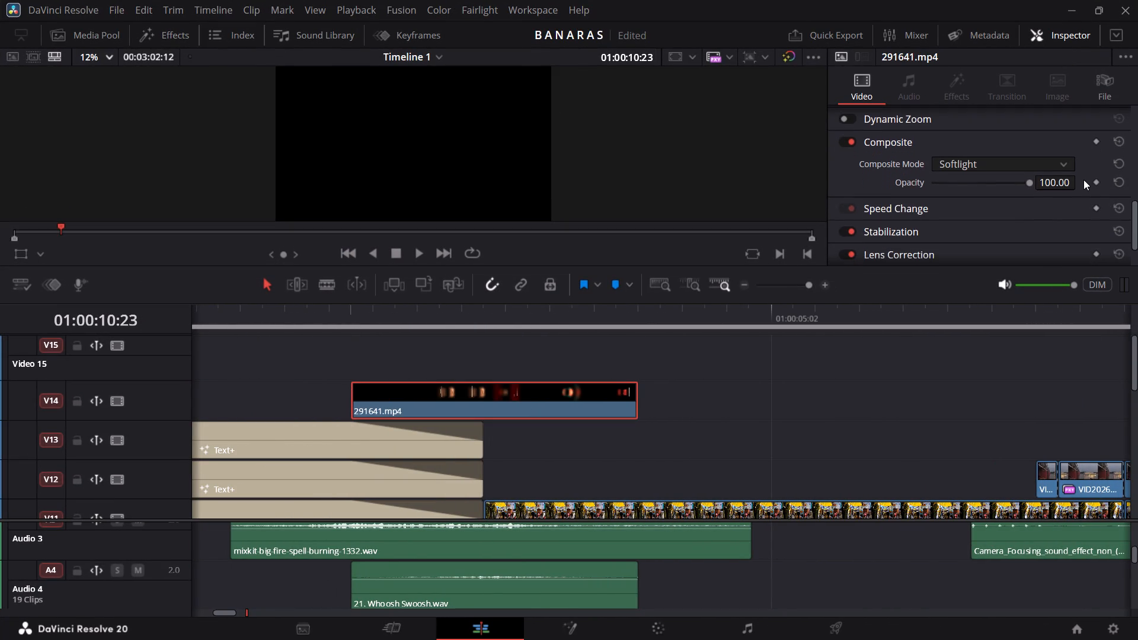
left_click(1052, 164)
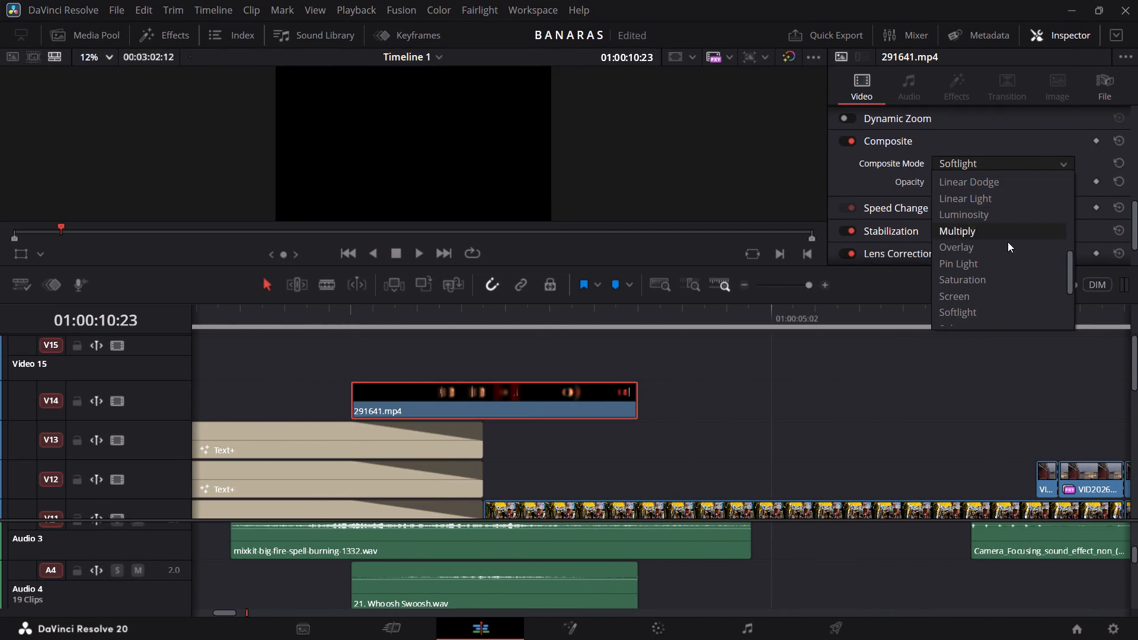
left_click(958, 300)
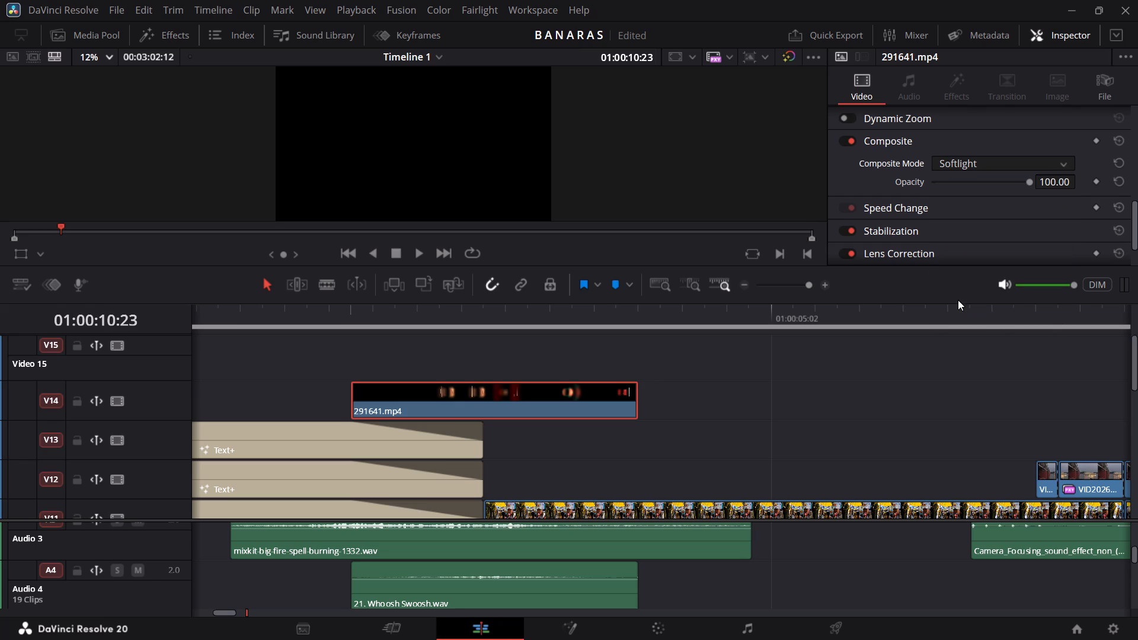
left_click(327, 320)
key("space")
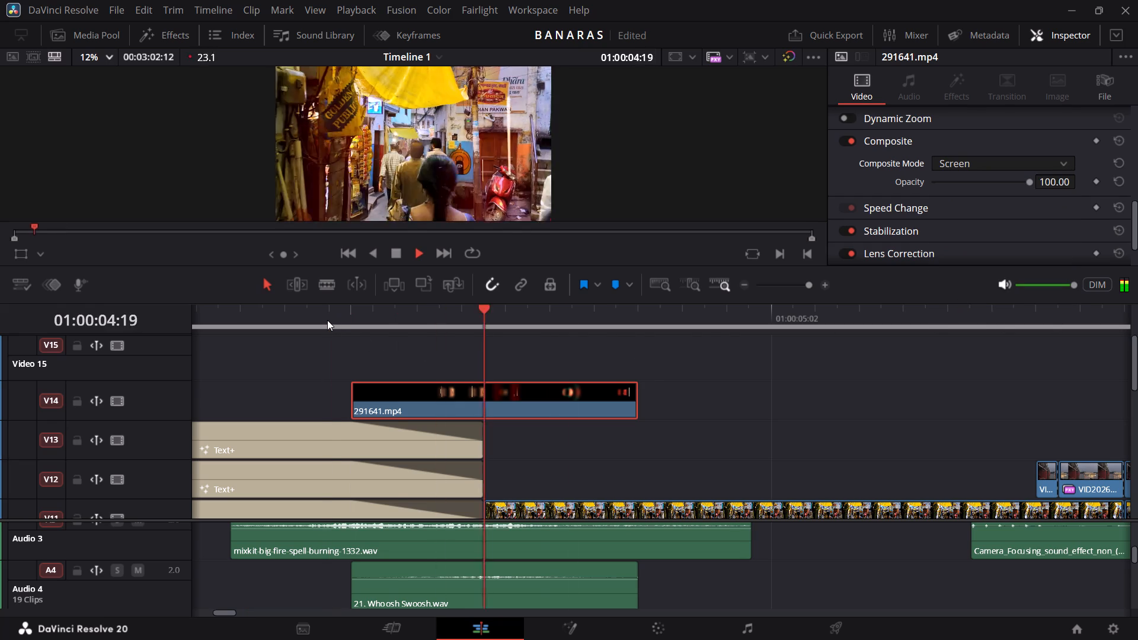
key("space")
left_click(301, 316)
key("space")
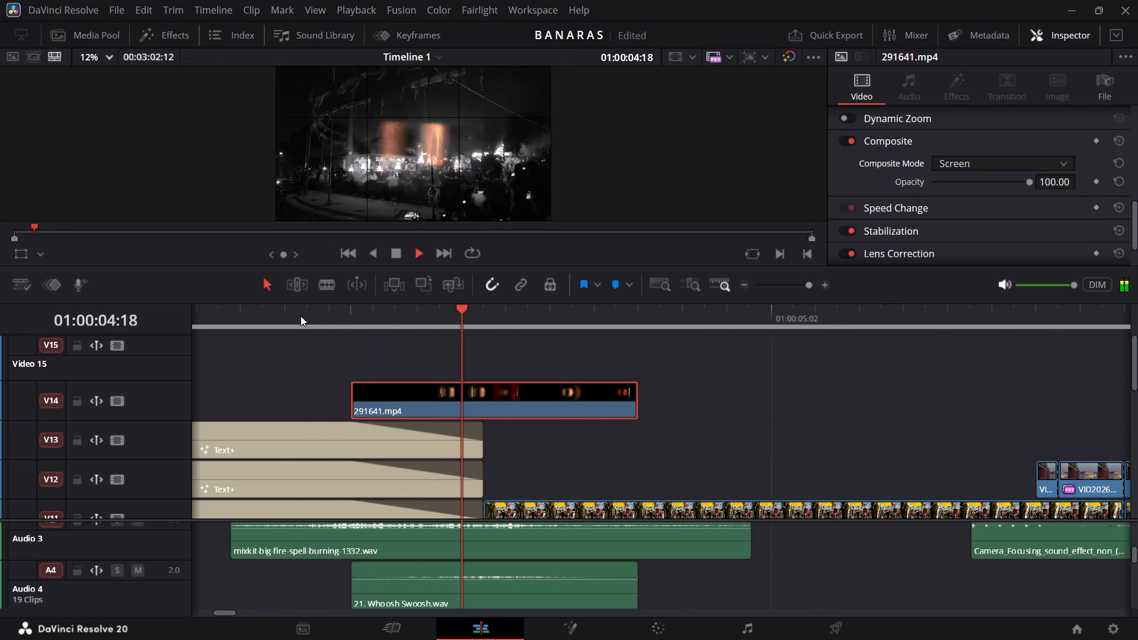
key("space")
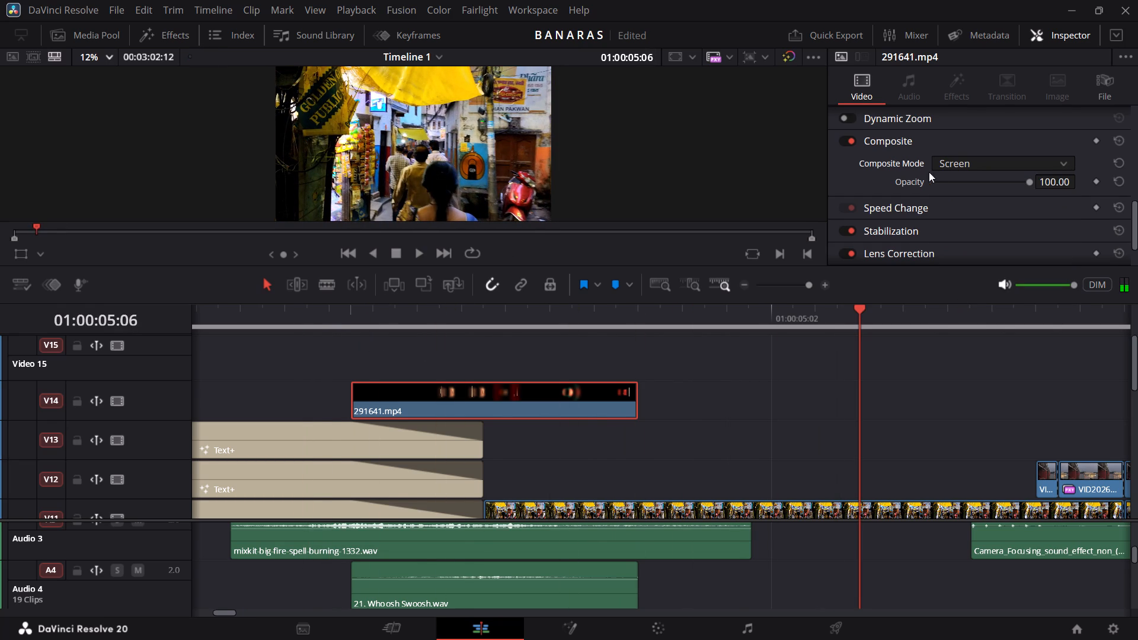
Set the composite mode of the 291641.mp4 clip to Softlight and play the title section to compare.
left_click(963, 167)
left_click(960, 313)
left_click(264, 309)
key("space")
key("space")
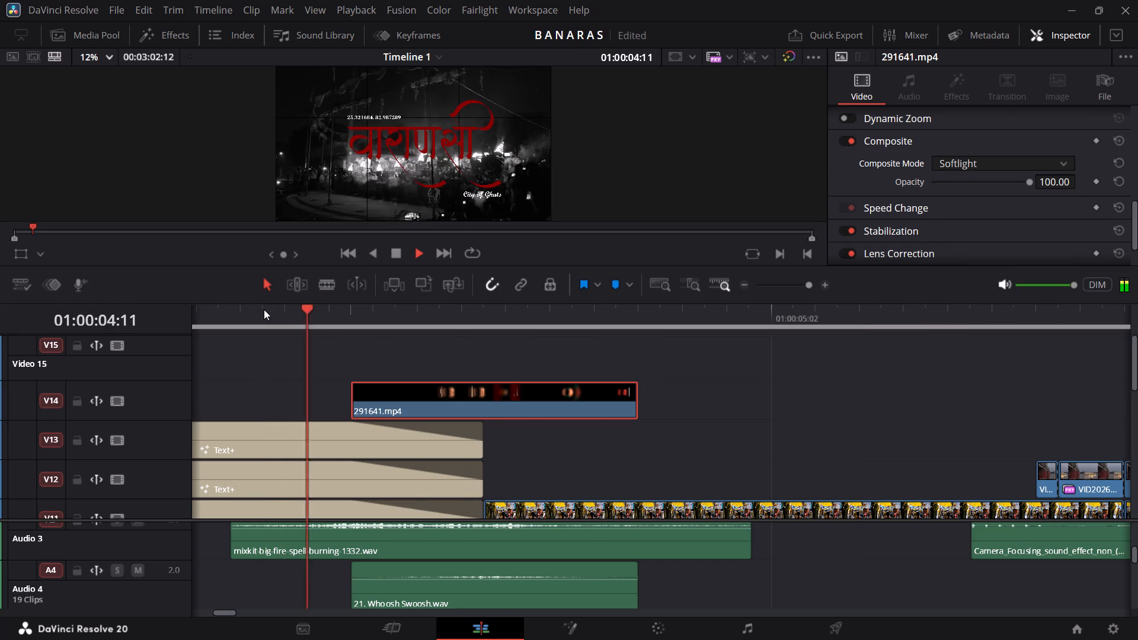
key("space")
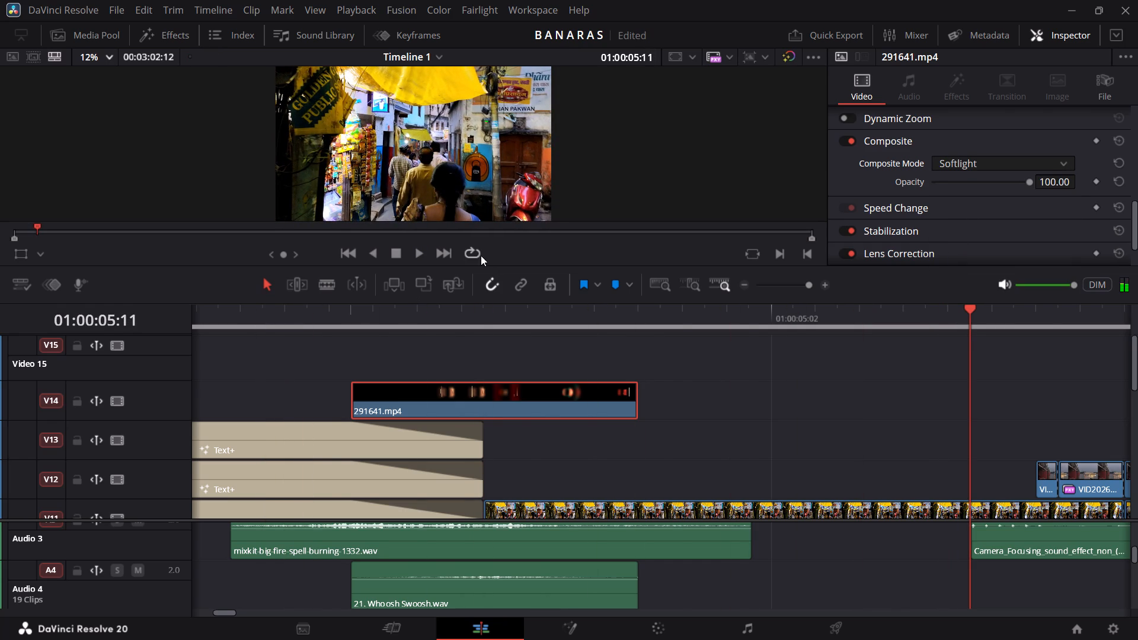
Set the composite mode of the 291641.mp4 clip to Screen and play the title section.
left_click(990, 166)
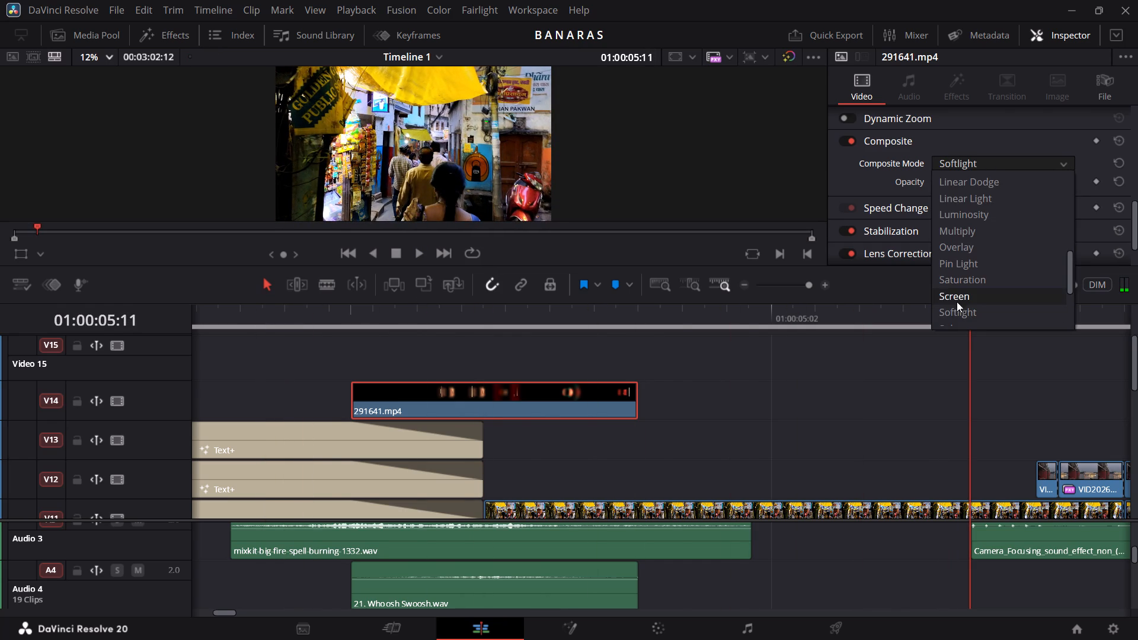
left_click(958, 297)
left_click(208, 318)
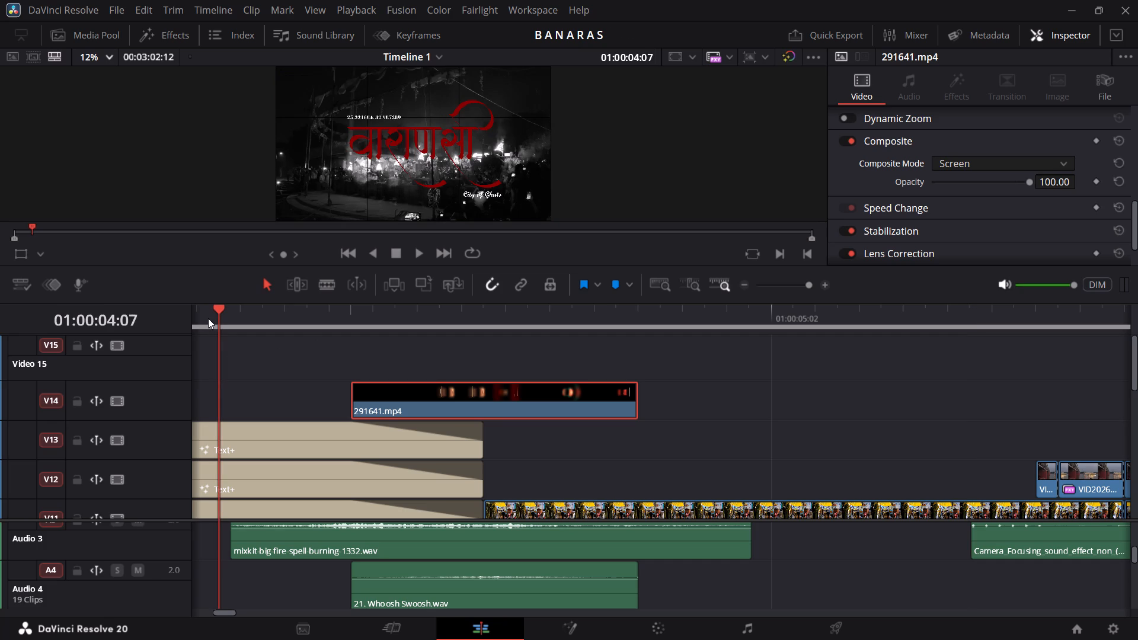
key("space")
key("space")
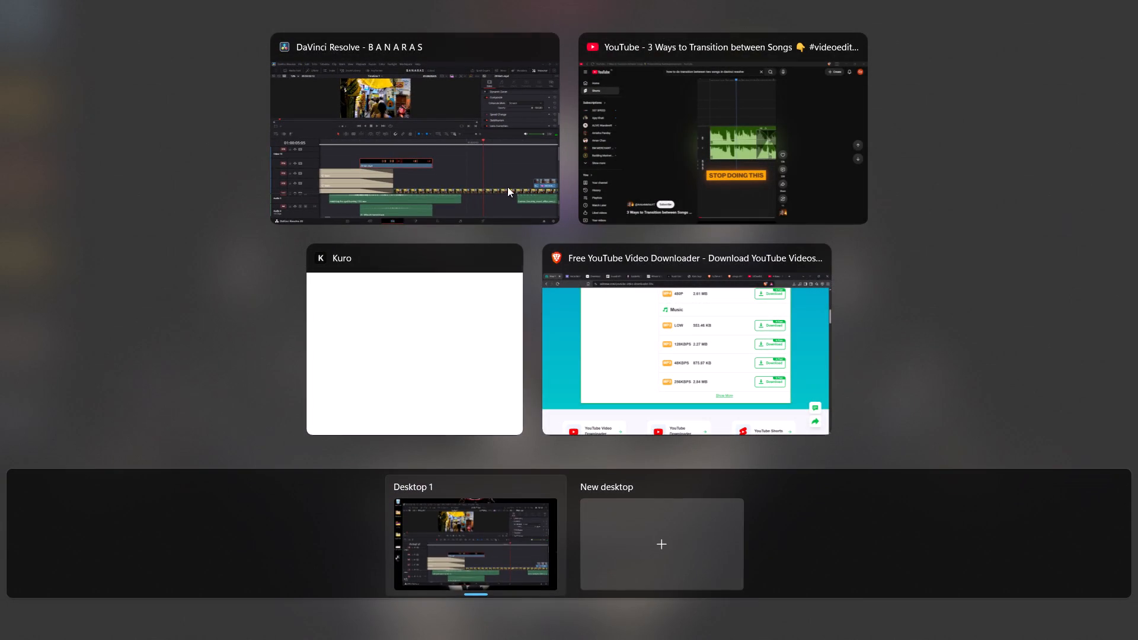
Switch back to the YouTube Short and rewatch its demonstration of the transition between the two songs.
left_click(640, 155)
scroll(640, 155, "up", 3)
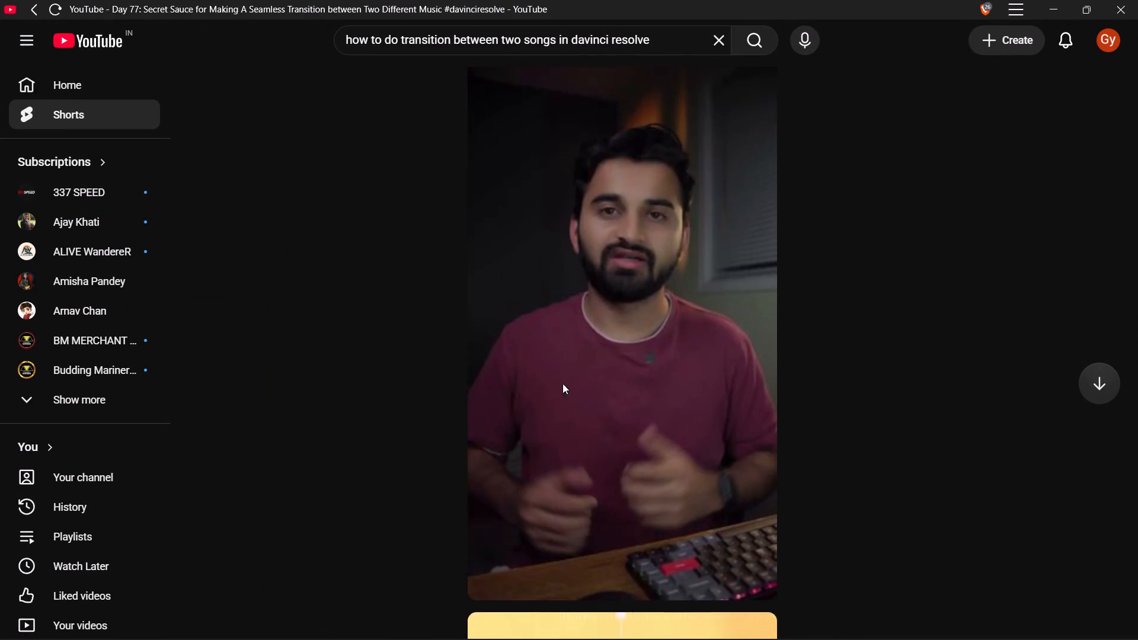
left_click(664, 610)
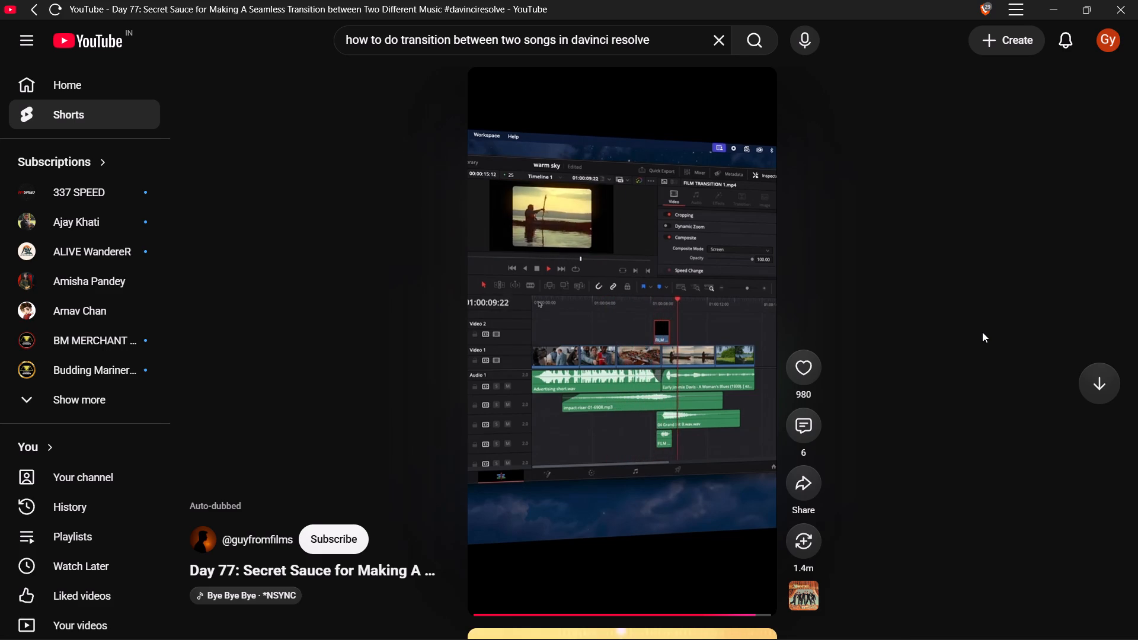
left_click(691, 308)
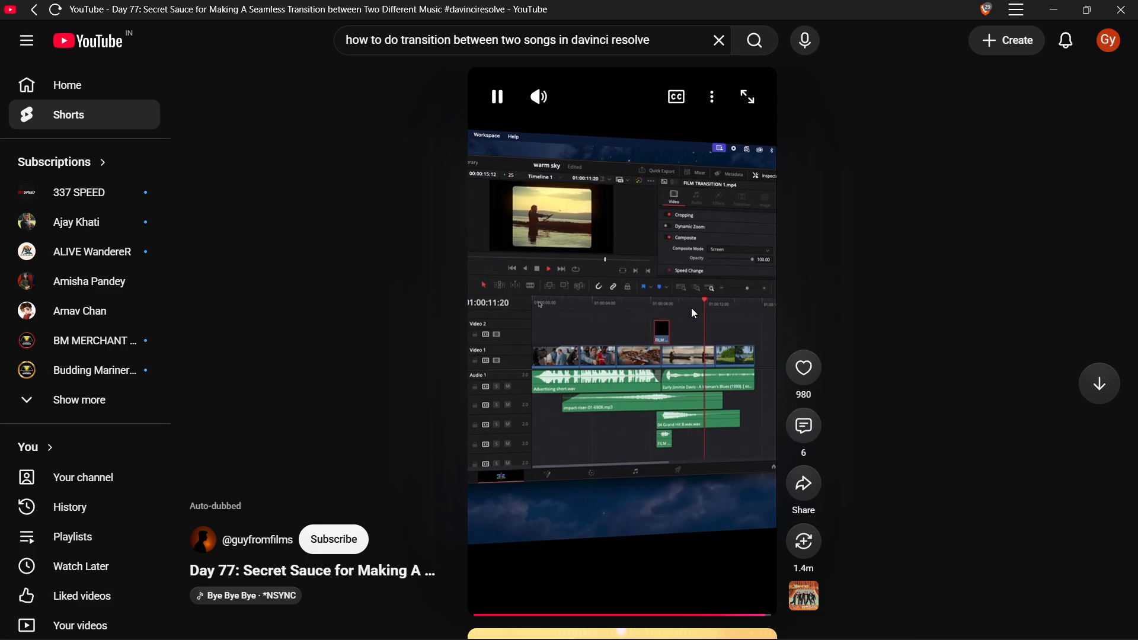
scroll(691, 308, "down", 2)
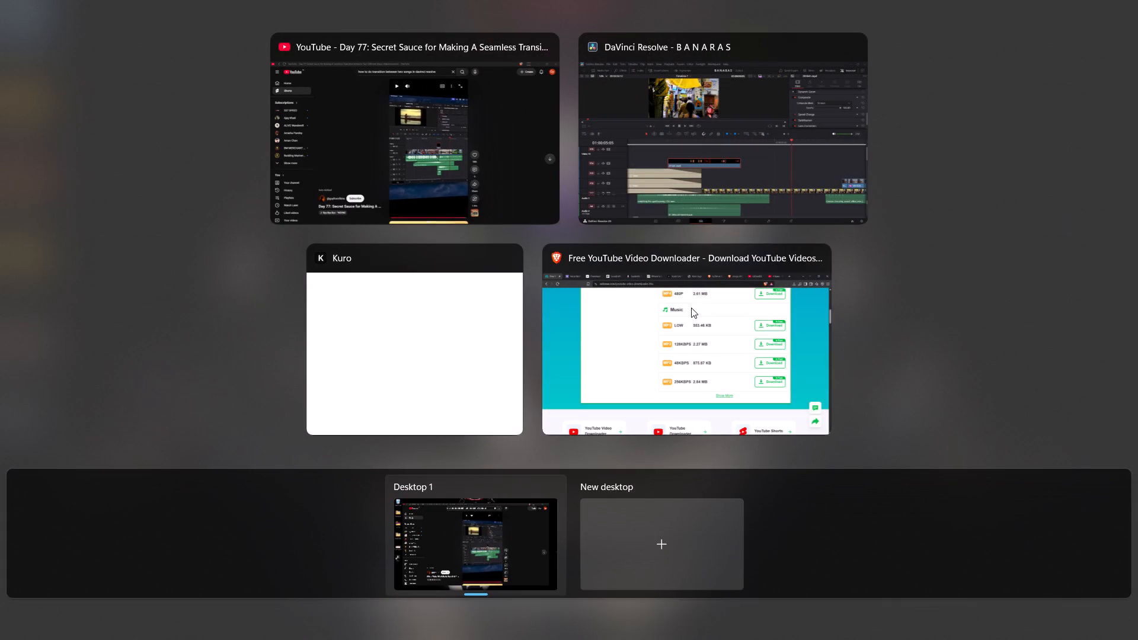
left_click(508, 187)
Switch to DaVinci Resolve and play the timeline through the food shots to the end of VID20261003120113.mp4 on V14.
left_click(729, 116)
scroll(686, 460, "left", 3)
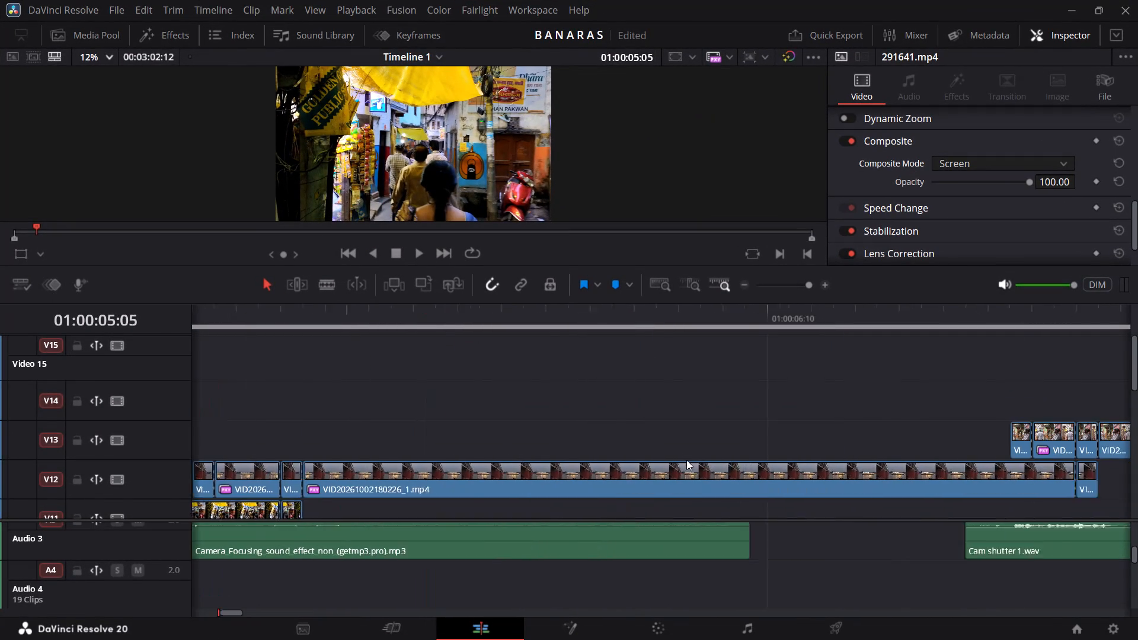
scroll(686, 460, "left", 6)
scroll(686, 460, "up", 1)
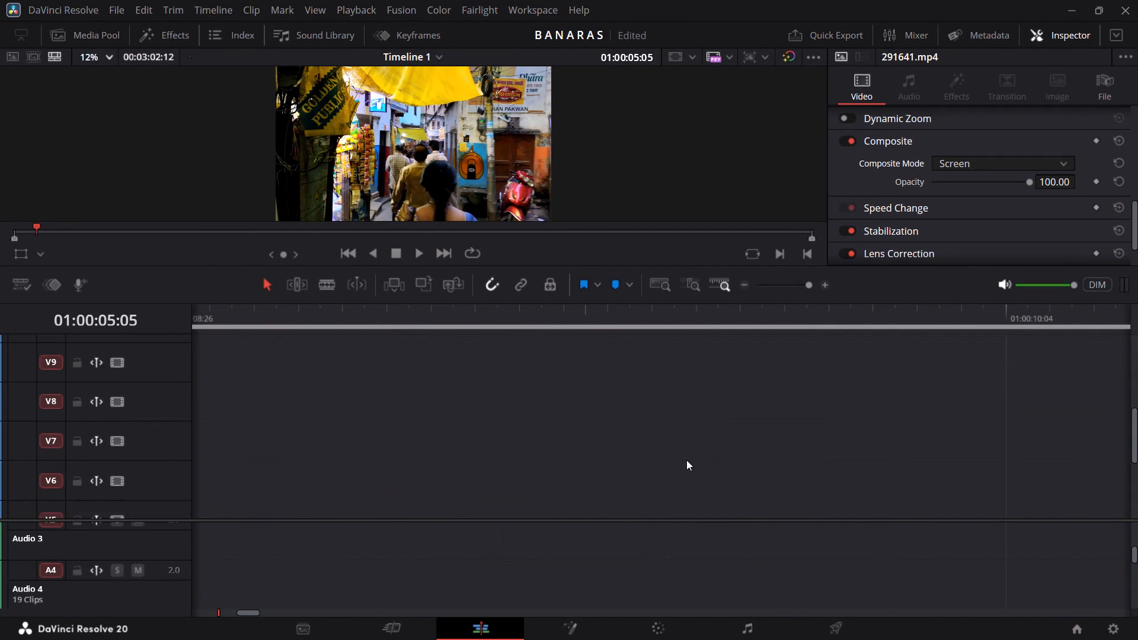
scroll(686, 460, "up", 1)
left_click(498, 322)
key("space")
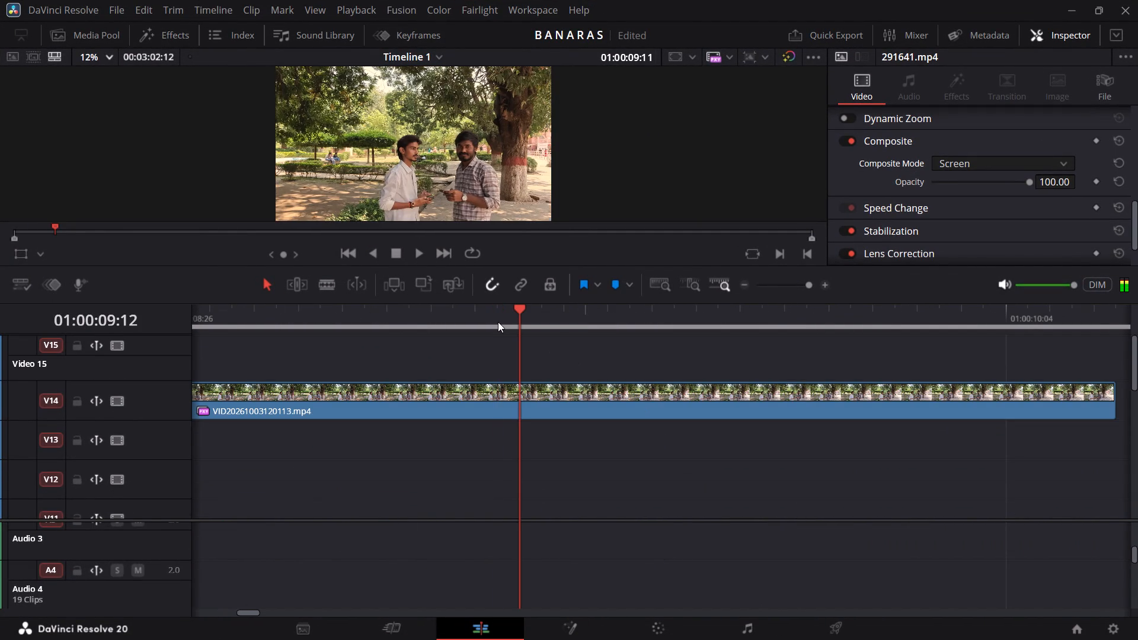
key("space")
key("space")
scroll(498, 322, "right", 3)
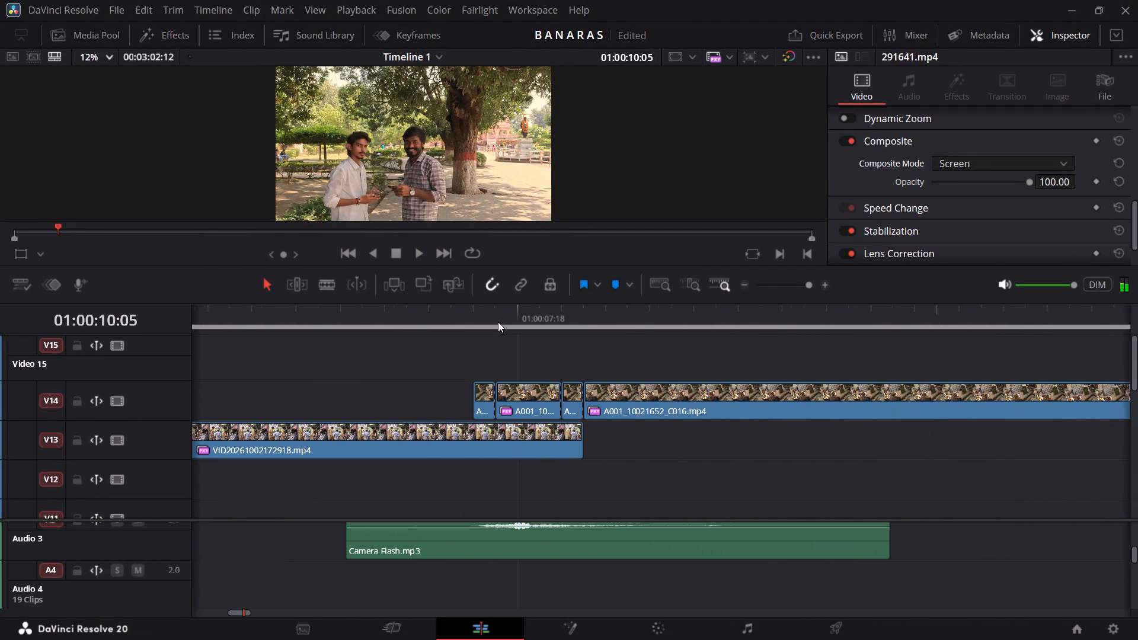
scroll(498, 322, "right", 1)
left_click(434, 308)
key("space")
key("space")
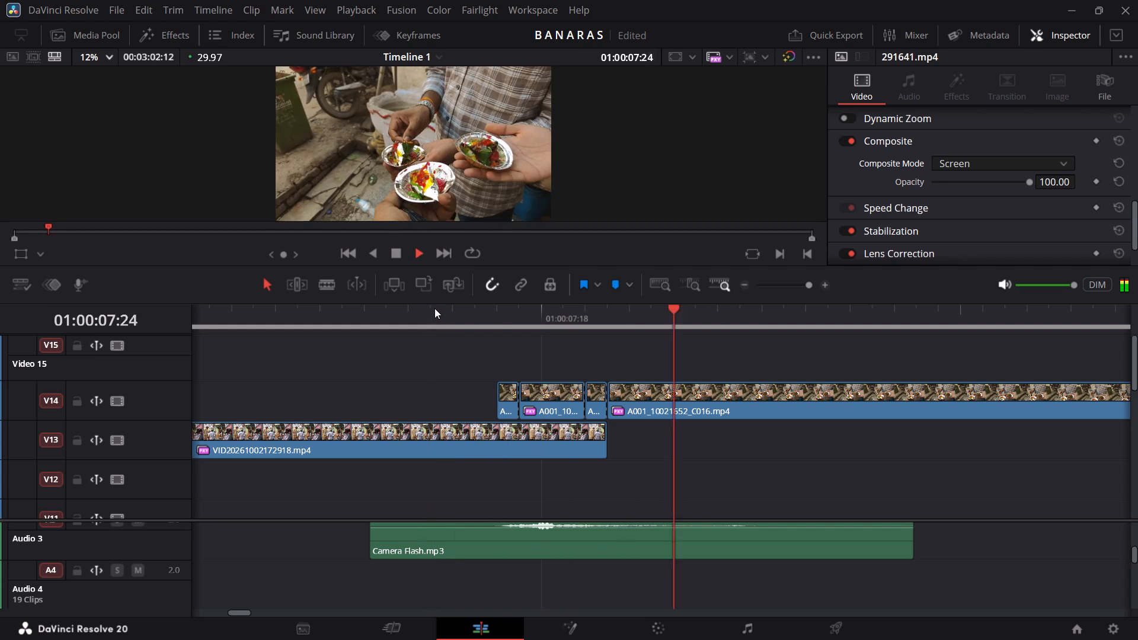
key("space")
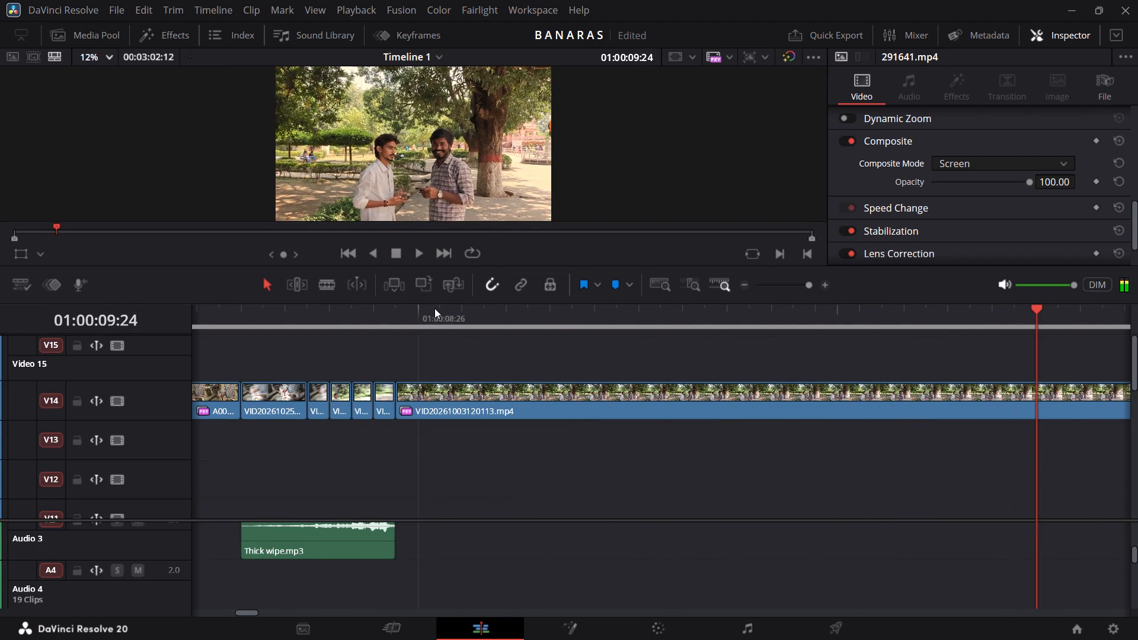
key("space")
key("space")
key("space")
key("space")
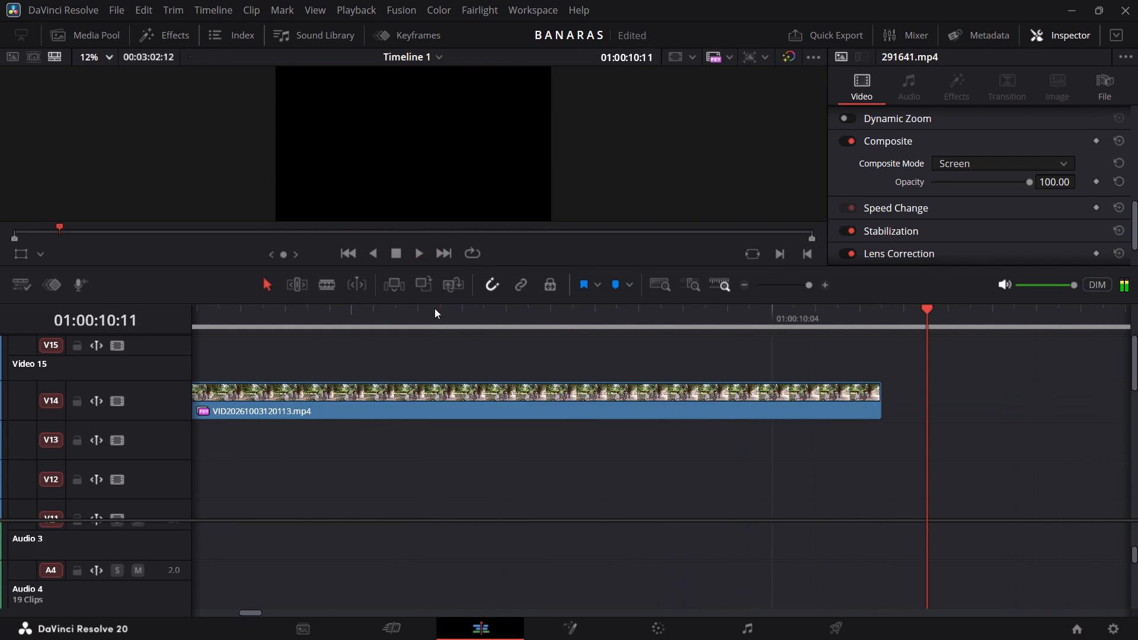
Replay the last part of VID20261003120113.mp4 on V14, pausing repeatedly around the clip's end to check picture and music.
scroll(434, 308, "right", 2)
left_click(434, 308)
key("space")
key("space")
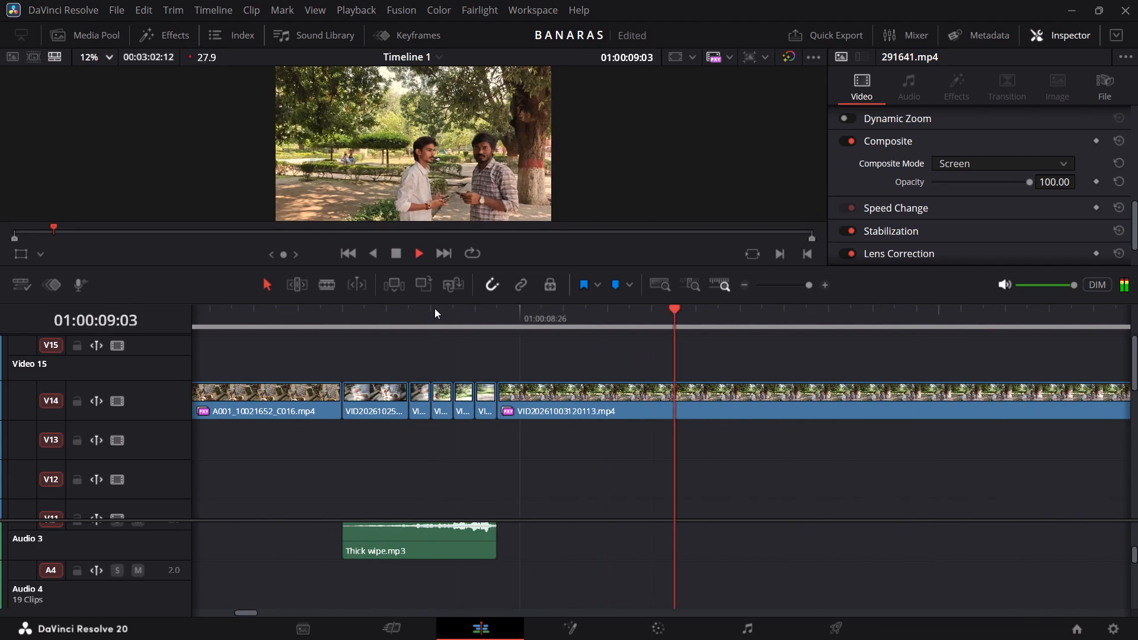
key("space")
key("space")
key("space")
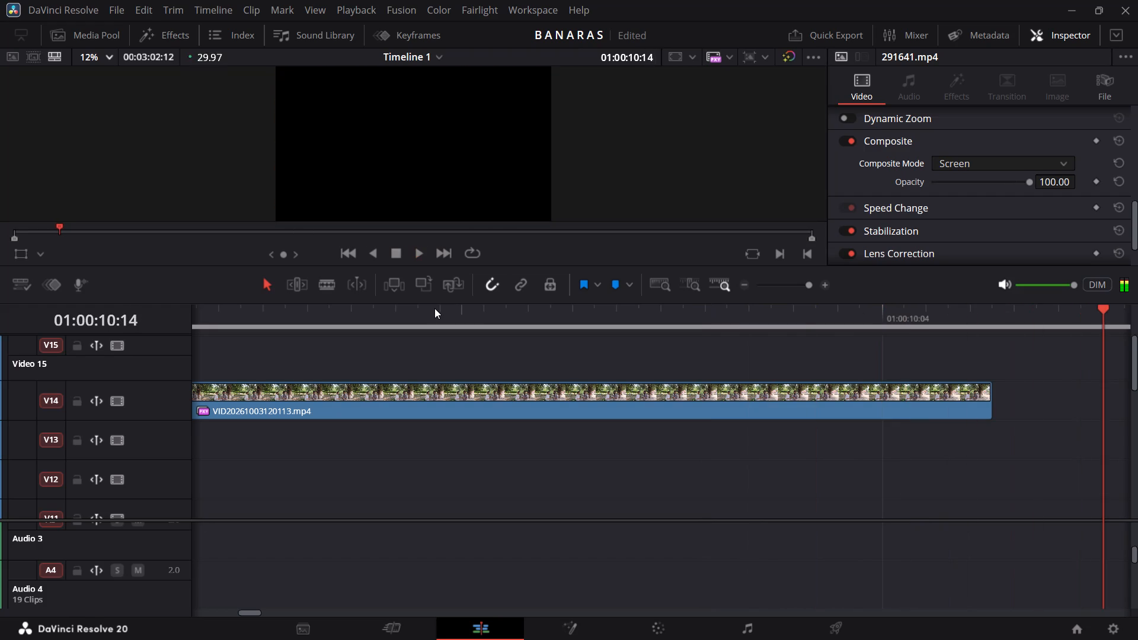
key("space")
key("space")
scroll(434, 308, "right", 1)
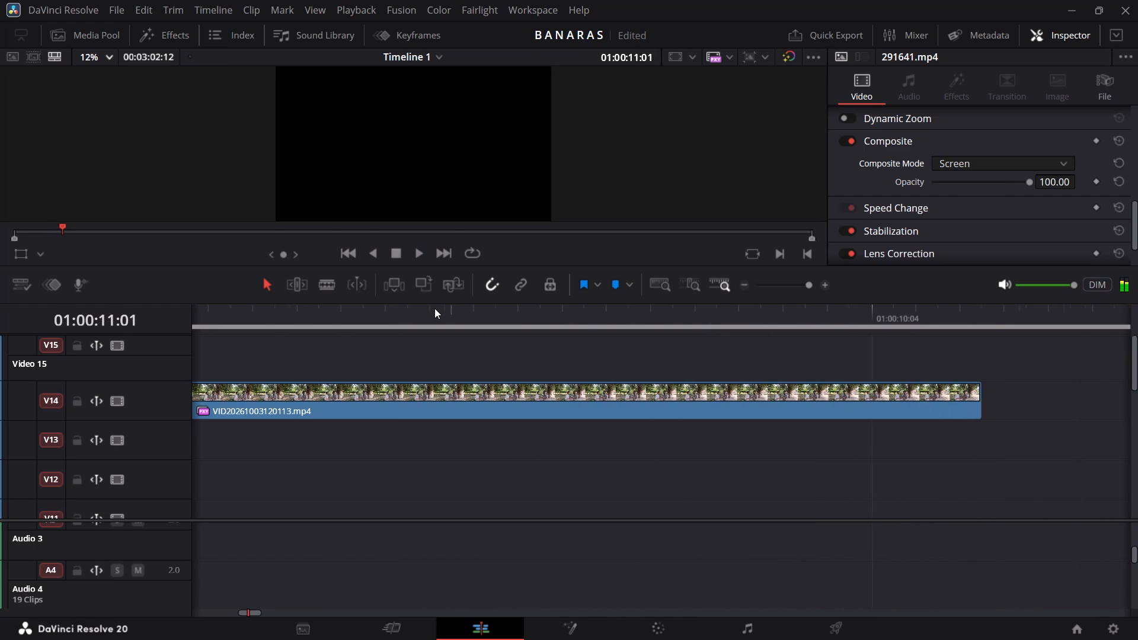
scroll(434, 308, "right", 1)
left_click(434, 308)
key("space")
key("space")
key("space")
key("space")
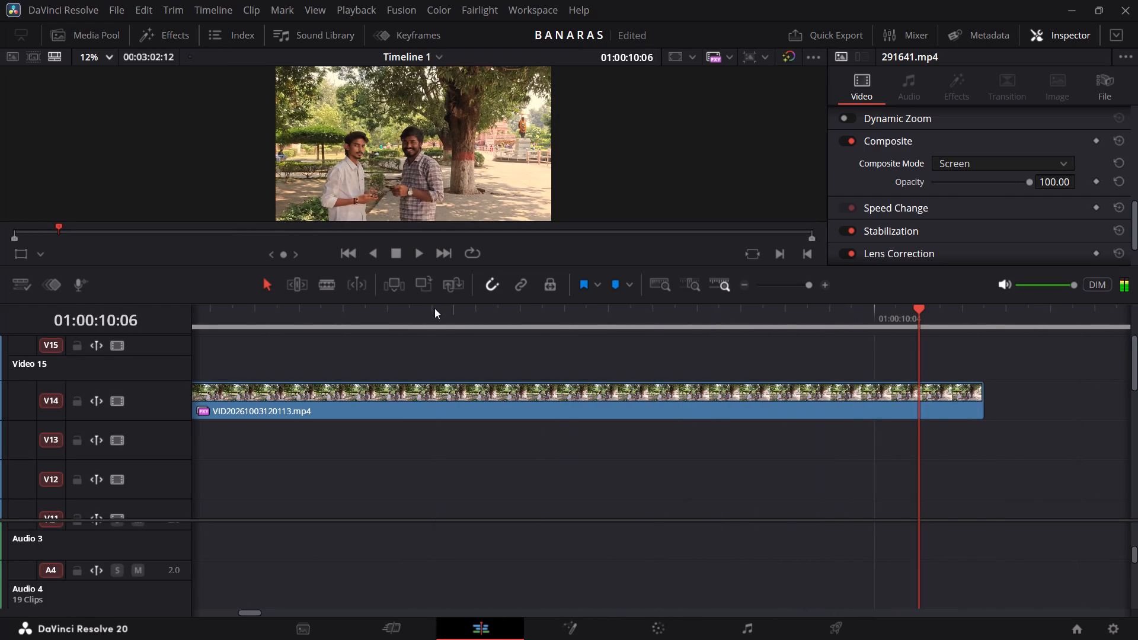
key("space")
key("space")
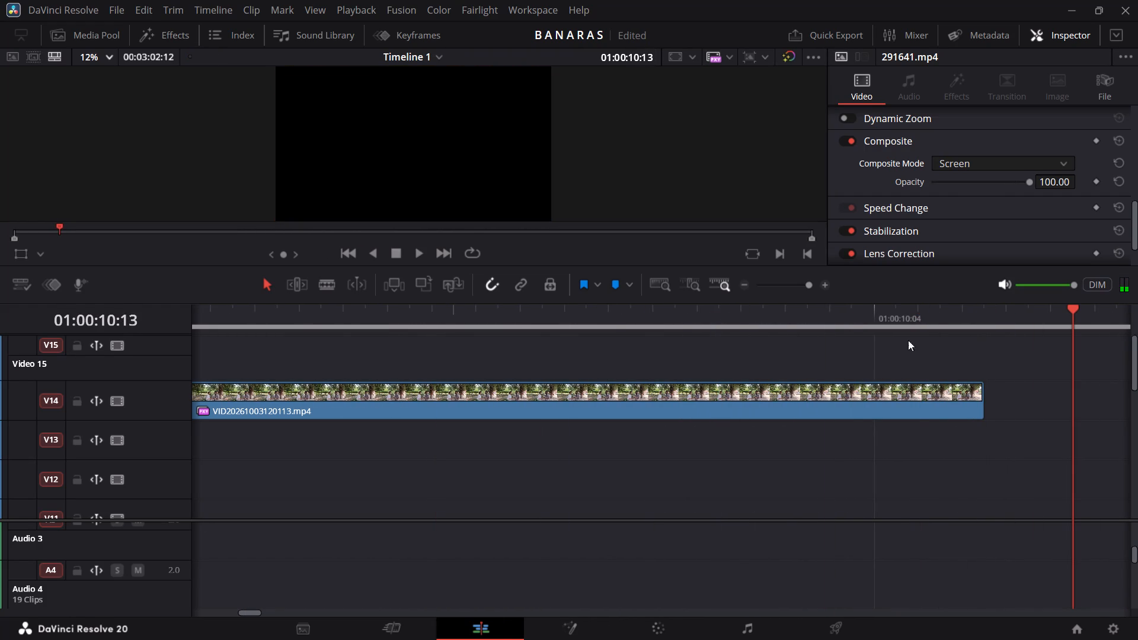
Split the Drake - National Treasures audio on A2 at the end of VID20261003120113.mp4 (01:00:10:09) and delete the part after the cut.
left_click(994, 312)
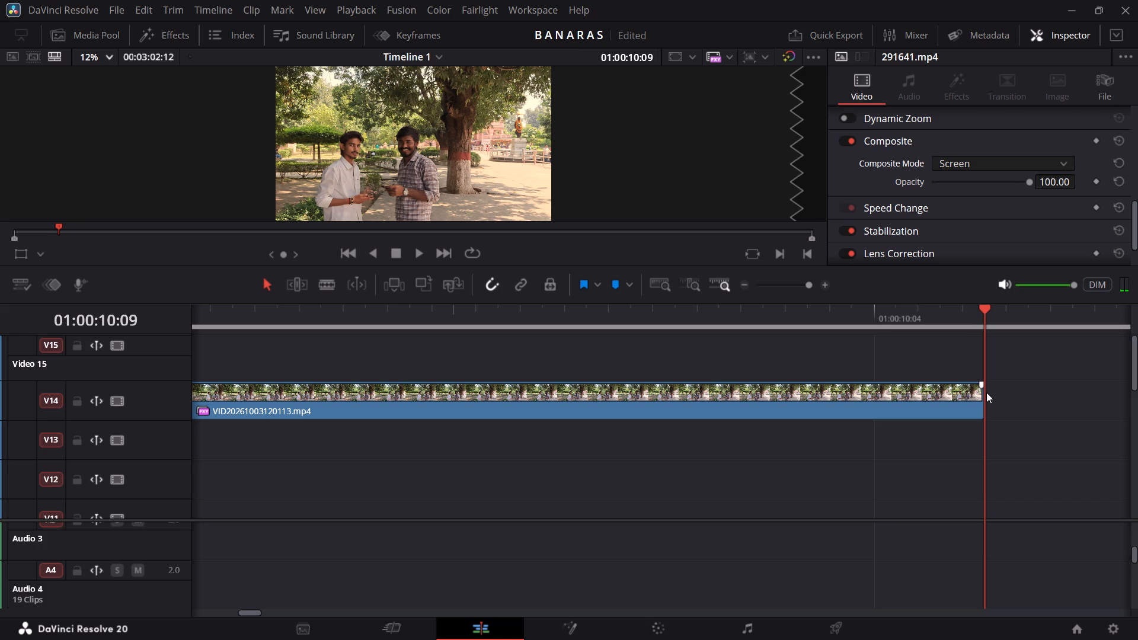
scroll(663, 395, "left", 1)
scroll(663, 395, "down", 1)
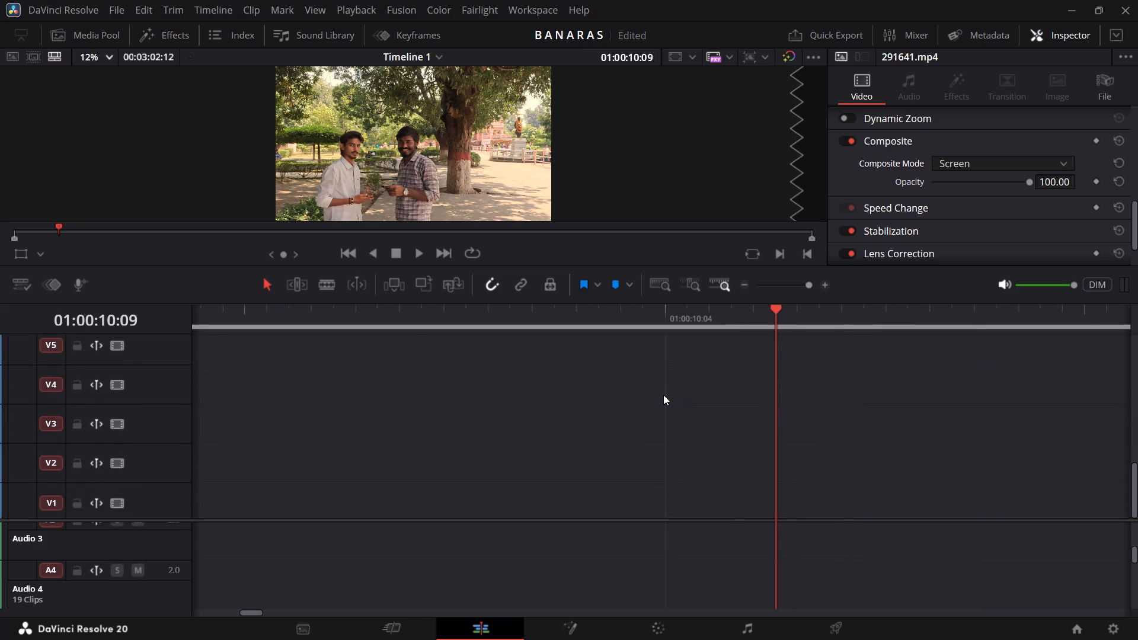
scroll(663, 395, "down", 2)
scroll(663, 395, "up", 1)
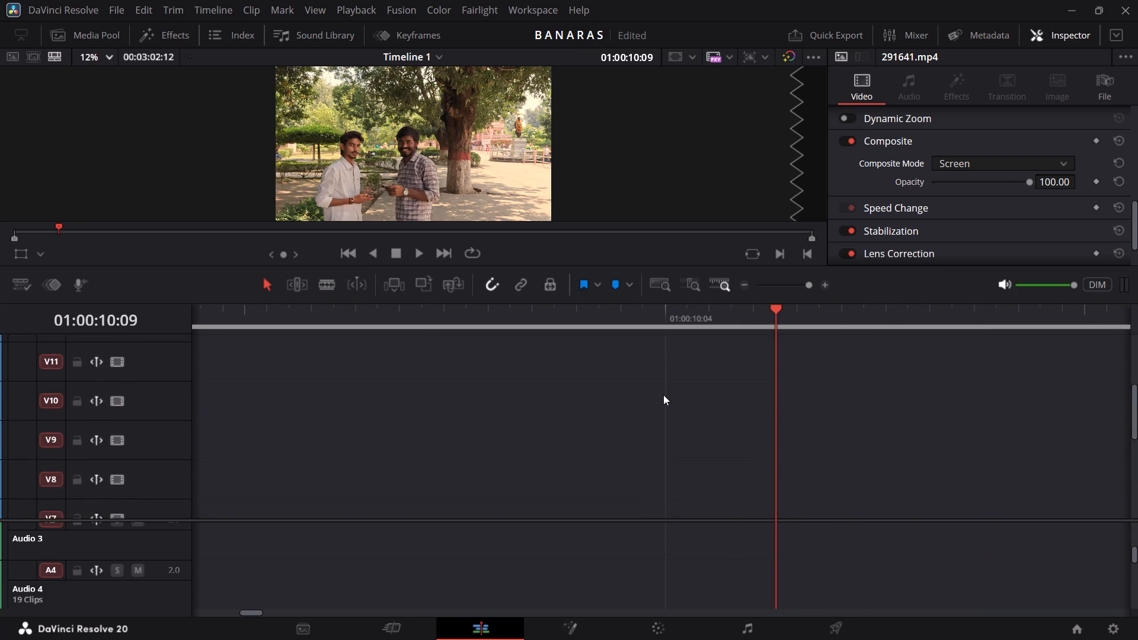
scroll(663, 395, "up", 2)
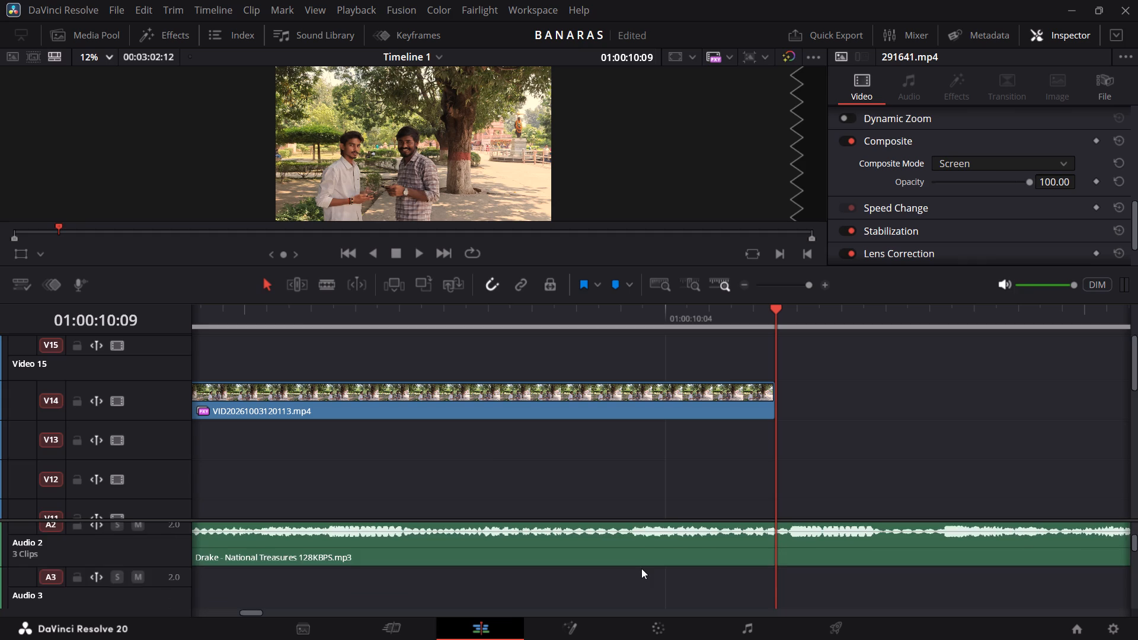
left_click(674, 605)
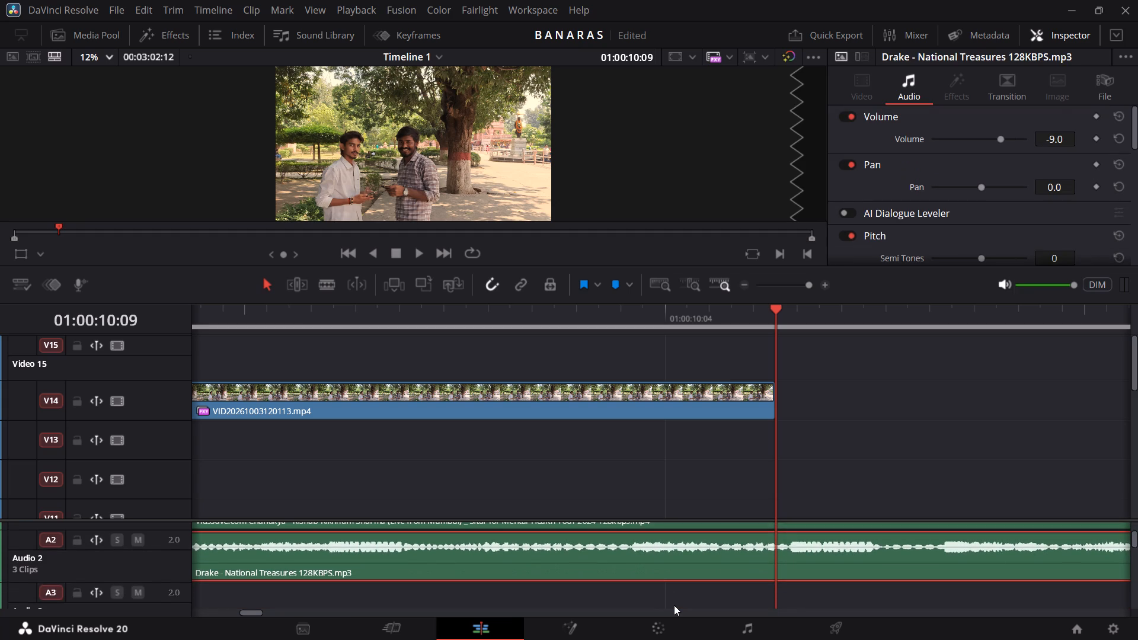
key("ctrl+b")
left_click(861, 572)
key("BackSpace")
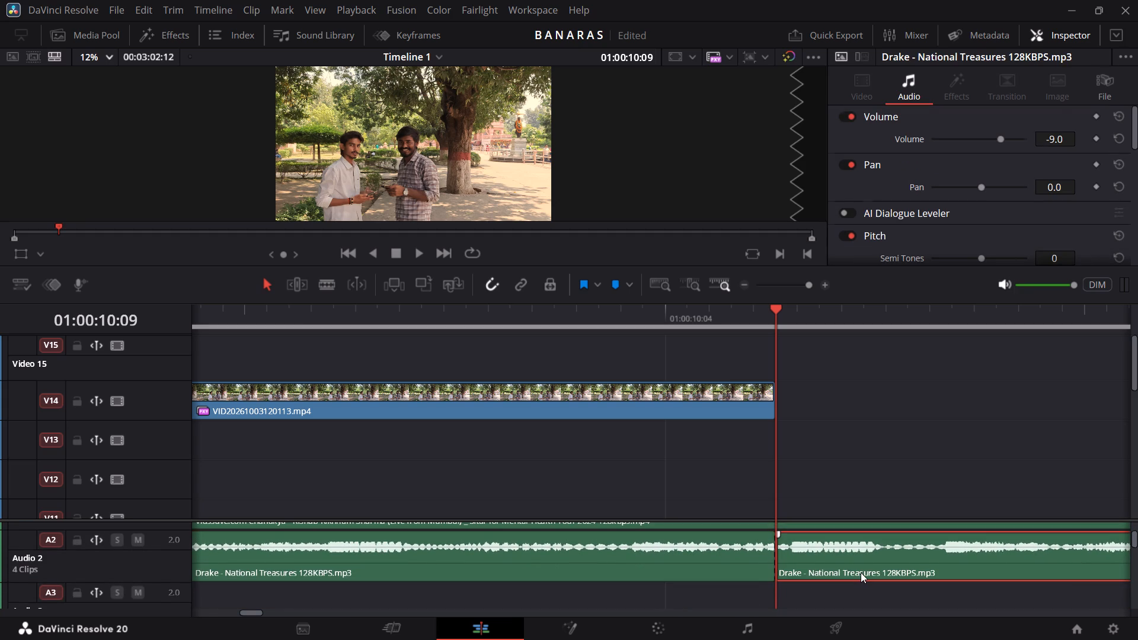
Add 4 Raws 128kbps.mp4 from Bin 2 to A2 at about 01:00:10:12, just after the trimmed Drake clip.
left_click(93, 36)
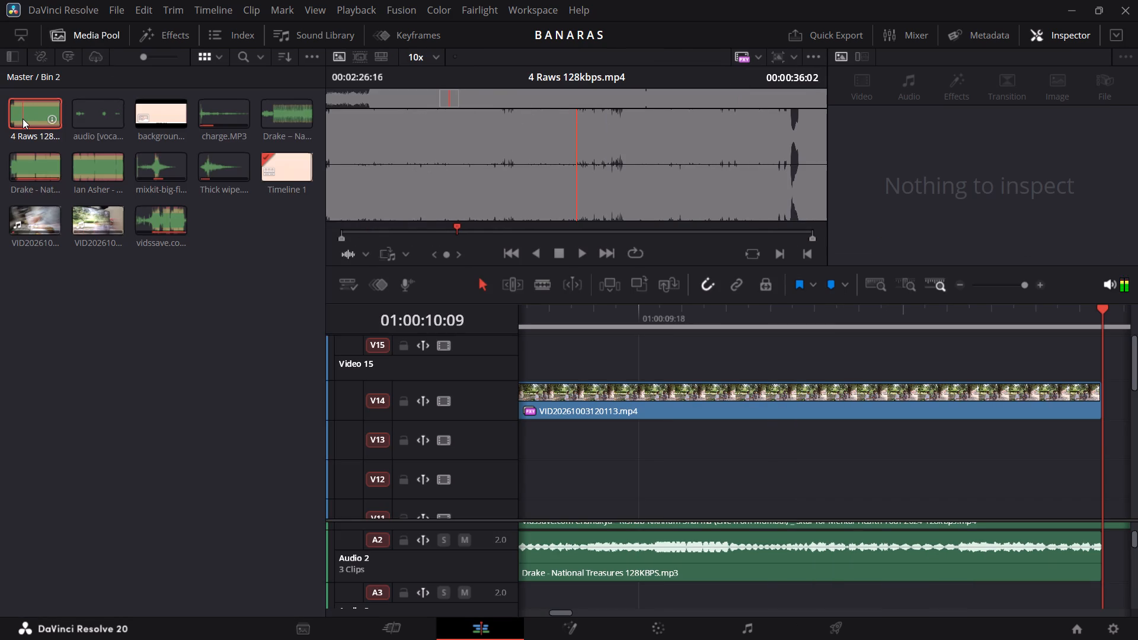
left_click_drag(23, 119, 379, 298)
scroll(555, 358, "down", 1)
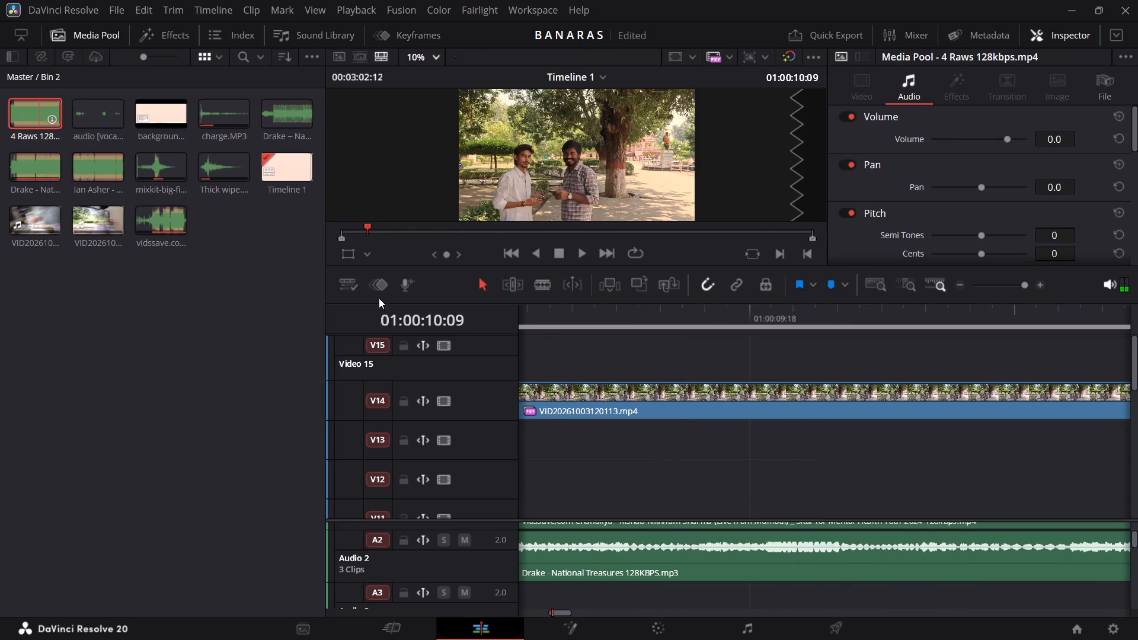
left_click_drag(379, 298, 373, 30)
scroll(379, 298, "down", 1)
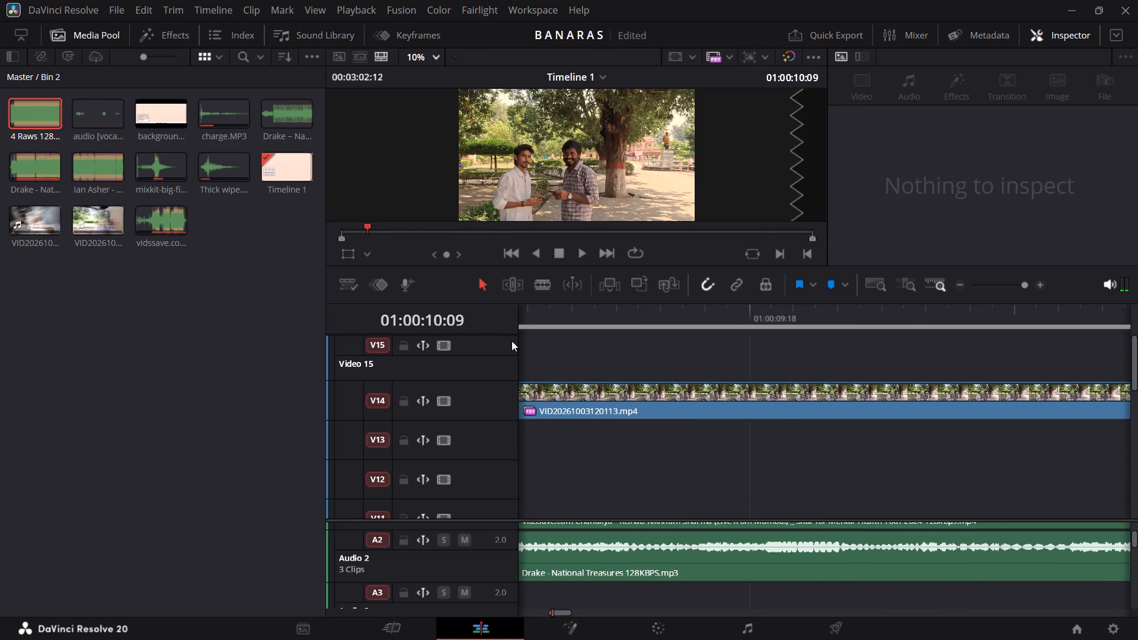
scroll(645, 404, "left", 1)
key("ctrl+z")
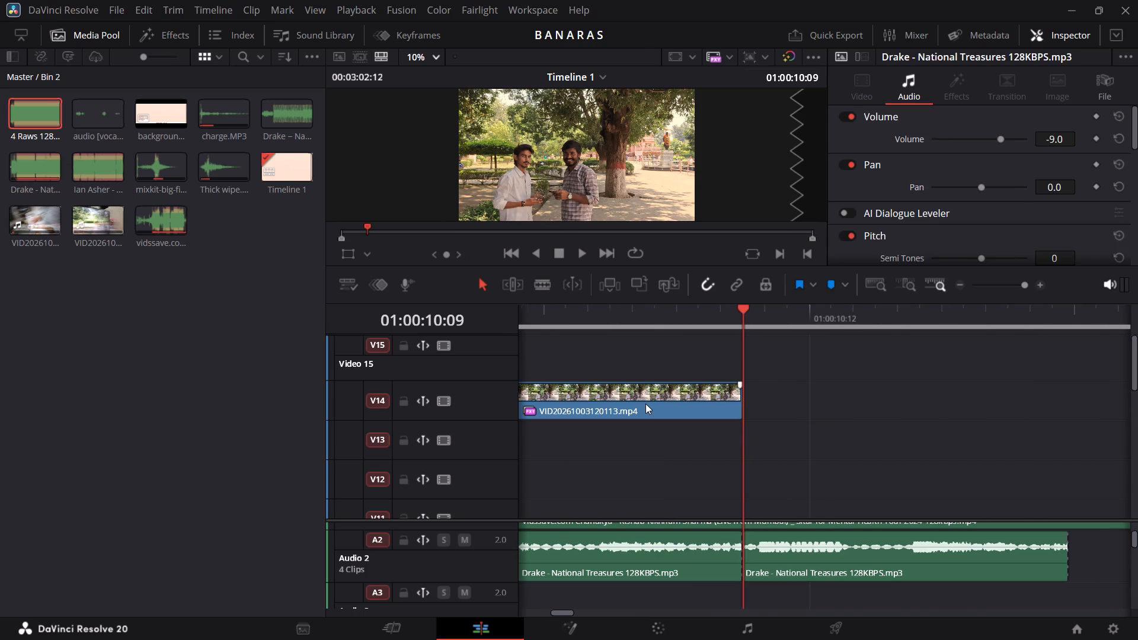
key("ctrl+shift+z")
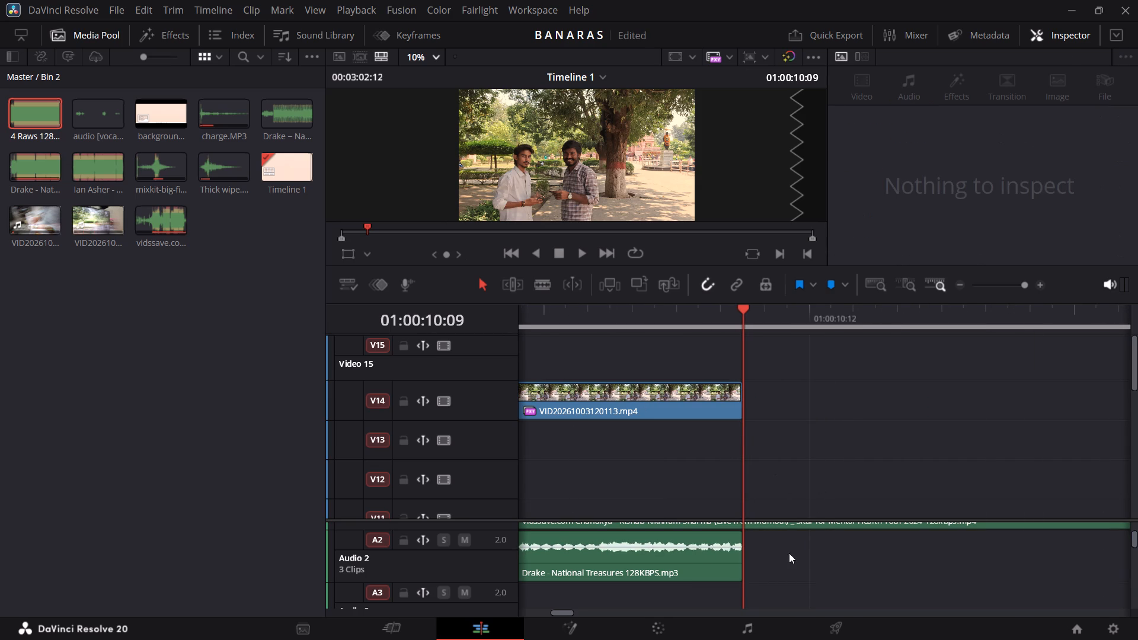
scroll(789, 553, "left", 1)
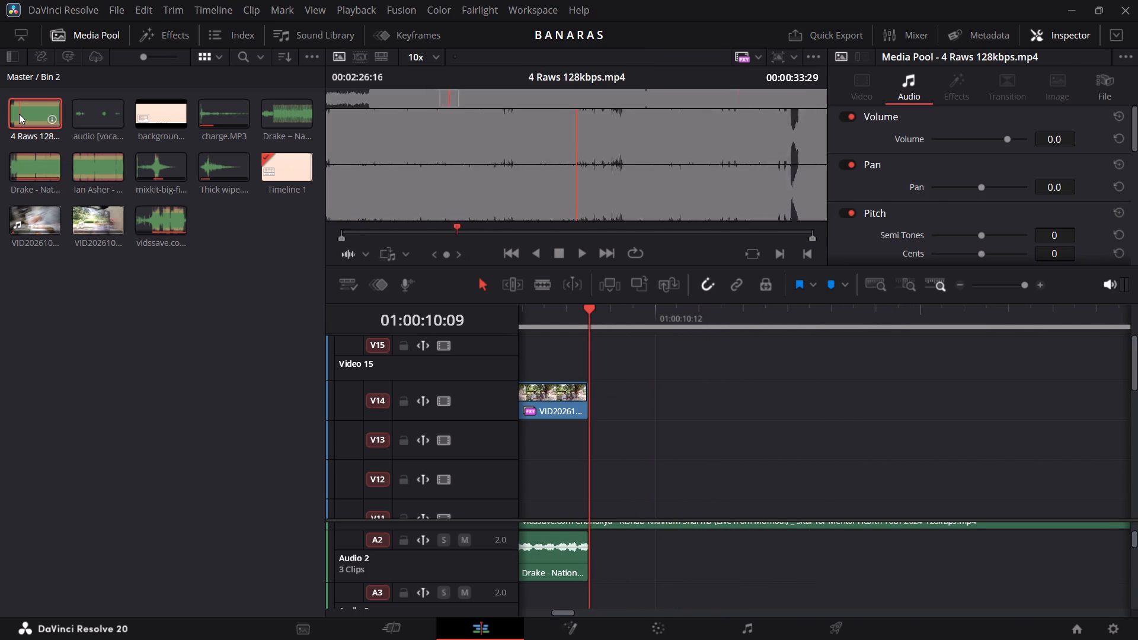
left_click_drag(19, 114, 624, 537)
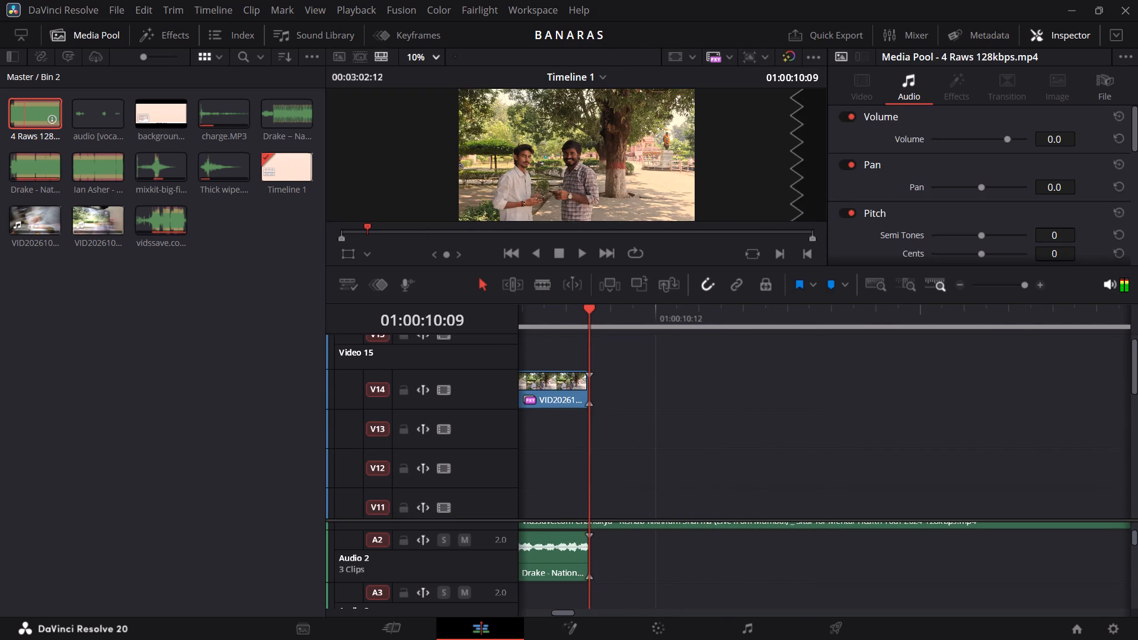
left_click_drag(624, 537, 653, 559)
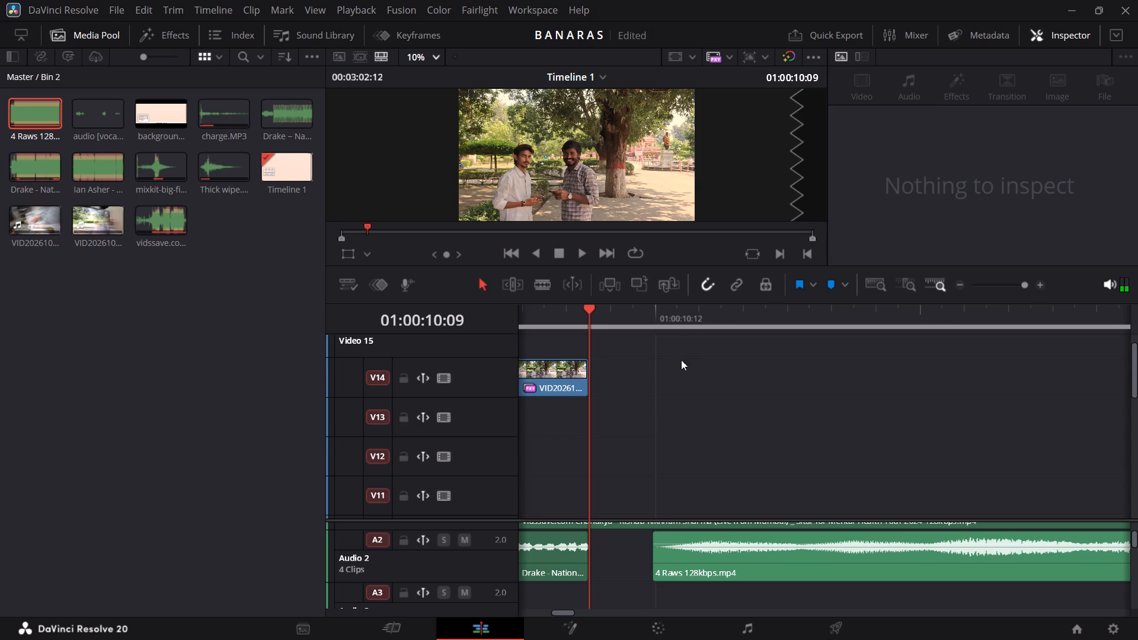
left_click(47, 34)
Play the timeline from 01:00:10:09 into the opening seconds of the 4 Raws song.
key("space")
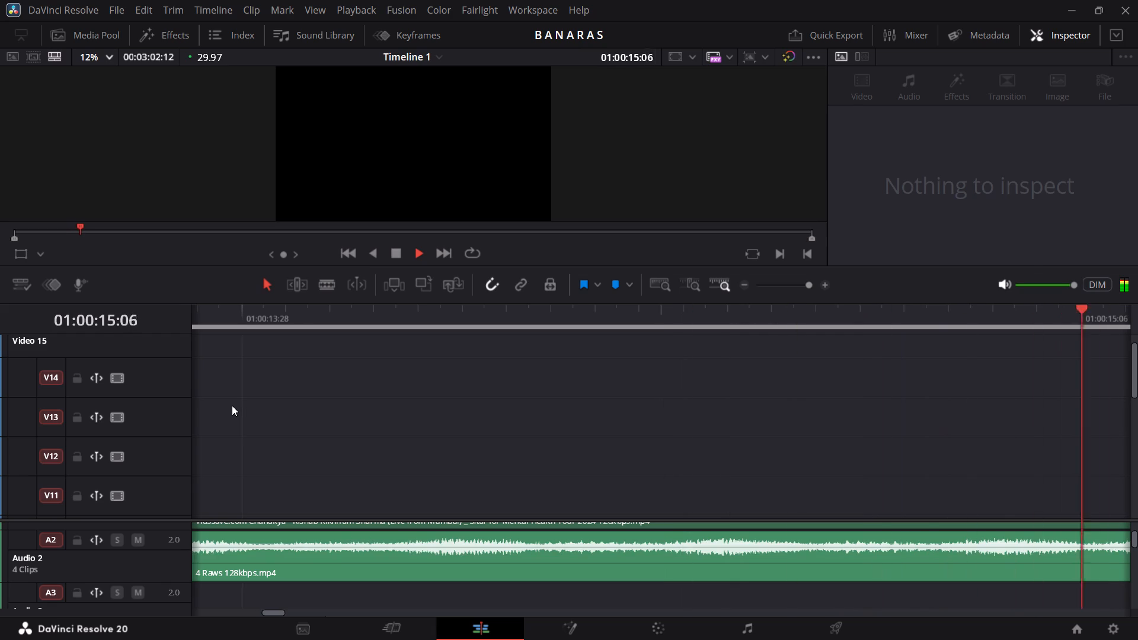
key("space")
Check the Drake clip's volume on A2 and set the 4 Raws 128kbps.mp4 clip's volume to -9.
scroll(232, 405, "right", 13)
scroll(232, 405, "left", 4)
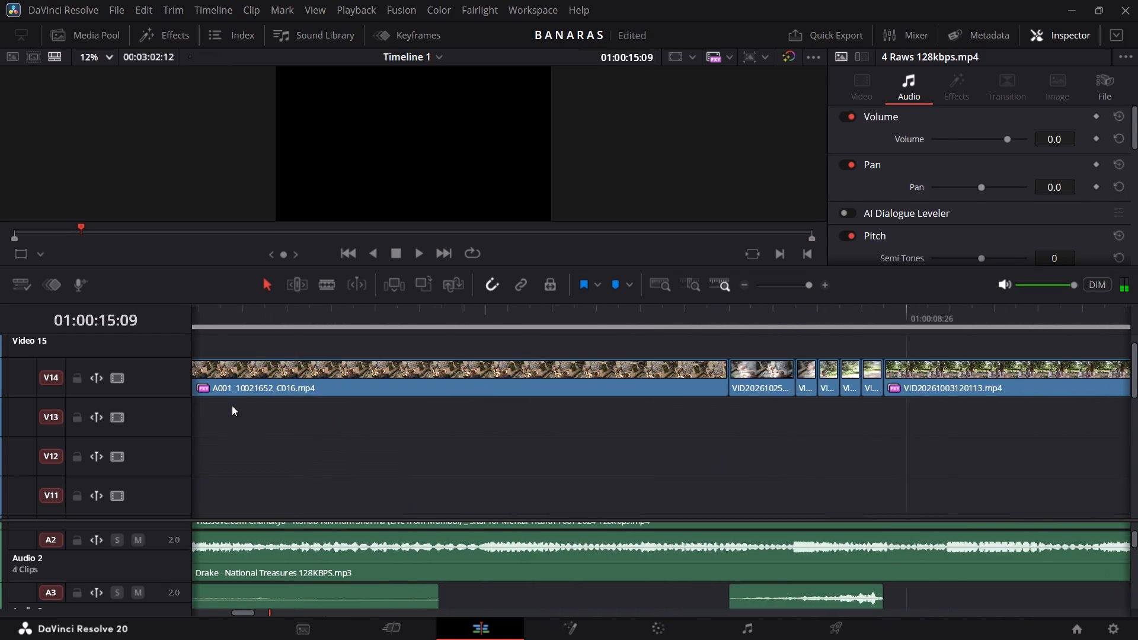
scroll(232, 405, "left", 3)
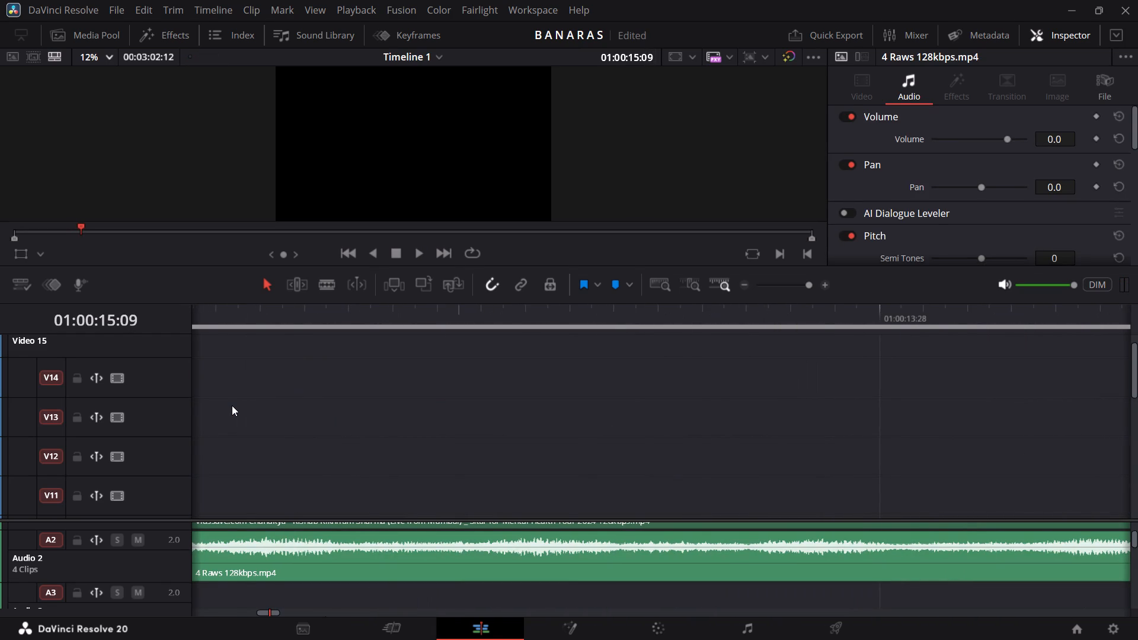
scroll(232, 405, "right", 3)
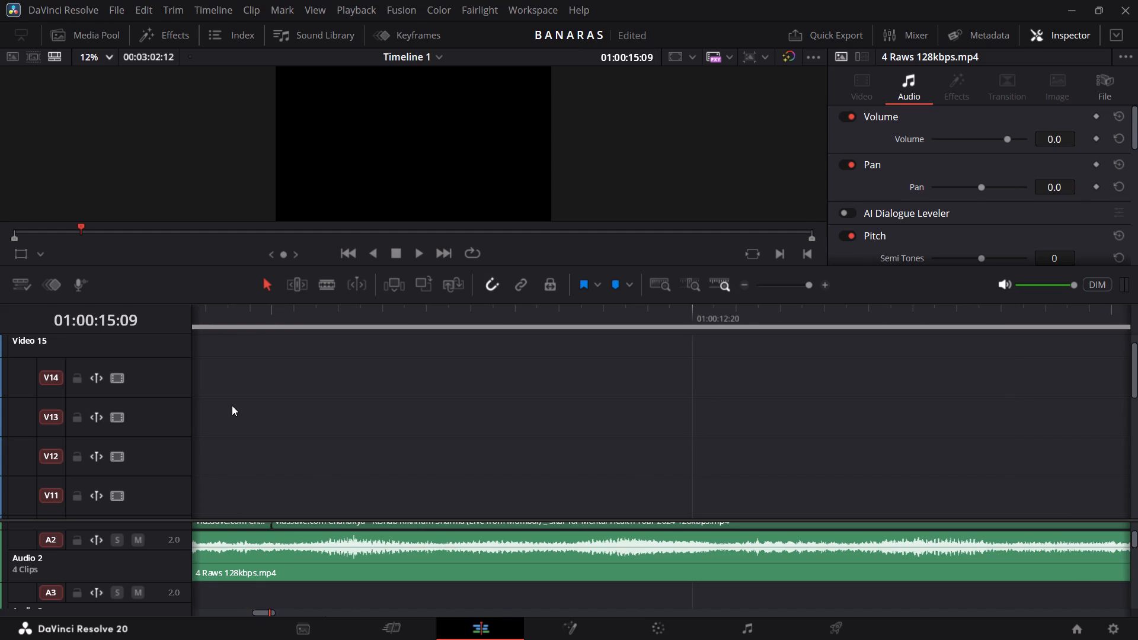
scroll(232, 405, "right", 7)
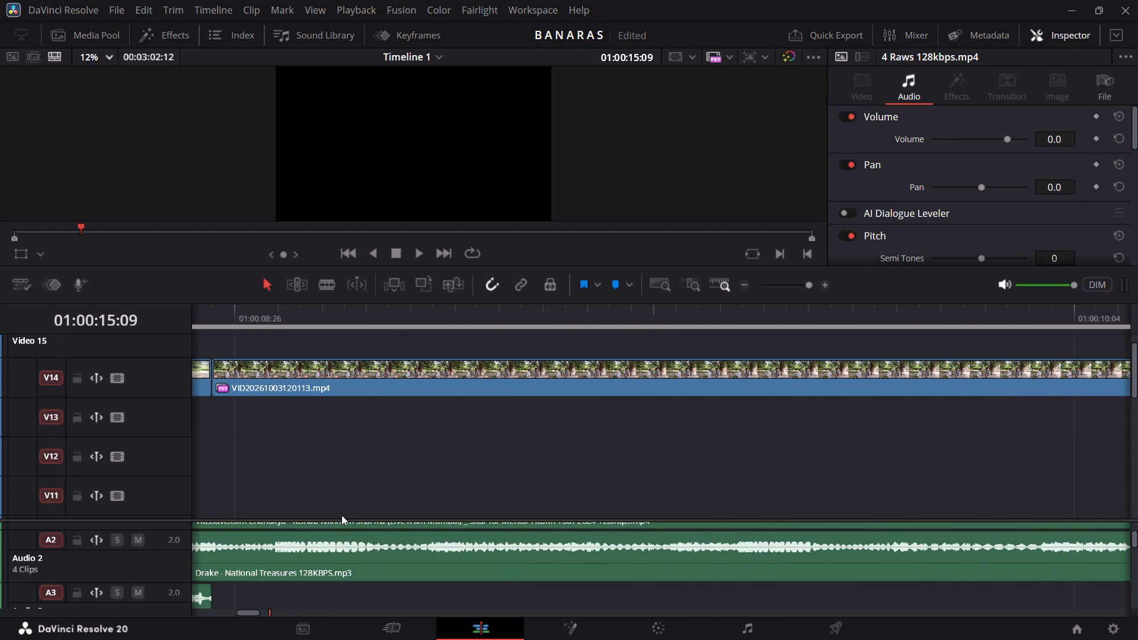
left_click(374, 561)
scroll(776, 476, "left", 8)
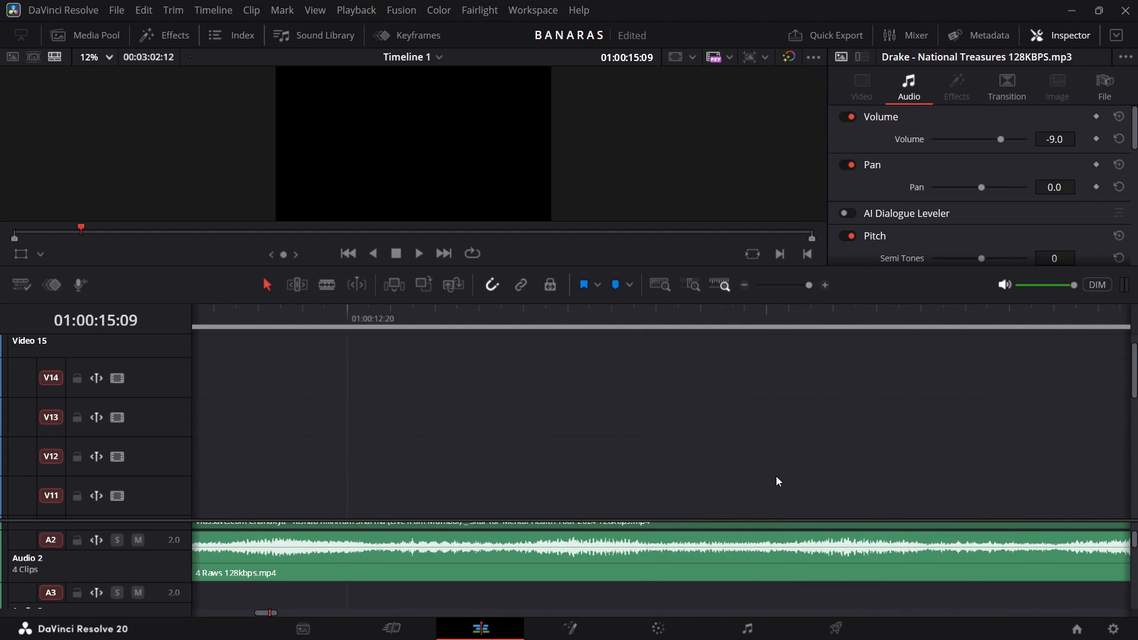
left_click(711, 555)
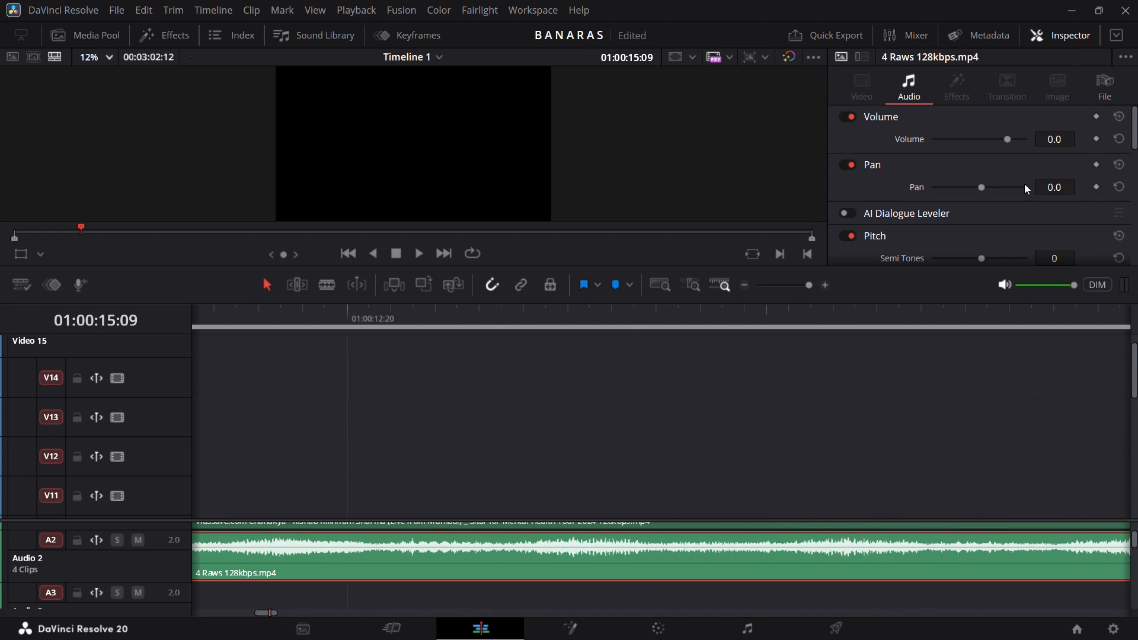
double_click(1062, 133)
type("-9")
Play from 01:00:10:02 across the change from the Drake song to 4 Raws, up to about 01:00:24:20.
scroll(367, 252, "right", 2)
scroll(353, 376, "right", 1)
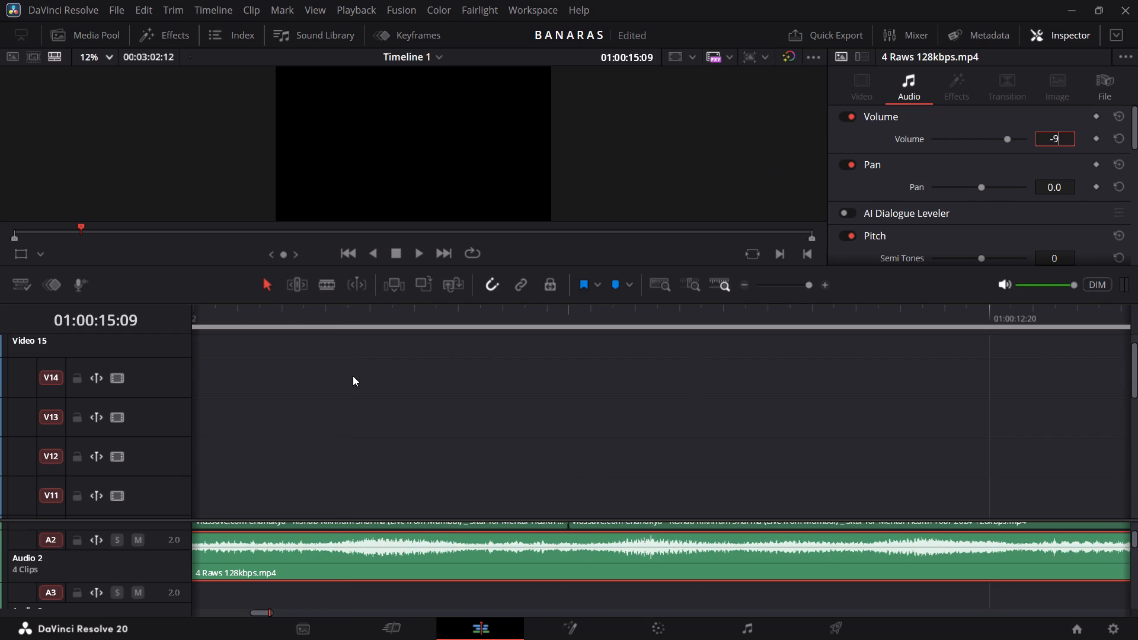
scroll(466, 371, "right", 5)
left_click(412, 323)
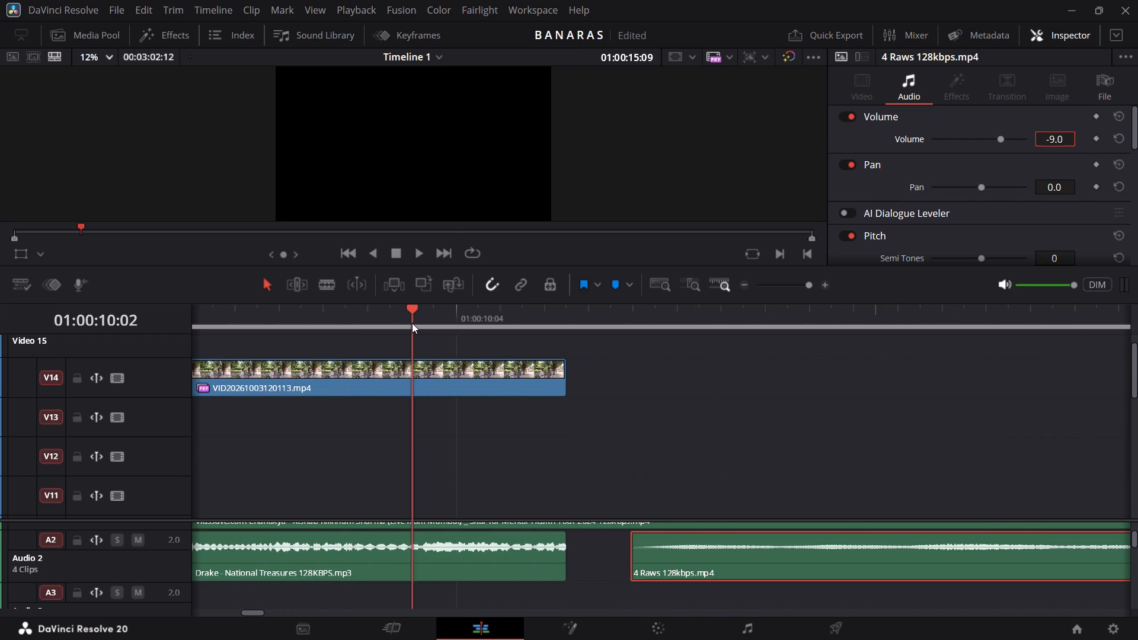
key("space")
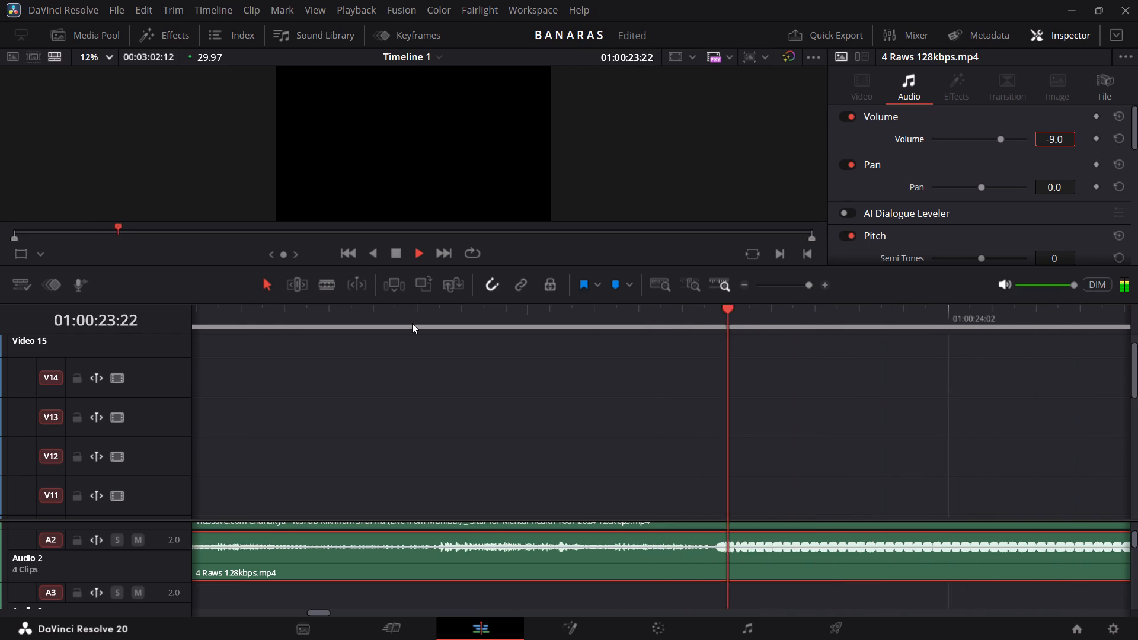
key("space")
Replay the 4 Raws build-up and beat drop from about 01:00:22, continuing to listen until 01:00:40:29.
scroll(412, 323, "right", 2)
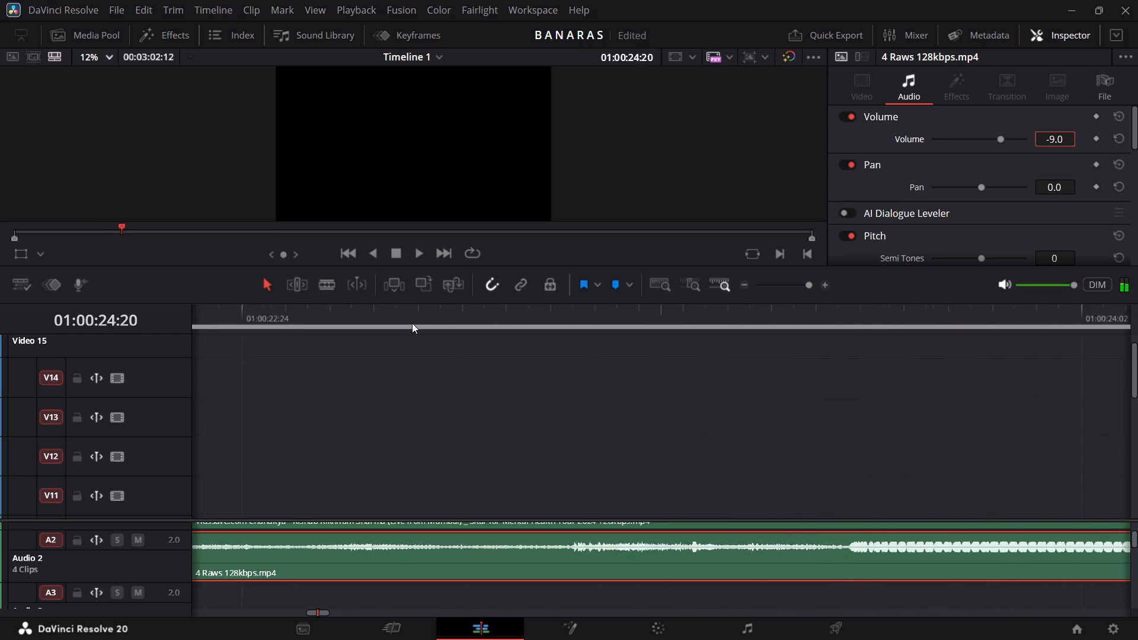
scroll(412, 323, "right", 2)
left_click(348, 309)
key("space")
key("space")
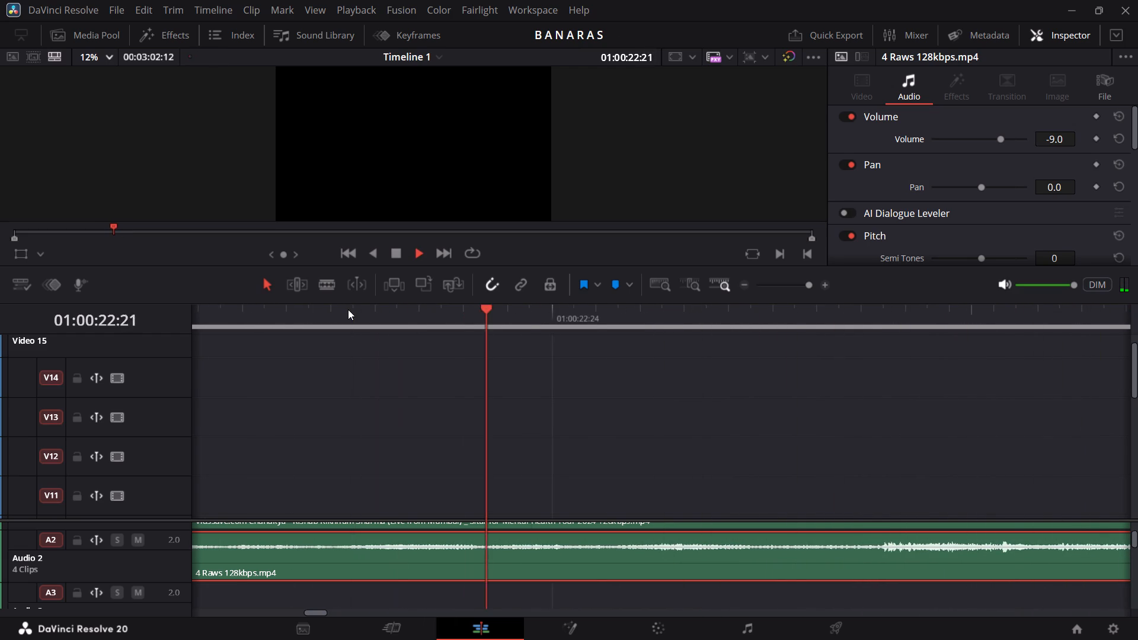
key("space")
scroll(348, 309, "right", 1)
left_click(348, 309)
key("space")
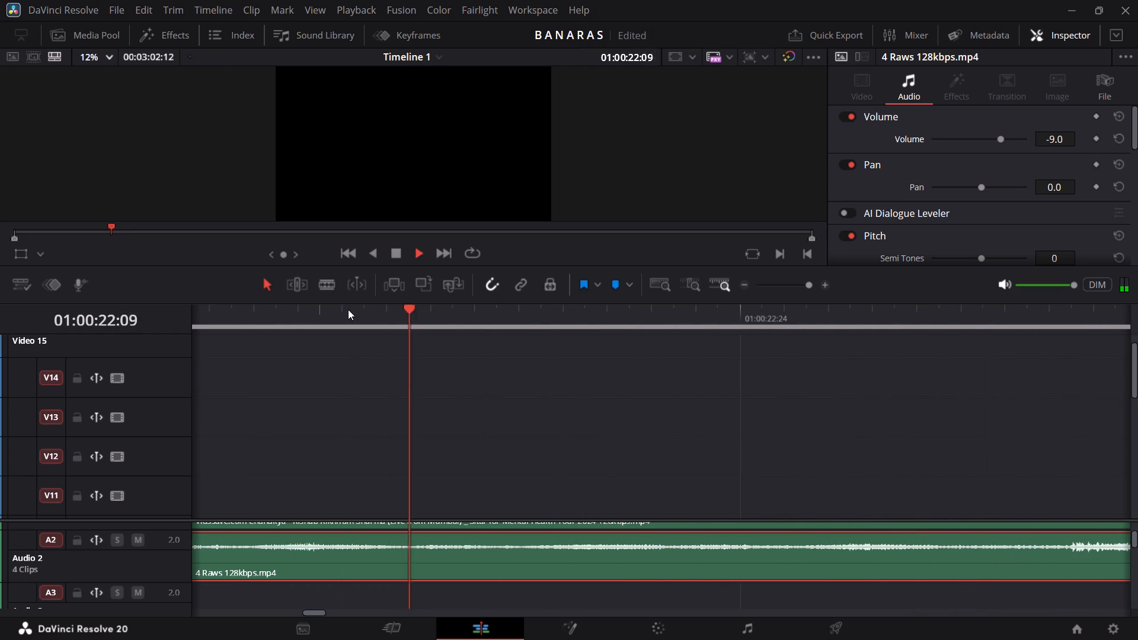
key("space")
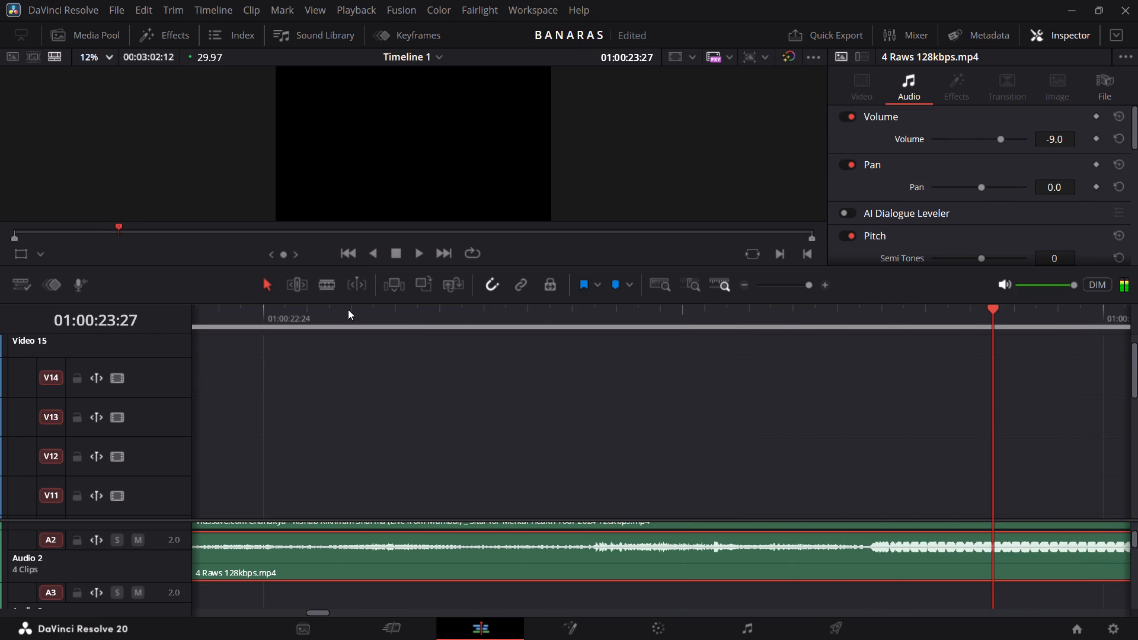
key("space")
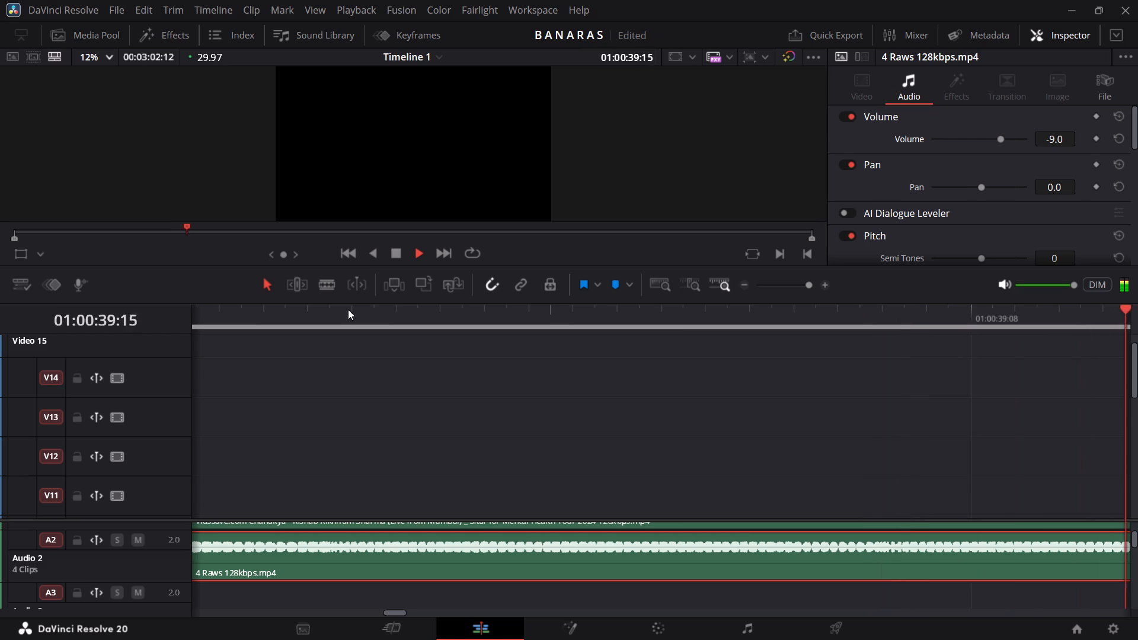
key("space")
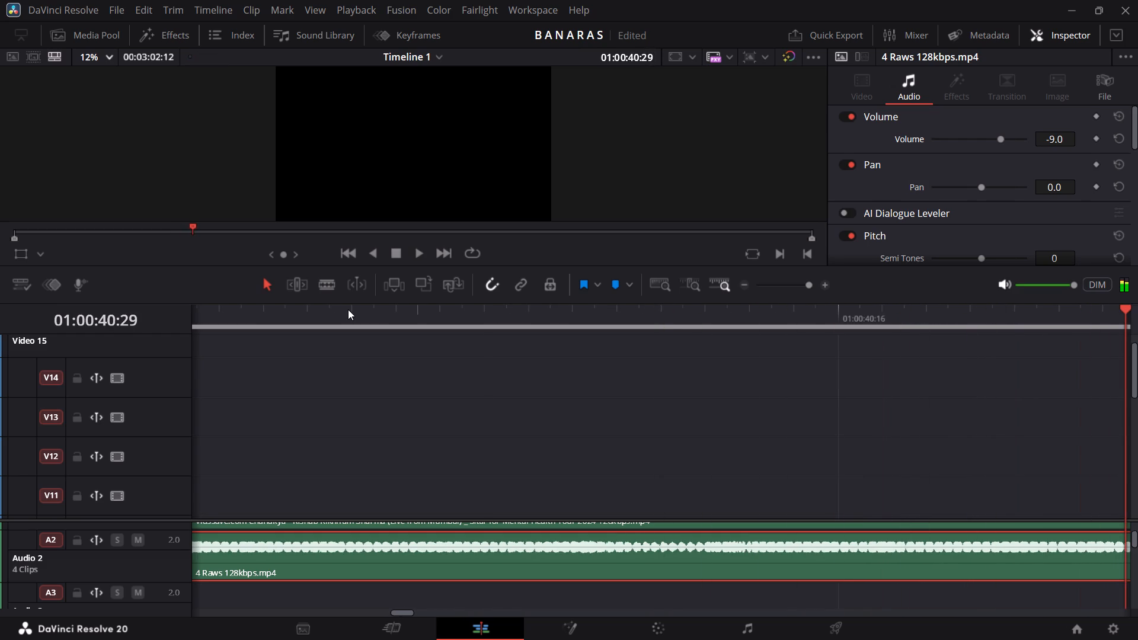
Replay the 4 Raws build-up, split the clip on A2 at 01:00:22:01 and delete the portion before the cut.
scroll(348, 309, "right", 14)
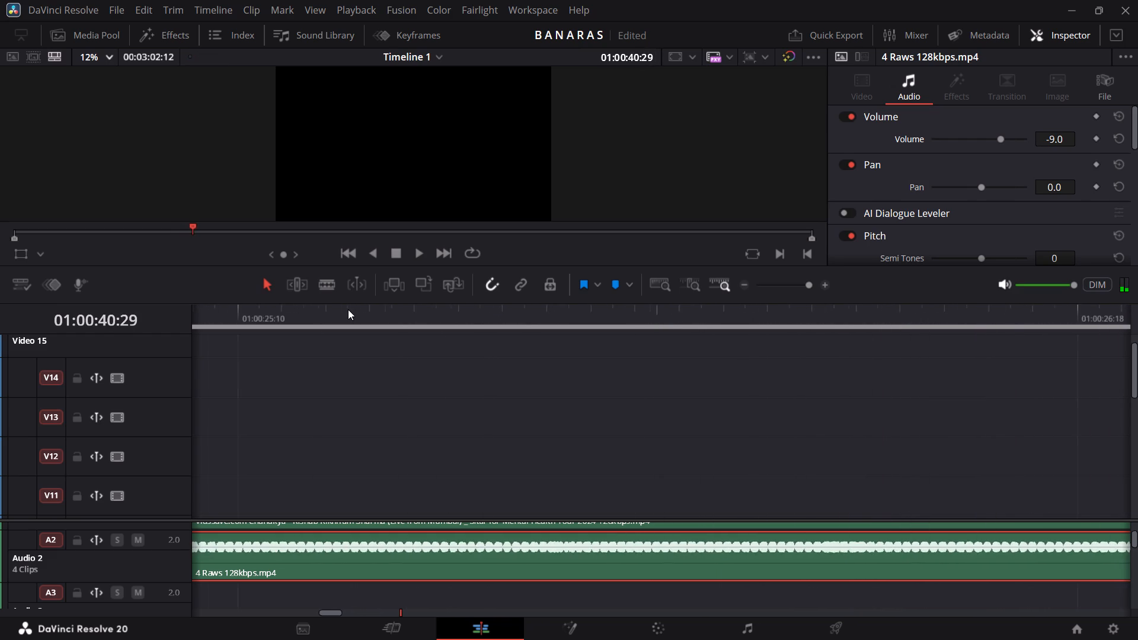
scroll(348, 309, "right", 10)
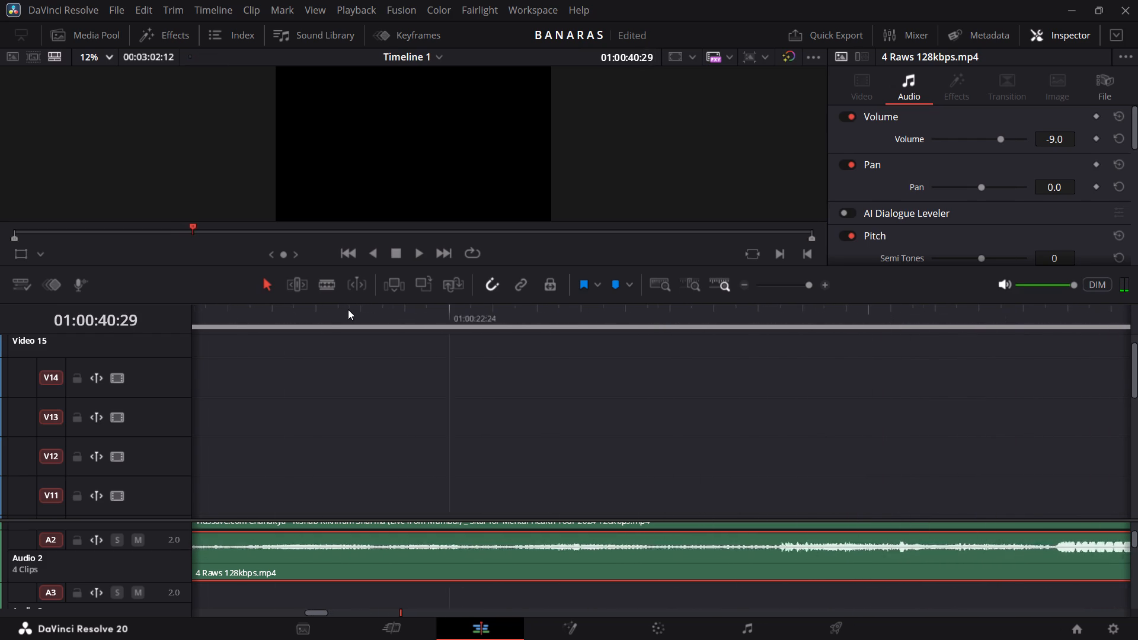
scroll(348, 309, "right", 1)
left_click(348, 309)
key("space")
key("space")
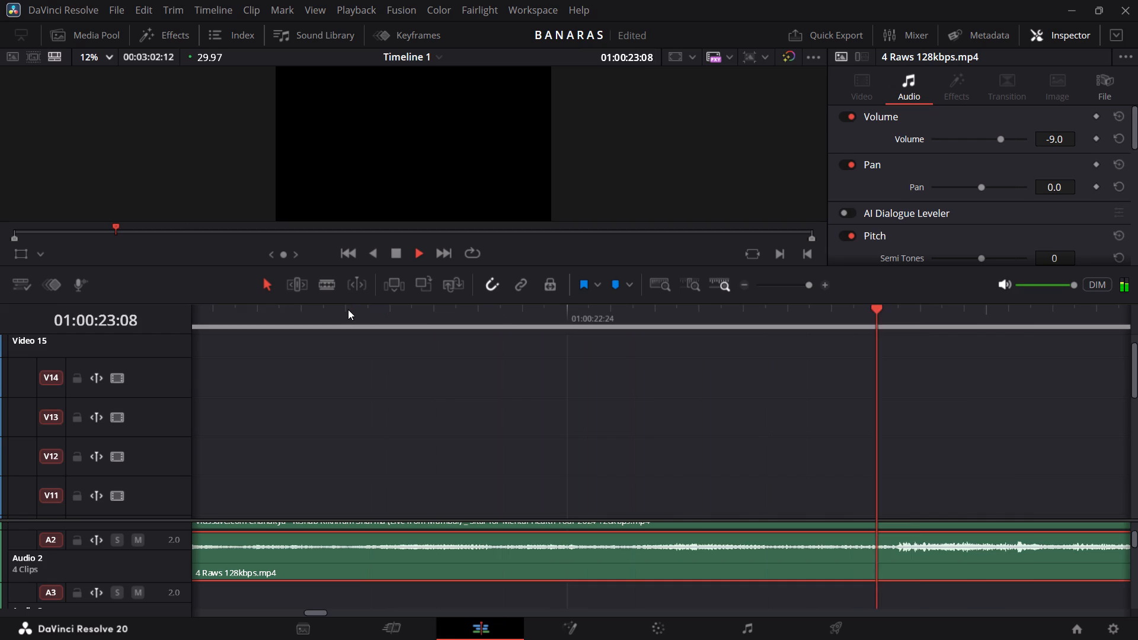
key("space")
scroll(348, 309, "down", 1)
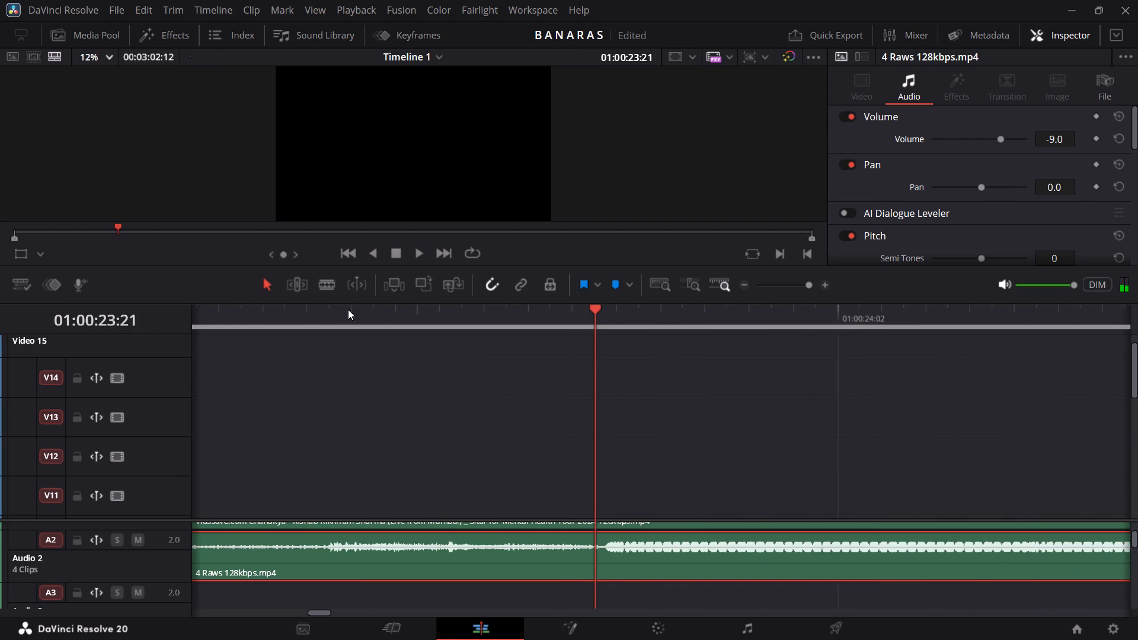
scroll(348, 309, "down", 1)
left_click(348, 309)
scroll(348, 309, "right", 1)
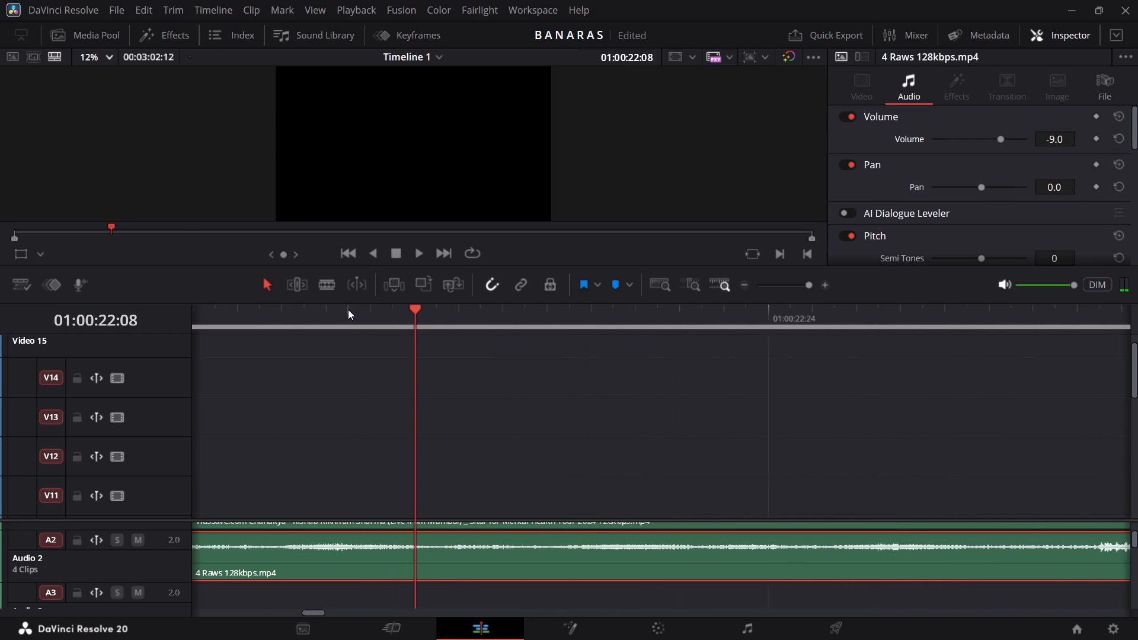
scroll(348, 309, "right", 1)
left_click(348, 309)
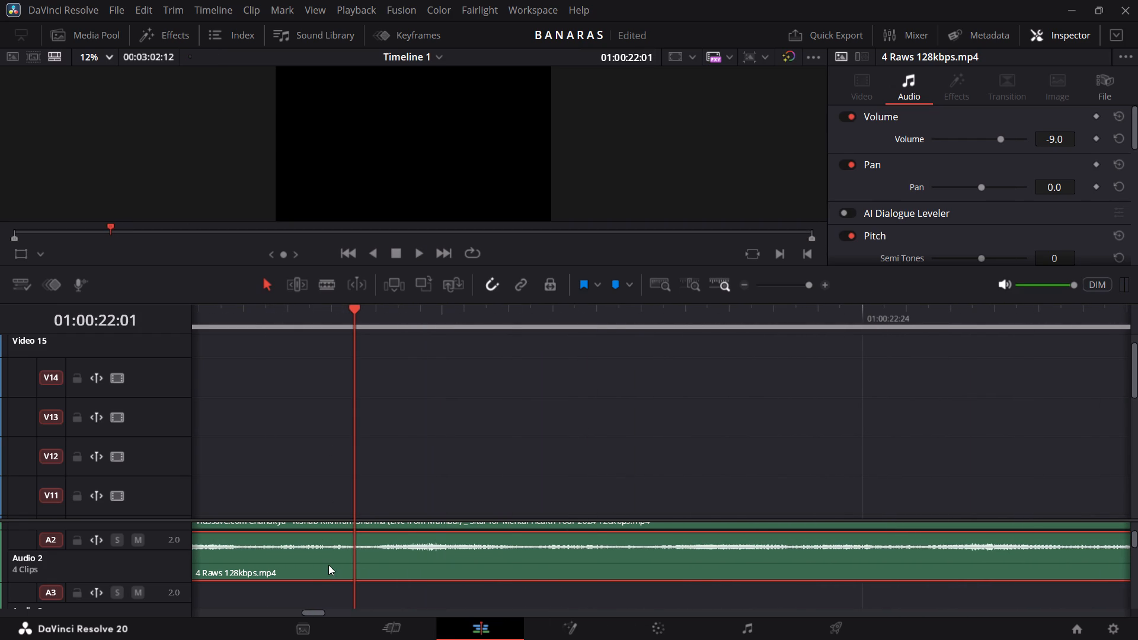
left_click(328, 565)
key("ctrl+b")
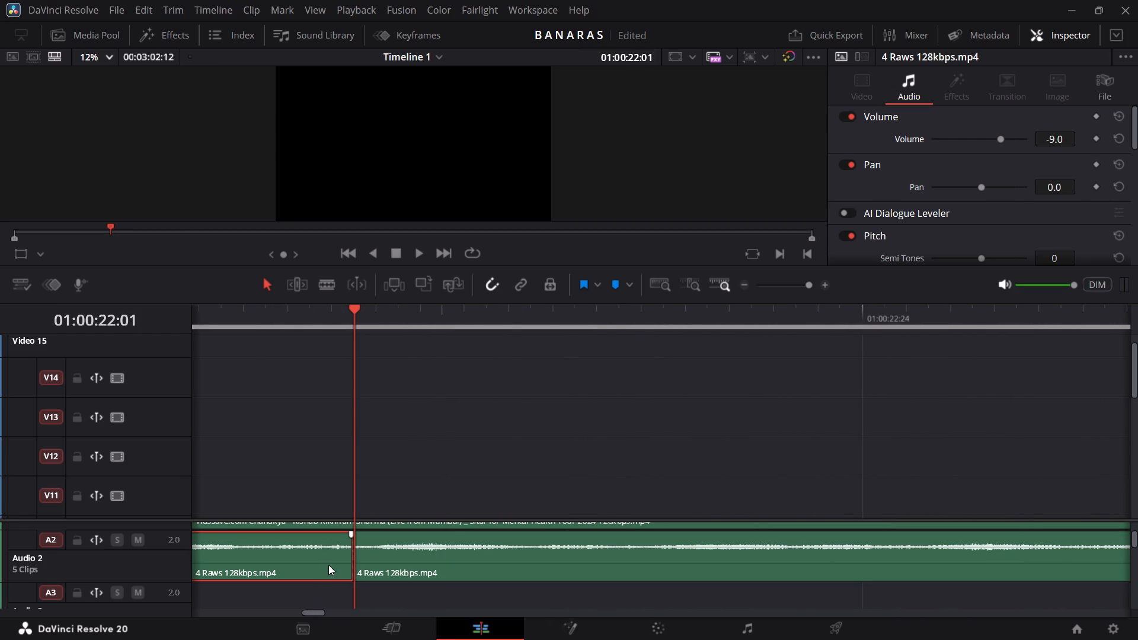
key("BackSpace")
Play through the 4 Raws beat drop and split the clip on A2 at 01:00:24:10.
key("space")
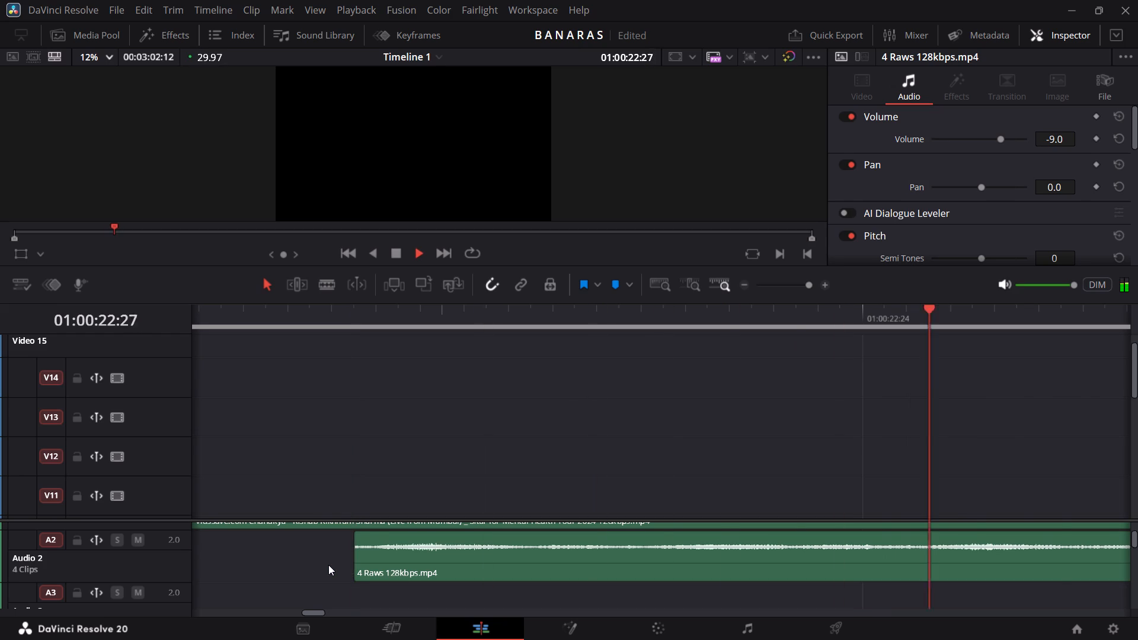
key("space")
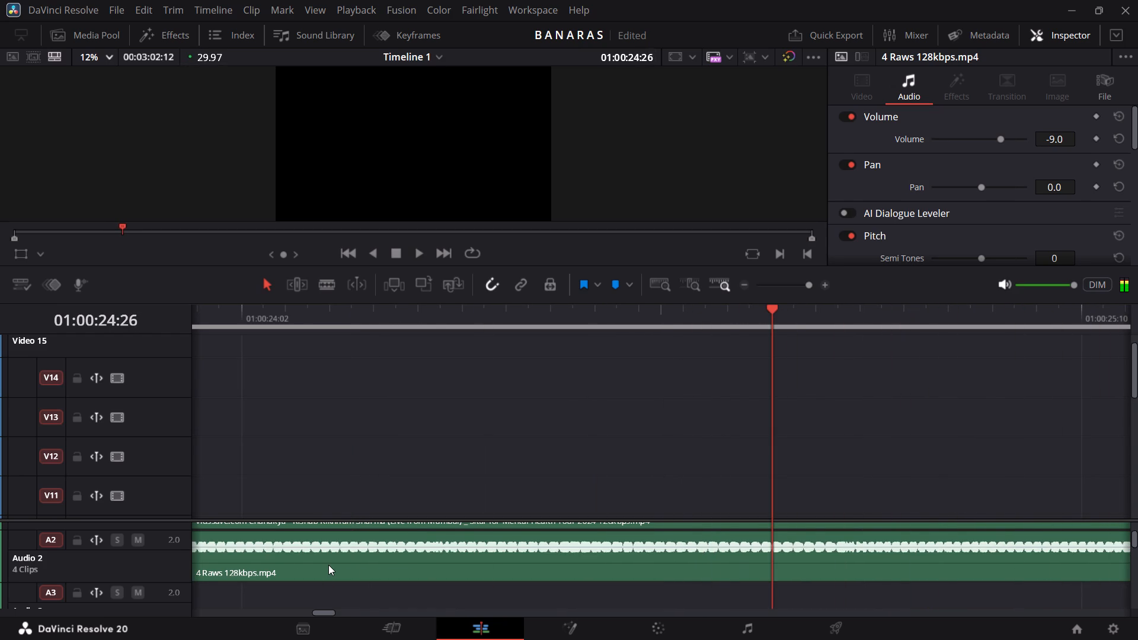
scroll(328, 565, "right", 1)
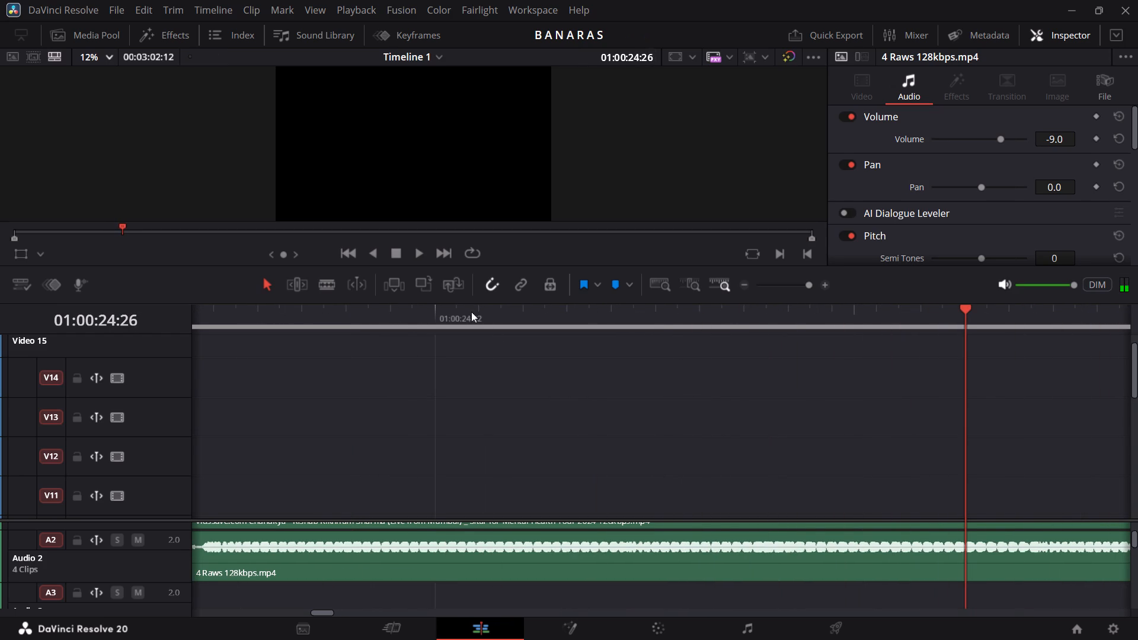
left_click(272, 317)
key("space")
key("space")
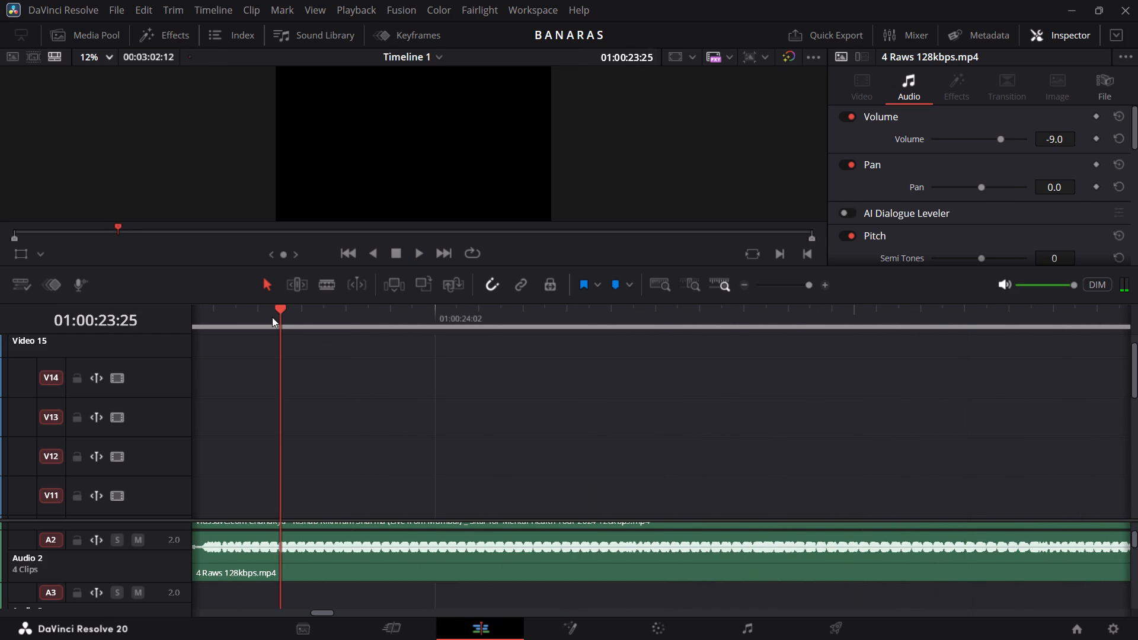
key("space")
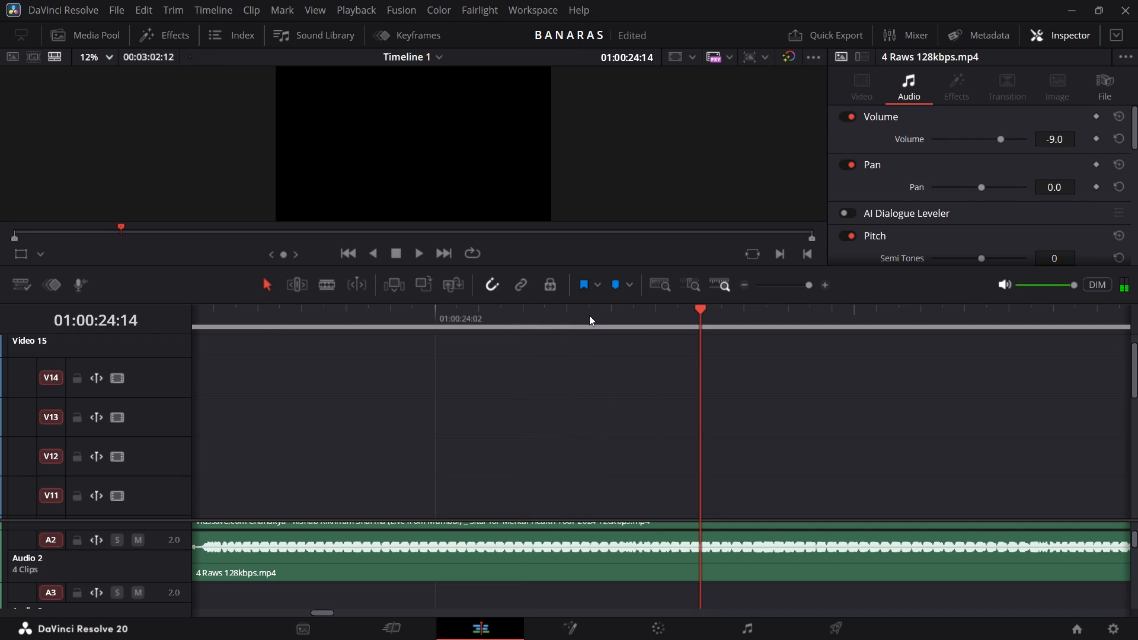
left_click(589, 315)
key("Right")
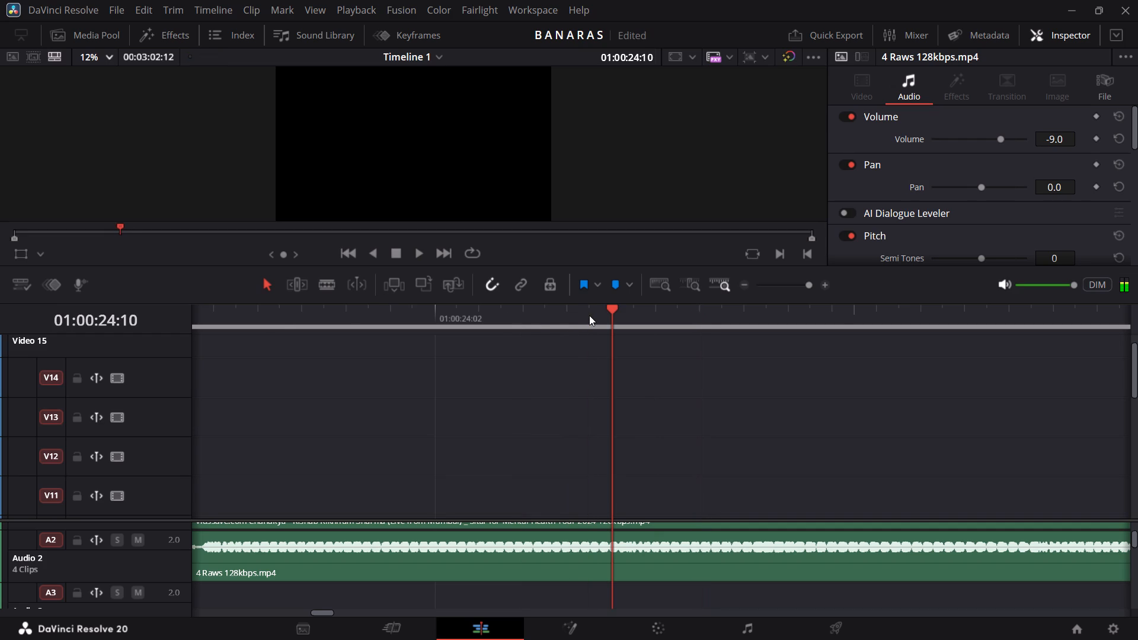
left_click(574, 569)
key("ctrl+b")
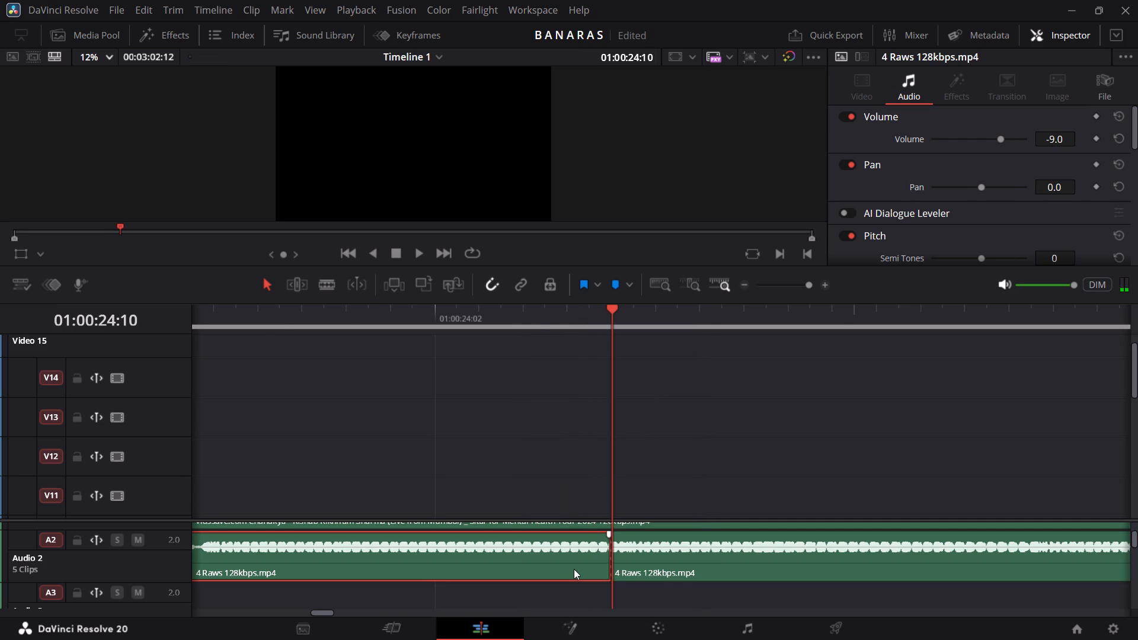
Listen to the later 4 Raws passage from about 01:01:43 to 01:01:49 for a usable section.
scroll(574, 569, "left", 15)
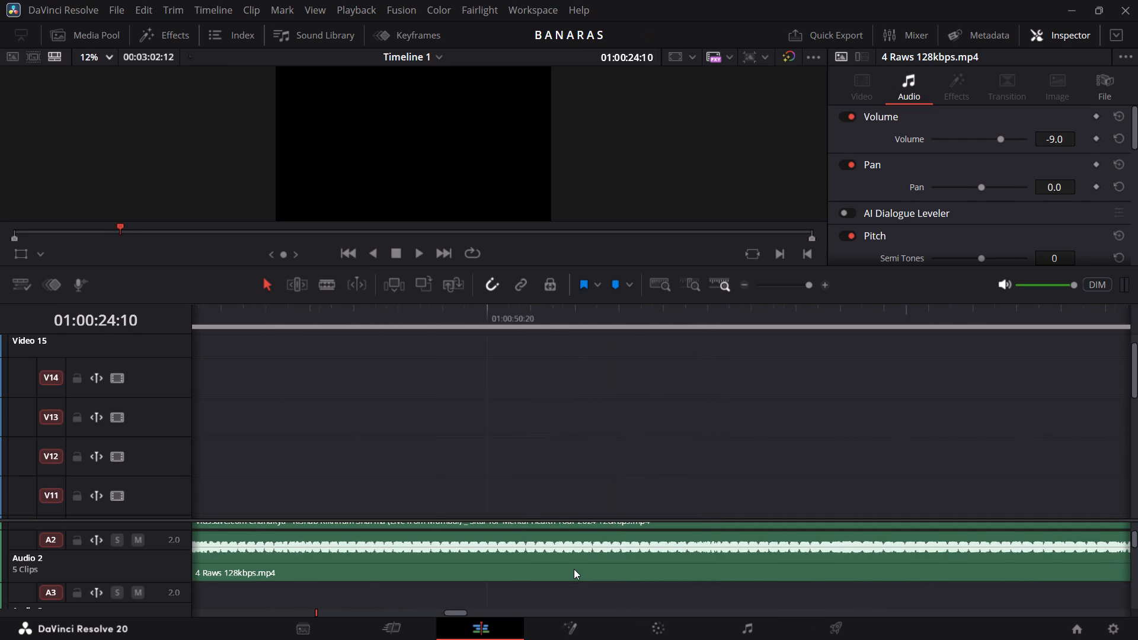
scroll(574, 569, "left", 1)
scroll(574, 569, "right", 6)
scroll(574, 569, "left", 20)
scroll(574, 569, "left", 7)
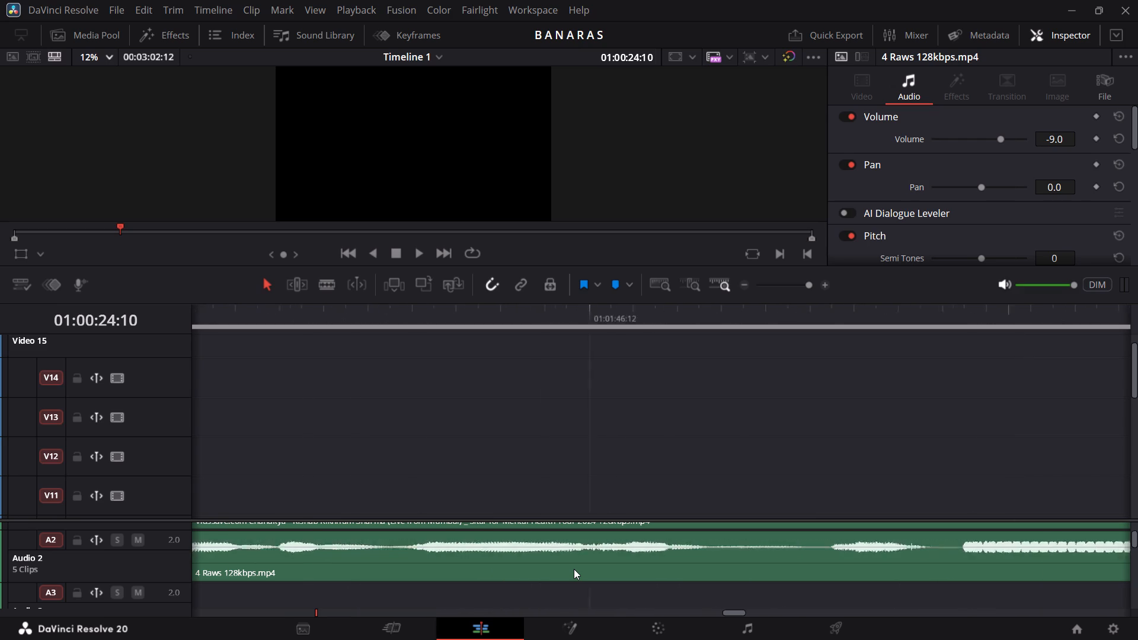
left_click(286, 318)
key("space")
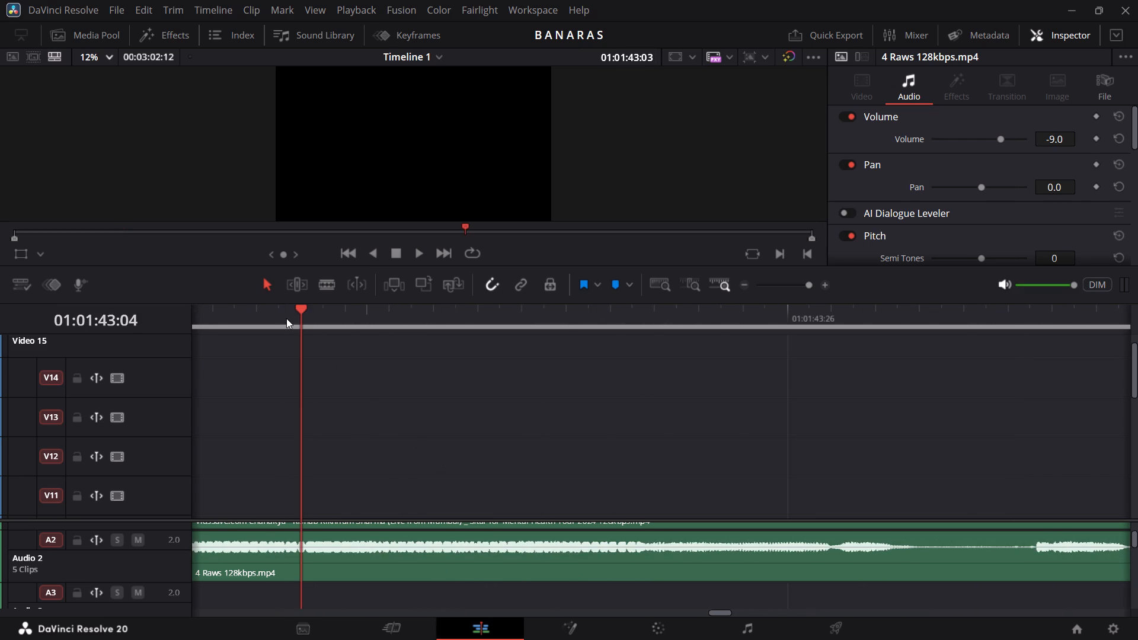
key("space")
key("space")
scroll(286, 318, "right", 10)
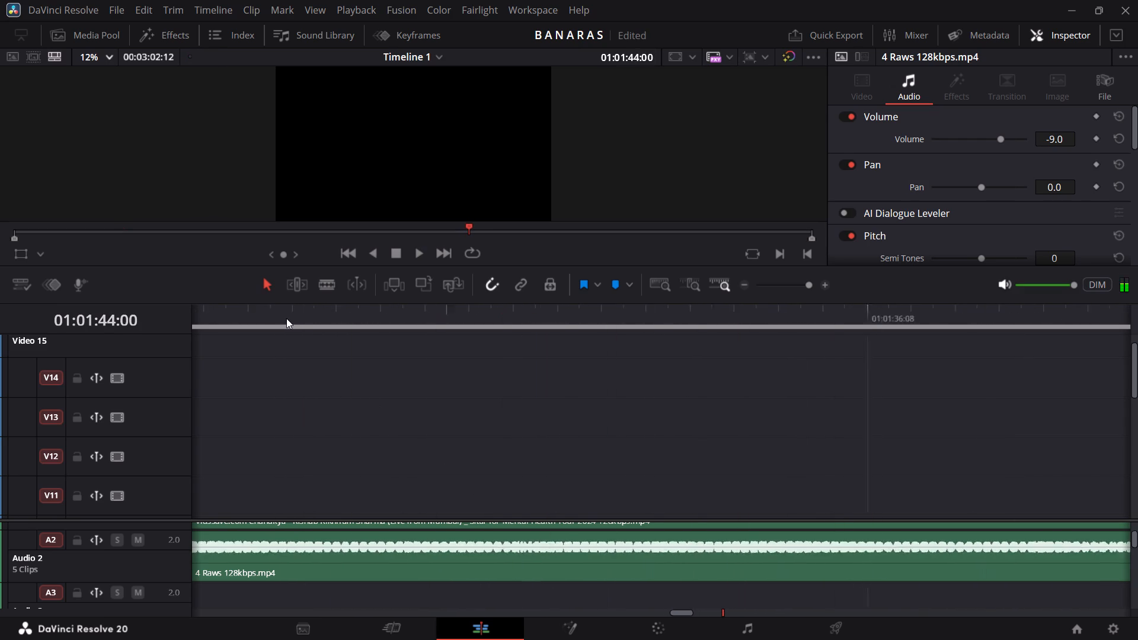
scroll(286, 318, "right", 5)
scroll(286, 318, "left", 10)
scroll(286, 318, "right", 1)
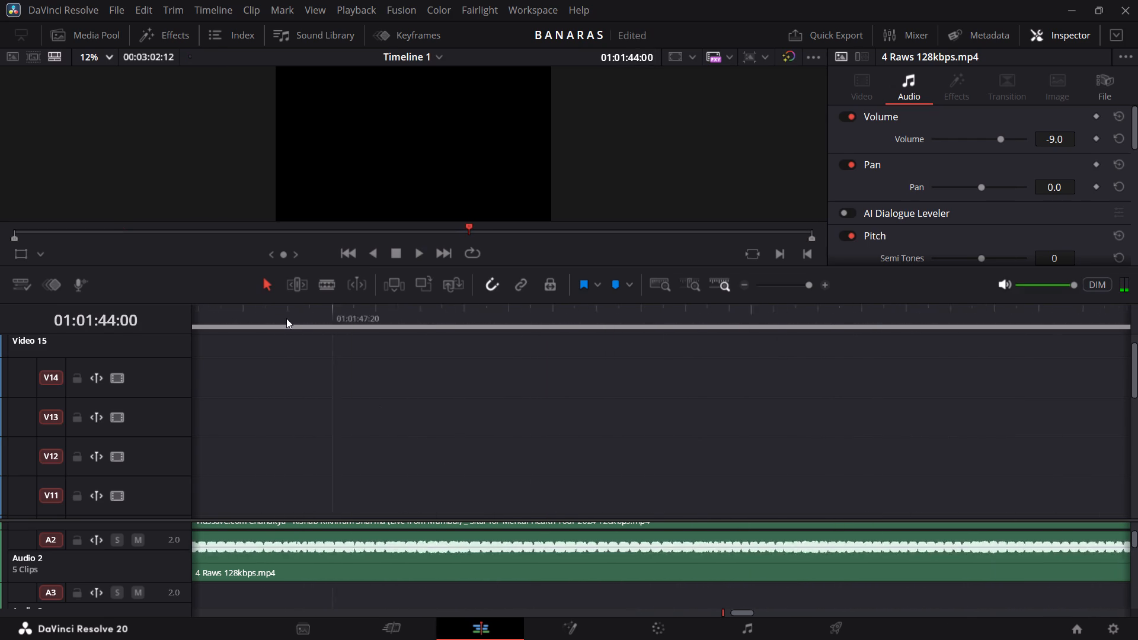
scroll(286, 318, "right", 1)
scroll(286, 318, "left", 1)
scroll(286, 318, "right", 1)
key("space")
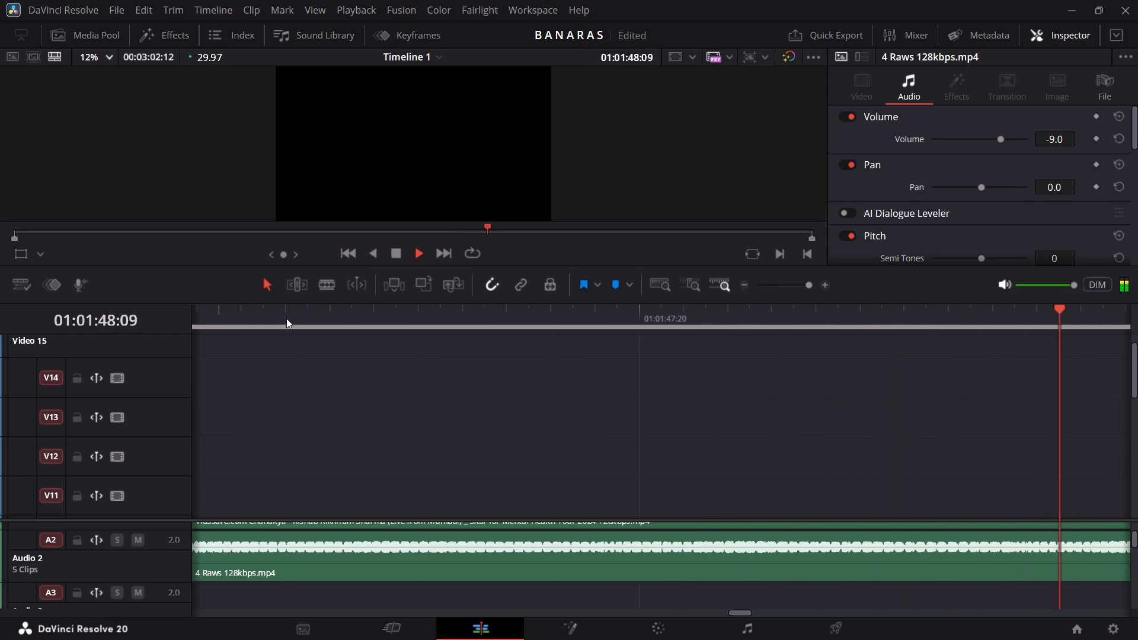
key("space")
Listen to the 4 Raws passage around 01:00:48 and an earlier one running up to 01:00:37:13.
scroll(286, 318, "right", 20)
scroll(286, 318, "right", 5)
scroll(286, 318, "right", 18)
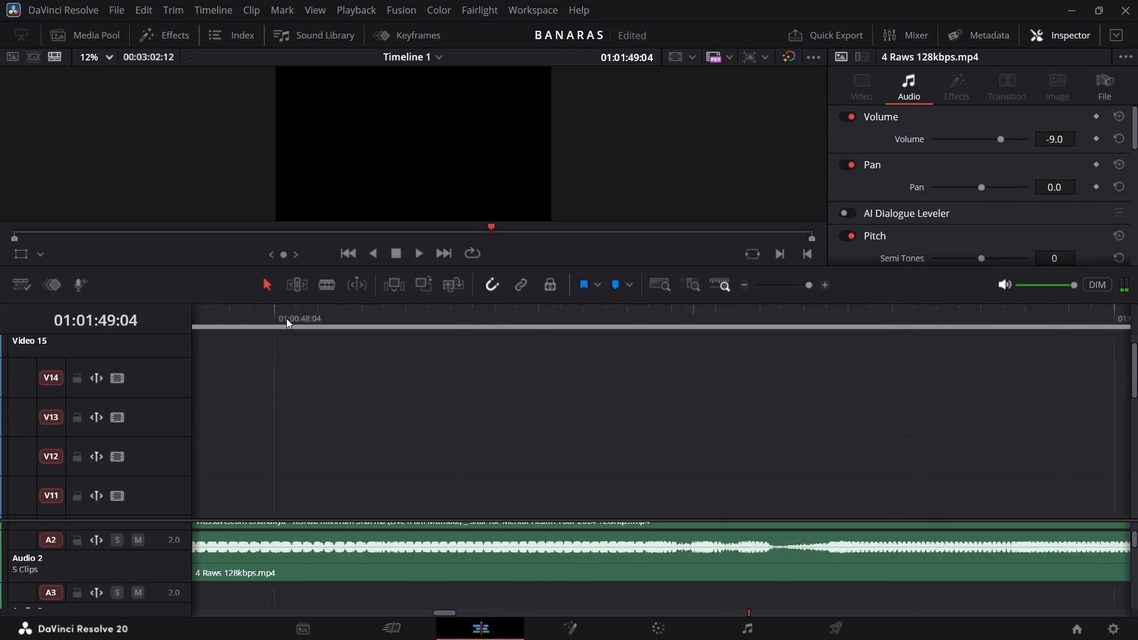
left_click(286, 318)
key("space")
key("space")
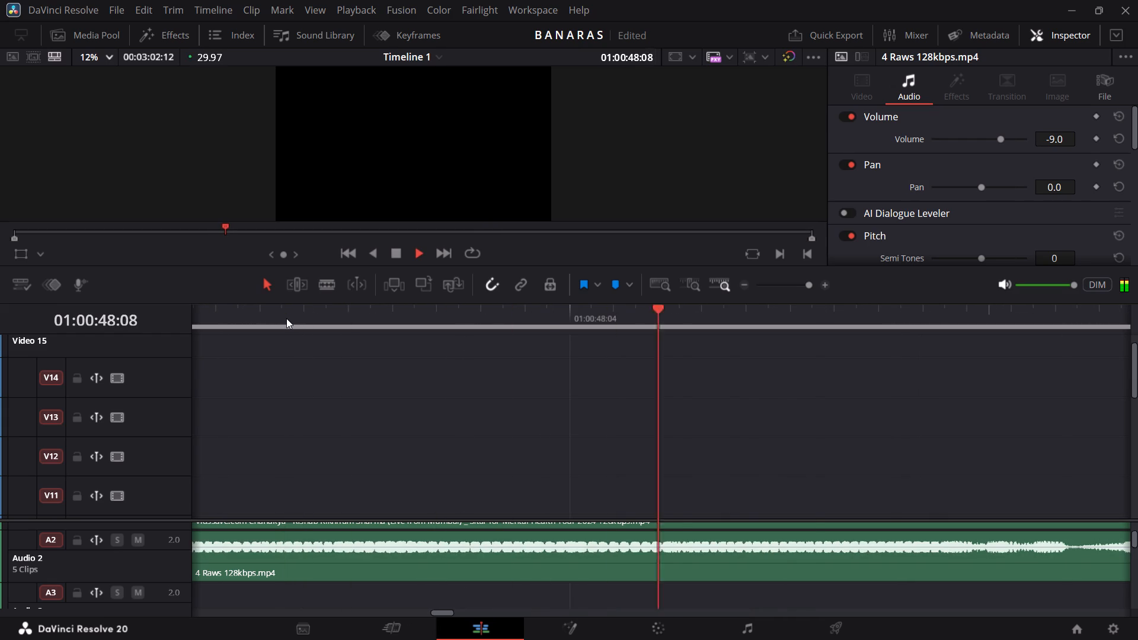
key("space")
scroll(286, 318, "right", 15)
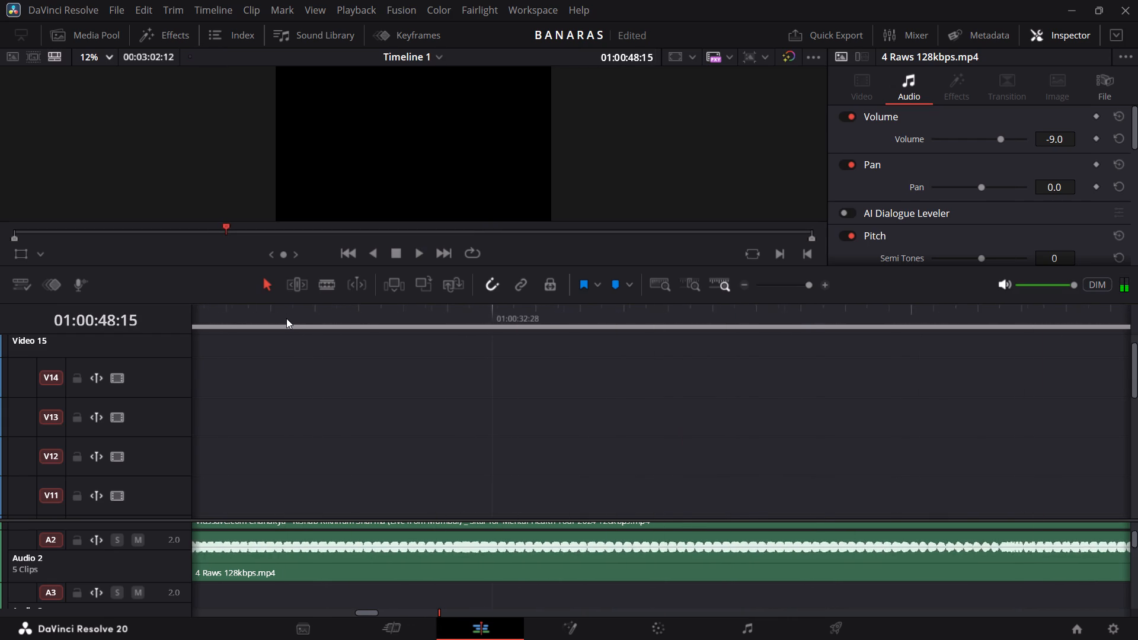
scroll(286, 318, "right", 1)
left_click(286, 318)
key("space")
key("space")
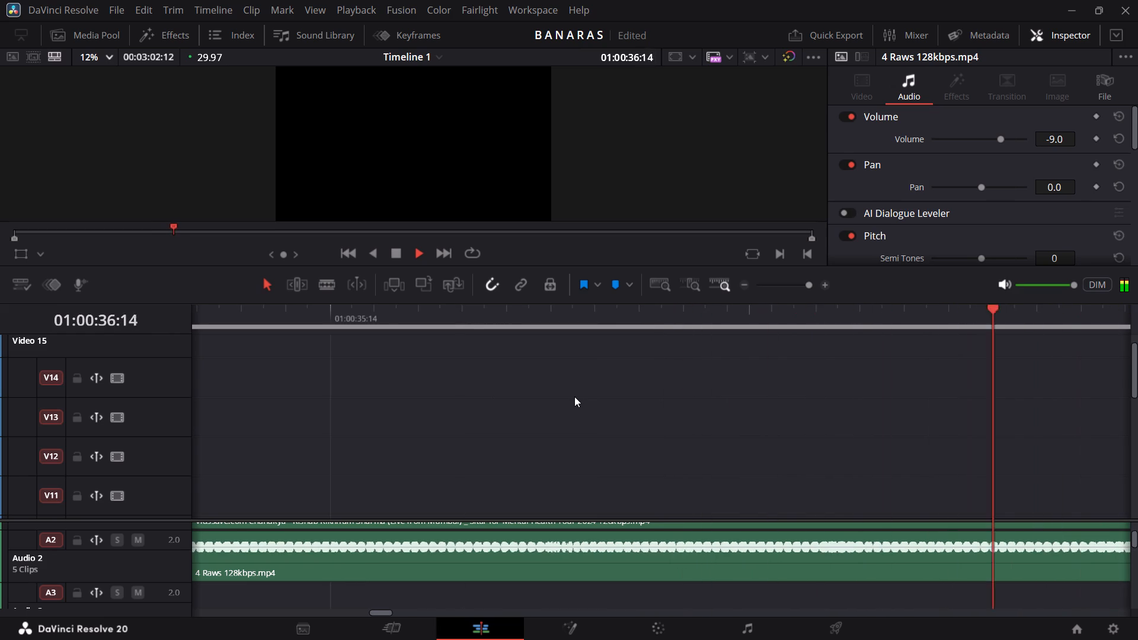
key("space")
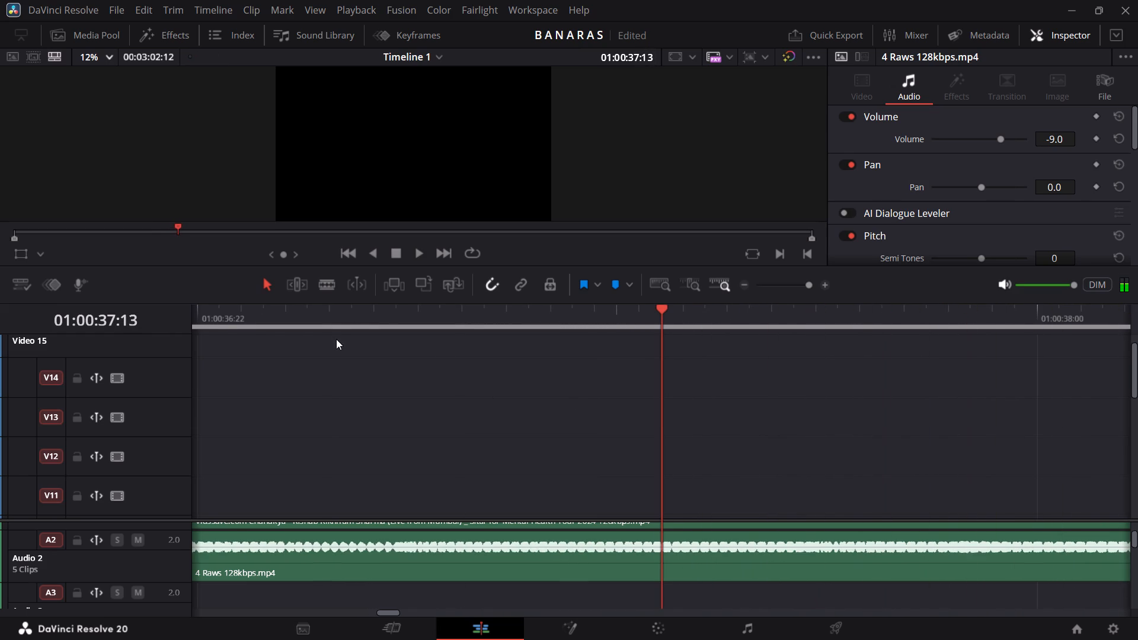
Locate the beat near 01:00:36, split 4 Raws at 01:00:36:15 and delete the section between 01:00:24:10 and this cut.
scroll(225, 319, "right", 1)
left_click(225, 319)
key("space")
key("space")
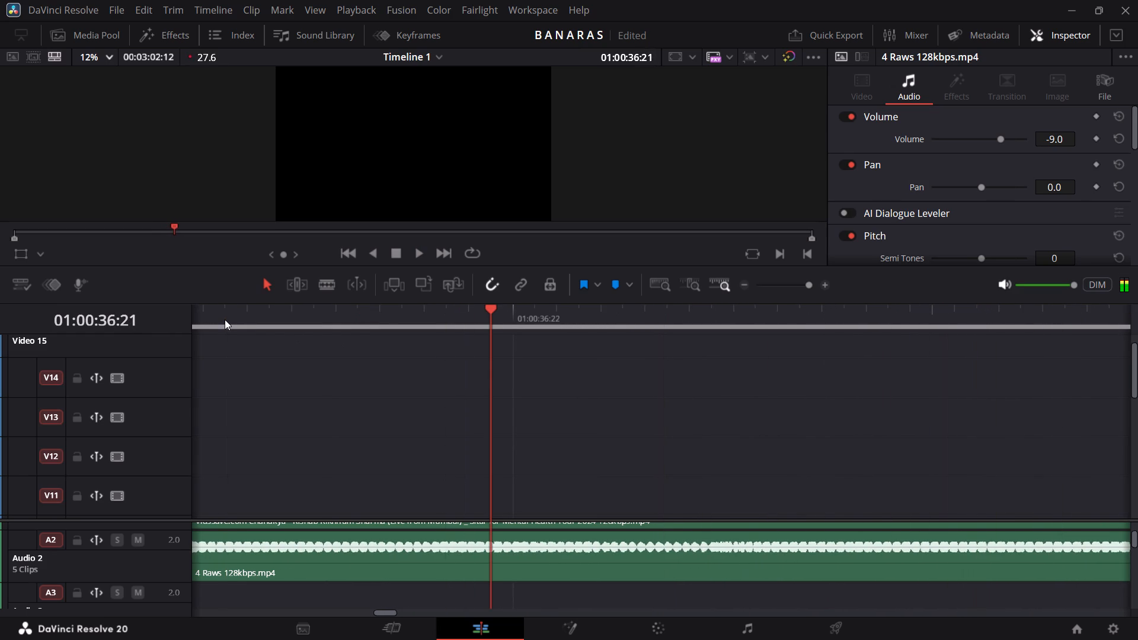
left_click(357, 303)
left_click(343, 313)
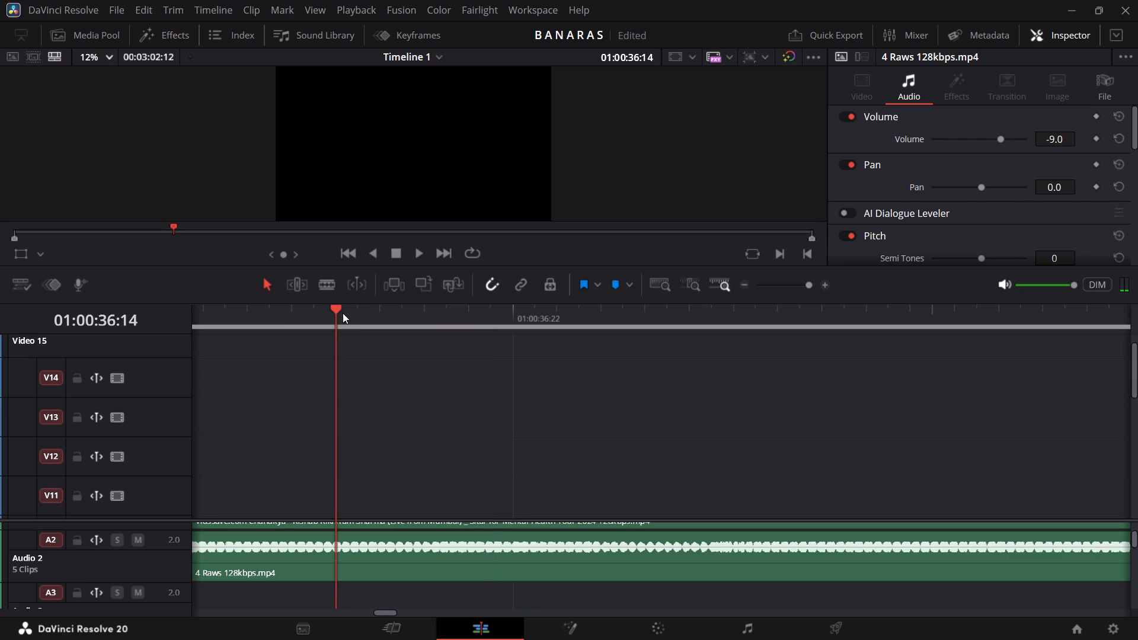
key("space")
key("space")
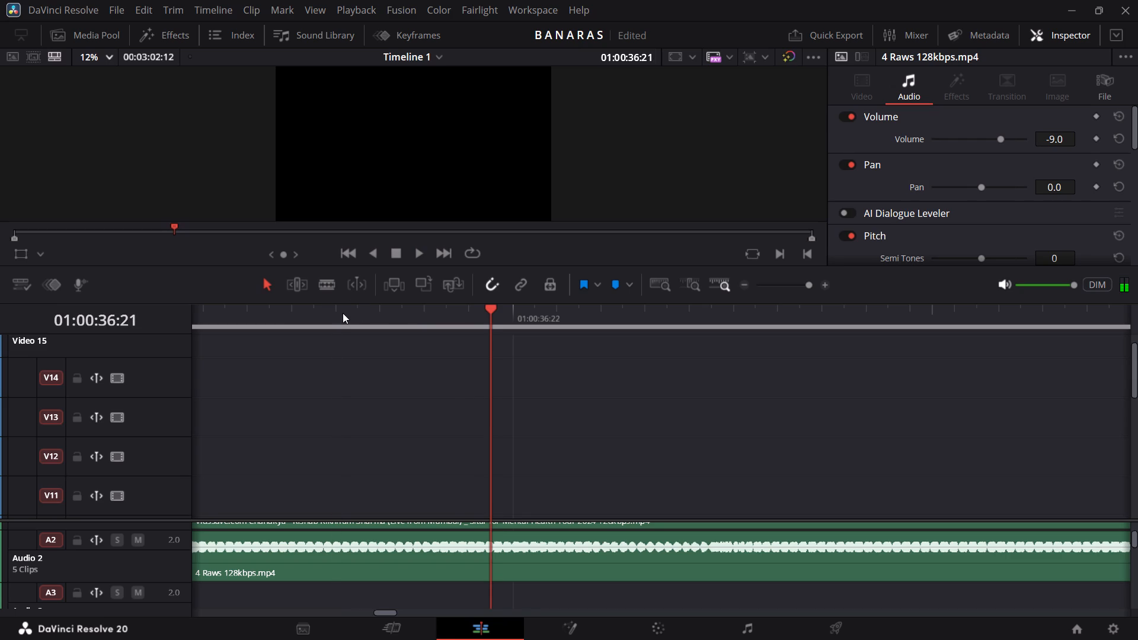
key("Left")
key("Left")
key("Left")
key("Left")
key("Left")
key("Left")
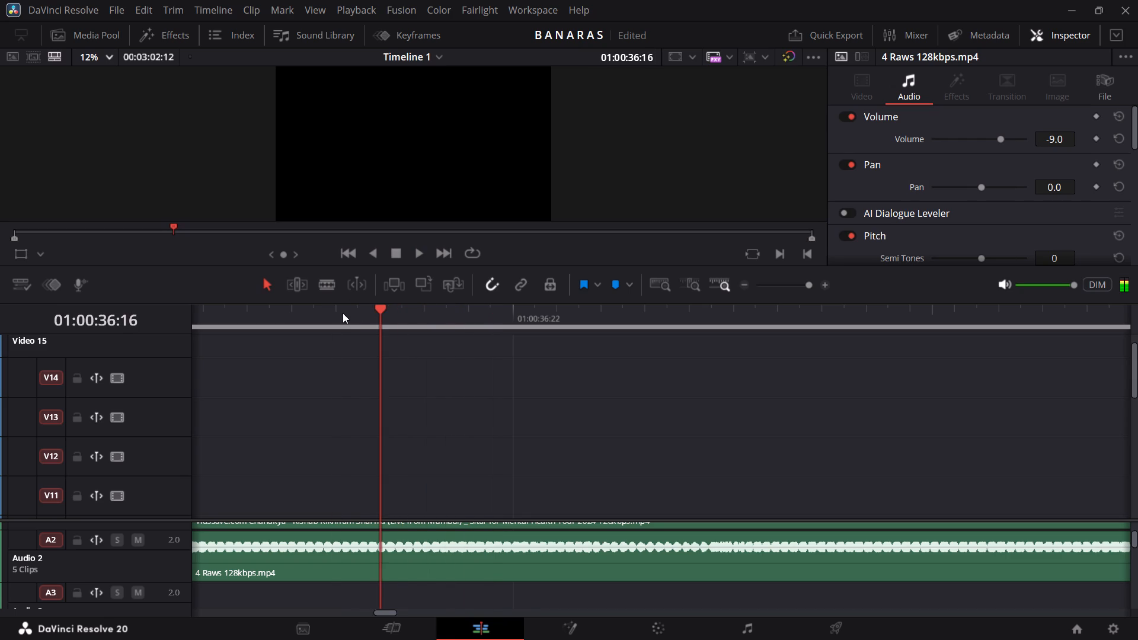
left_click(375, 571)
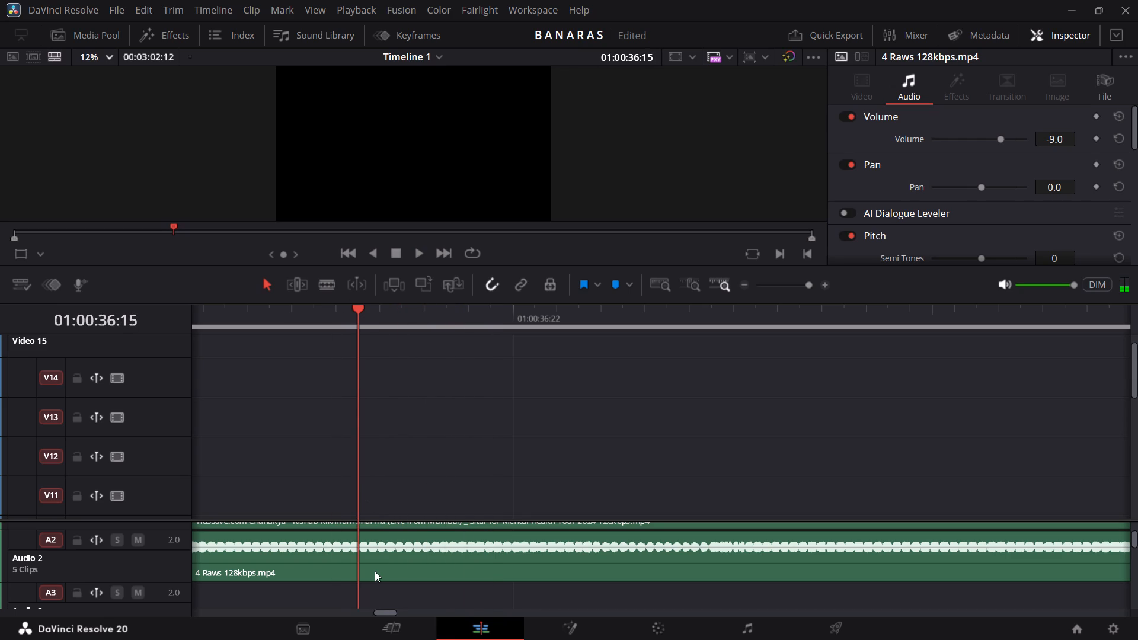
key("ctrl+b")
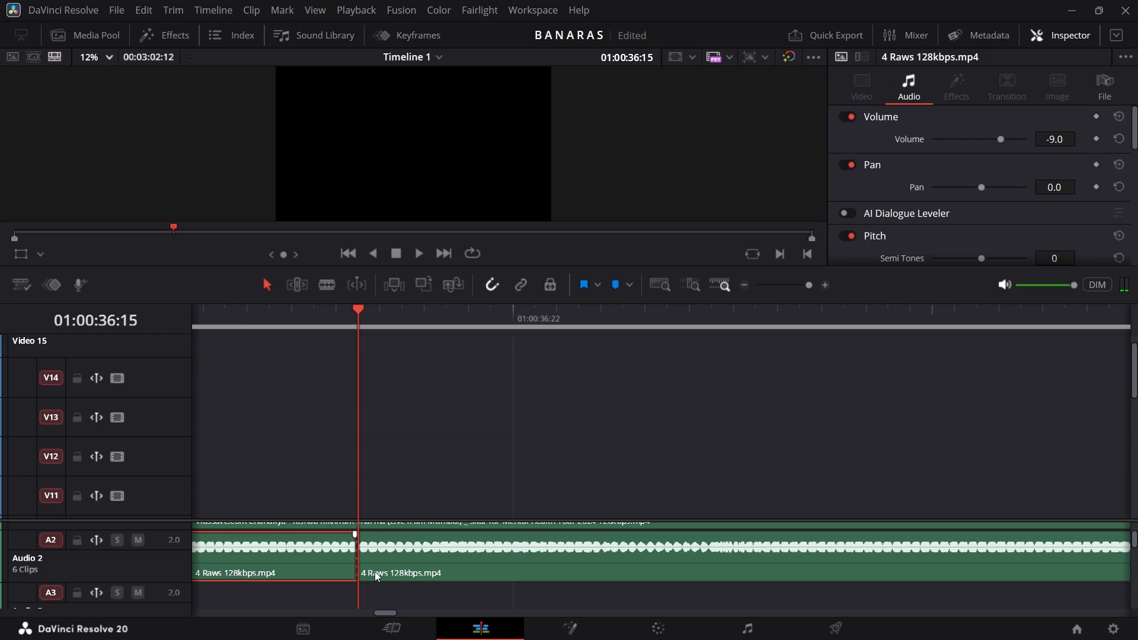
key("BackSpace")
Move the later 4 Raws section on A2 back against the end of the earlier section at 01:00:24:10, closing the gap.
left_click_drag(410, 565, 201, 556)
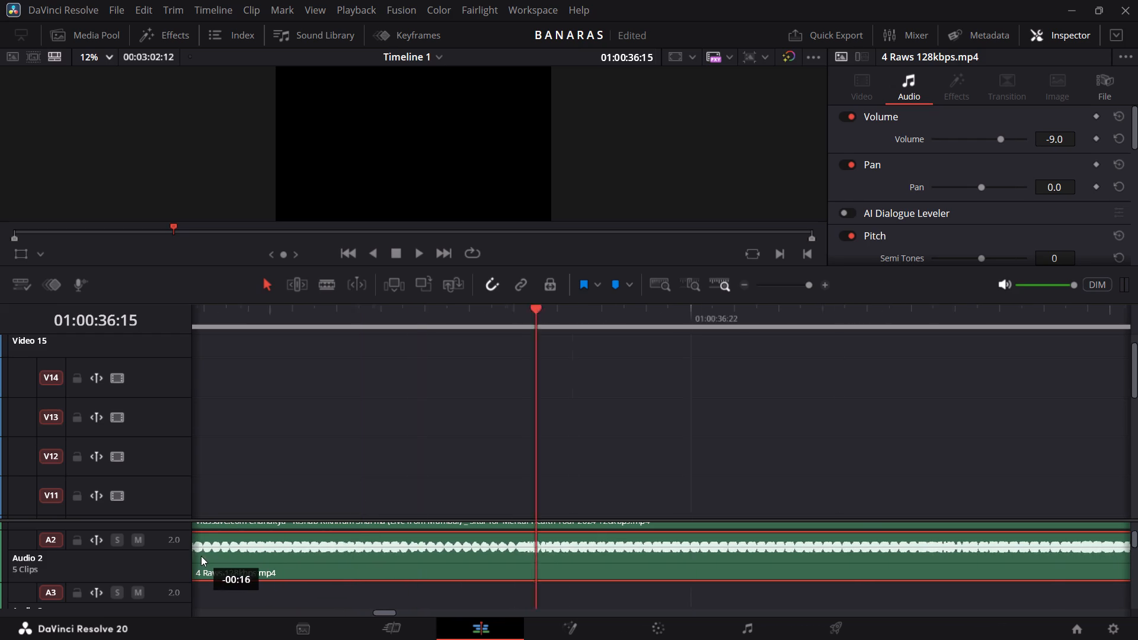
left_click_drag(201, 556, 291, 554)
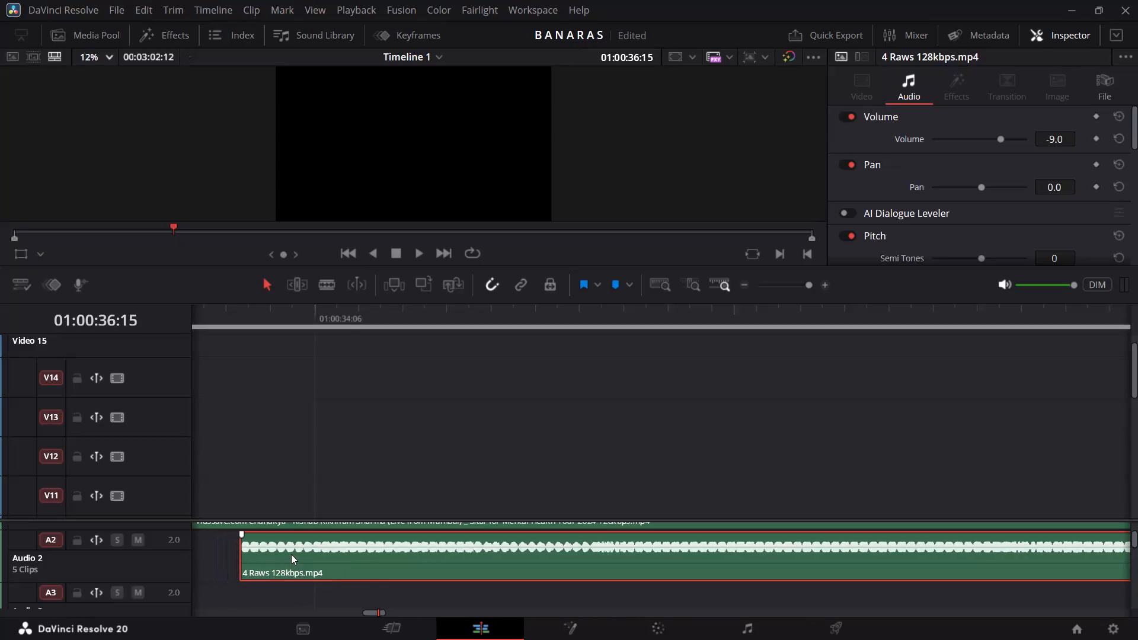
scroll(291, 554, "right", 3)
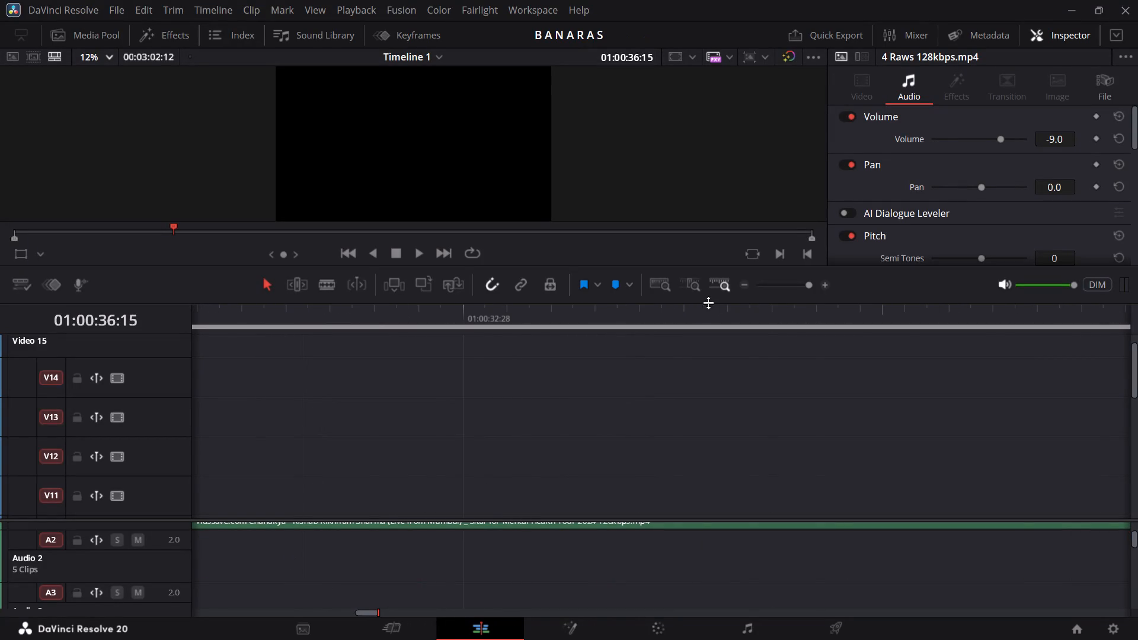
left_click(801, 292)
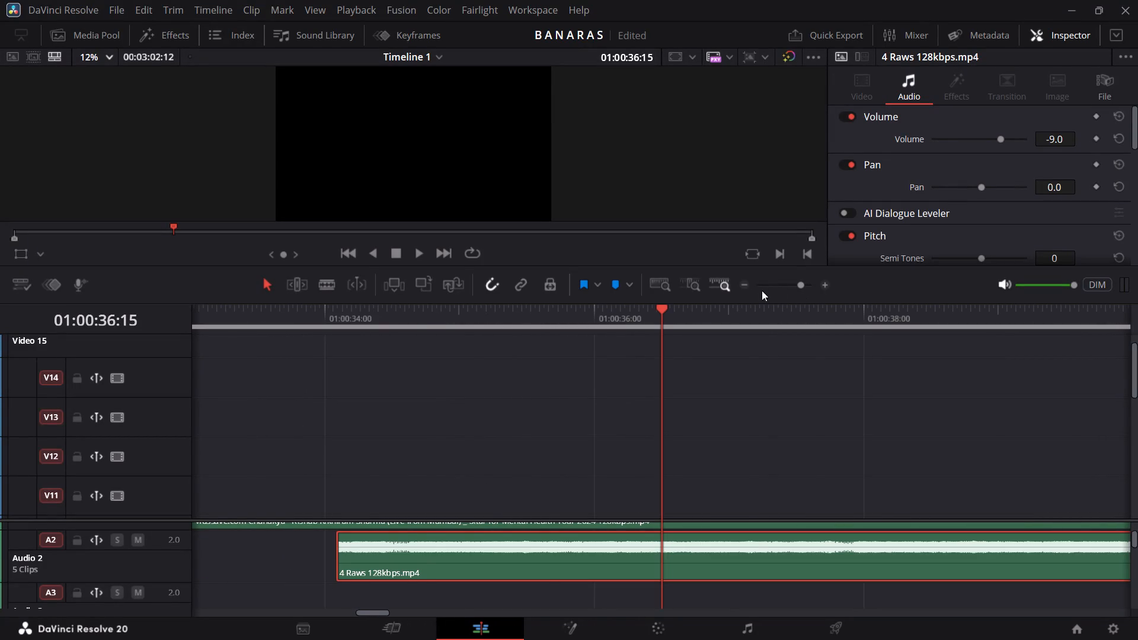
left_click(787, 284)
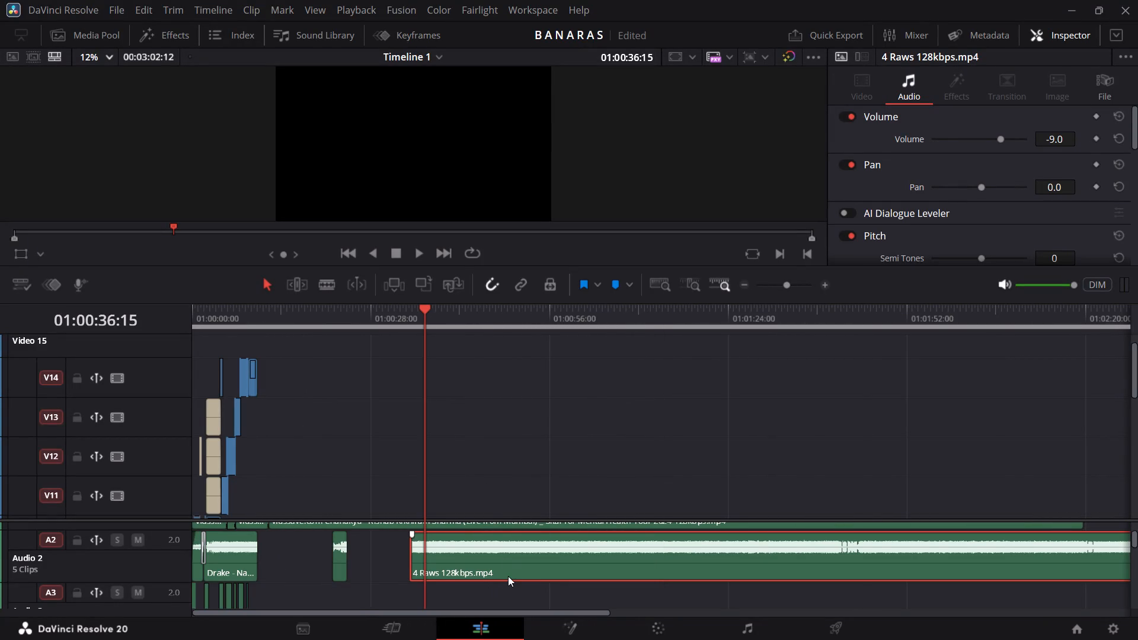
left_click_drag(508, 576, 450, 577)
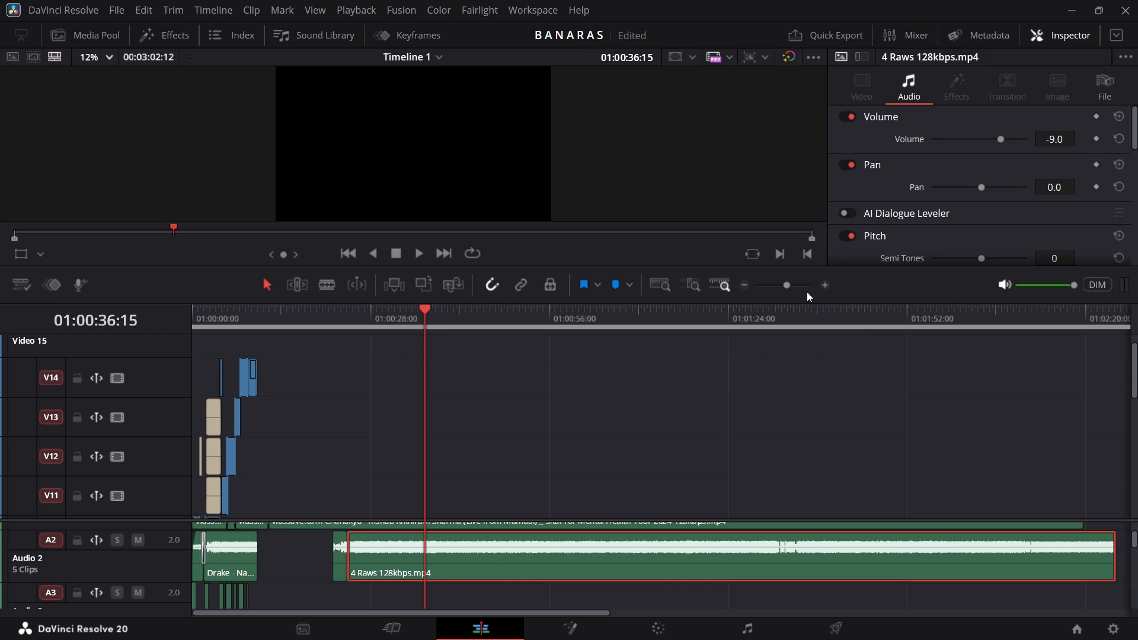
left_click(805, 287)
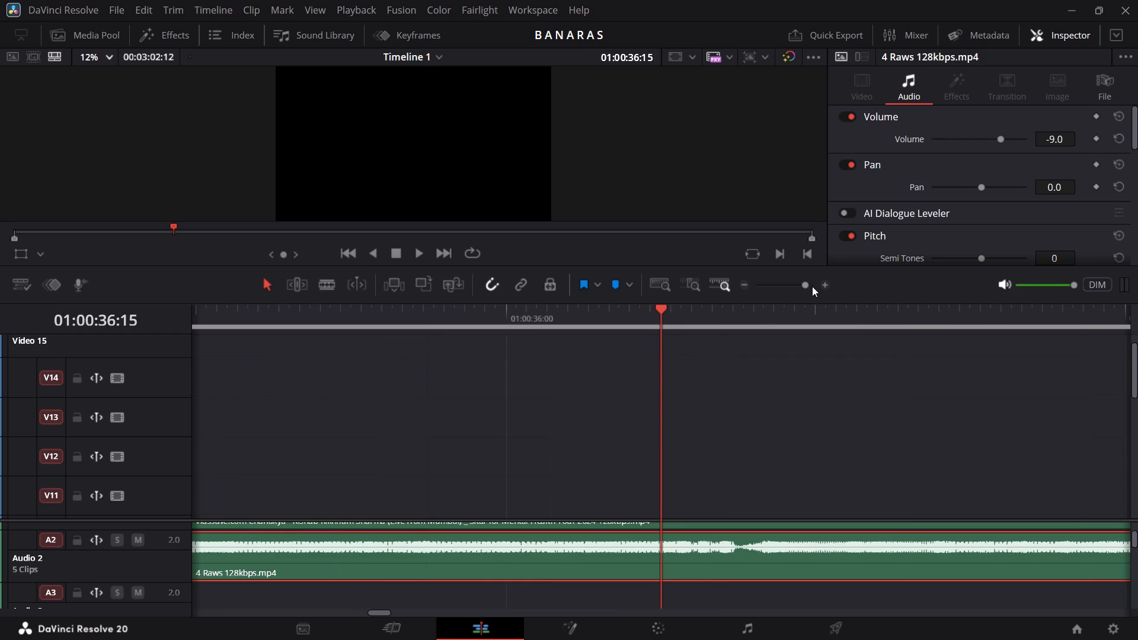
left_click(822, 287)
scroll(605, 384, "right", 12)
scroll(605, 384, "left", 5)
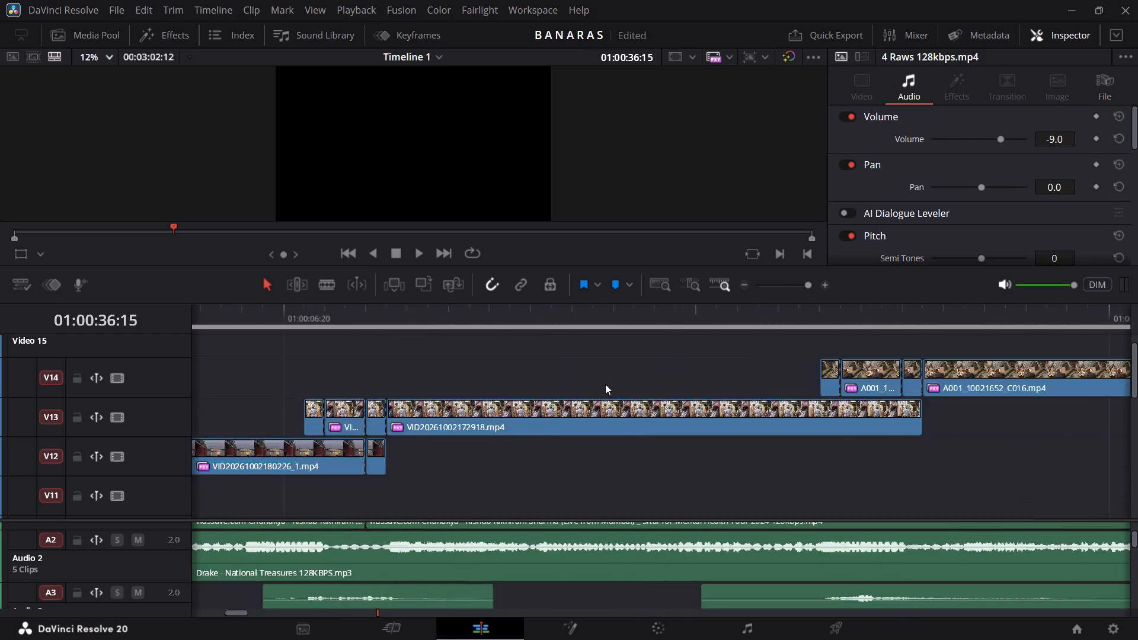
scroll(605, 384, "left", 9)
scroll(605, 384, "right", 1)
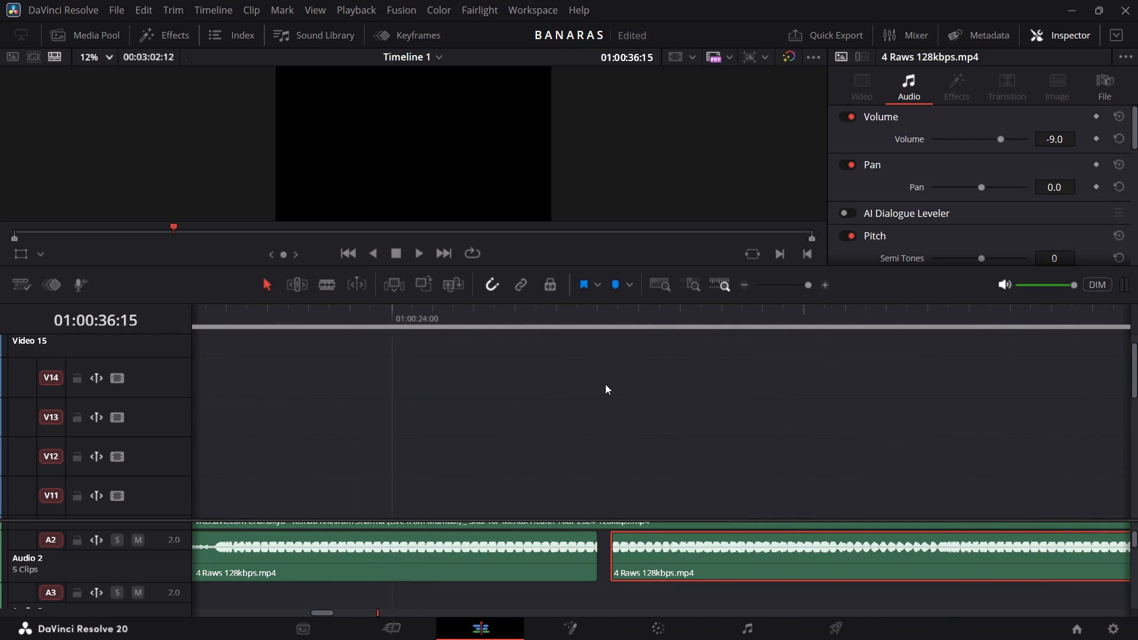
left_click_drag(657, 568, 647, 568)
left_click_drag(647, 568, 640, 568)
Play across the 4 Raws join at 01:00:24:10 several times, listening on to about 01:00:26:03, to check the beat continuity.
scroll(436, 419, "right", 1)
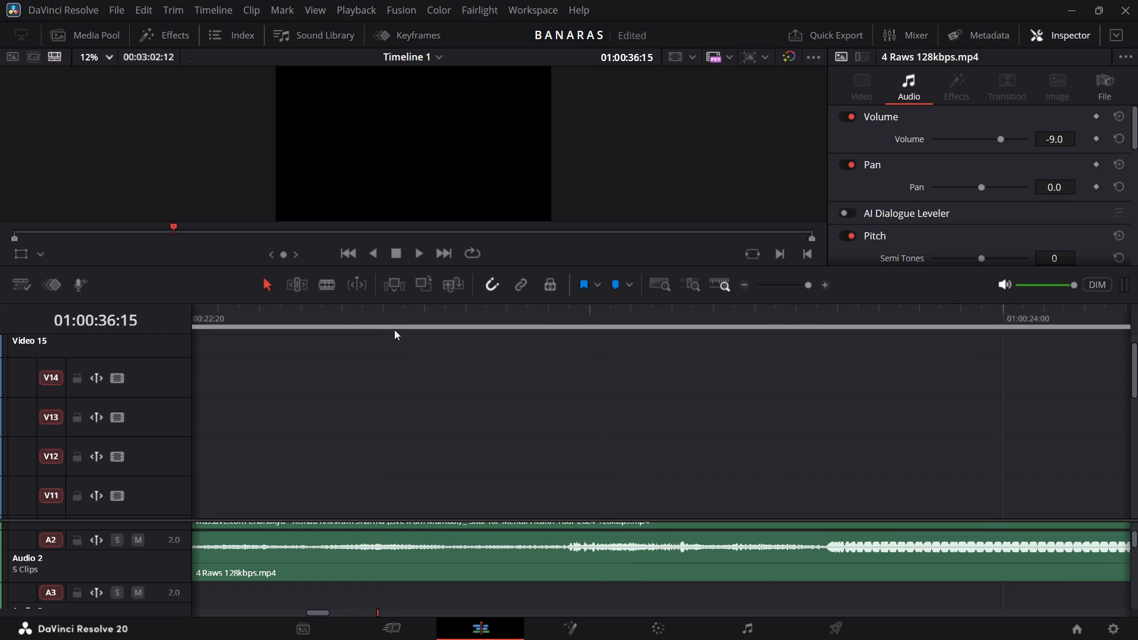
left_click(303, 311)
key("space")
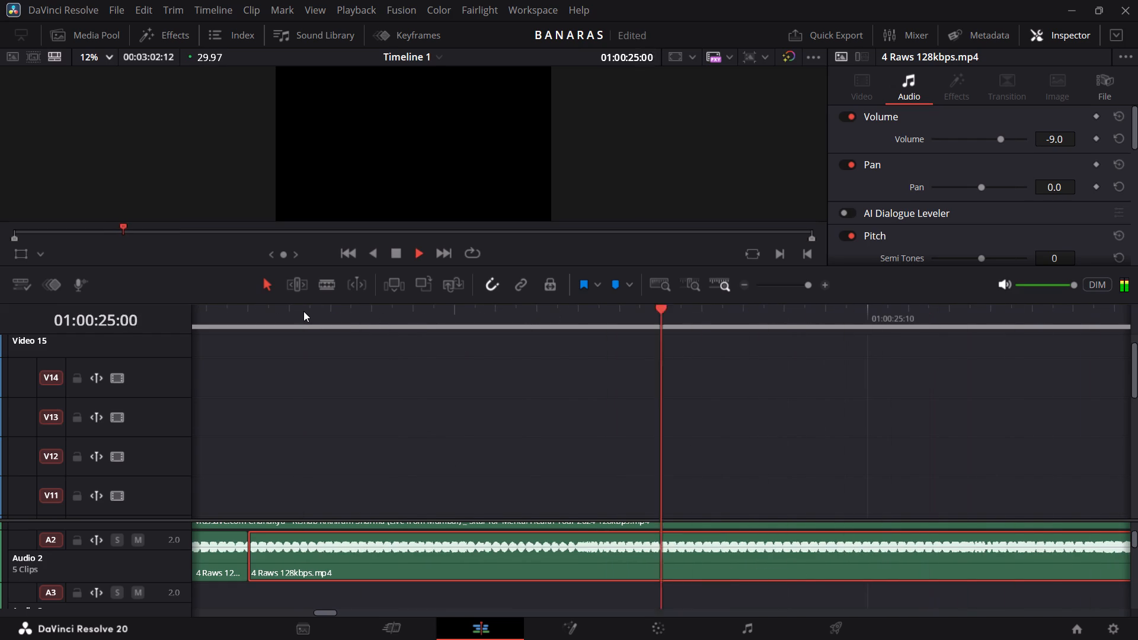
key("space")
scroll(303, 311, "right", 1)
left_click(303, 311)
key("space")
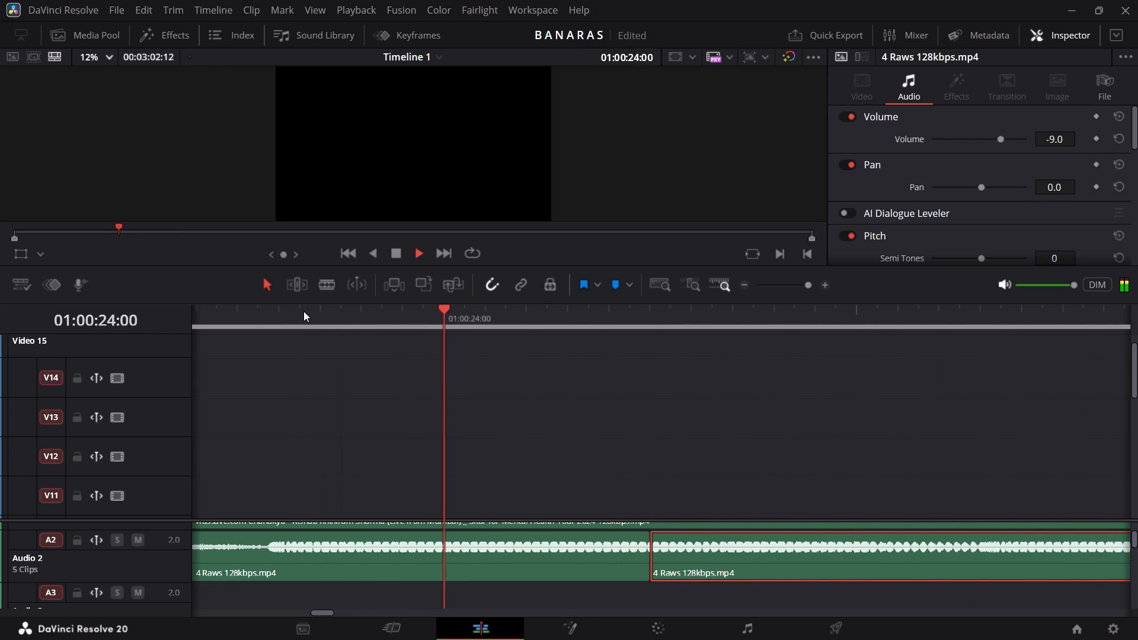
key("space")
key("space")
key("space")
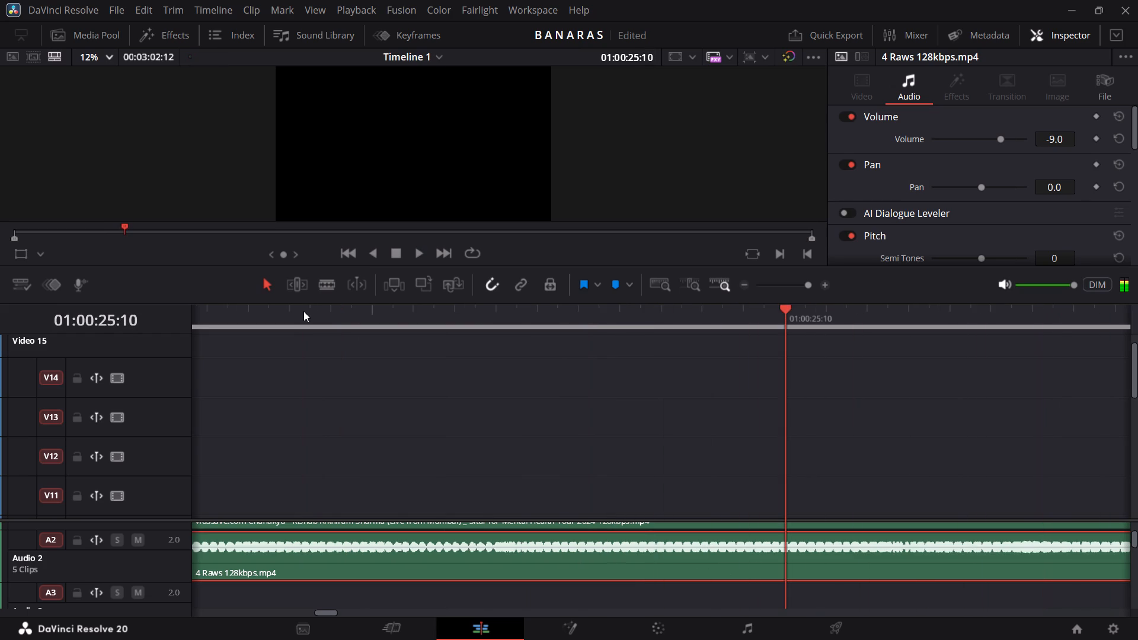
key("space")
key("space")
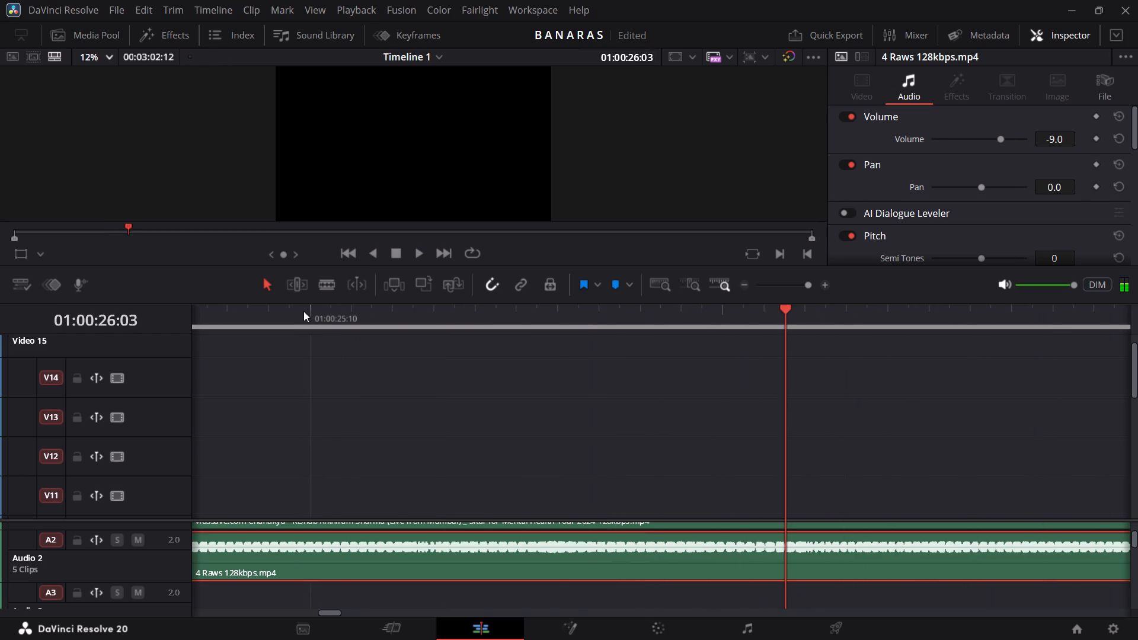
scroll(303, 311, "right", 3)
left_click(303, 311)
key("space")
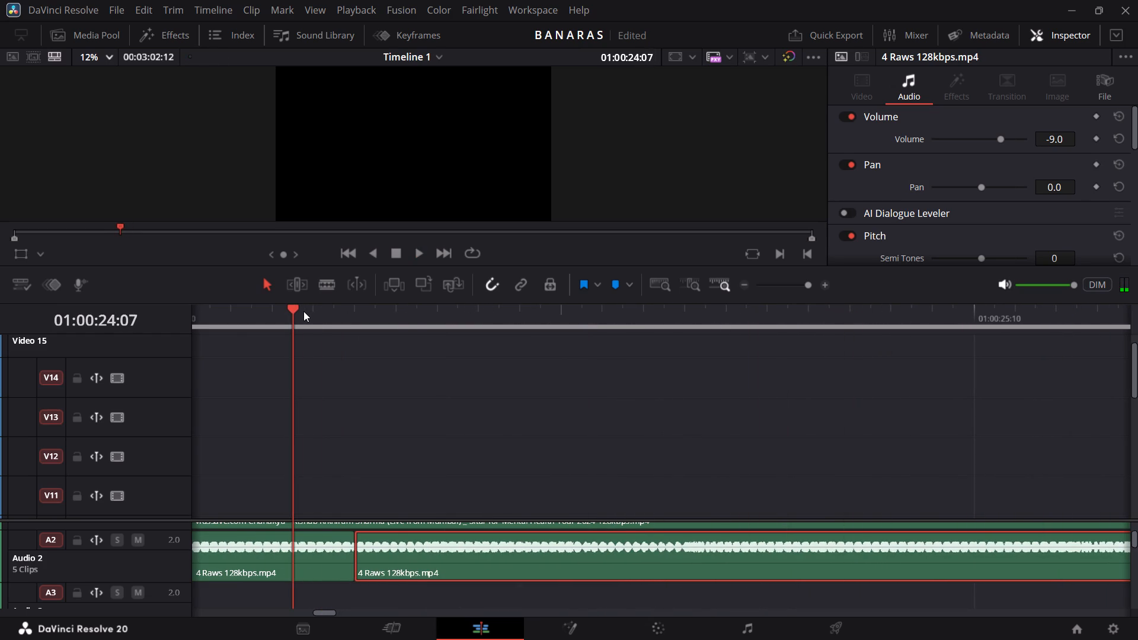
key("space")
key("space")
Extend the end of the earlier 4 Raws clip by less than a frame and rejoin the later clip to it.
scroll(303, 311, "right", 1)
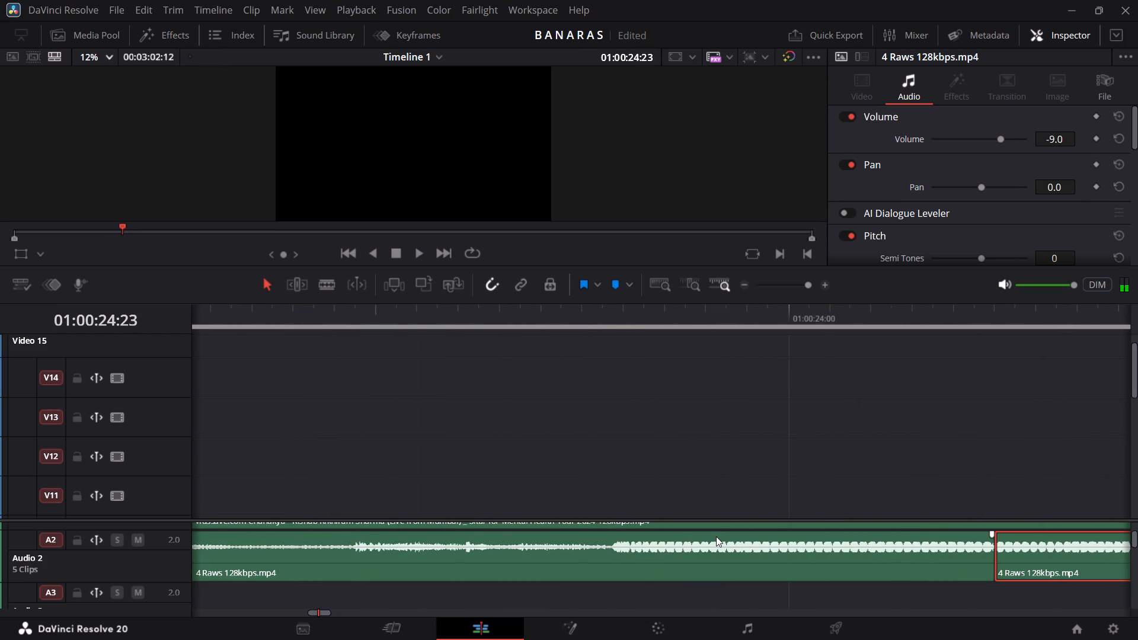
scroll(716, 536, "left", 1)
left_click_drag(731, 568, 744, 568)
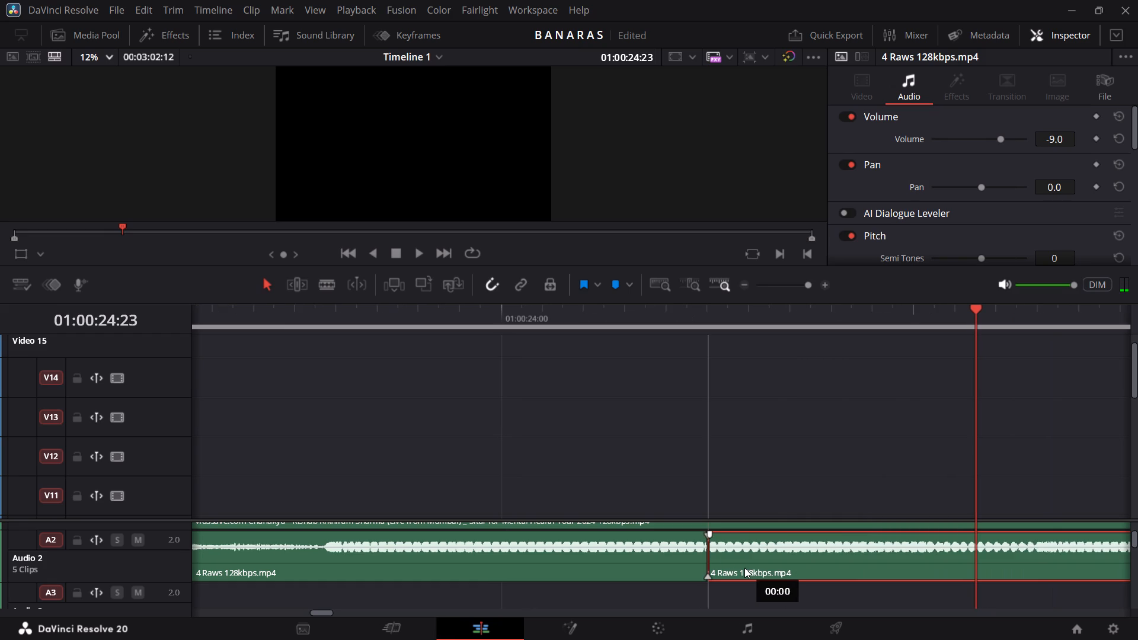
left_click_drag(744, 568, 764, 561)
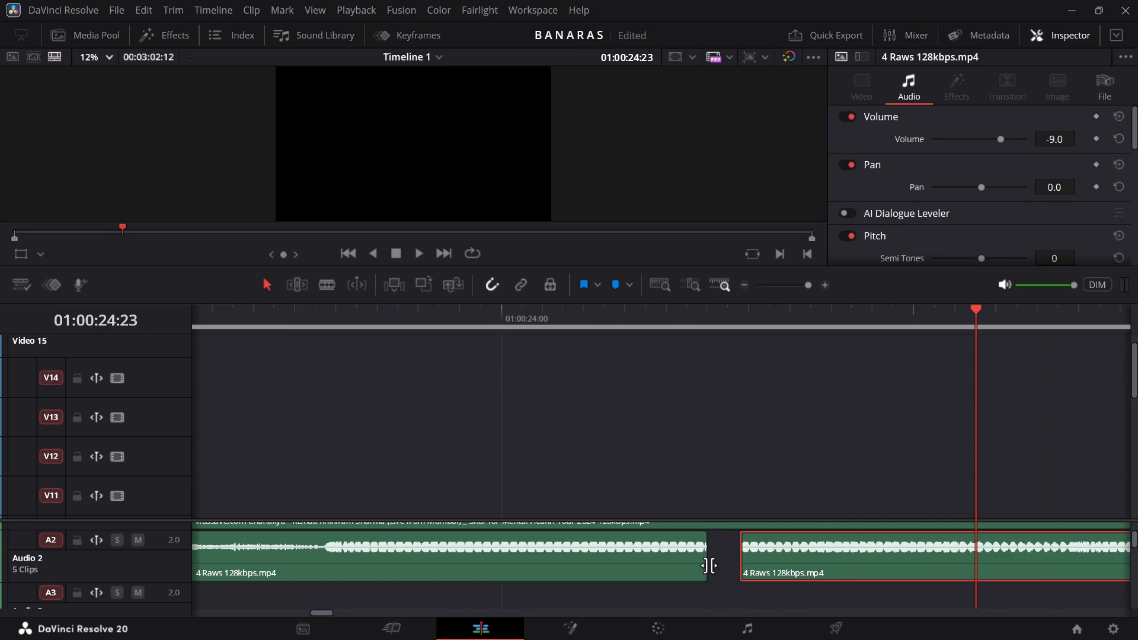
left_click_drag(709, 565, 718, 565)
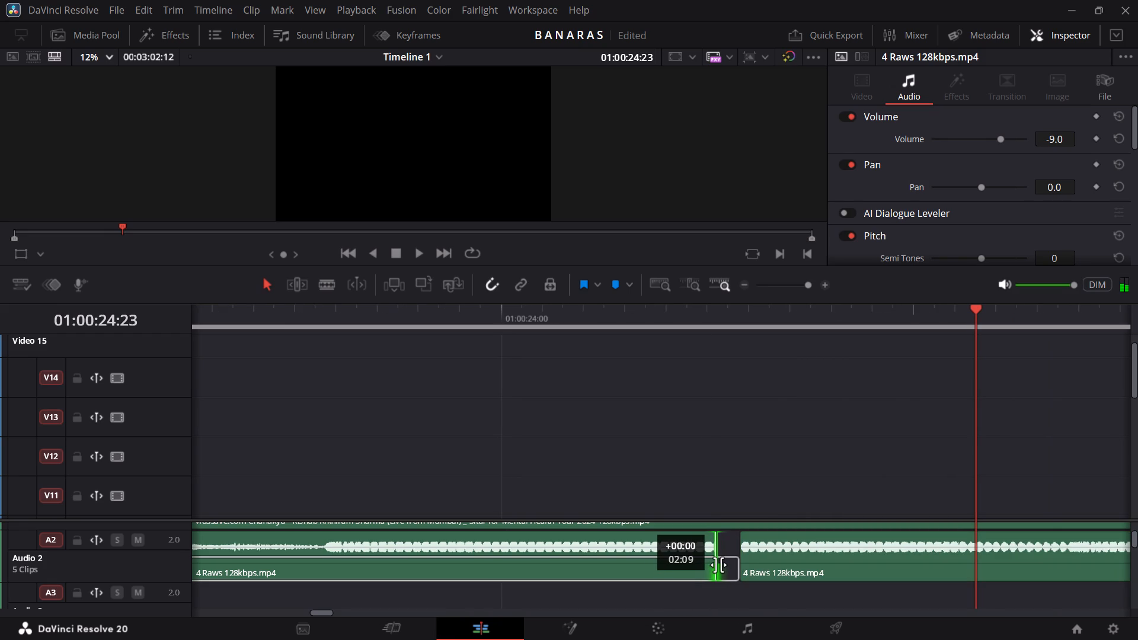
left_click_drag(718, 565, 717, 565)
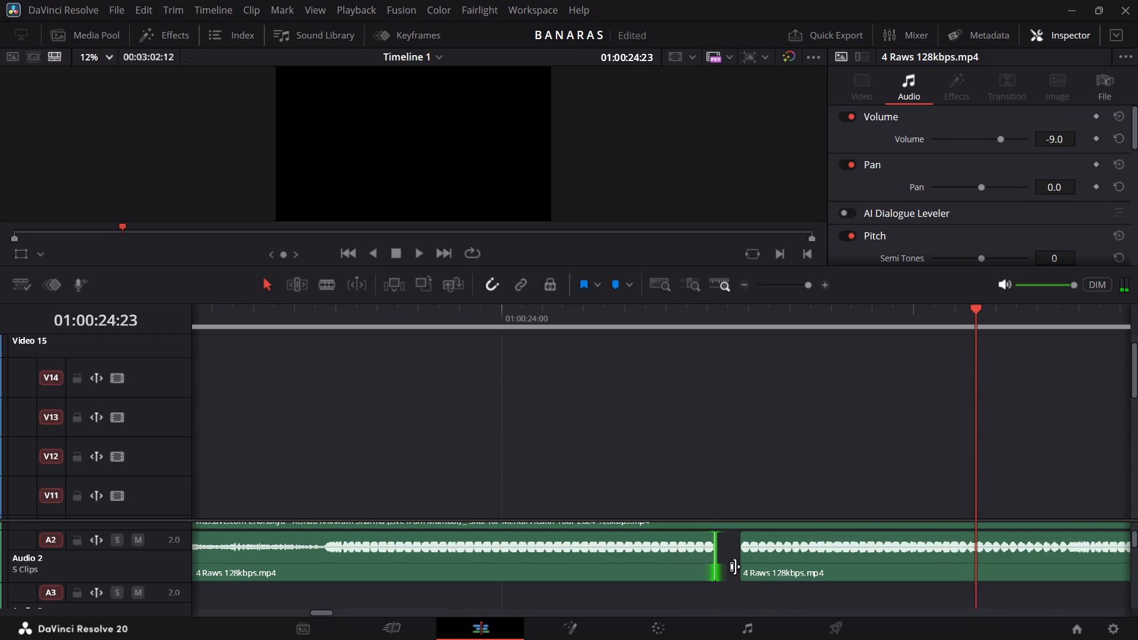
left_click_drag(765, 572, 740, 570)
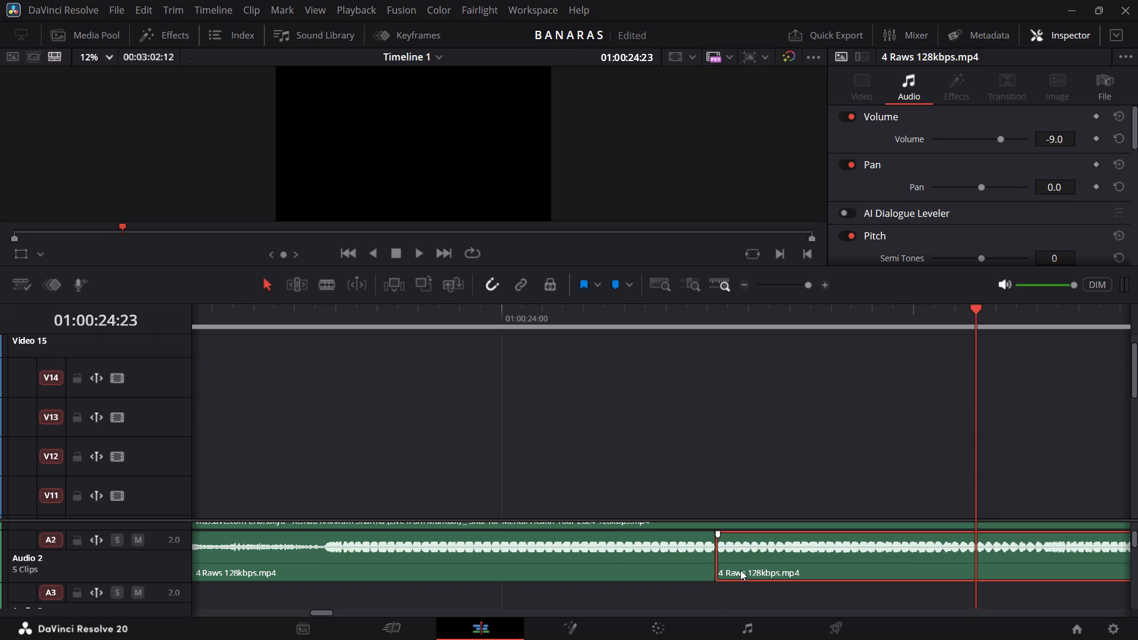
Play the adjusted join, extend the later 4 Raws clip's start about one frame earlier and butt it against the earlier clip.
left_click(286, 312)
key("space")
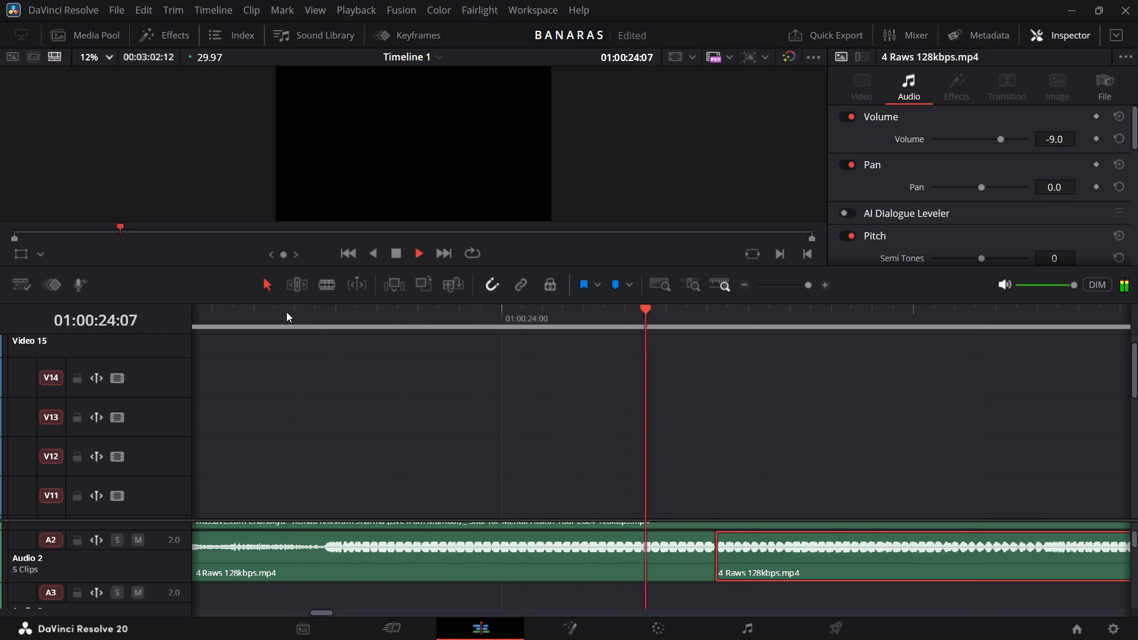
key("space")
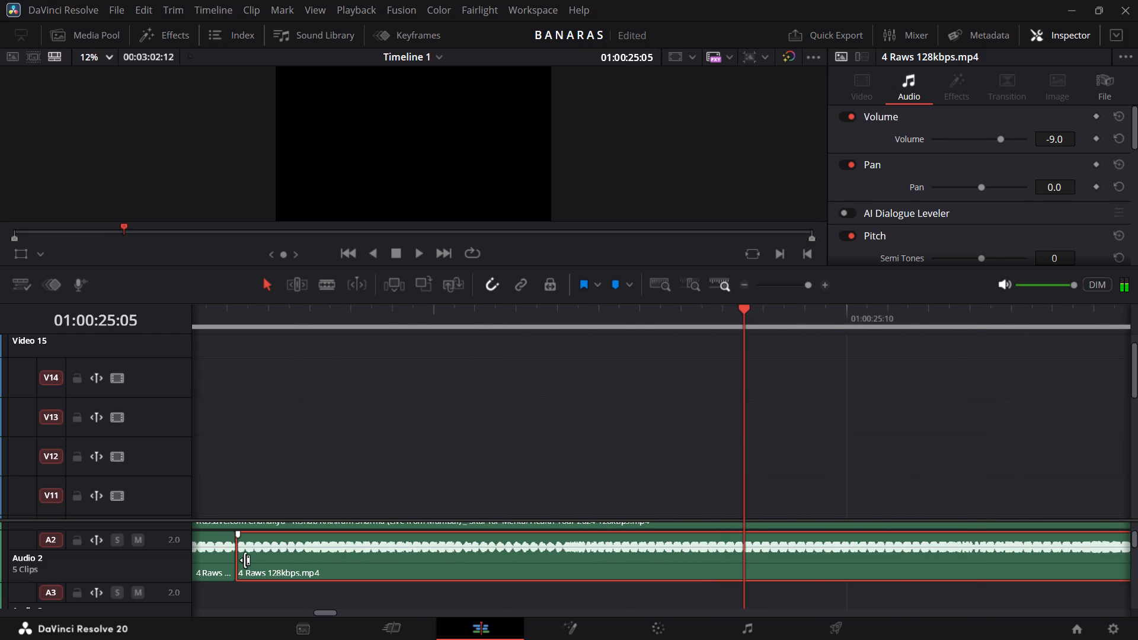
left_click_drag(246, 561, 261, 563)
left_click_drag(261, 563, 290, 562)
left_click_drag(290, 562, 322, 562)
left_click_drag(296, 564, 263, 564)
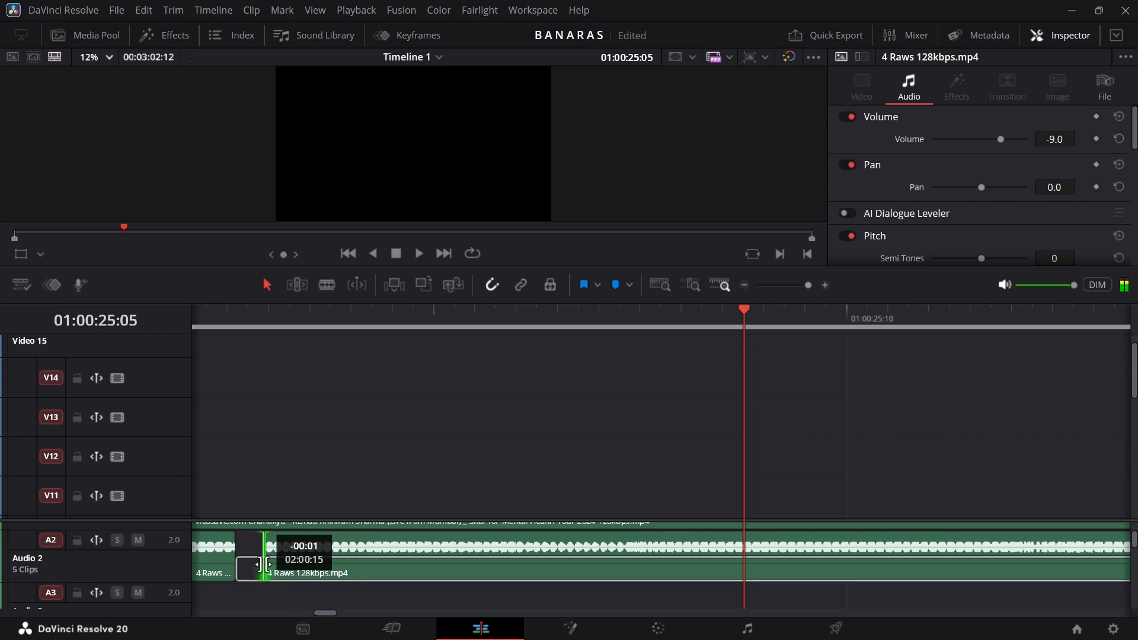
left_click_drag(263, 564, 261, 565)
left_click_drag(303, 567, 276, 567)
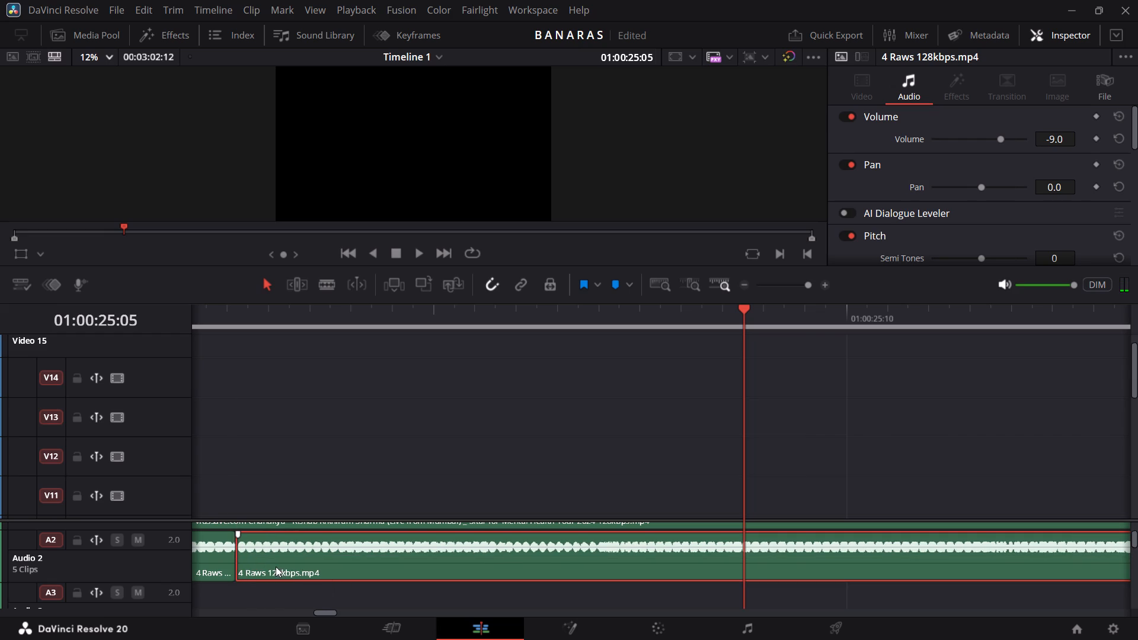
Replay the 4 Raws join from just before the cut to about 01:00:25:26 to judge the transition.
scroll(264, 444, "right", 1)
left_click(204, 325)
key("space")
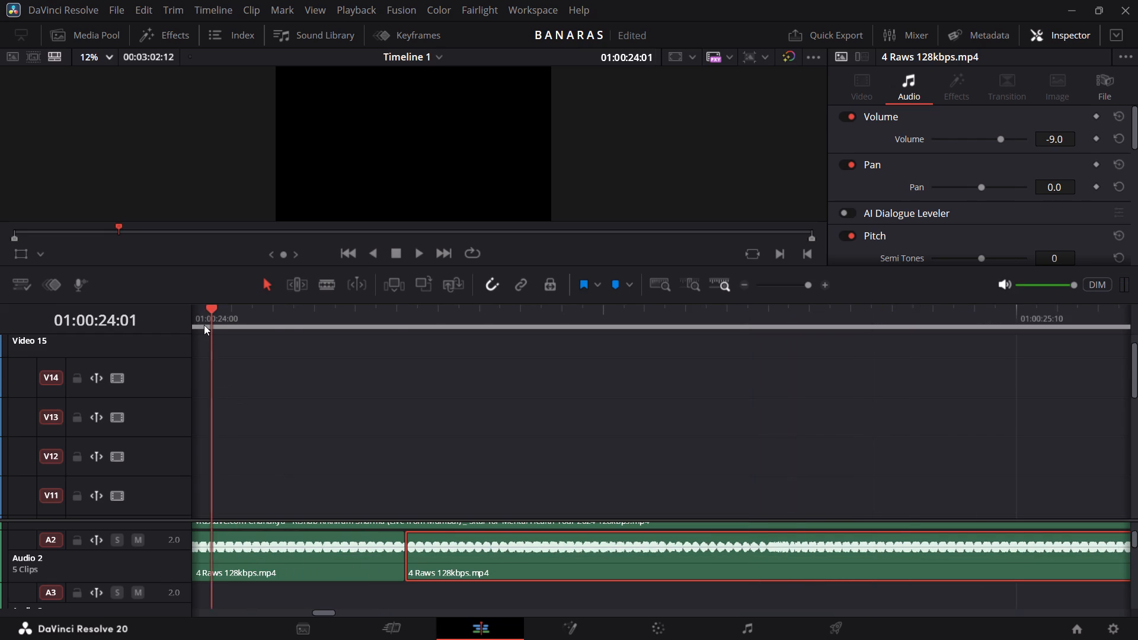
key("space")
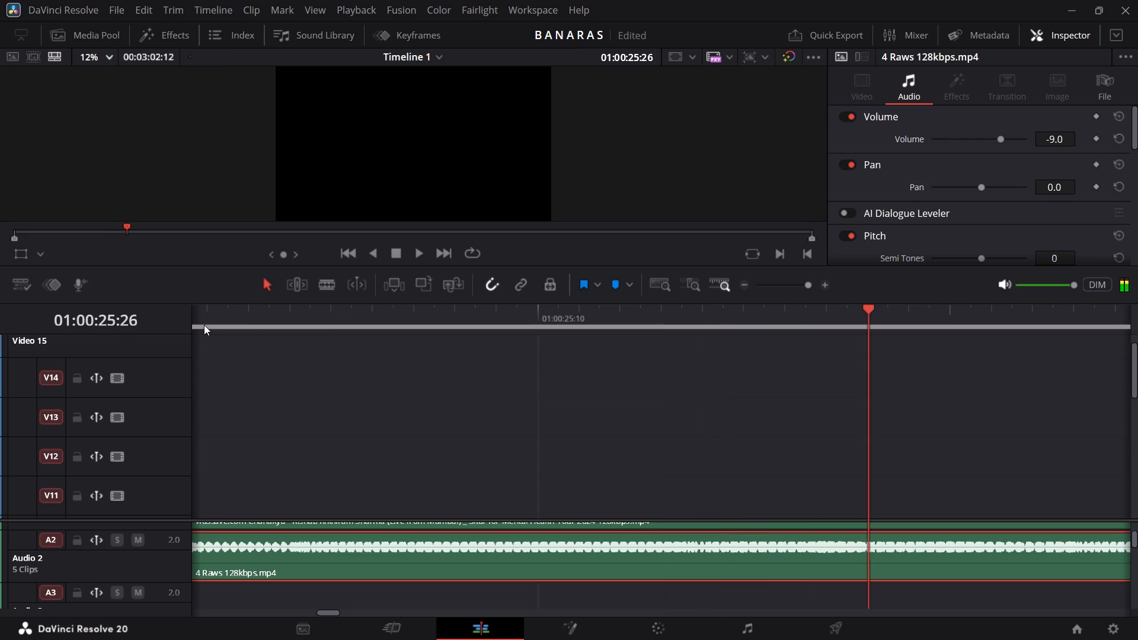
scroll(204, 325, "right", 4)
left_click(204, 325)
key("space")
key("space")
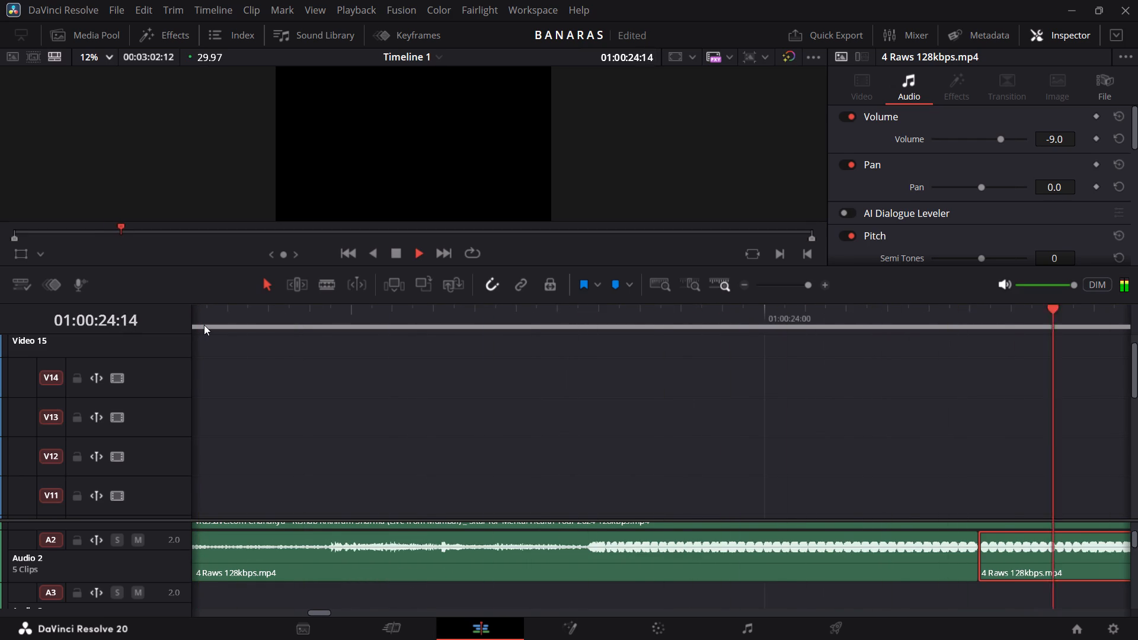
key("space")
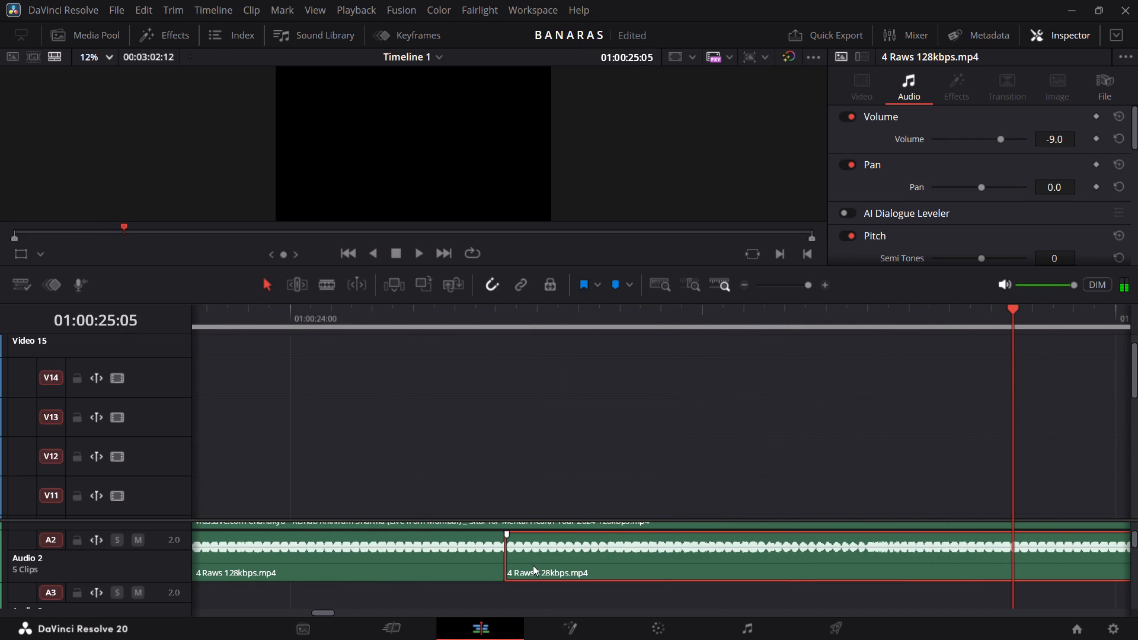
Add a 6 frame Cross Fade 0 dB at the join between the two 4 Raws clips on A2 and select it.
left_click(504, 556)
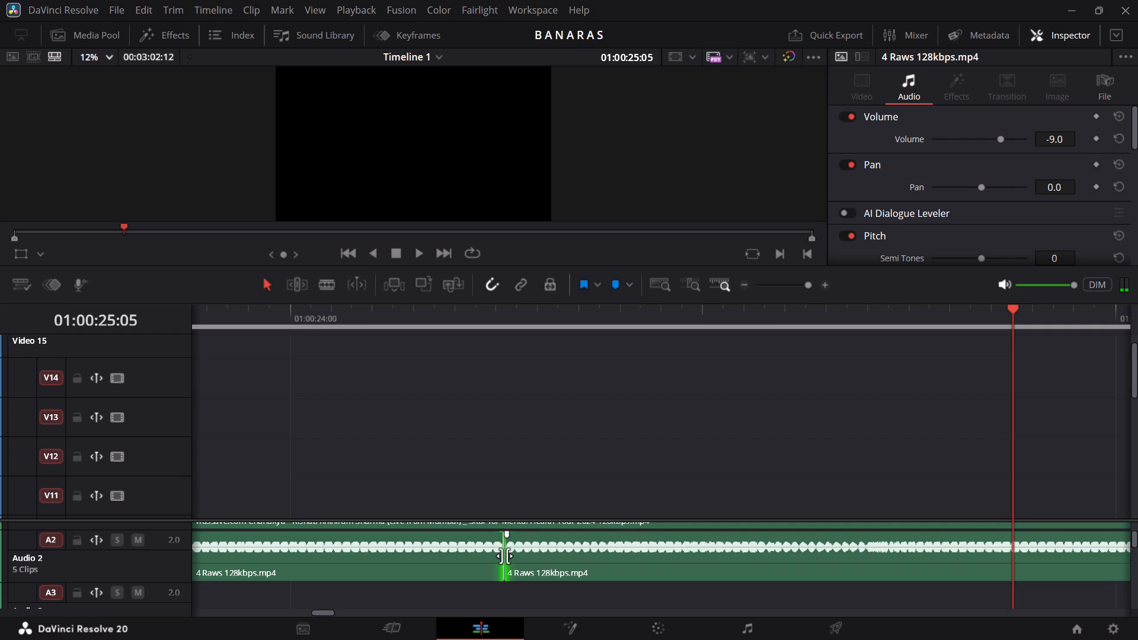
right_click_drag(504, 556, 503, 544)
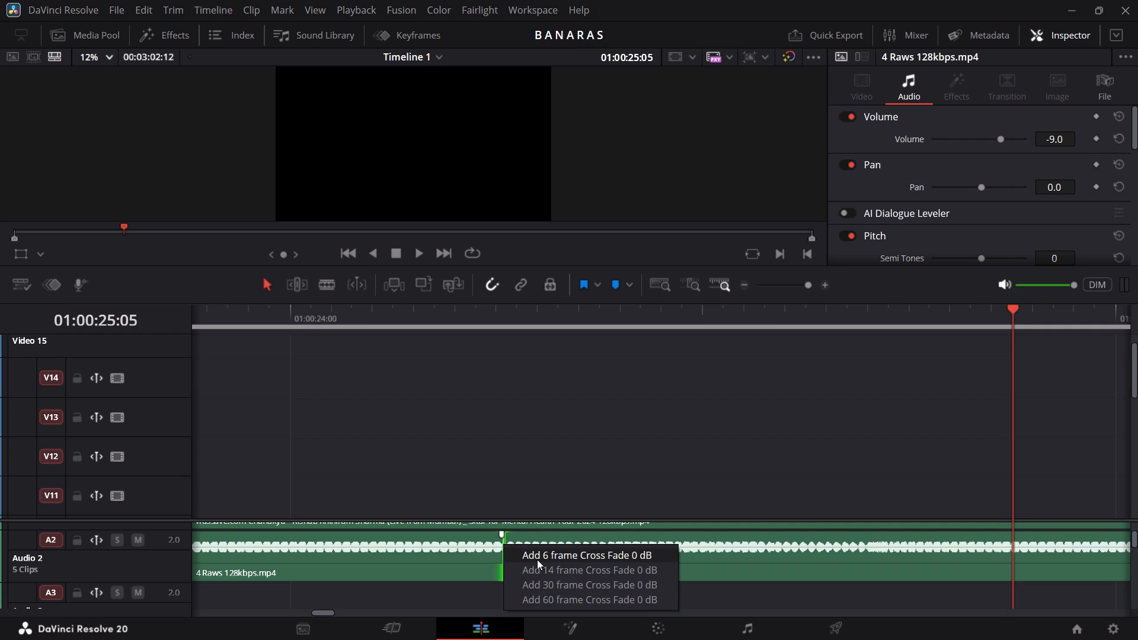
left_click(537, 559)
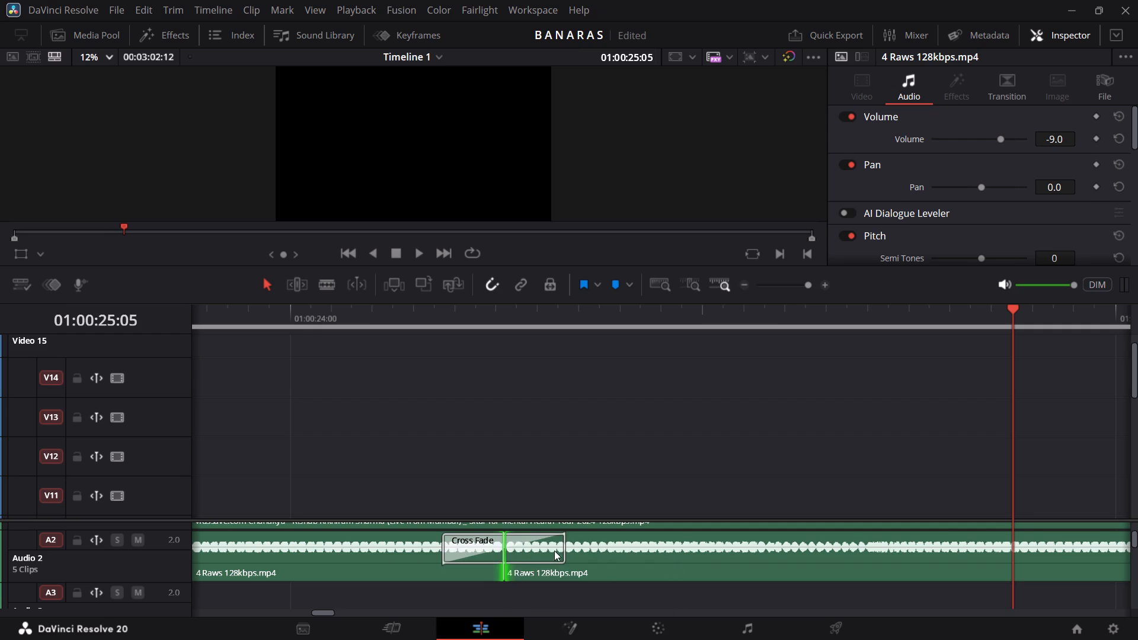
left_click(555, 549)
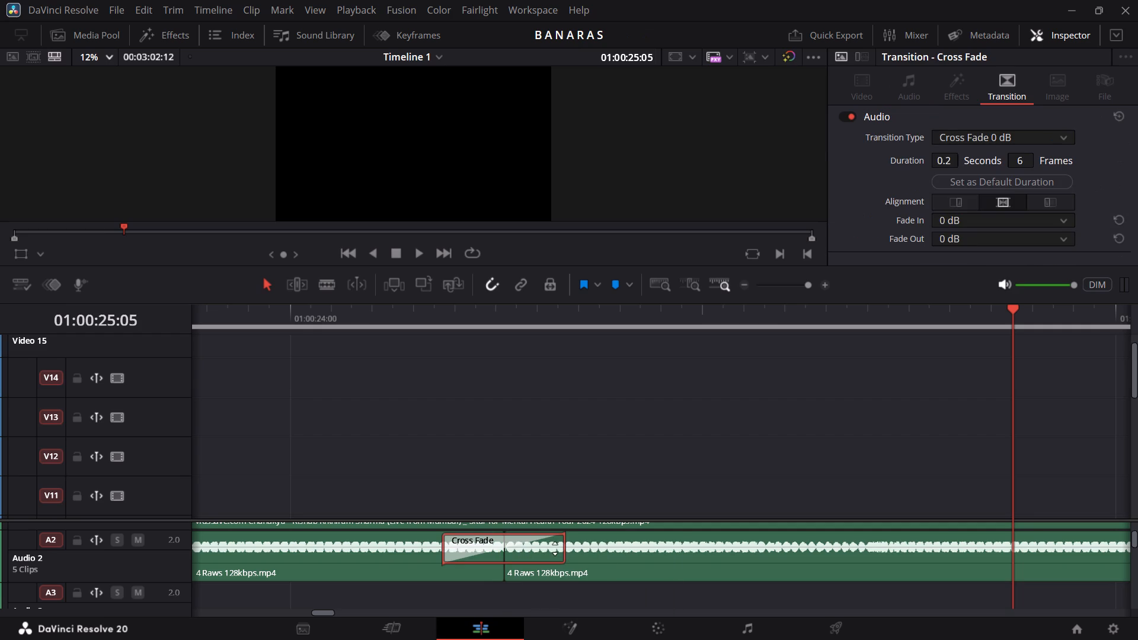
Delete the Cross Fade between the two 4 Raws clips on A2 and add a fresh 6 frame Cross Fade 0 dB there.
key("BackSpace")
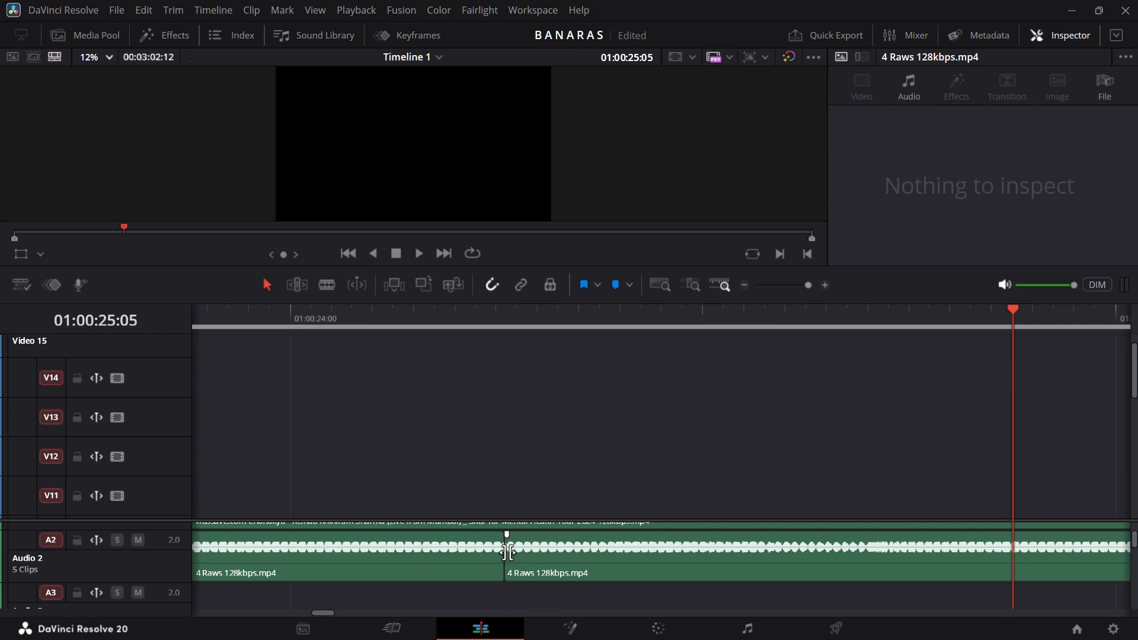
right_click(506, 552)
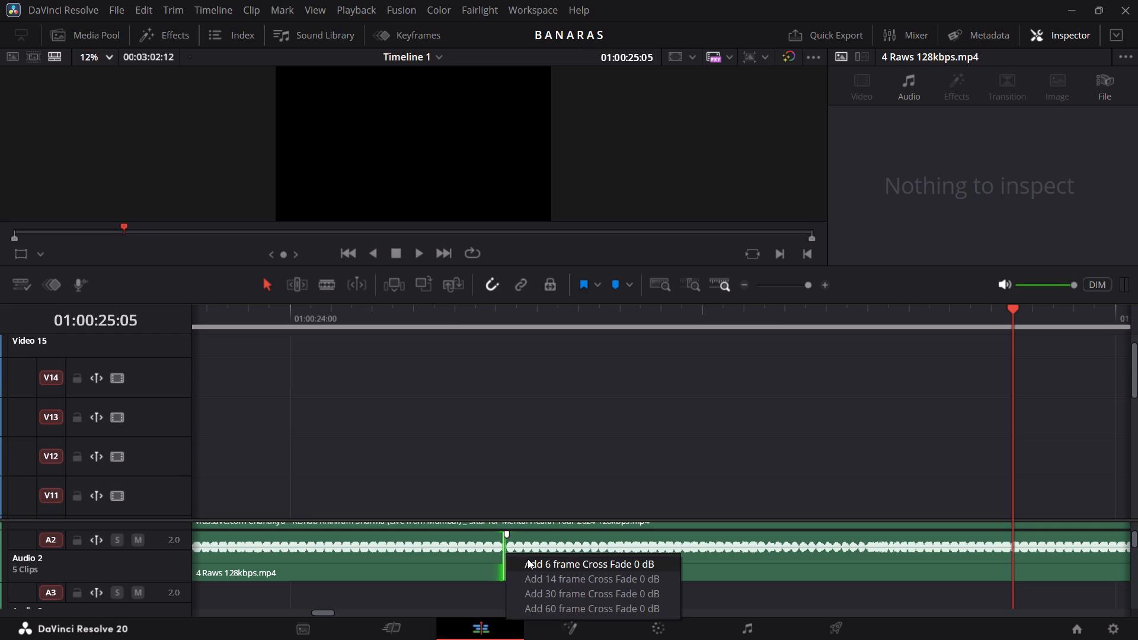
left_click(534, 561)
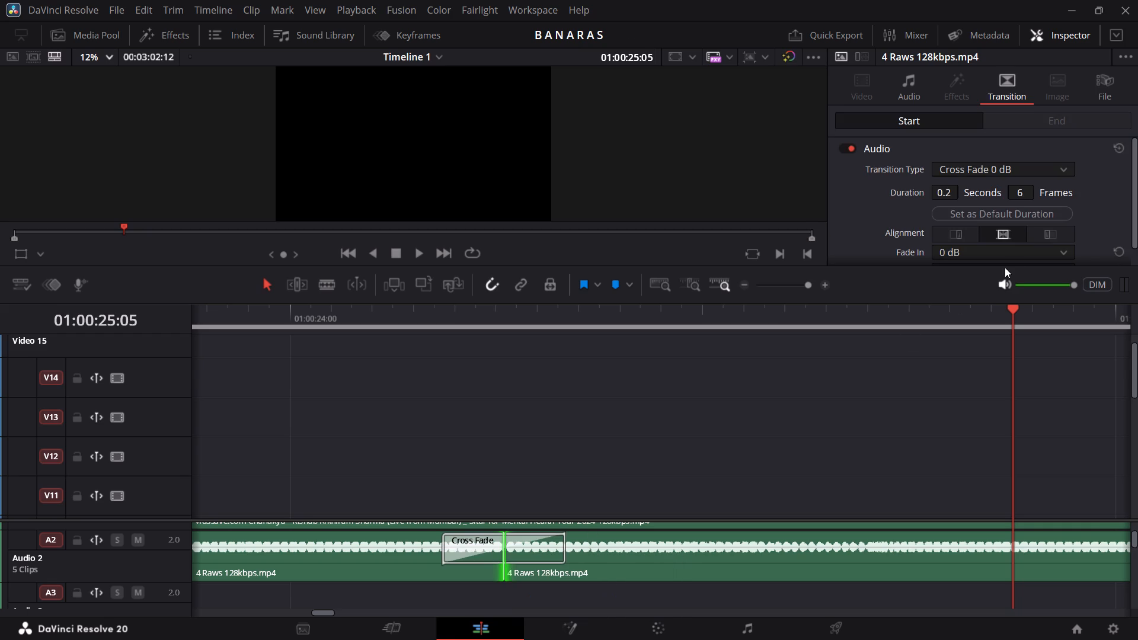
Play the cross-faded 4 Raws join, starting before the first 4 Raws clip, to judge the transition.
left_click(255, 305)
key("space")
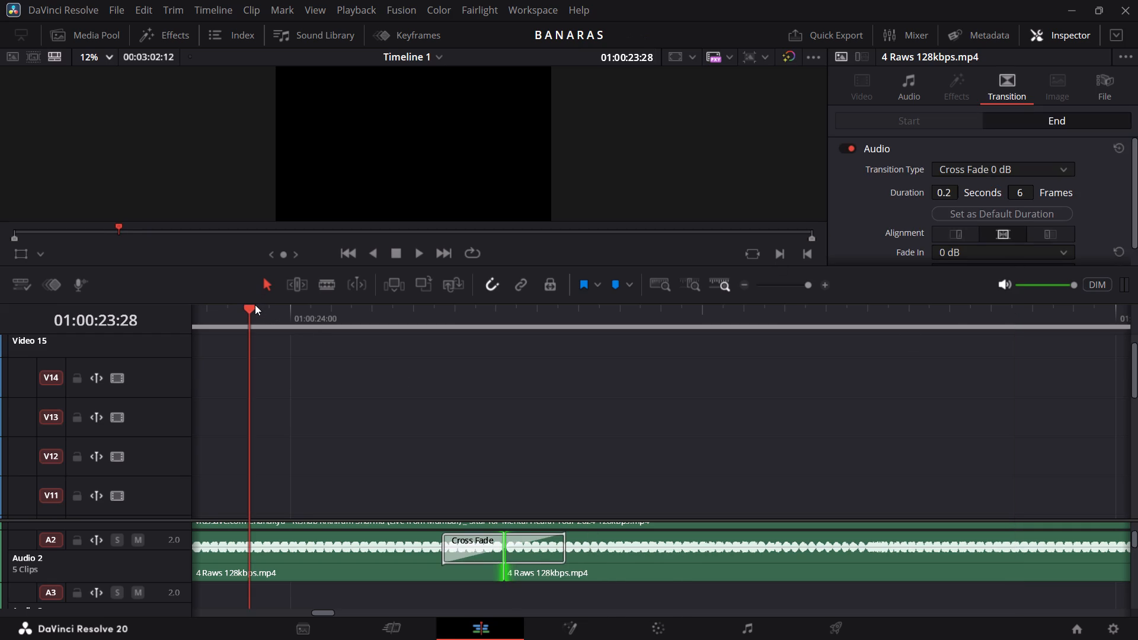
key("space")
scroll(255, 305, "right", 4)
left_click(255, 305)
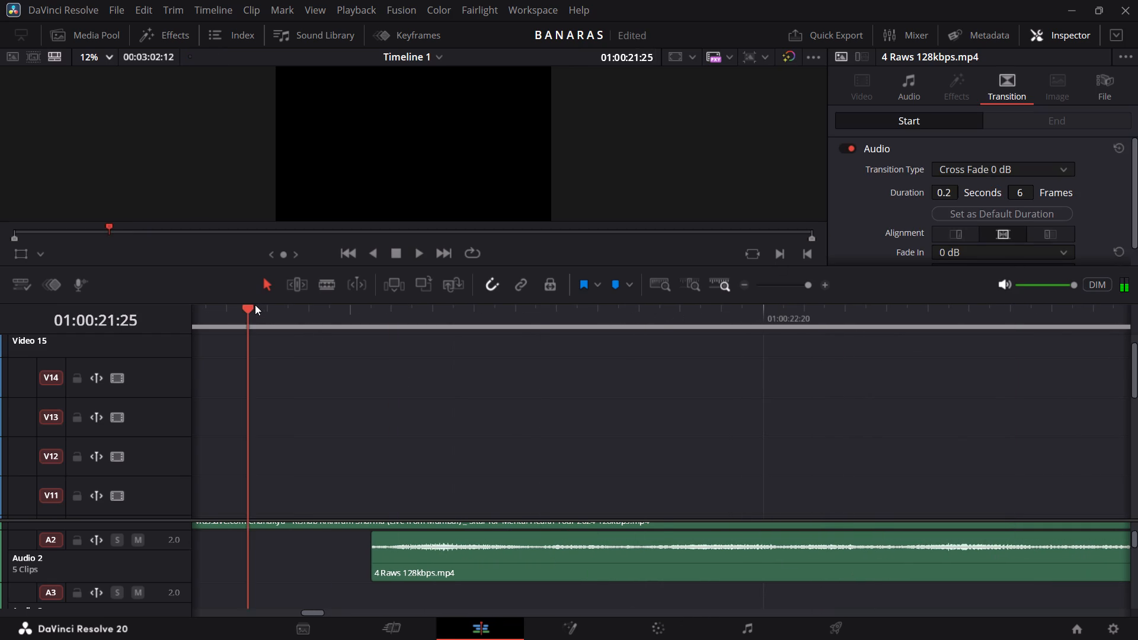
key("space")
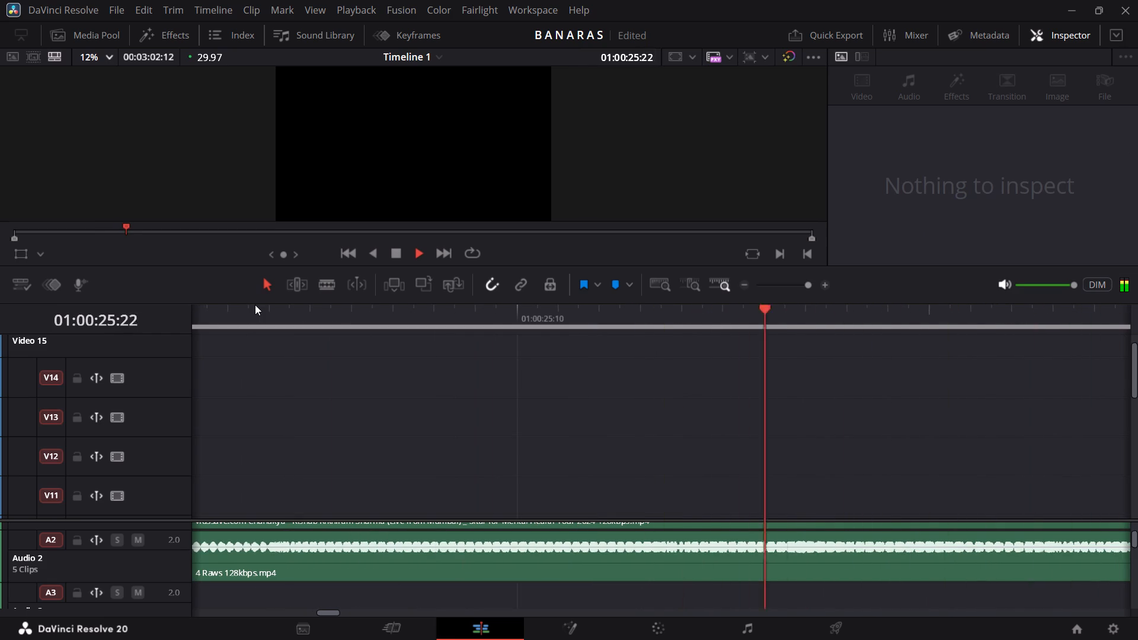
key("space")
scroll(255, 305, "right", 3)
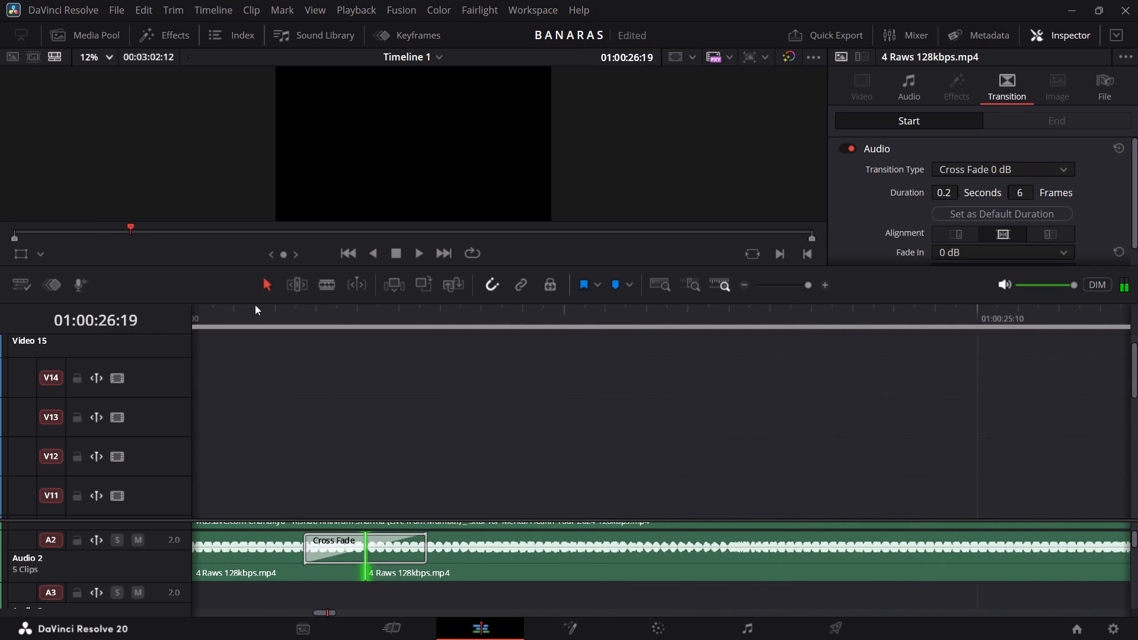
Delete the 6 frame Cross Fade at the join between the two 4 Raws clips on A2.
left_click(378, 542)
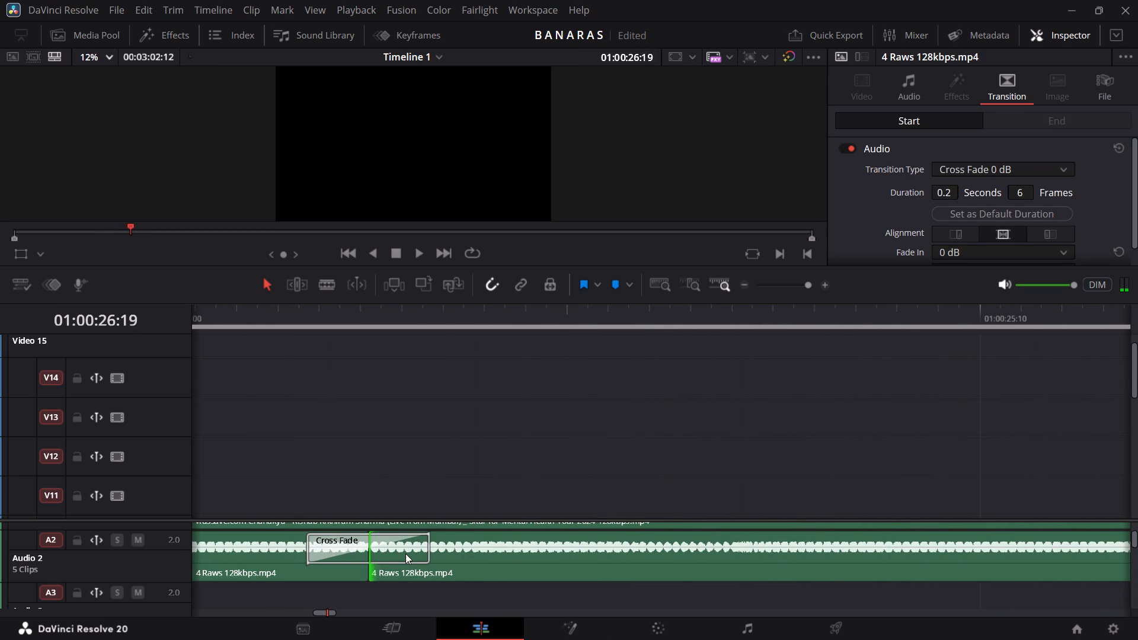
left_click(405, 553)
key("BackSpace")
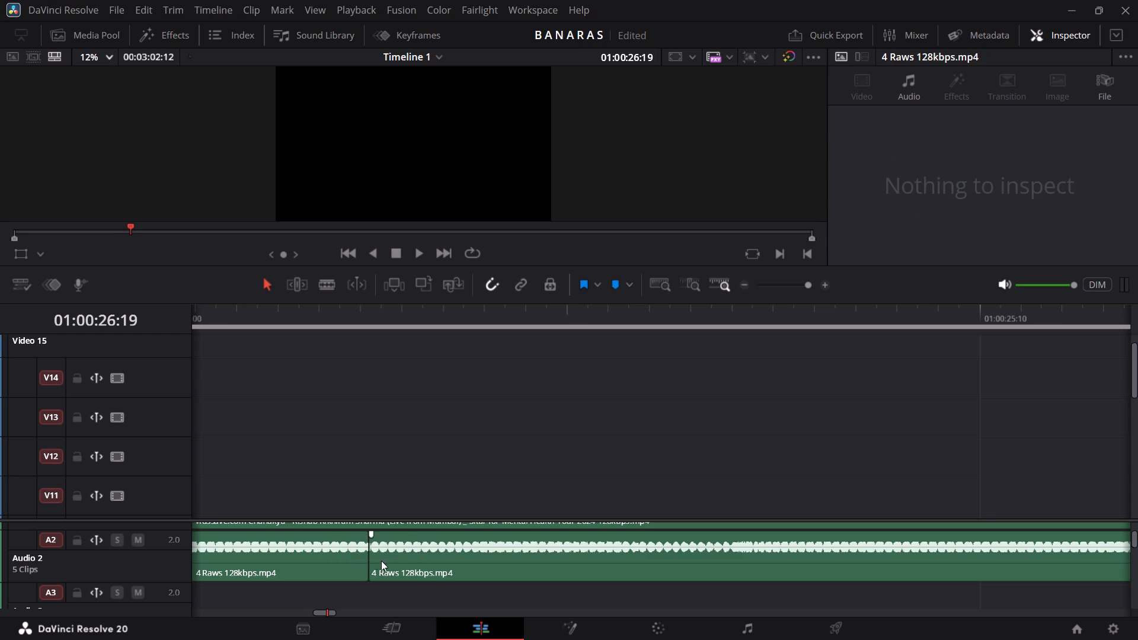
Trim about 14 frames off the later 4 Raws clip's start, audition it, and butt it against the earlier clip.
left_click_drag(375, 561, 653, 552)
key("space")
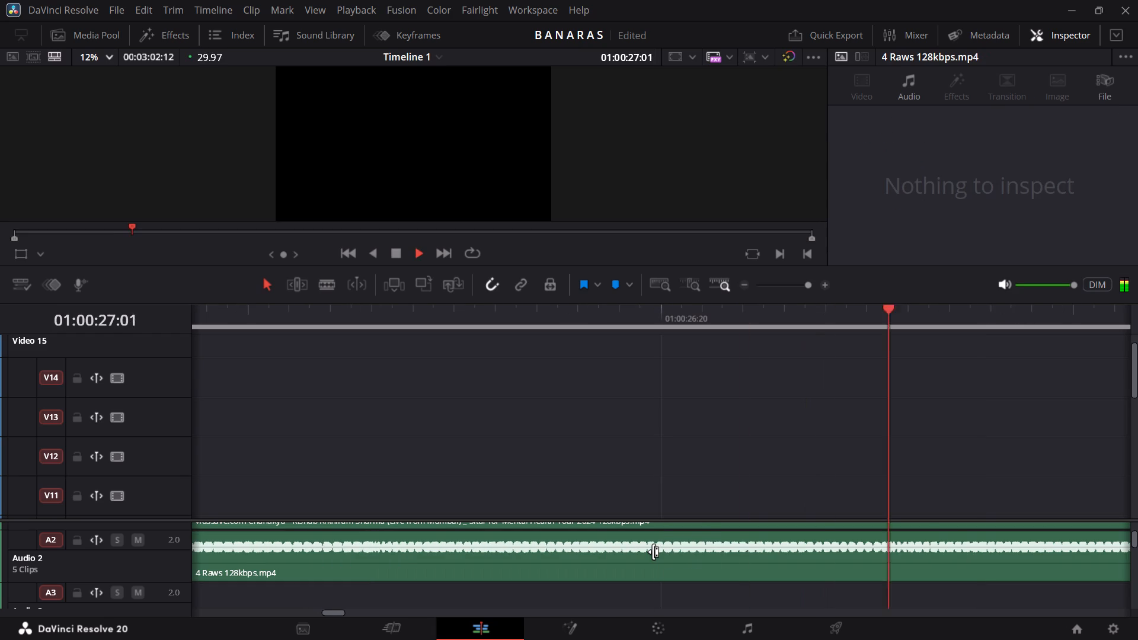
key("space")
scroll(653, 552, "right", 4)
left_click(741, 322)
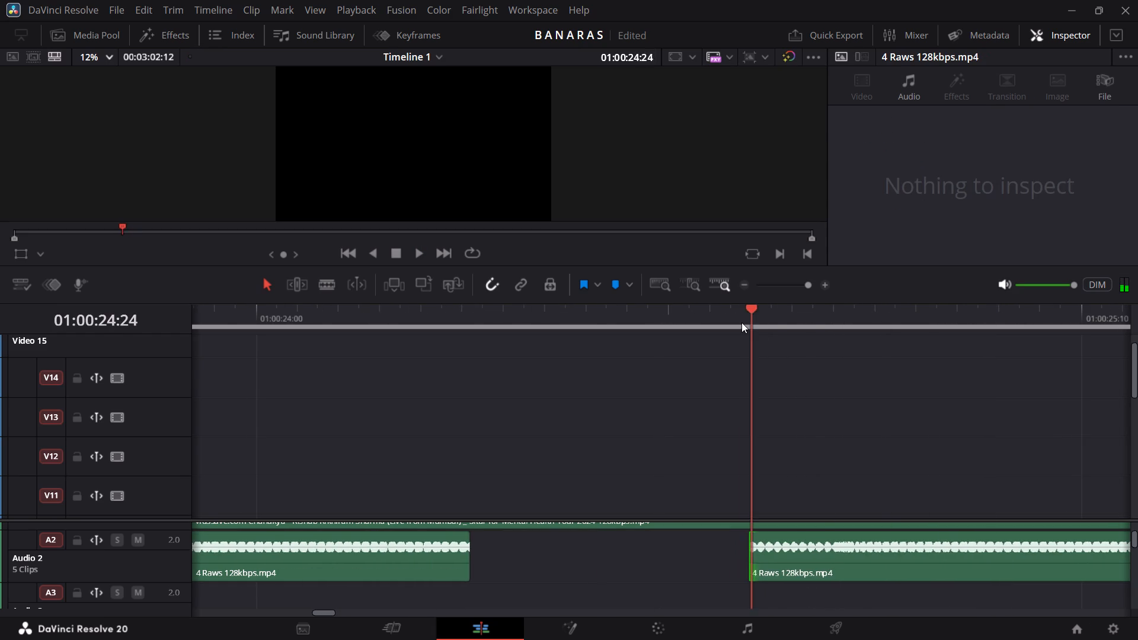
key("space")
key("space")
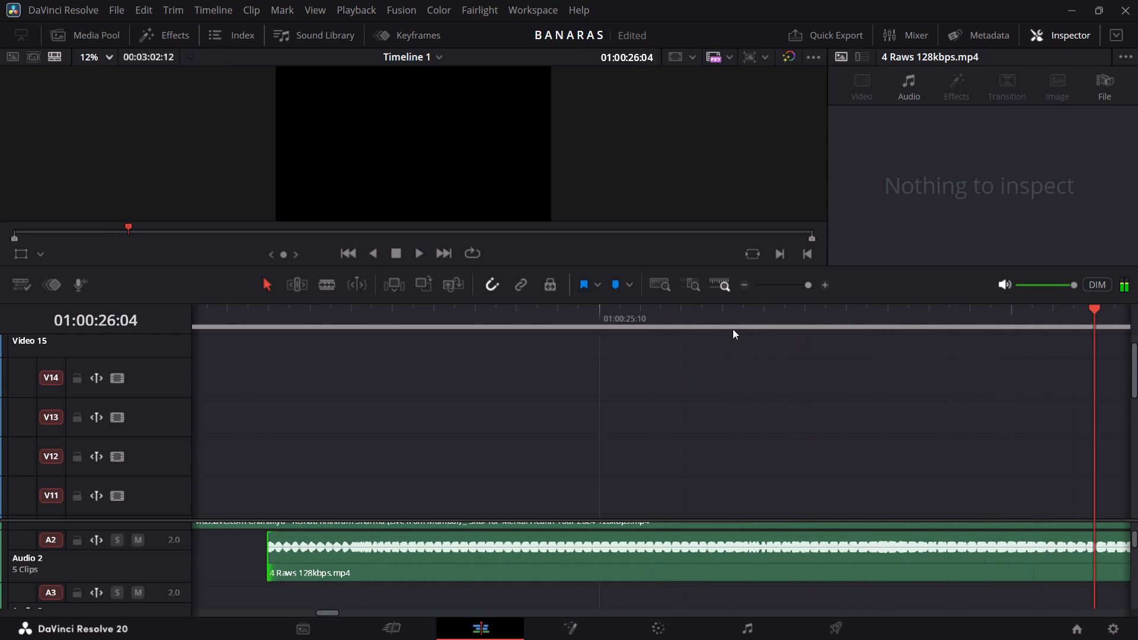
scroll(576, 439, "right", 2)
left_click_drag(758, 571, 600, 574)
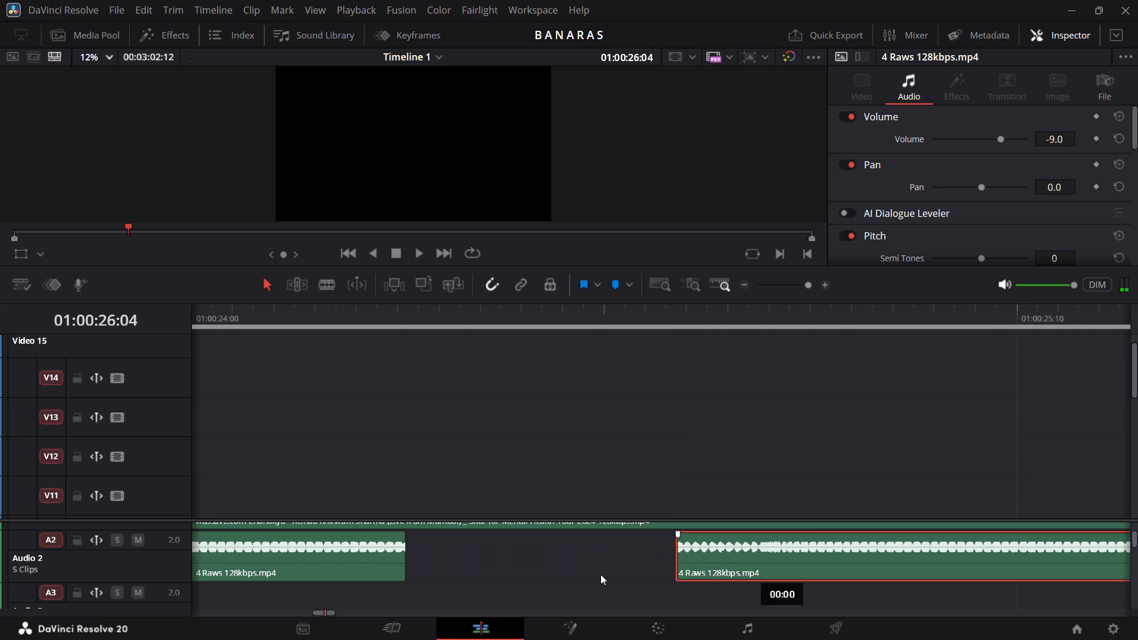
left_click_drag(600, 574, 489, 554)
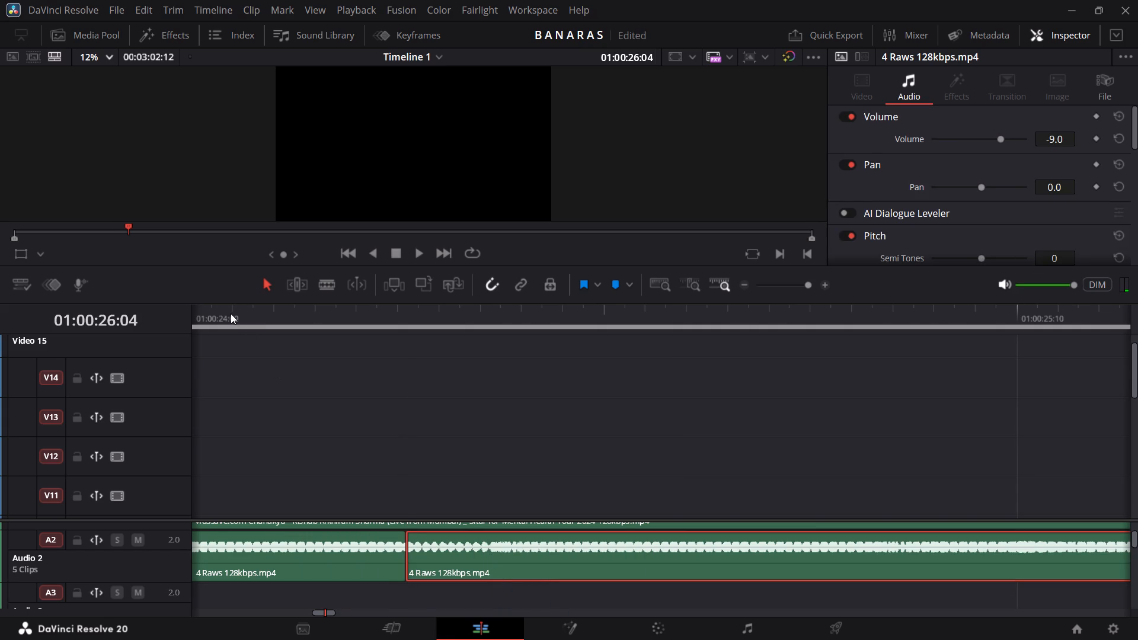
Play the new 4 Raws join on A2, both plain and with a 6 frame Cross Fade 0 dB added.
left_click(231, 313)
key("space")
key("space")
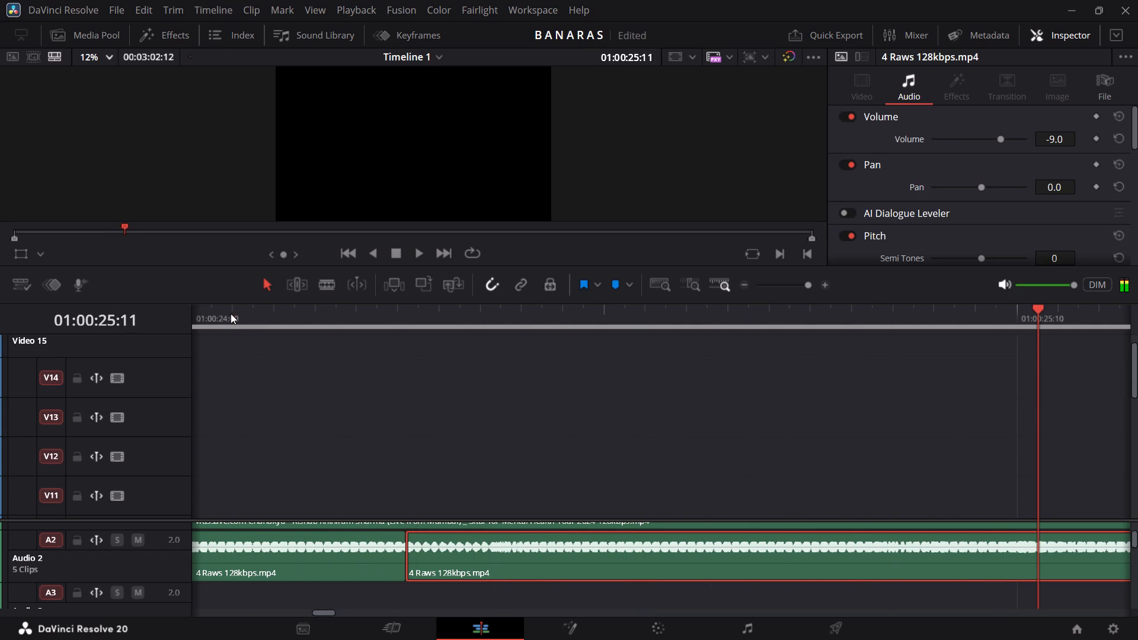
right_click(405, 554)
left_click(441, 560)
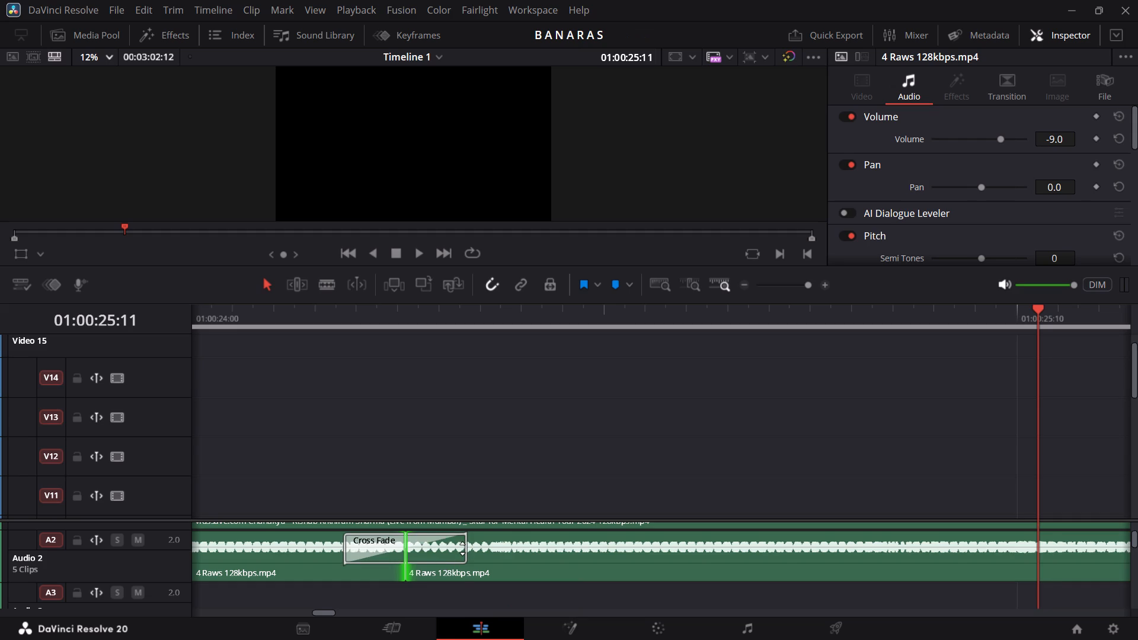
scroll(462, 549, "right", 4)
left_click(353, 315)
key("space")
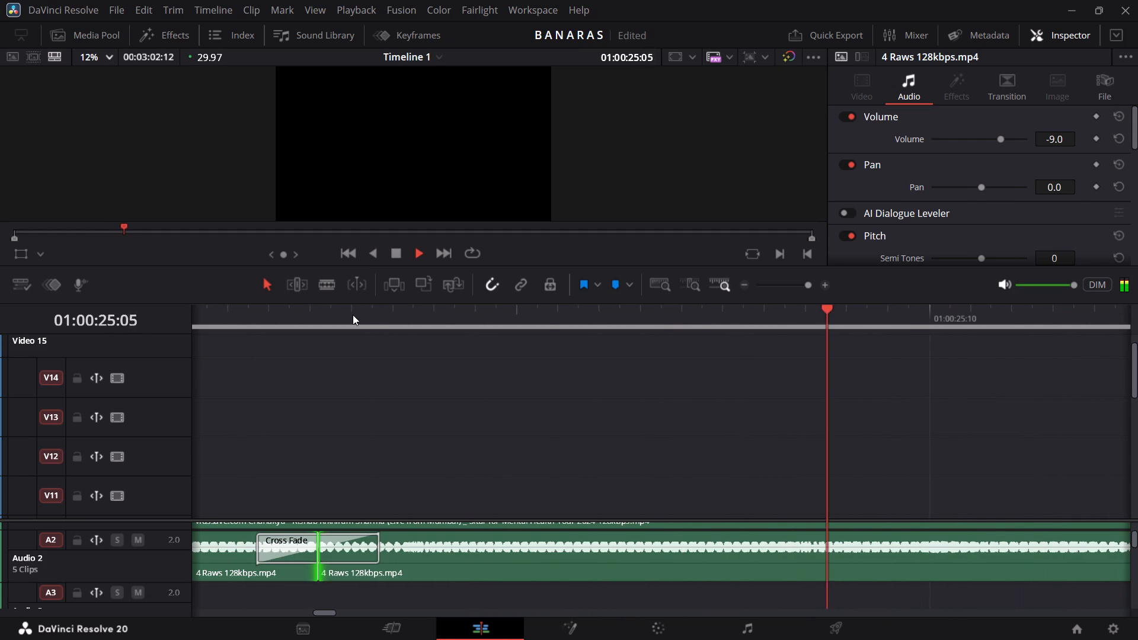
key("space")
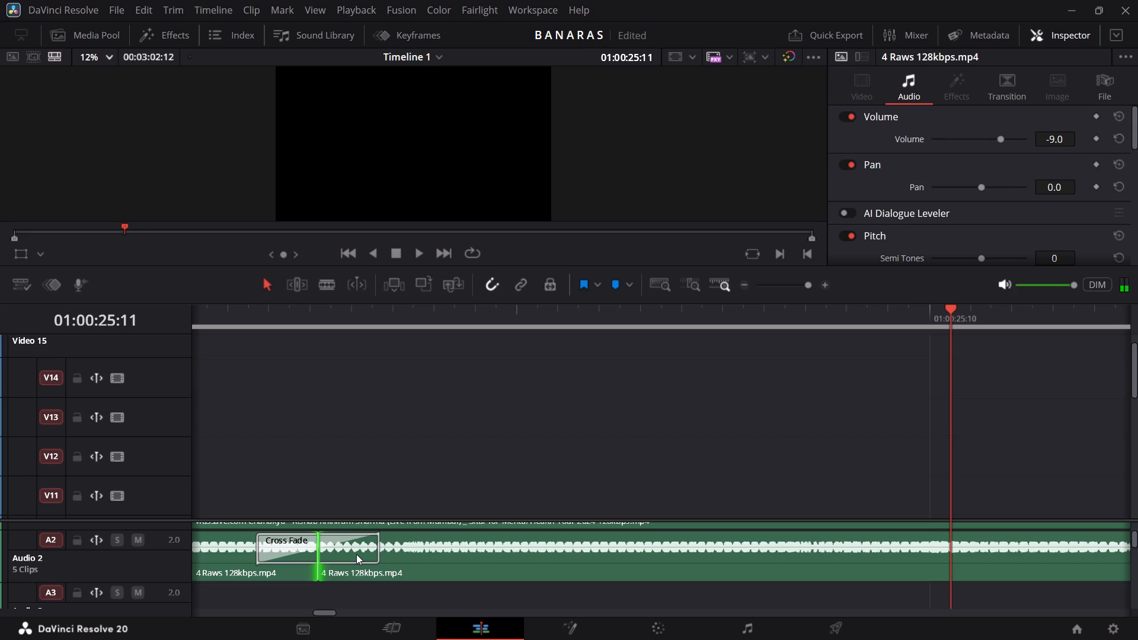
Trim about 2 more frames off the later 4 Raws clip's start, audition it, and rejoin it to the earlier clip.
left_click_drag(325, 571, 364, 575)
left_click(336, 327)
key("space")
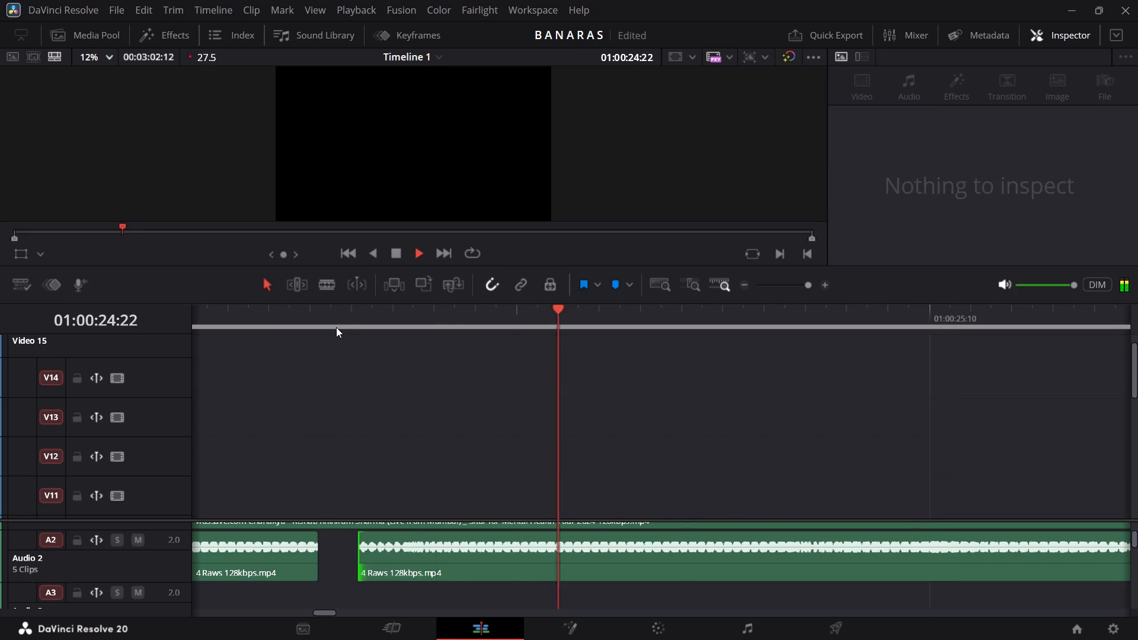
key("space")
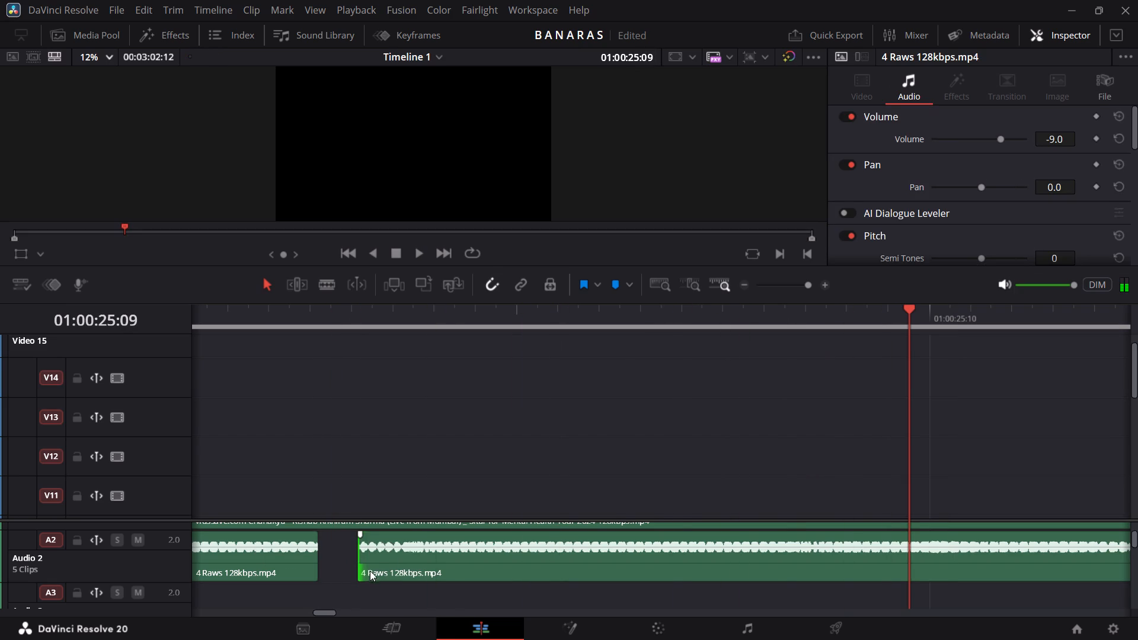
left_click_drag(374, 565, 340, 564)
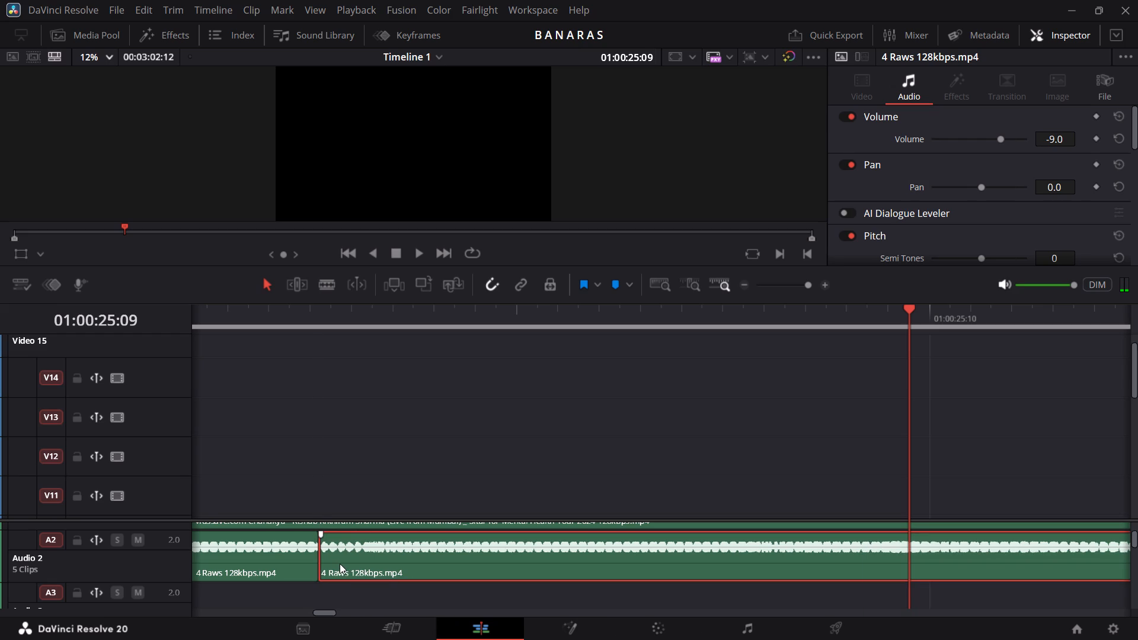
Play the tightened 4 Raws join twice, the second time from further before the cut, to judge its timing.
left_click(223, 329)
key("space")
key("space")
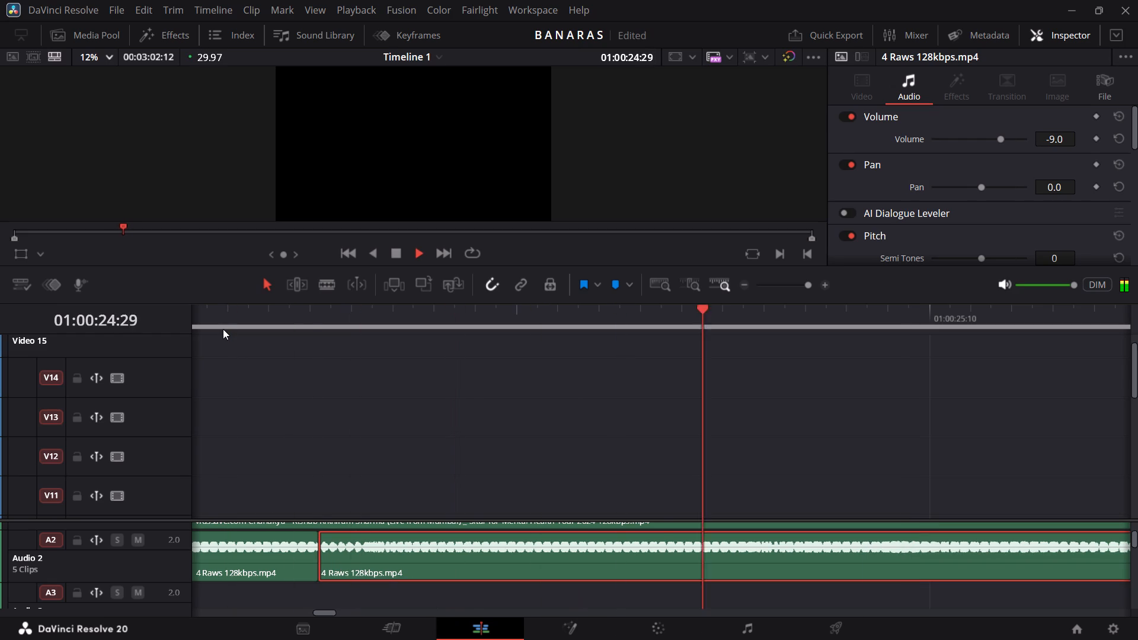
scroll(223, 329, "right", 1)
left_click(223, 329)
key("space")
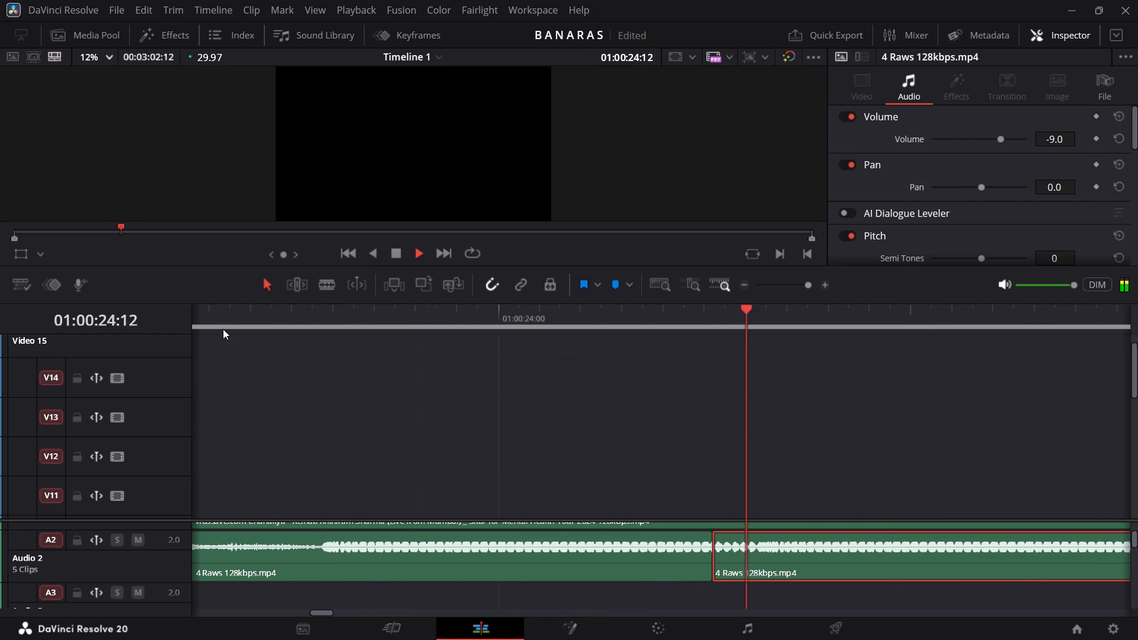
key("space")
scroll(223, 329, "right", 1)
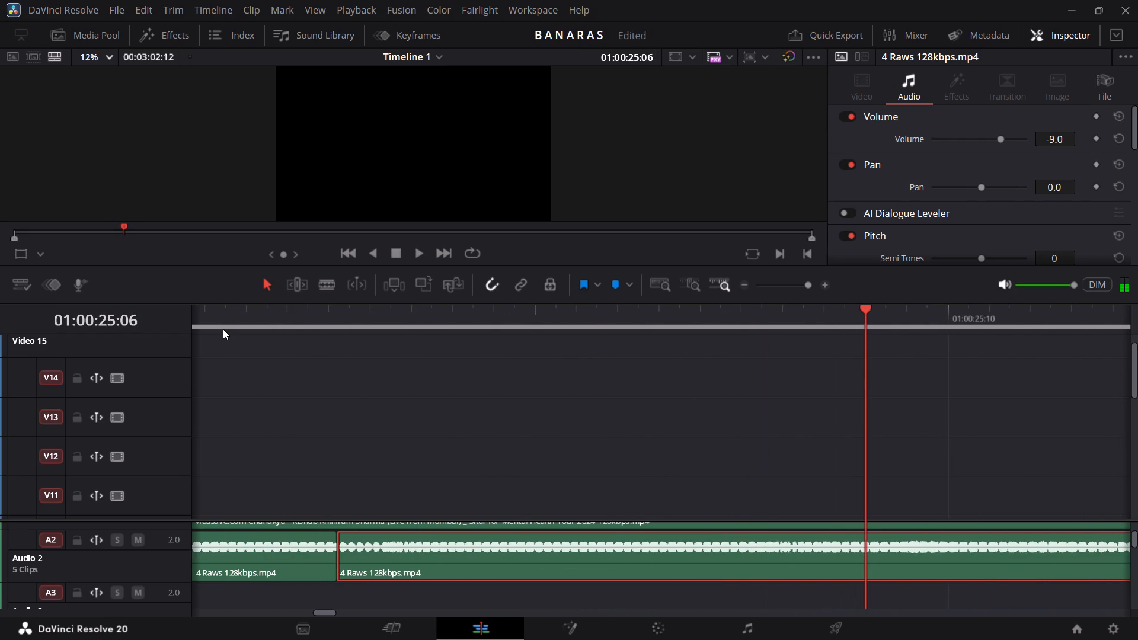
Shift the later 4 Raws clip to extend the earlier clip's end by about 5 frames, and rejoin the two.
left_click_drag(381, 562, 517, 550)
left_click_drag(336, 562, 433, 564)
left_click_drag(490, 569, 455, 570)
Play the 4 Raws join from the beat build-up and again from about 01:00:24:01 to judge the extended cut.
scroll(344, 510, "right", 1)
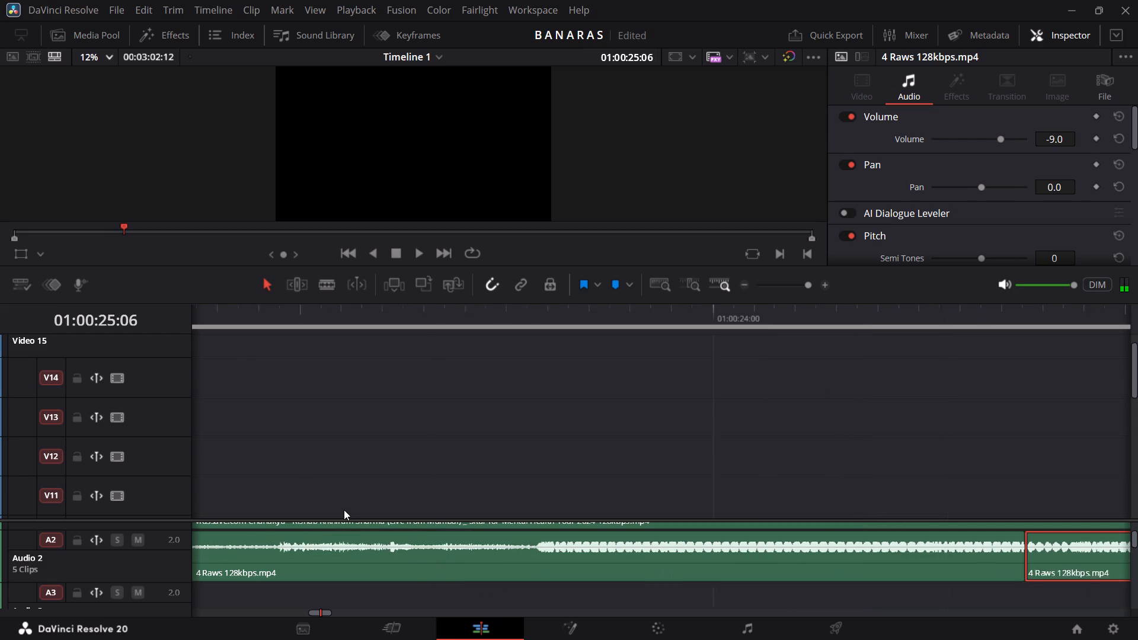
scroll(344, 510, "right", 1)
left_click(212, 321)
key("space")
key("space")
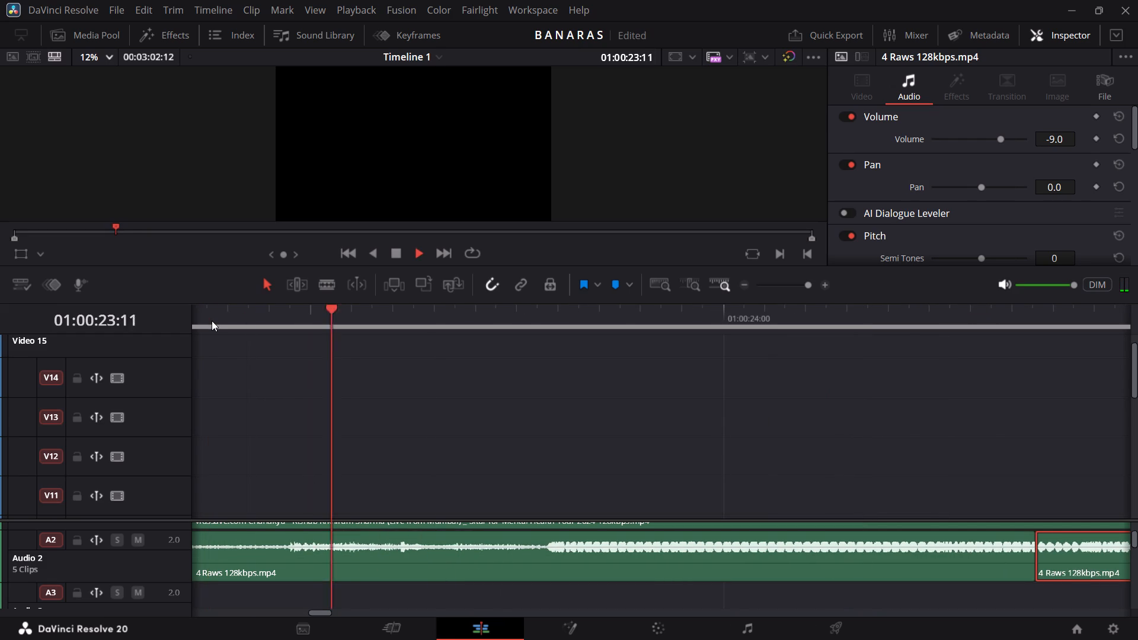
key("space")
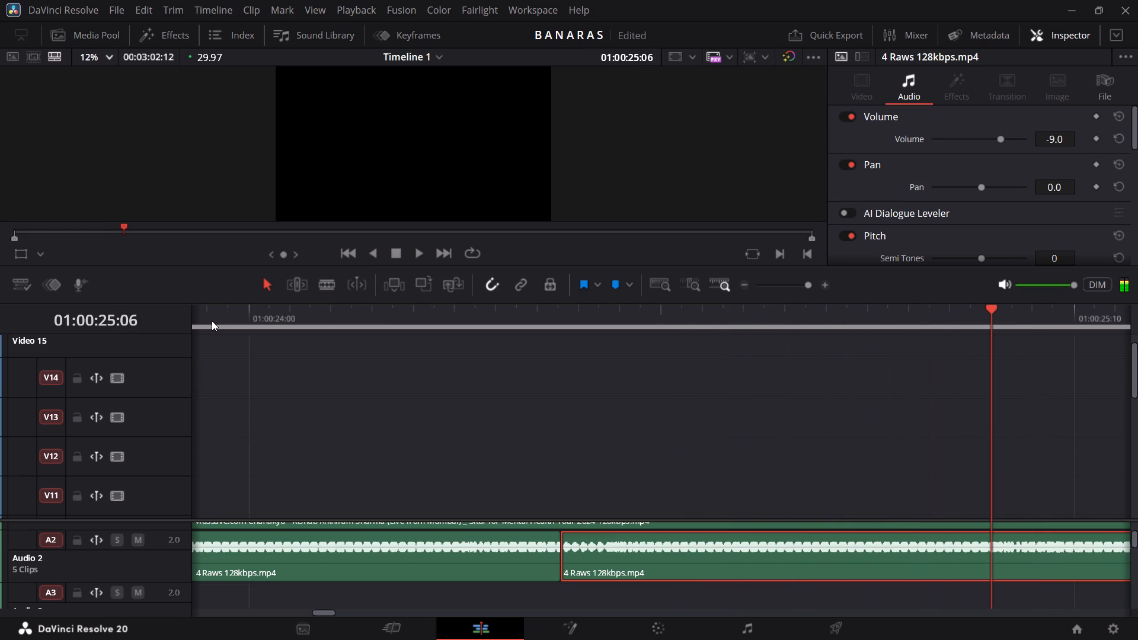
left_click(263, 307)
key("space")
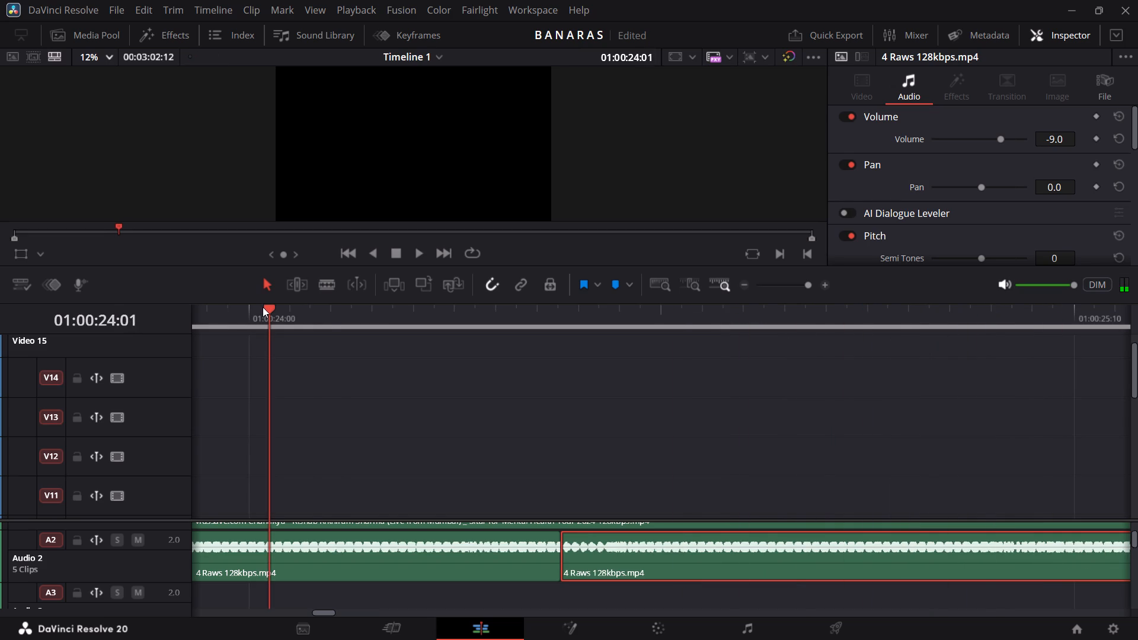
key("space")
key("space")
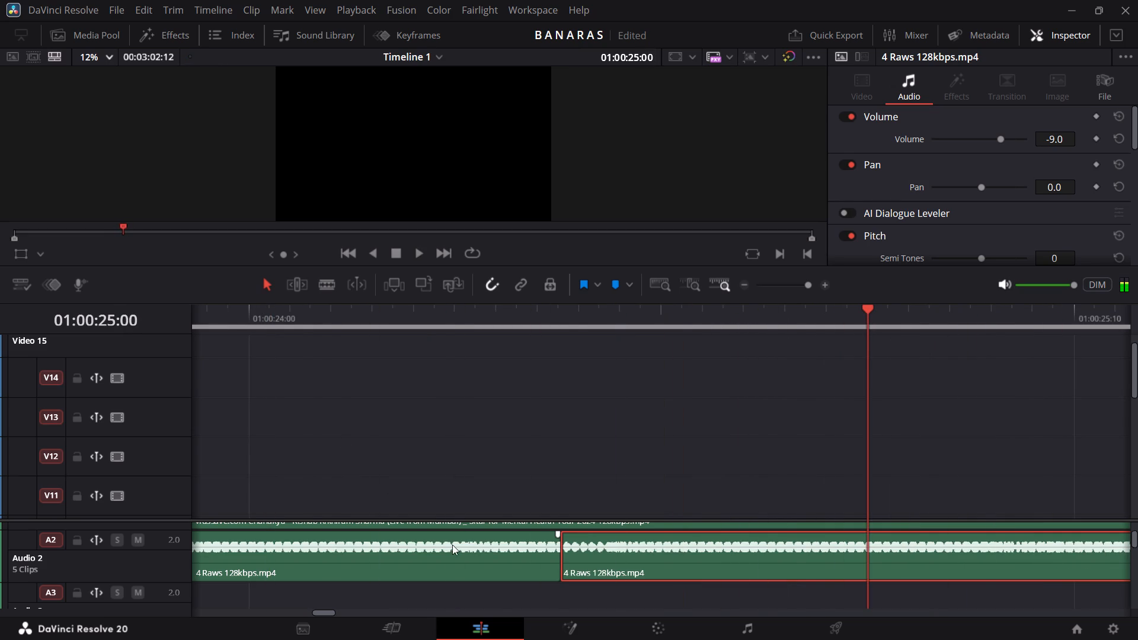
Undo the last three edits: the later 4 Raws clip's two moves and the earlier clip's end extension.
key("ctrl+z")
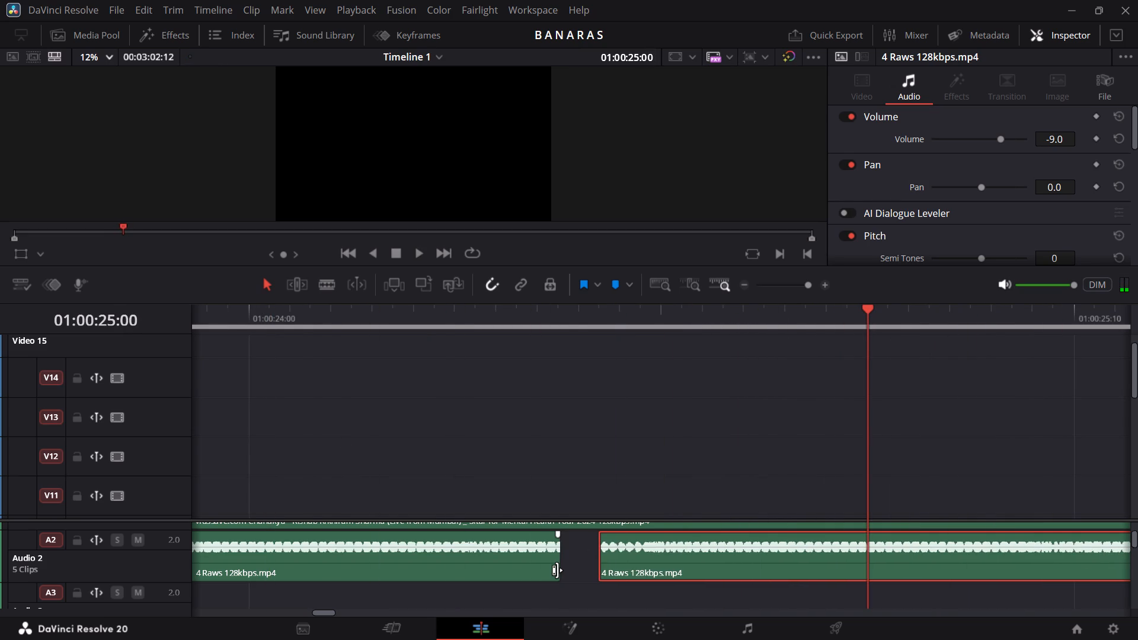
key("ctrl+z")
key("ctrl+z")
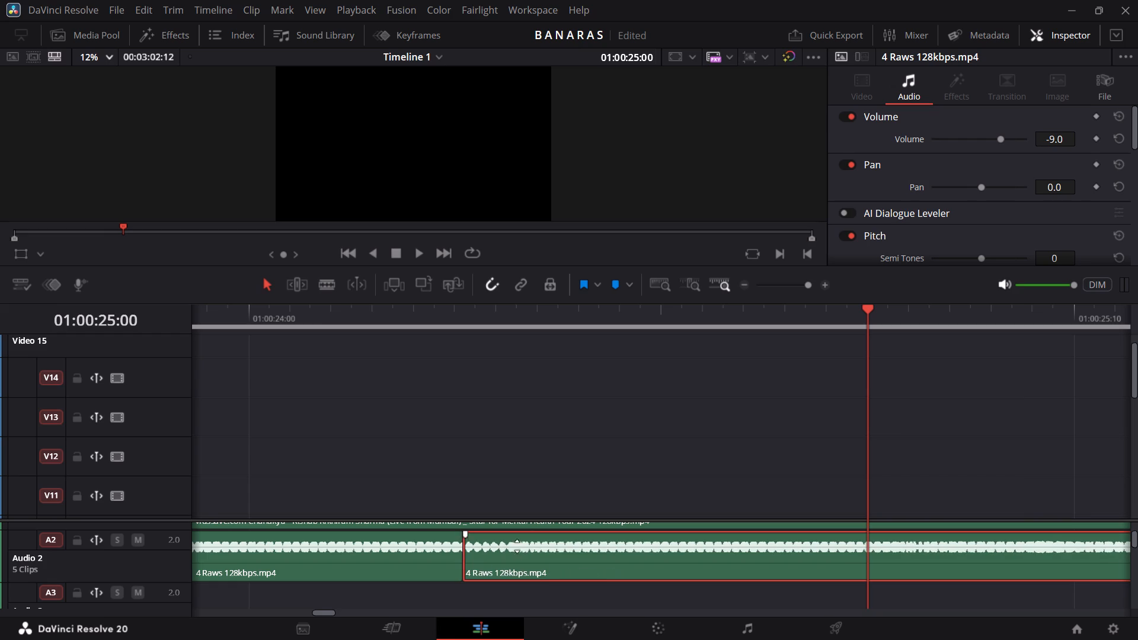
Trim about 2 frames off the later 4 Raws clip's start, butt it against the earlier clip and play the join.
left_click_drag(469, 558, 513, 563)
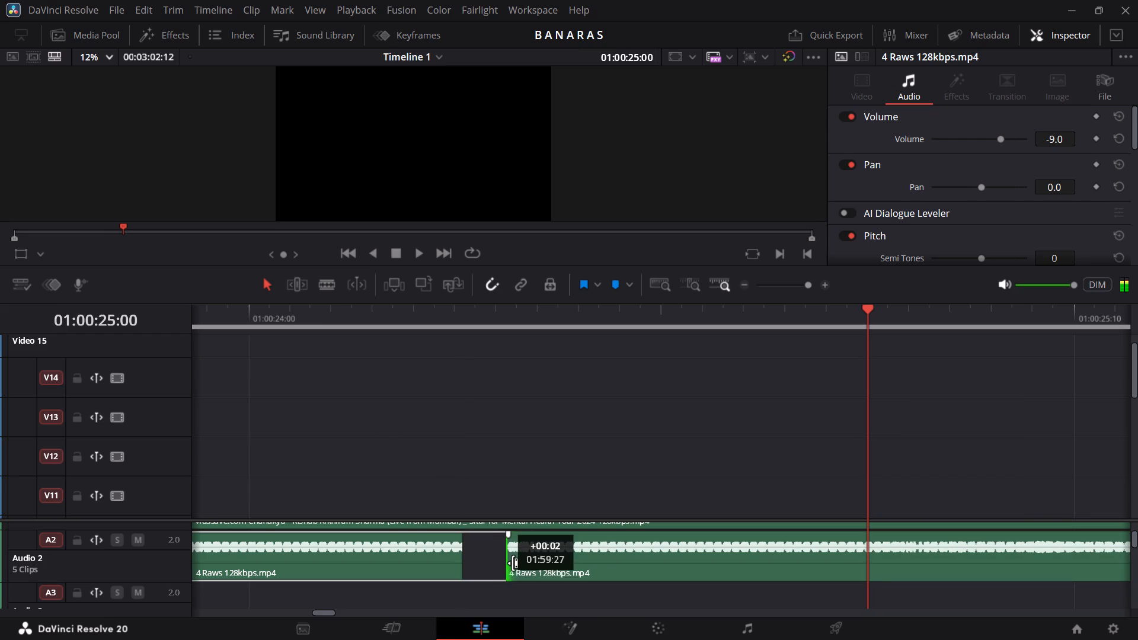
left_click_drag(513, 563, 509, 564)
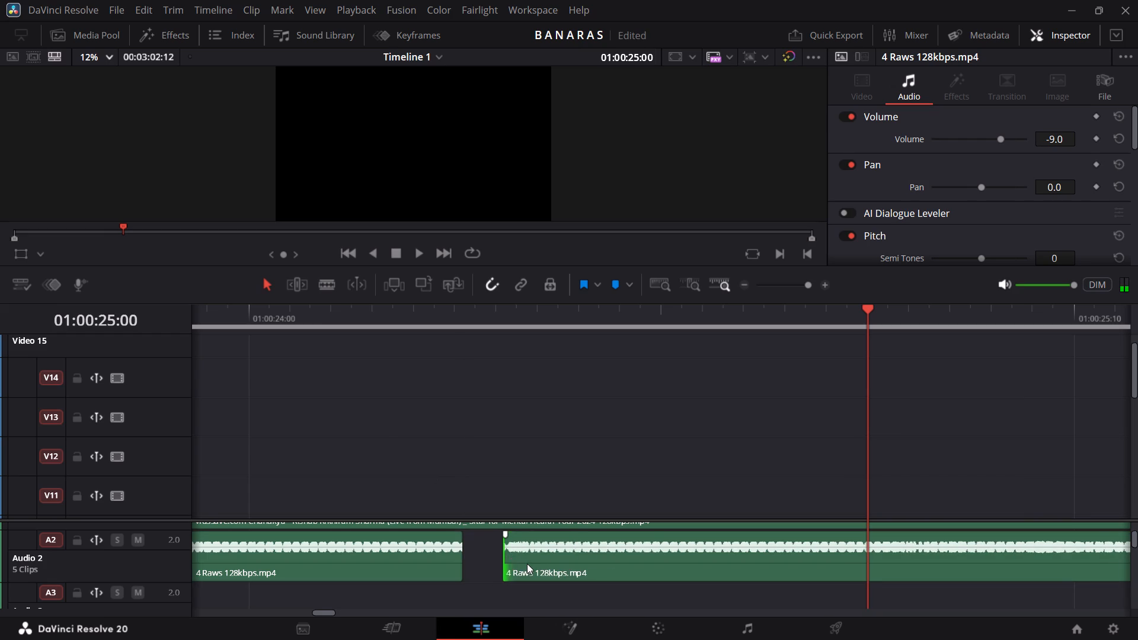
left_click_drag(527, 564, 480, 565)
left_click(257, 324)
key("space")
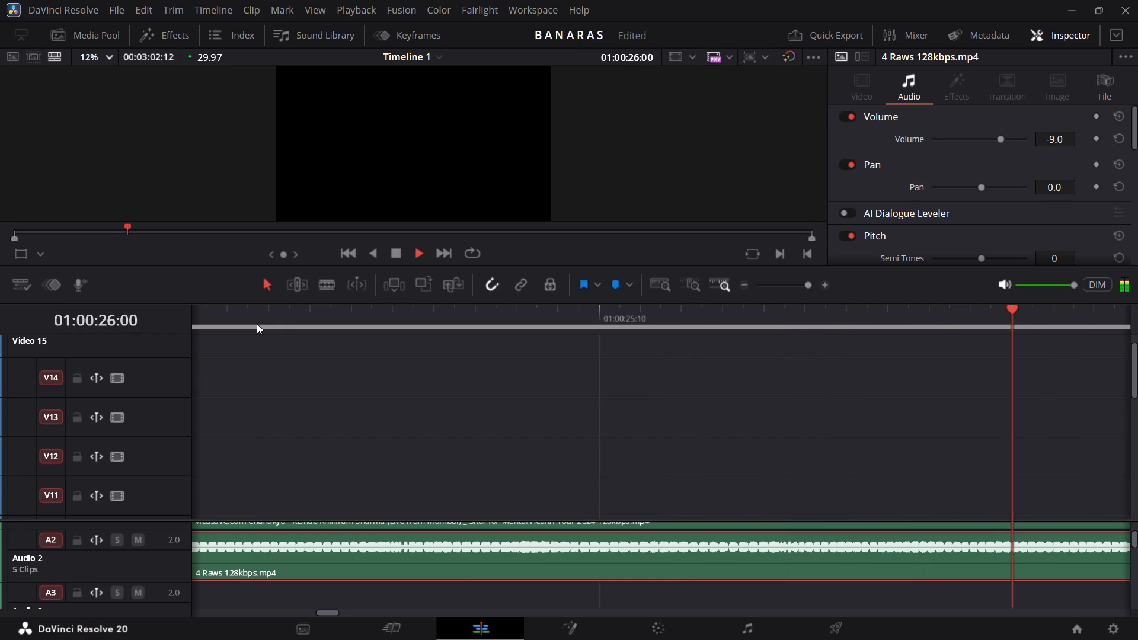
Play the 4 Raws join repeatedly from about 01:00:22:18 to judge the transition between the two clips.
key("space")
scroll(257, 324, "right", 5)
left_click(257, 324)
key("space")
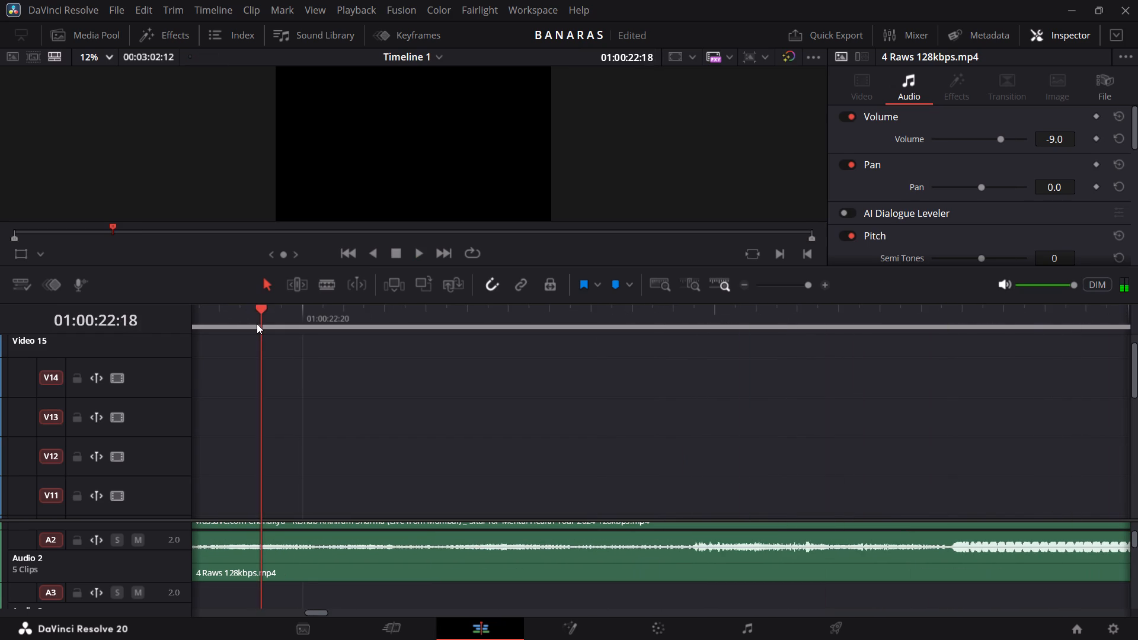
key("space")
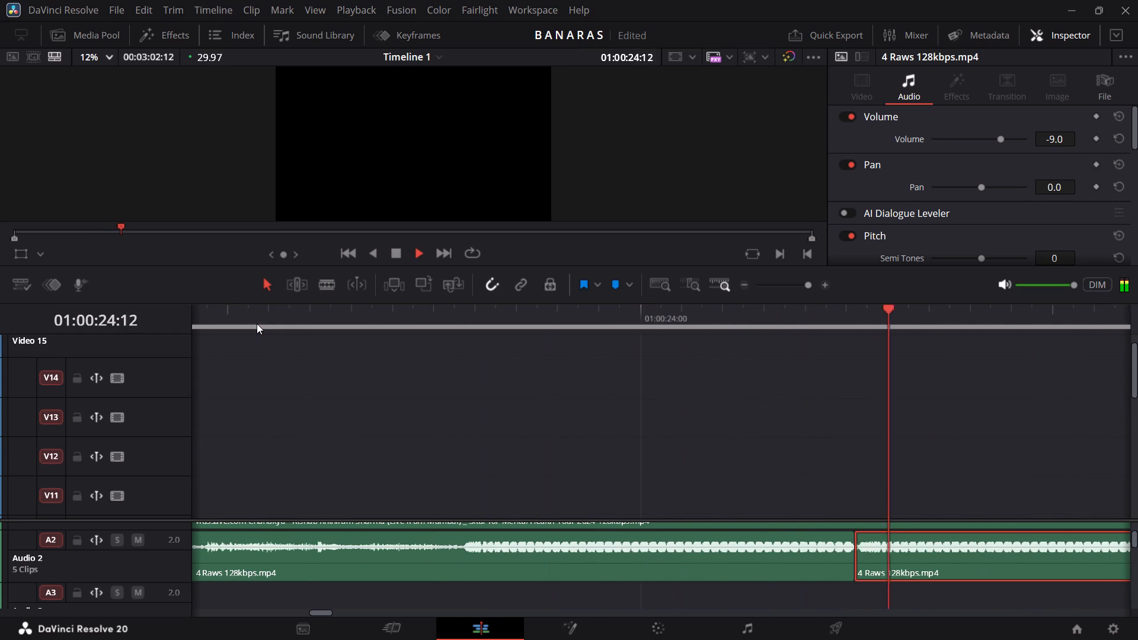
key("space")
scroll(257, 324, "right", 1)
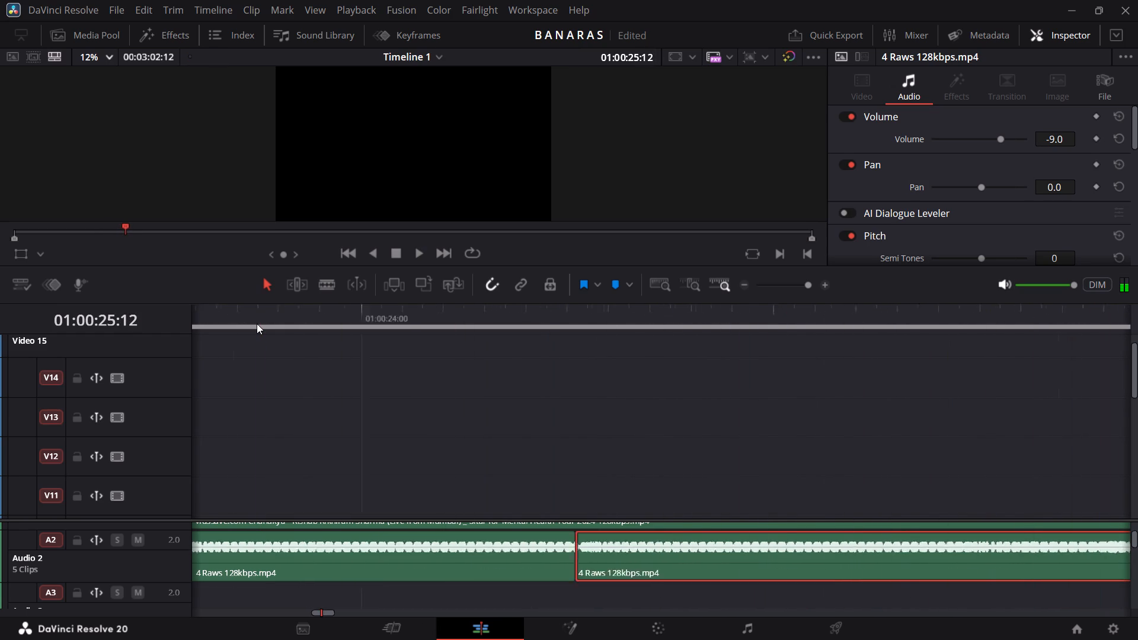
scroll(257, 324, "right", 1)
left_click(257, 324)
key("space")
key("space")
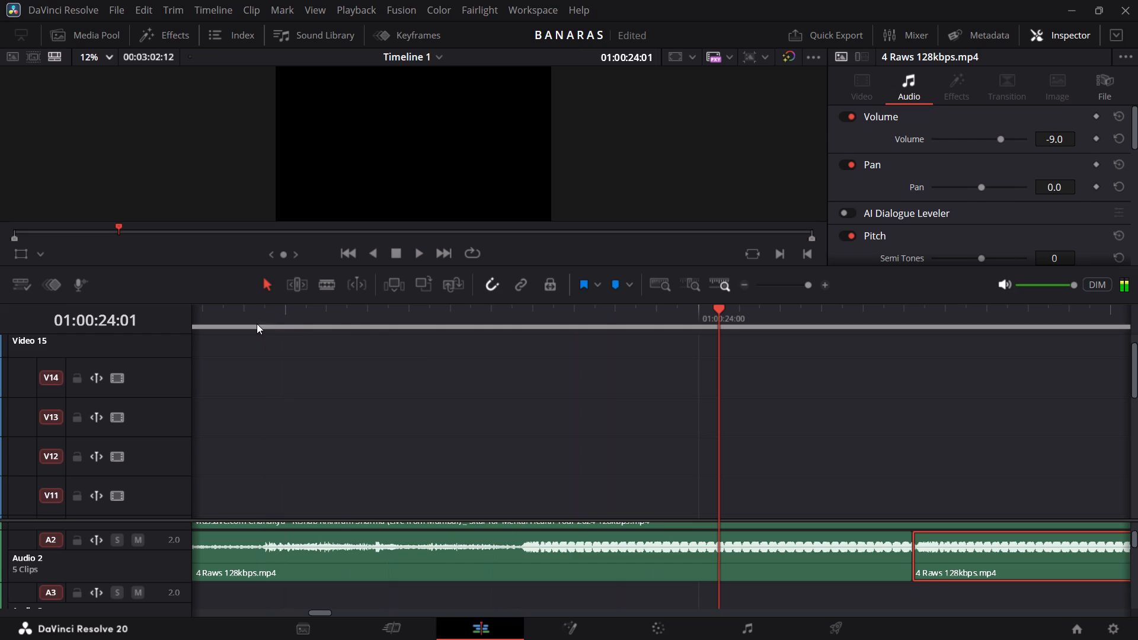
Move the later 4 Raws clip earlier to start at 01:00:23:21, where the beat drops, overwriting the earlier clip's end.
left_click(497, 313)
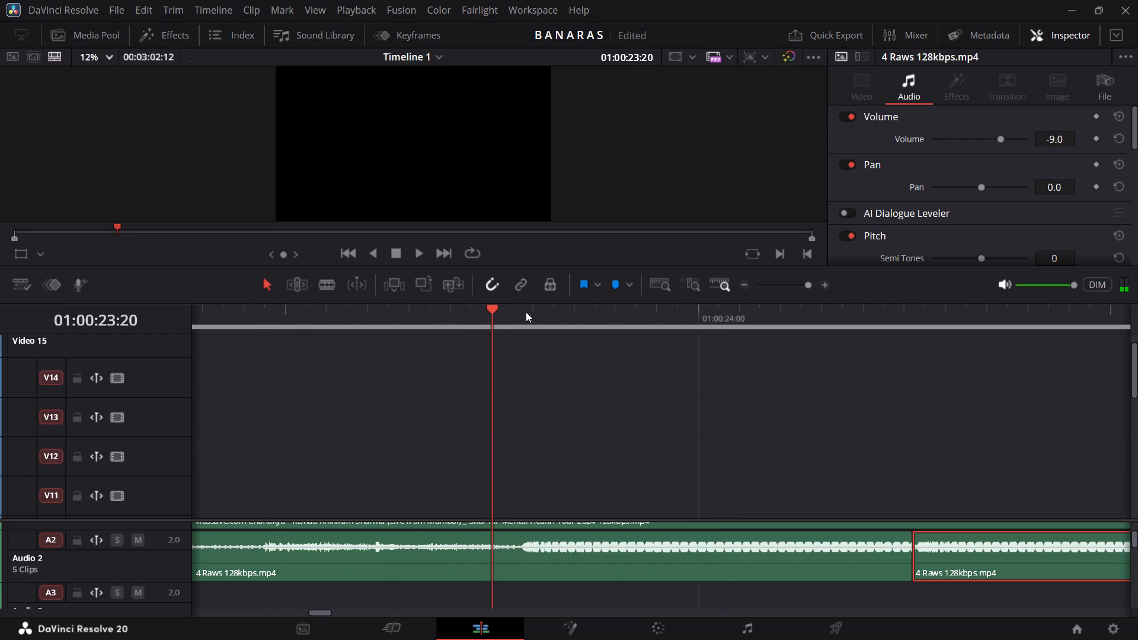
left_click(520, 309)
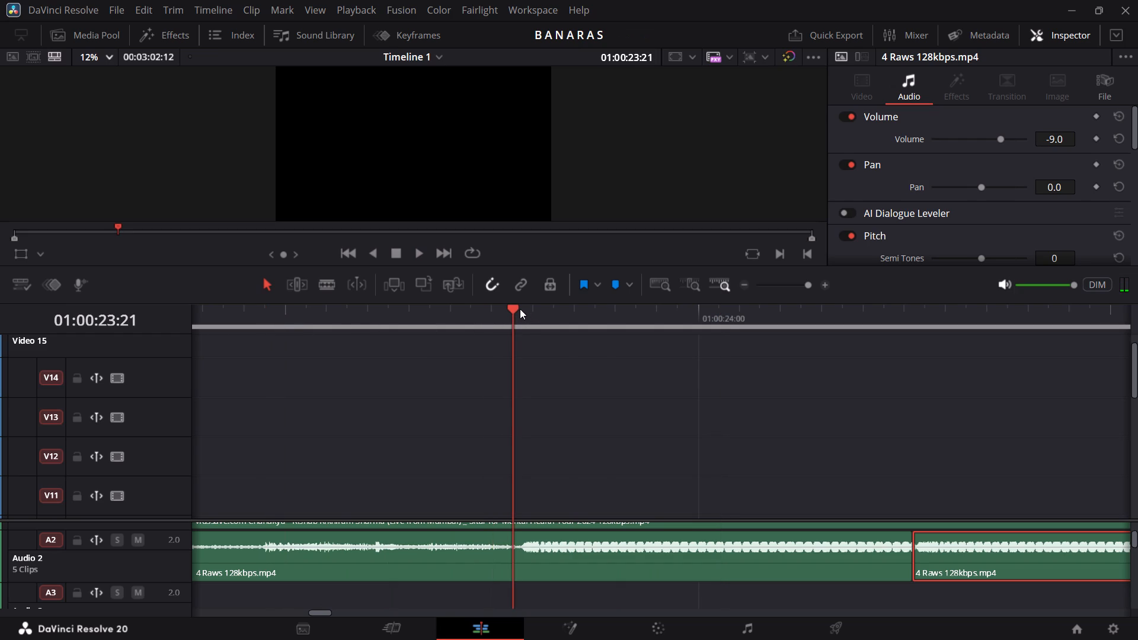
left_click(525, 562)
key("Right")
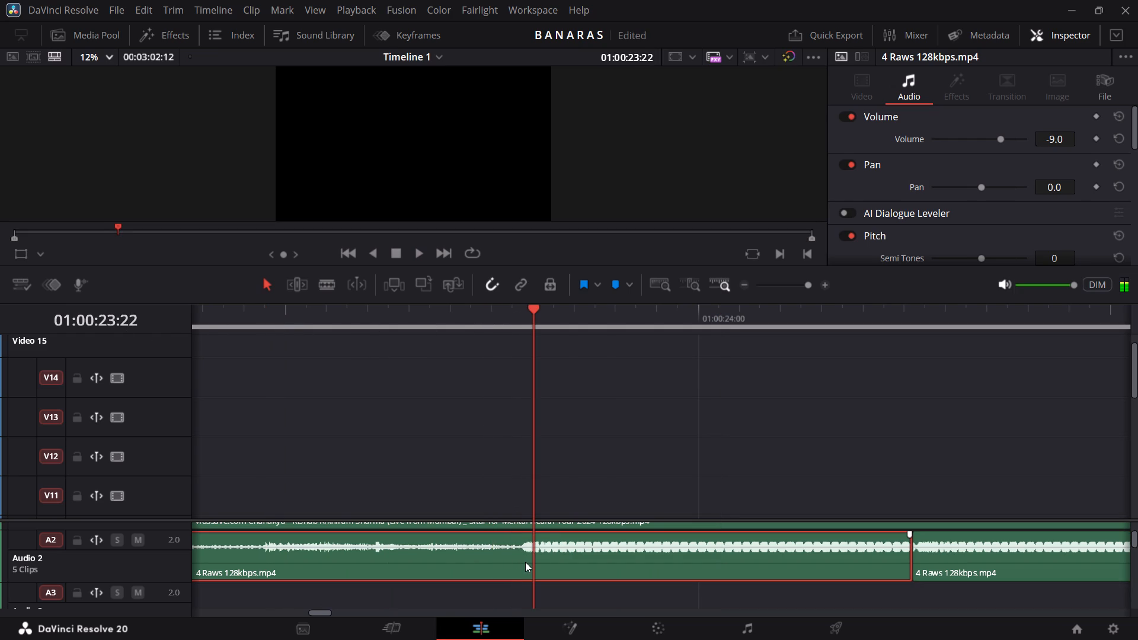
key("Left")
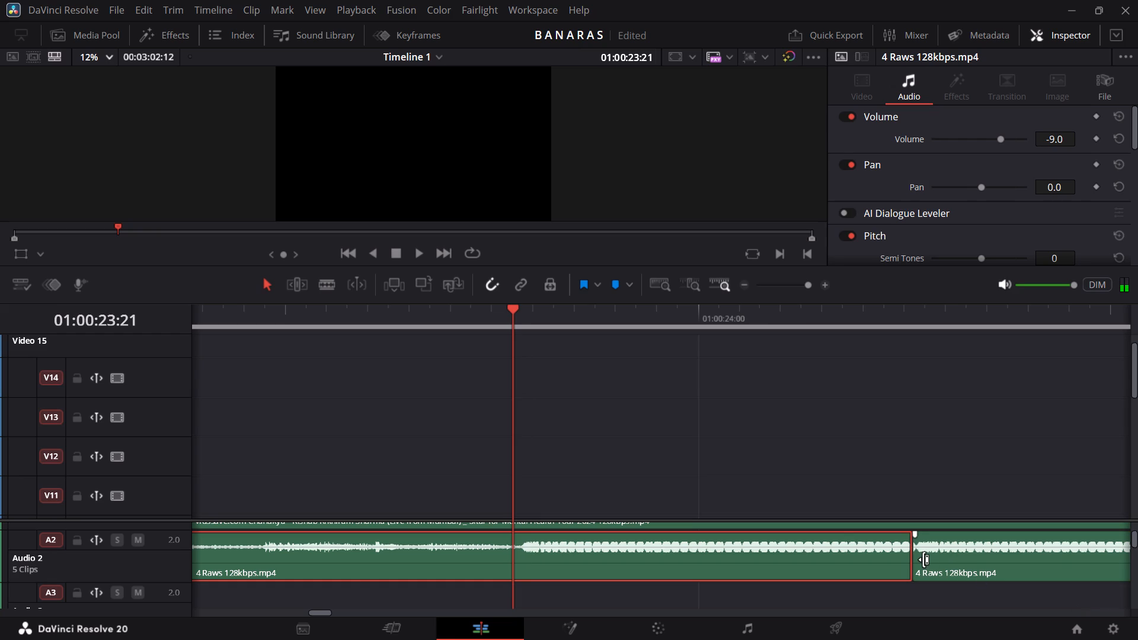
left_click(950, 567)
left_click_drag(950, 567, 603, 573)
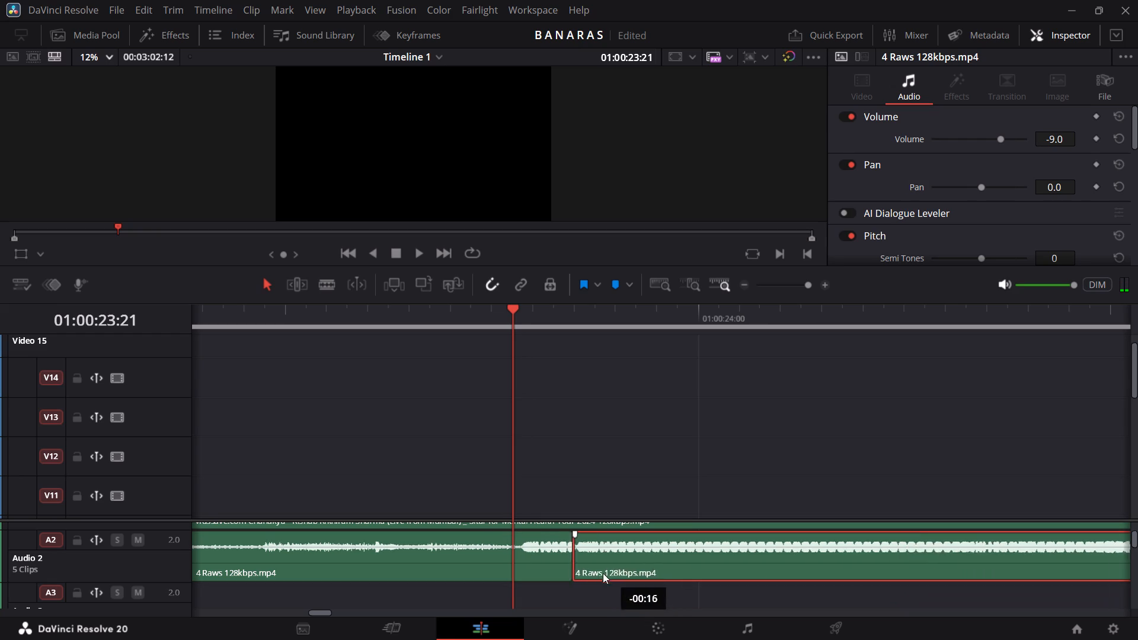
left_click_drag(603, 573, 558, 561)
Play the new 4 Raws join from the quiet build-up, and again from 01:00:19:07, to judge the beat drop.
scroll(343, 379, "right", 1)
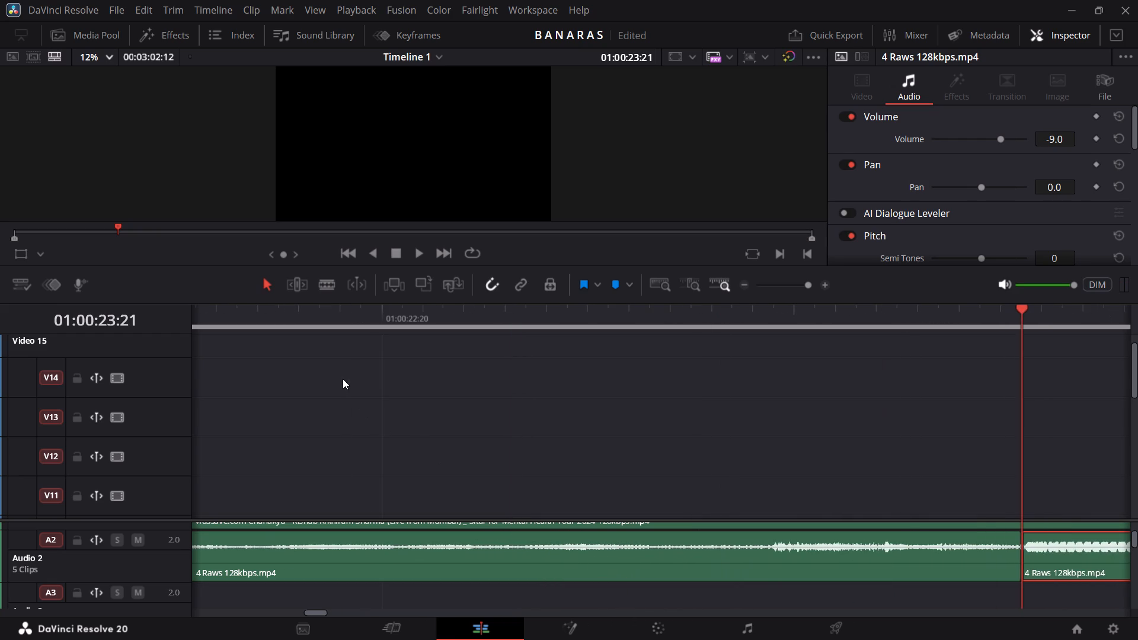
left_click(262, 304)
key("space")
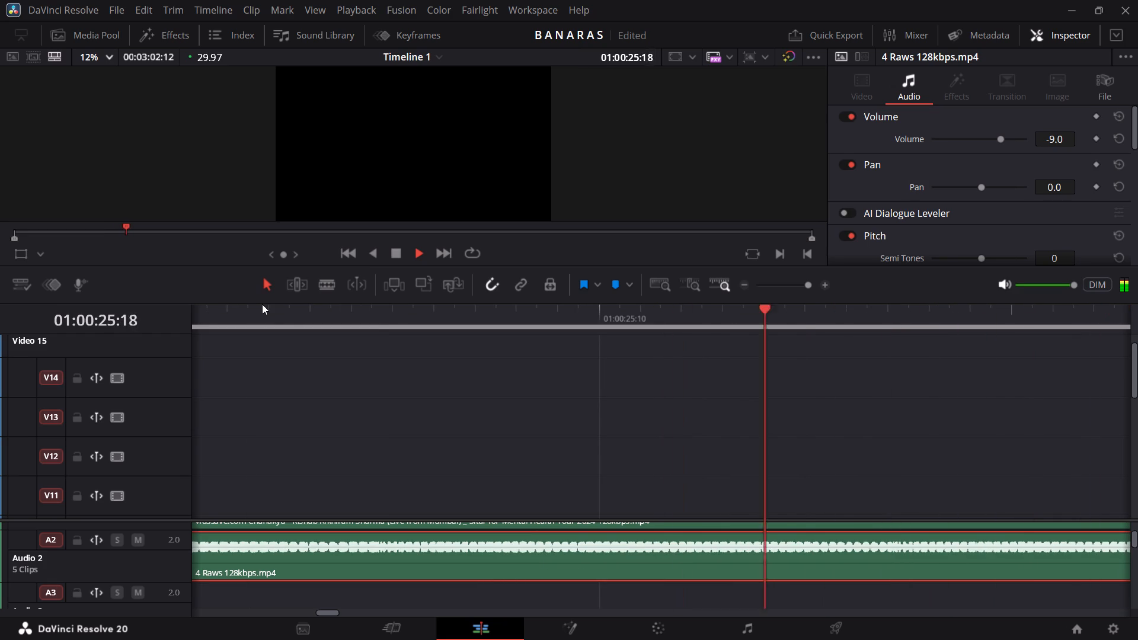
key("space")
scroll(262, 304, "right", 9)
left_click(262, 304)
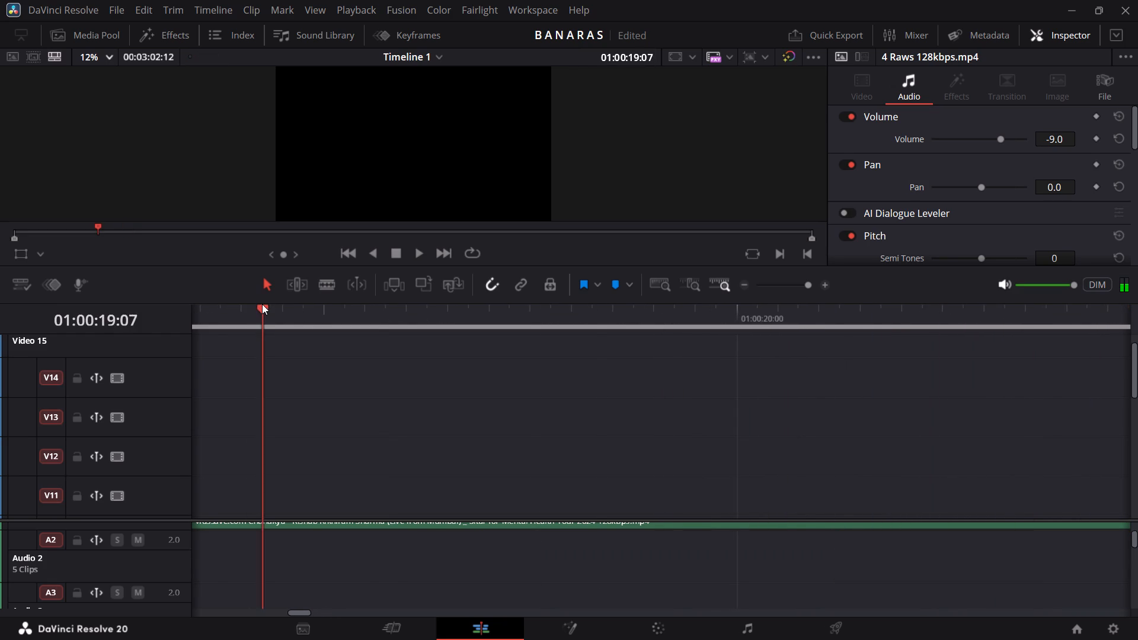
key("space")
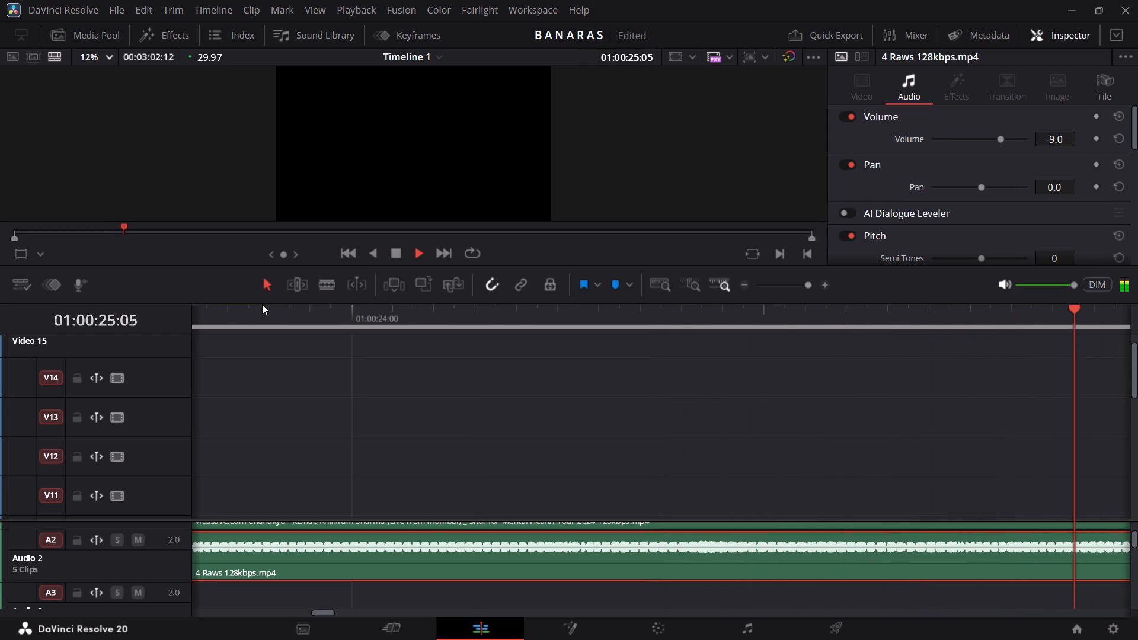
key("space")
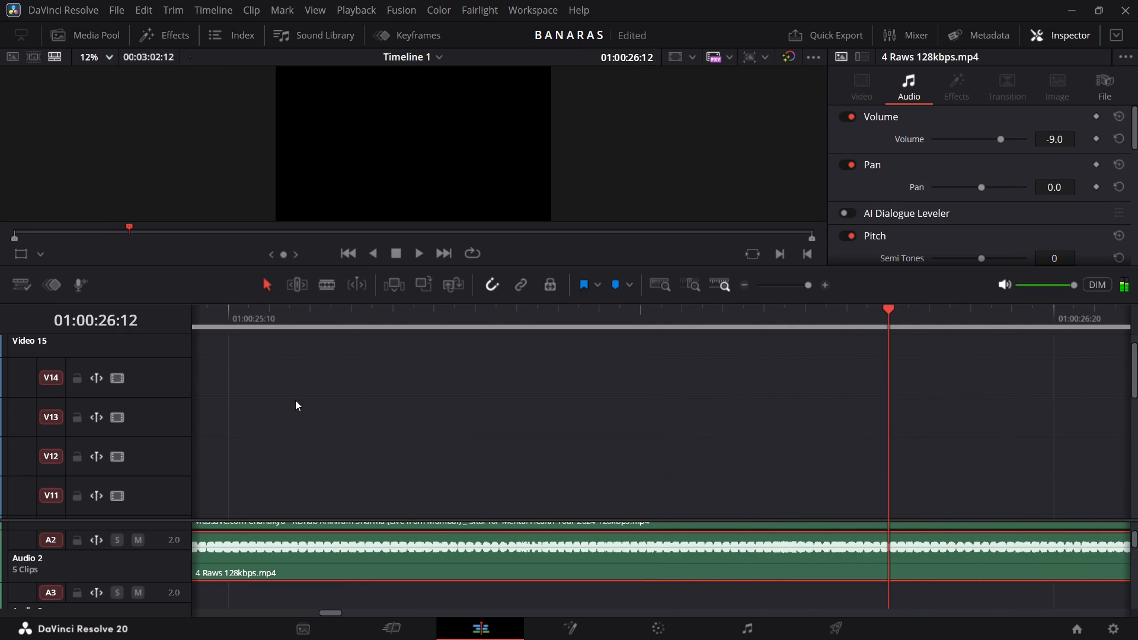
With the audio track area enlarged, select both joined 4 Raws clips on Audio 2 and move them slightly earlier together.
scroll(295, 400, "right", 5)
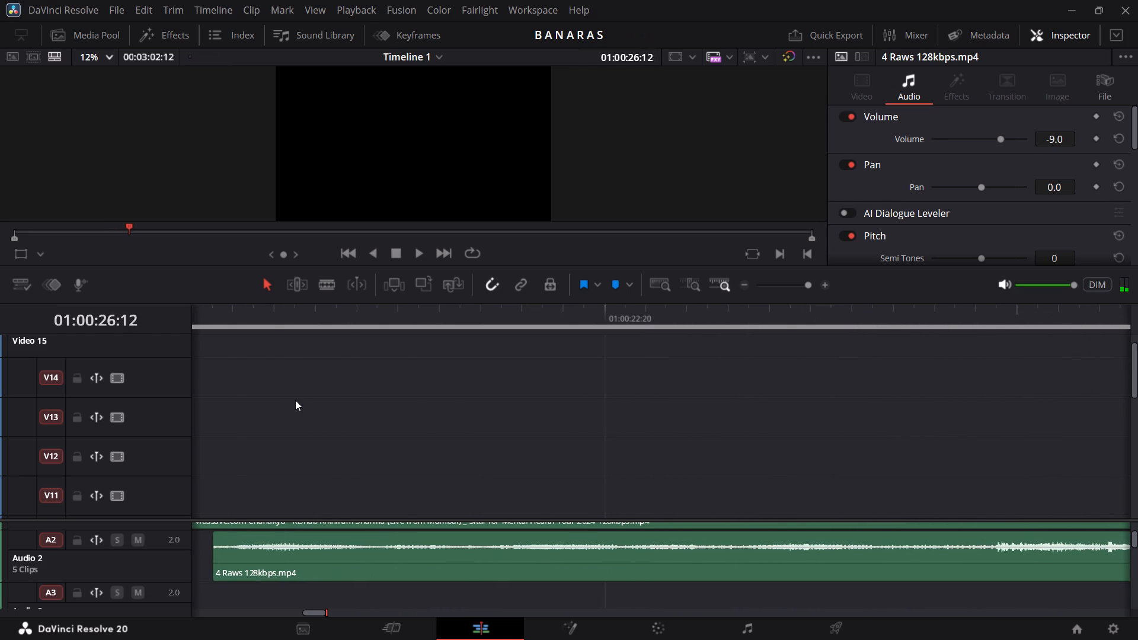
left_click_drag(583, 588, 848, 560)
scroll(848, 560, "left", 1)
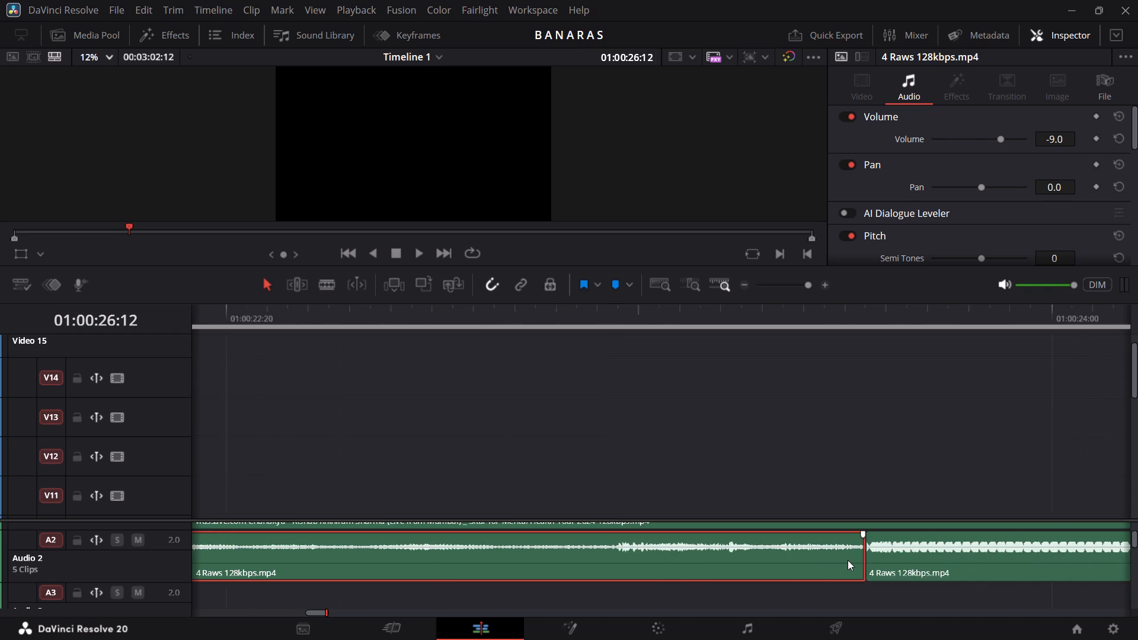
scroll(848, 560, "left", 1)
left_click_drag(815, 596, 934, 532)
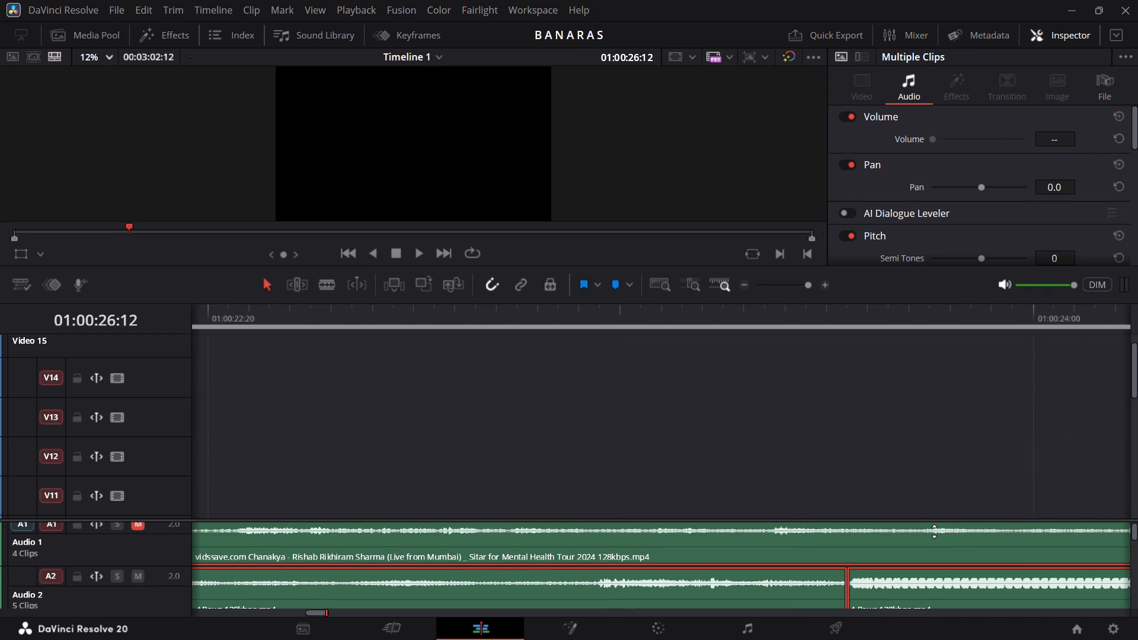
left_click(821, 434)
scroll(784, 588, "down", 1)
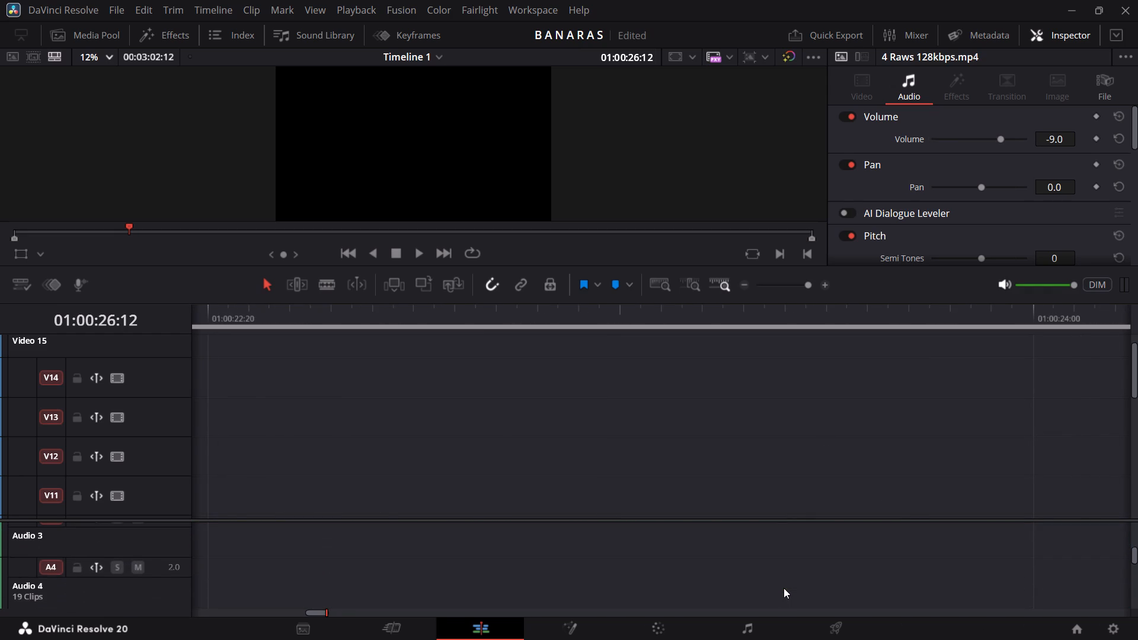
left_click_drag(784, 588, 890, 550)
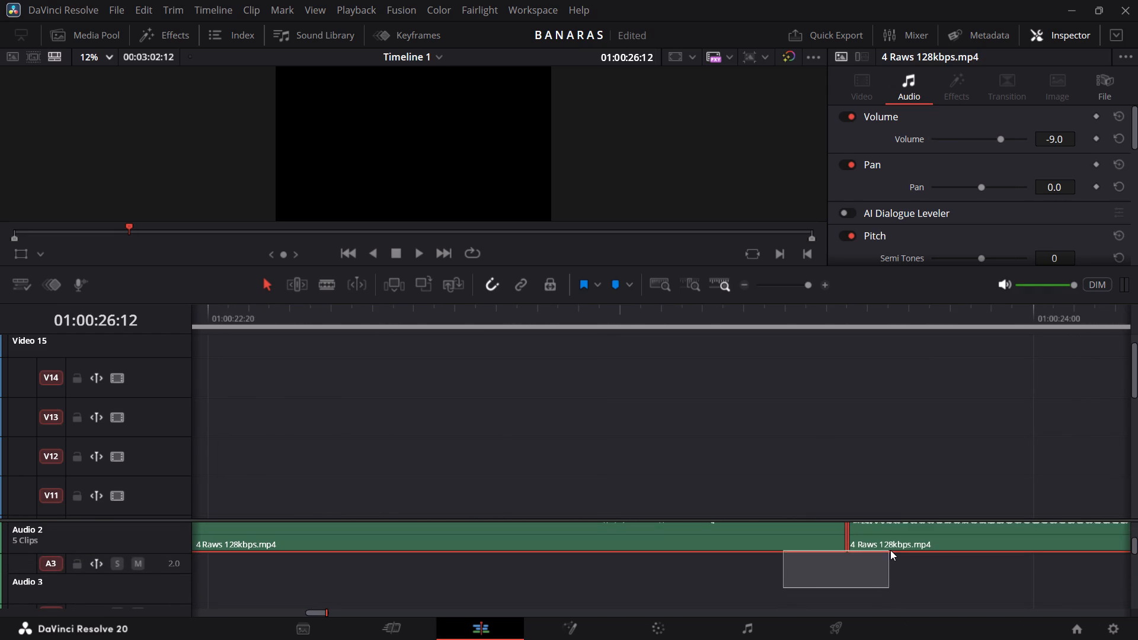
left_click(890, 550)
scroll(667, 549, "right", 3)
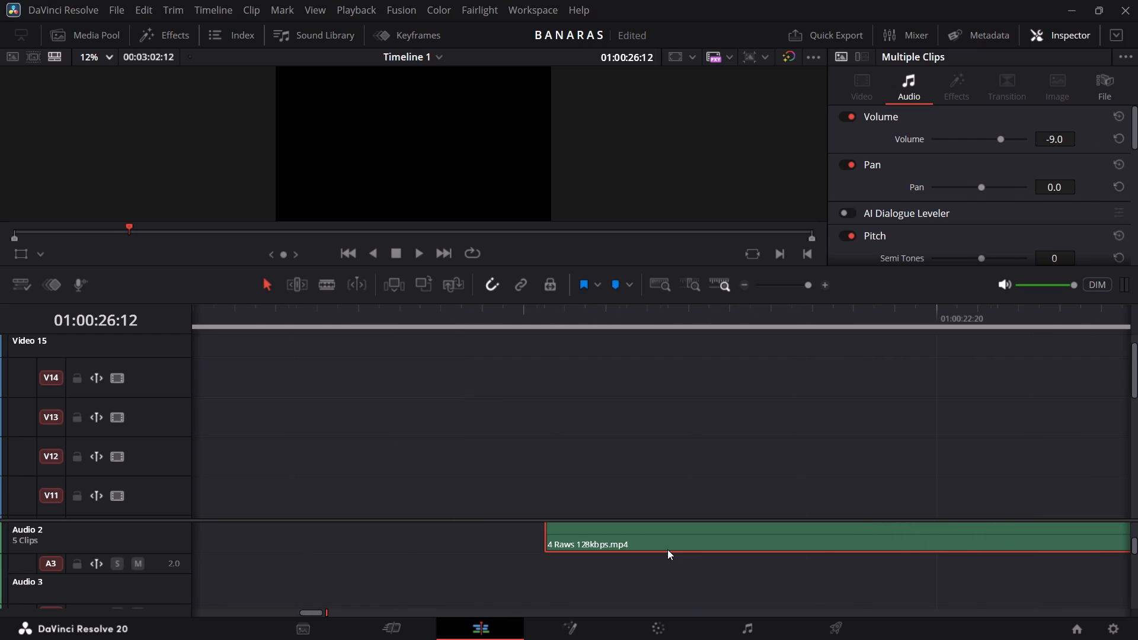
scroll(667, 549, "right", 1)
left_click_drag(634, 302, 635, 255)
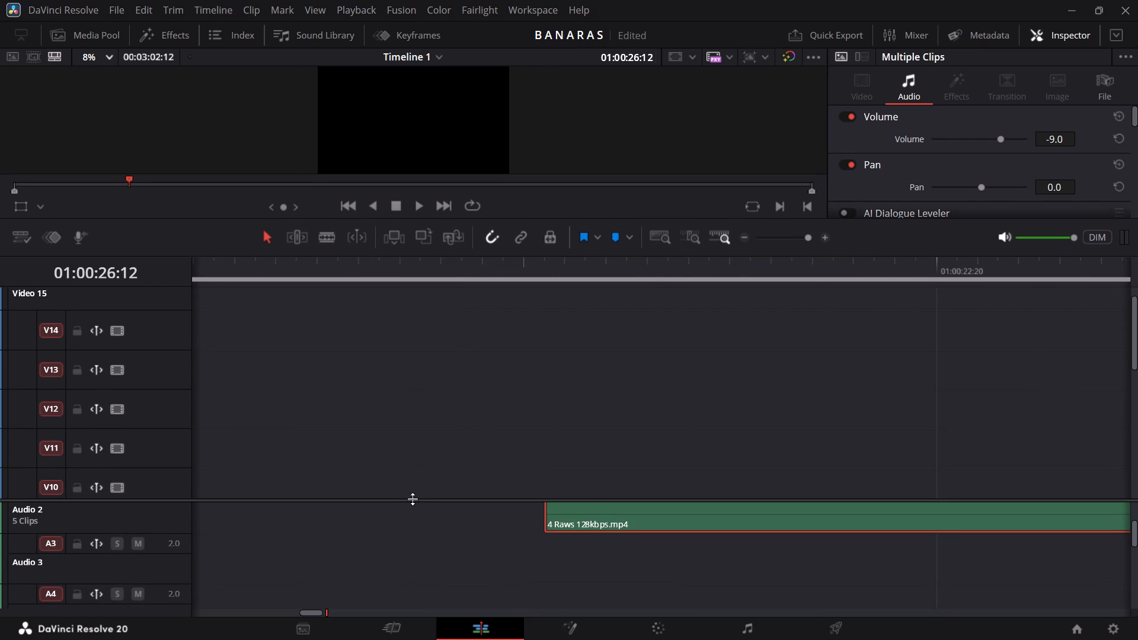
left_click(413, 499)
left_click_drag(413, 499, 423, 402)
scroll(420, 462, "up", 1)
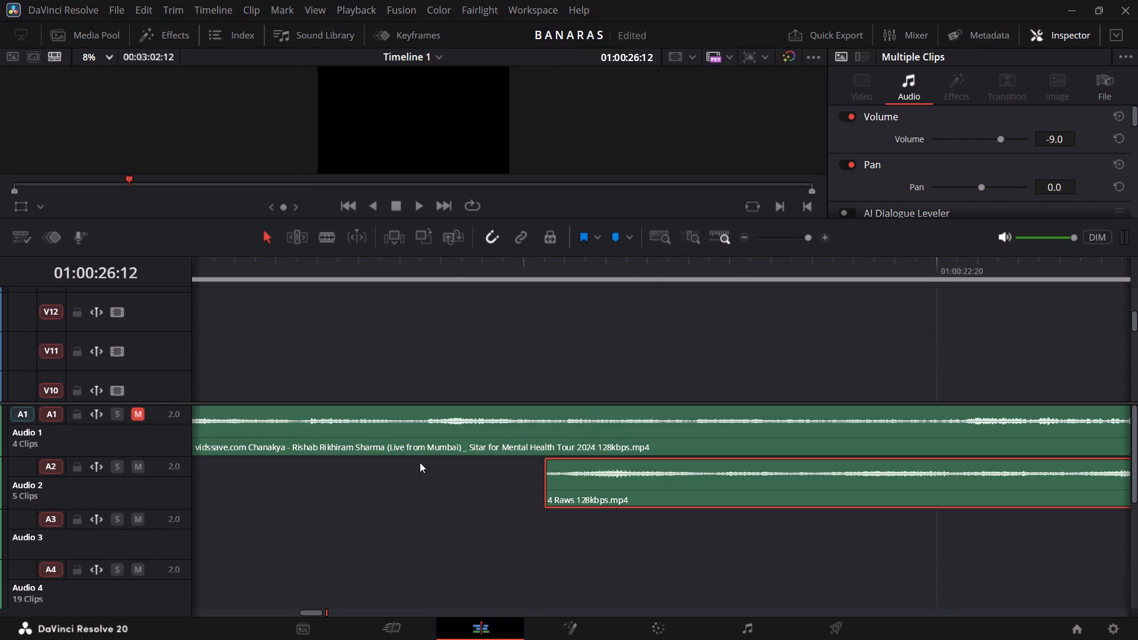
left_click_drag(618, 482, 469, 489)
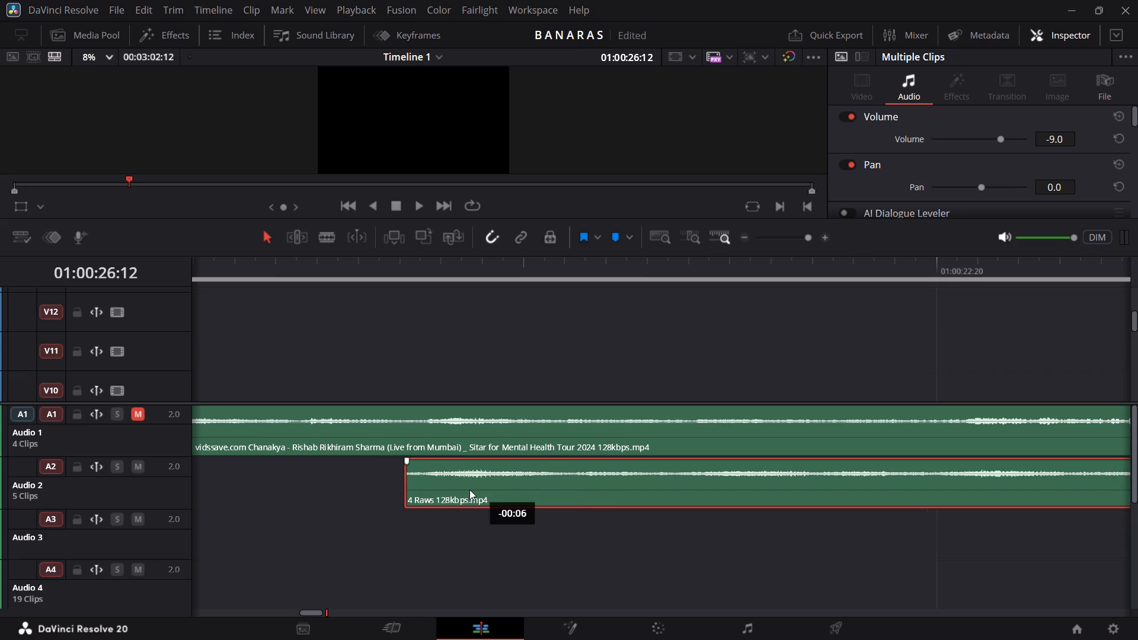
left_click_drag(469, 489, 452, 489)
Move both 4 Raws clips together to start at about 01:00:11:00, shortly after the Drake - National Treasures clip.
scroll(452, 489, "right", 5)
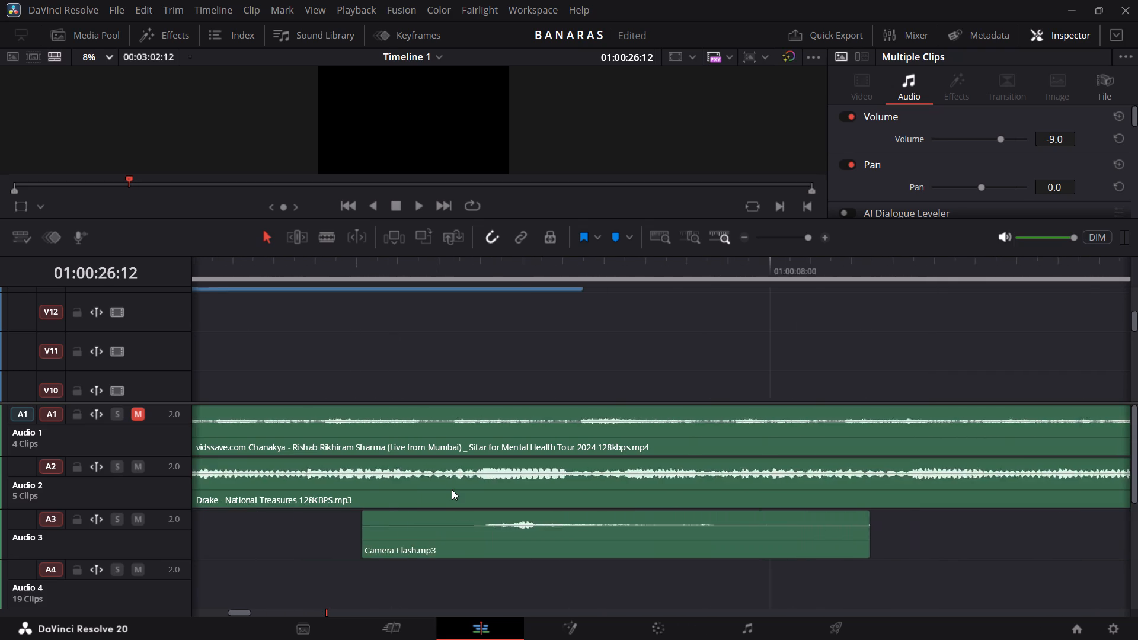
scroll(452, 489, "right", 6)
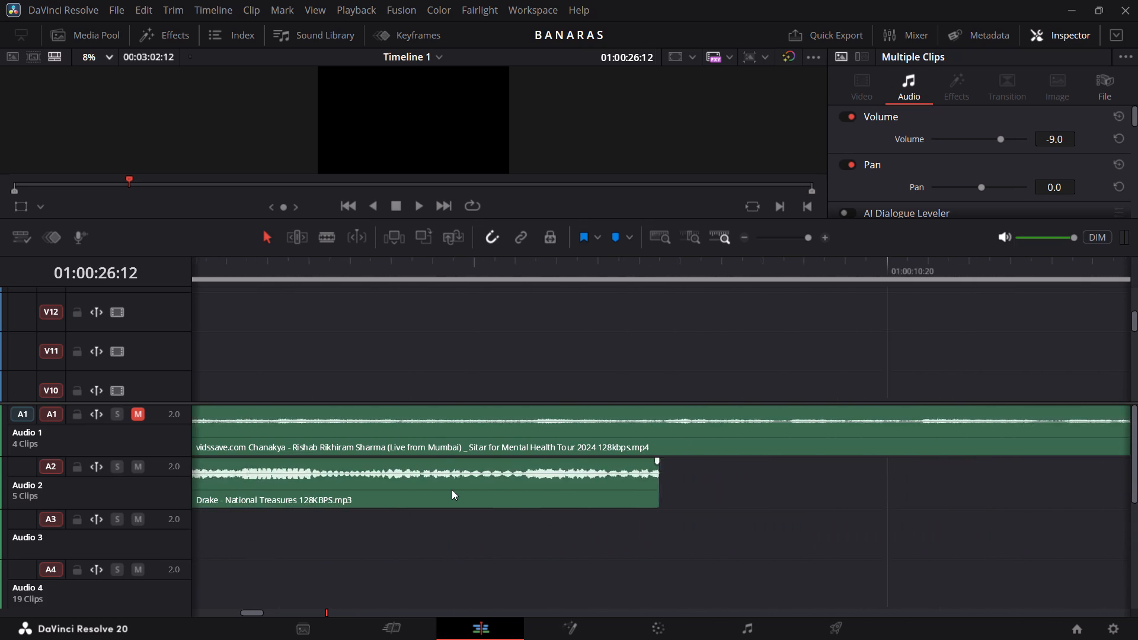
scroll(452, 489, "right", 2)
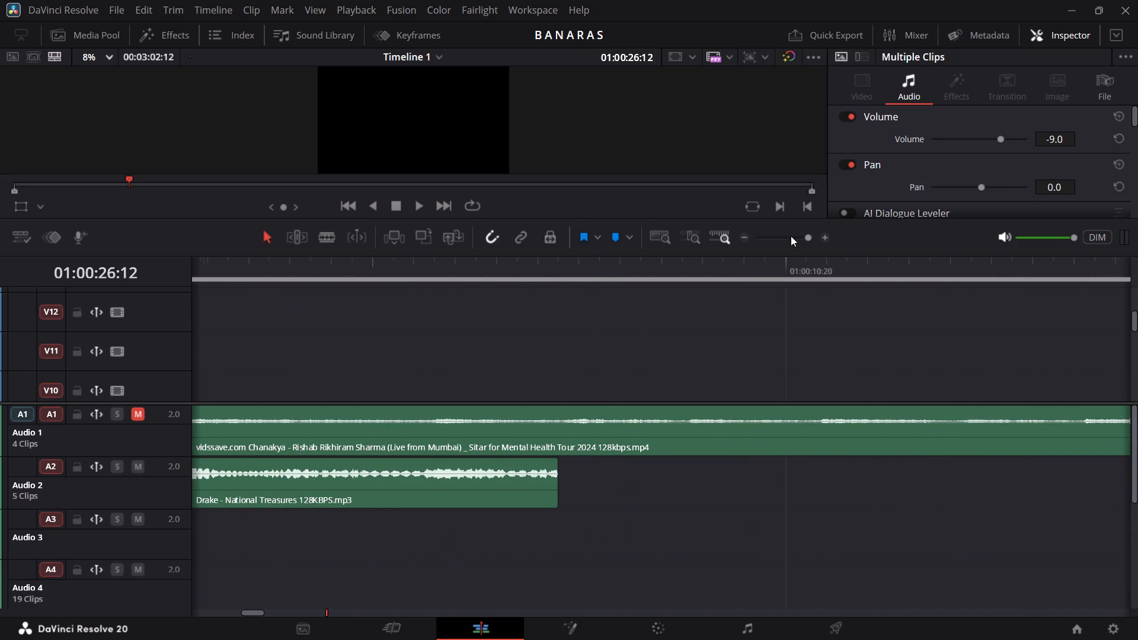
left_click(791, 236)
left_click_drag(545, 489, 421, 486)
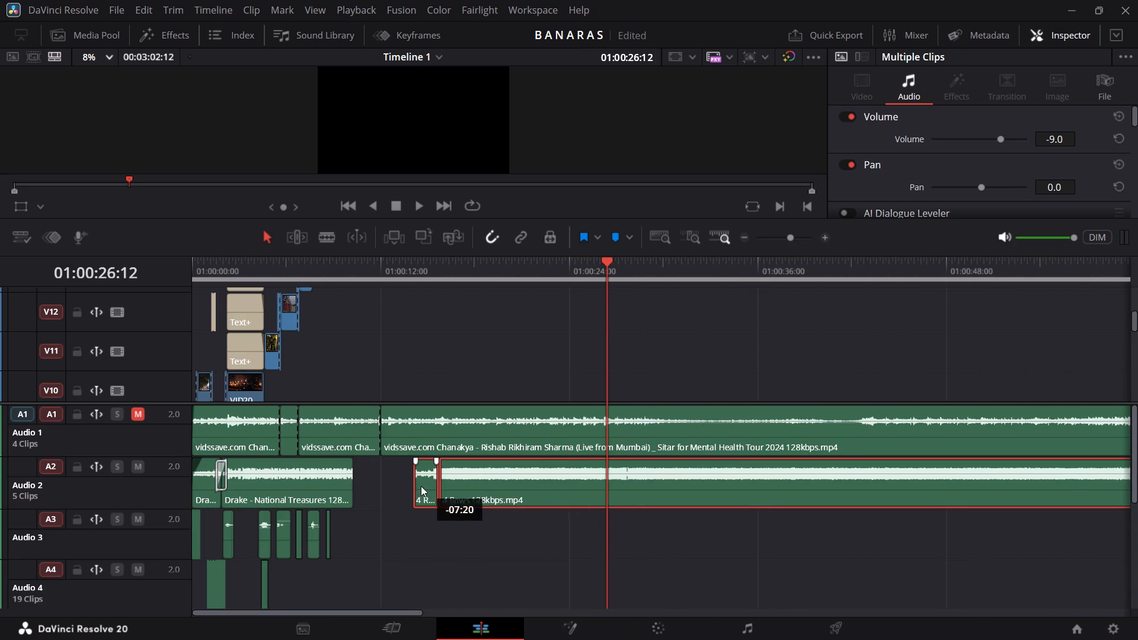
left_click_drag(421, 486, 376, 483)
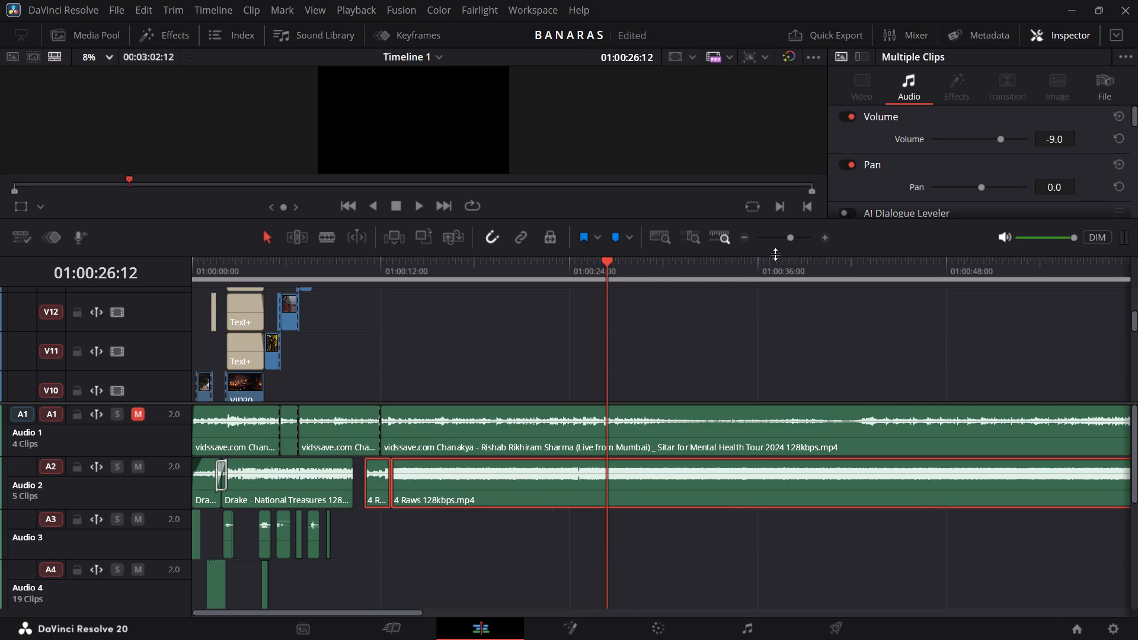
Butt the pair of 4 Raws clips against the end of the Drake - National Treasures clip on Audio 2.
left_click(805, 239)
scroll(526, 441, "right", 11)
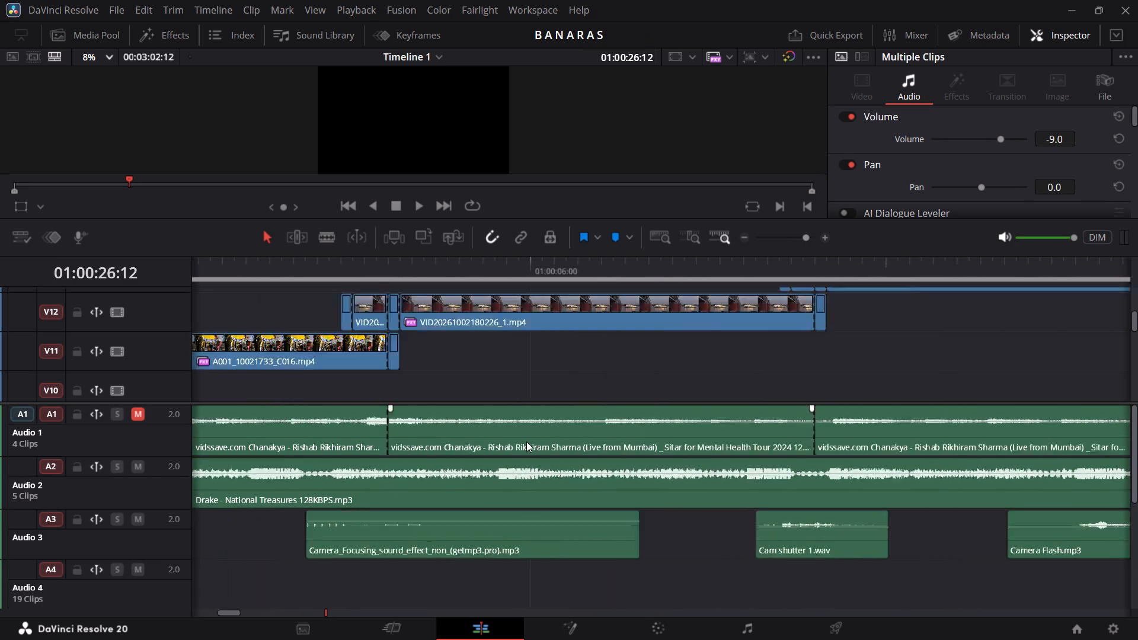
scroll(526, 441, "left", 4)
scroll(526, 441, "right", 4)
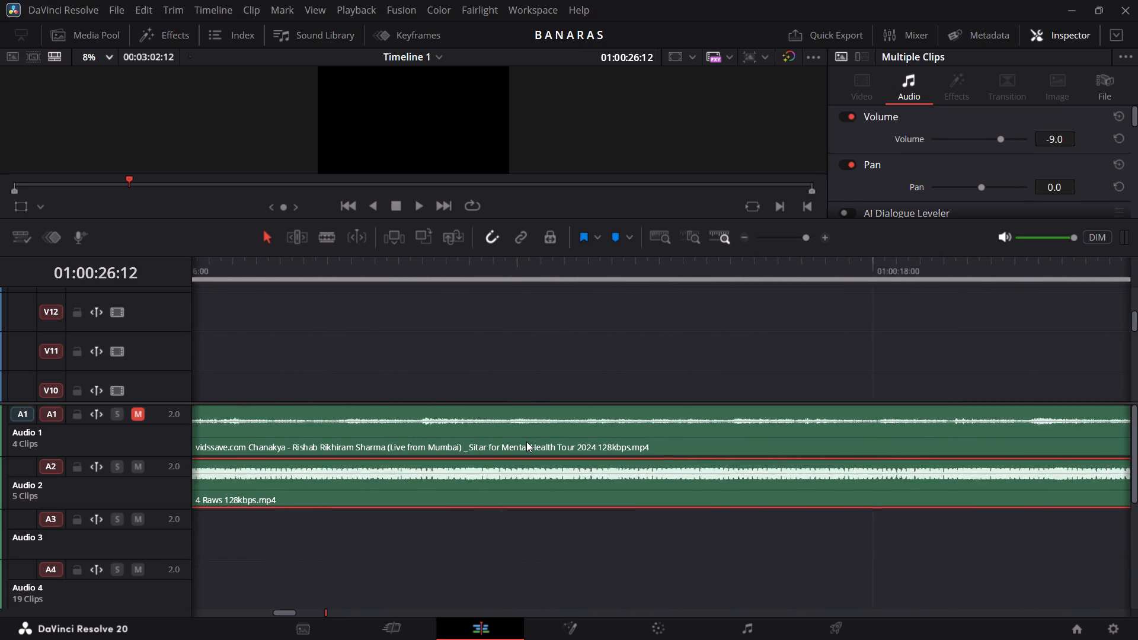
scroll(526, 441, "right", 5)
scroll(526, 441, "left", 1)
scroll(526, 441, "right", 1)
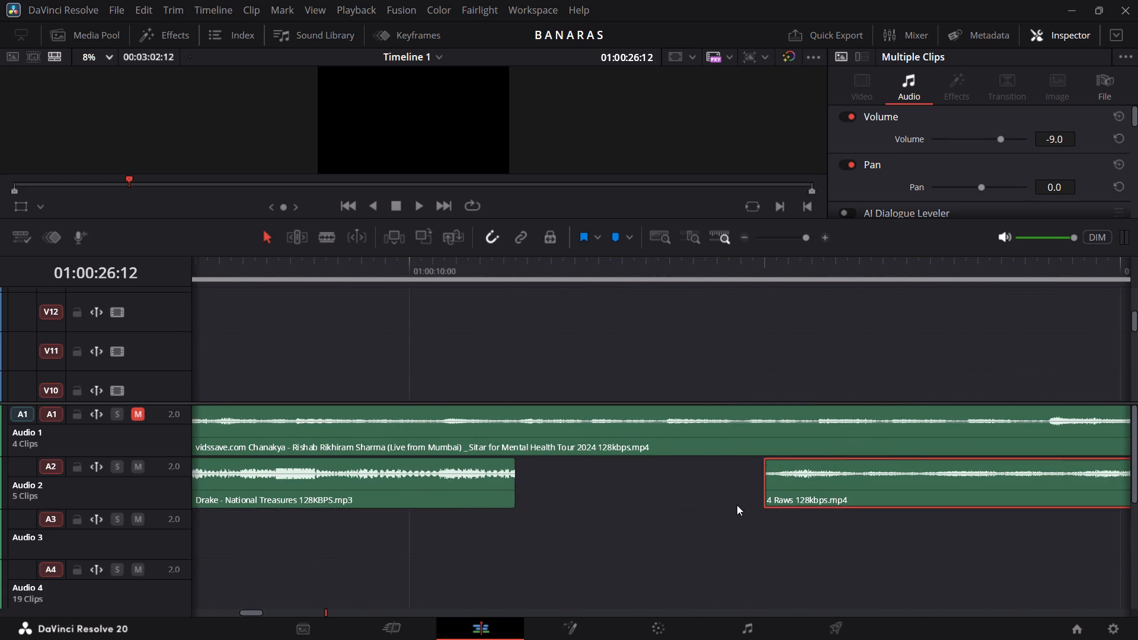
left_click_drag(795, 485, 536, 481)
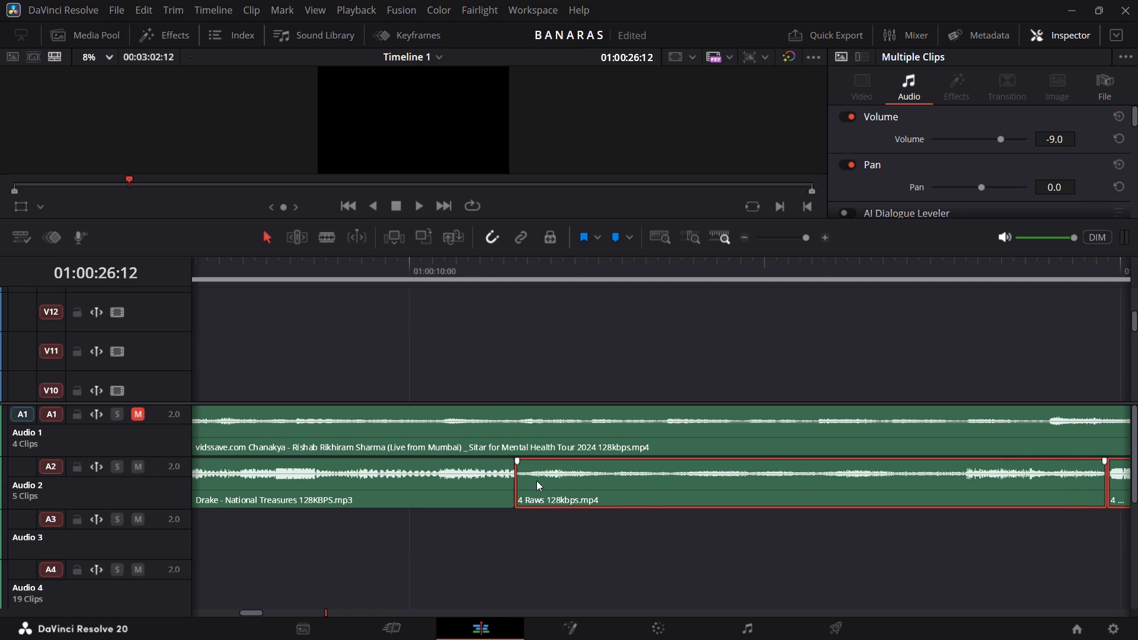
Play the Drake to 4 Raws transition from shortly before the cut, continuing through the beat drop on the second pass.
left_click(301, 268)
key("space")
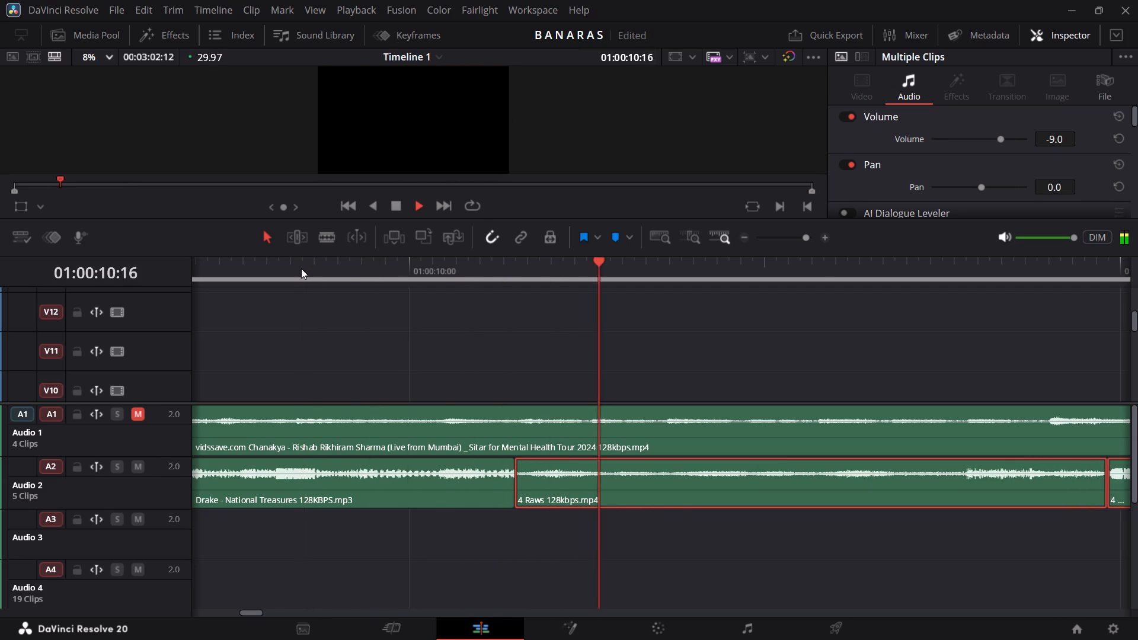
key("space")
scroll(301, 268, "right", 2)
left_click(301, 268)
key("space")
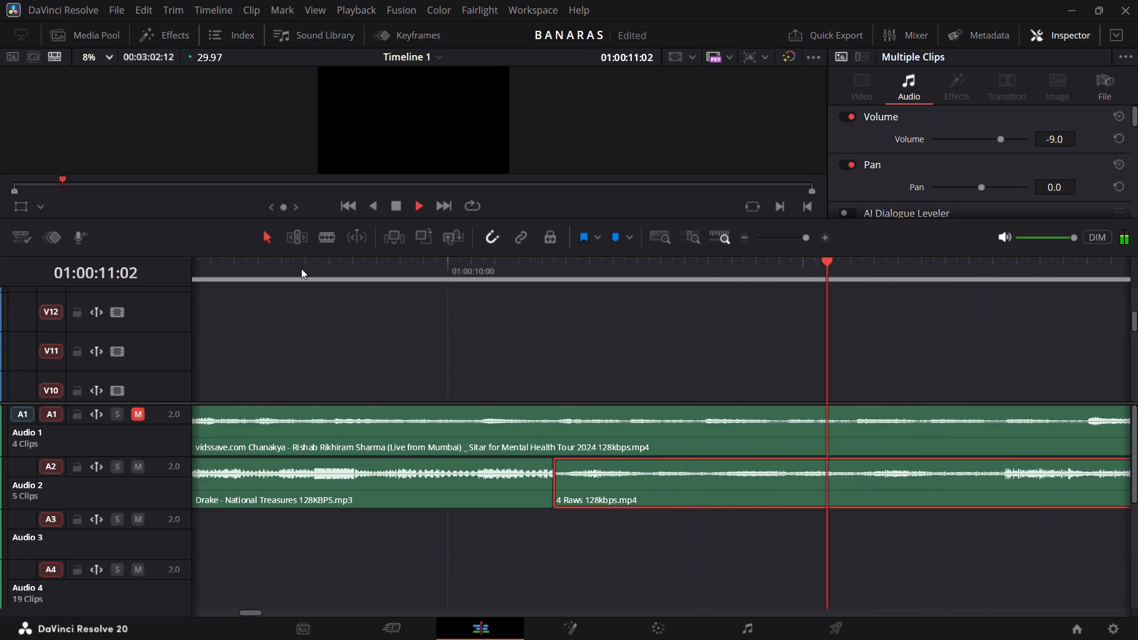
key("space")
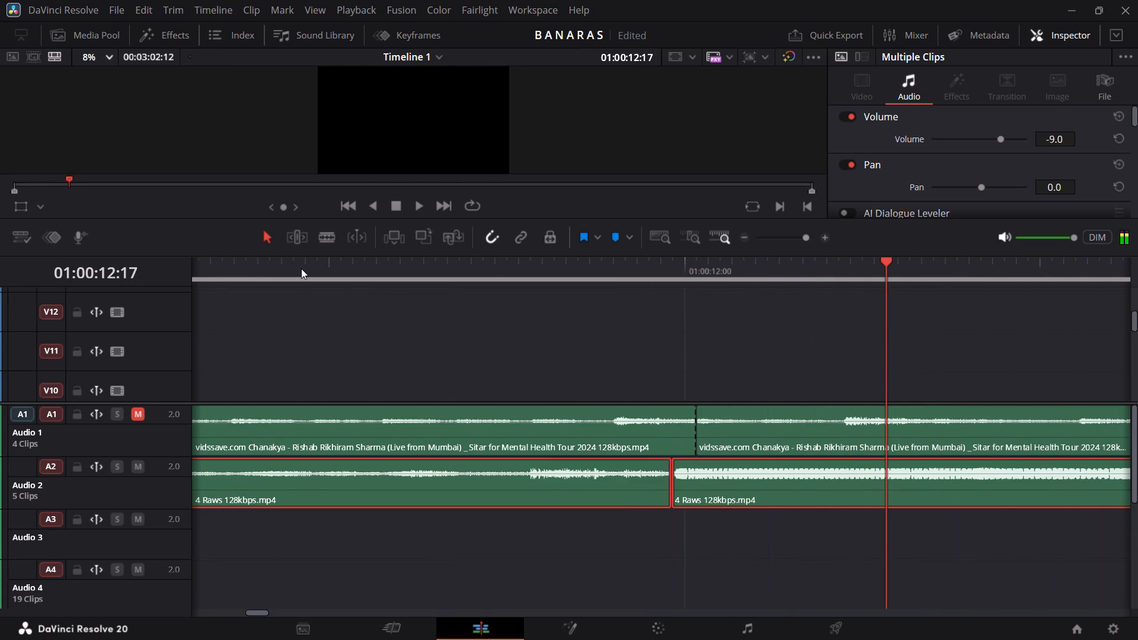
Play the timeline from 01:00:00:00 through the cut from the Drake song into 4 Raws.
left_click(360, 354)
scroll(360, 354, "right", 5)
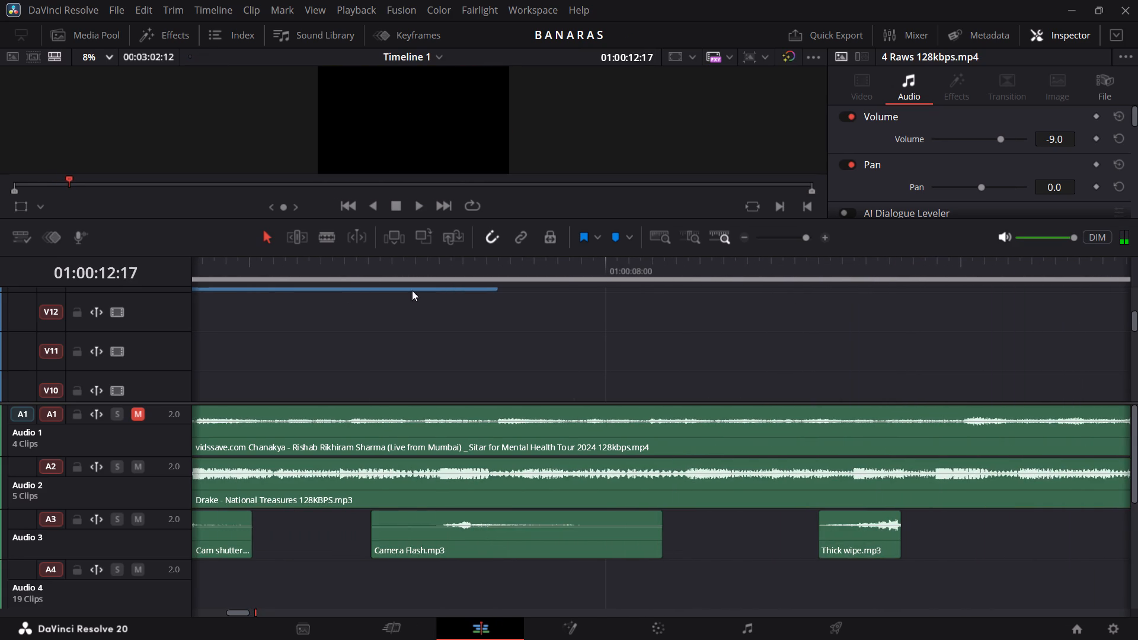
left_click_drag(313, 264, 55, 257)
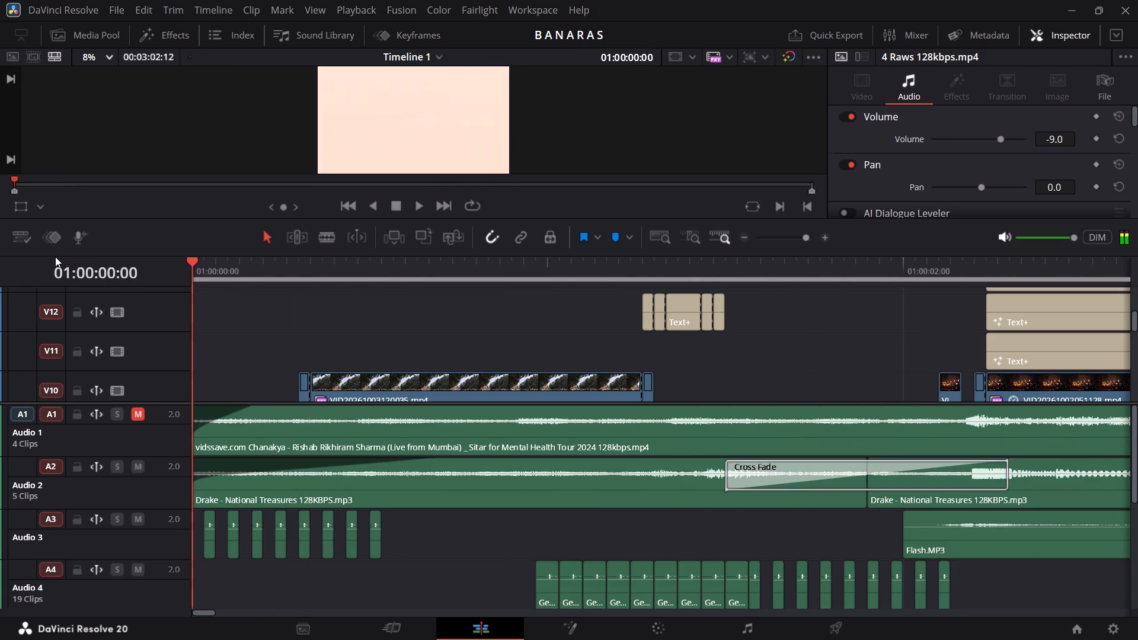
key("space")
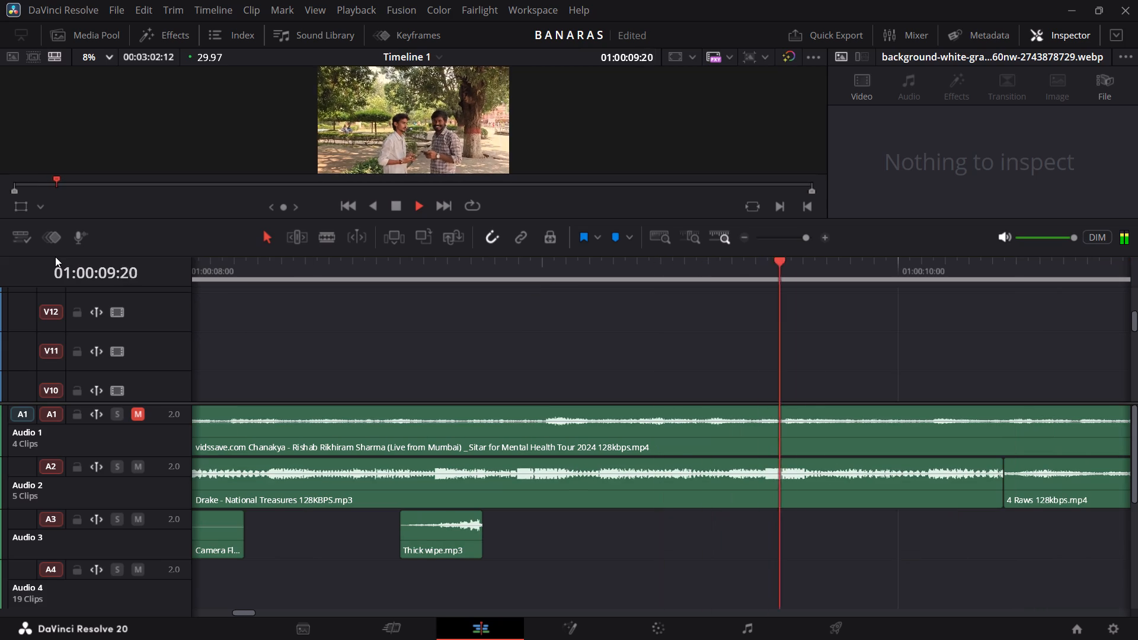
key("space")
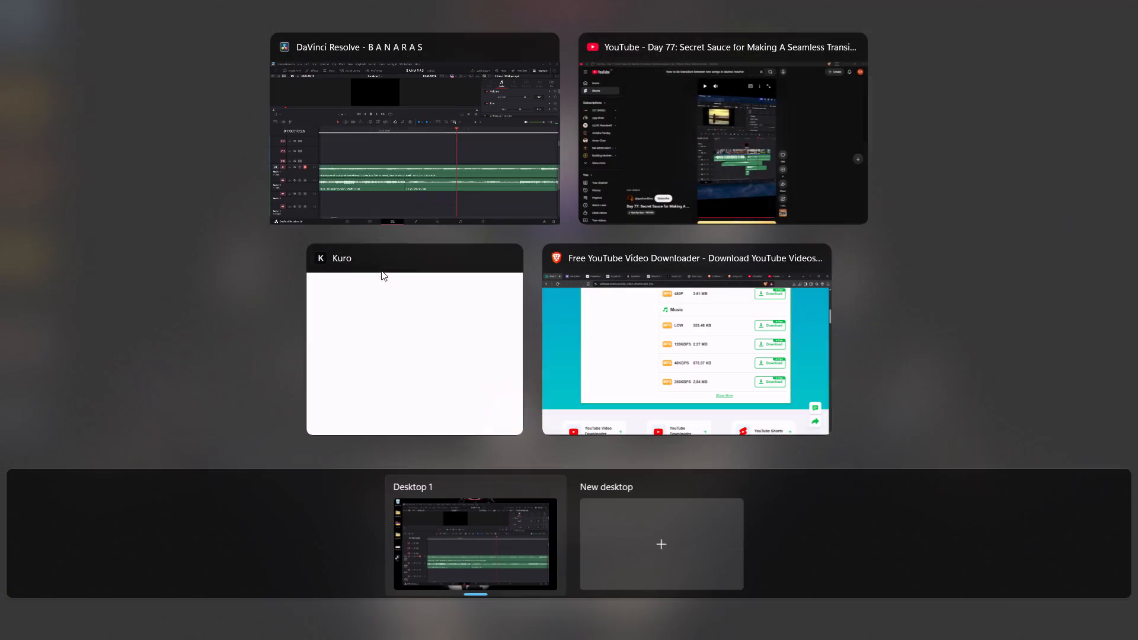
Switch to the YouTube Short on seamless music transitions and rewatch it from near the start up to the first sound effect.
left_click(616, 164)
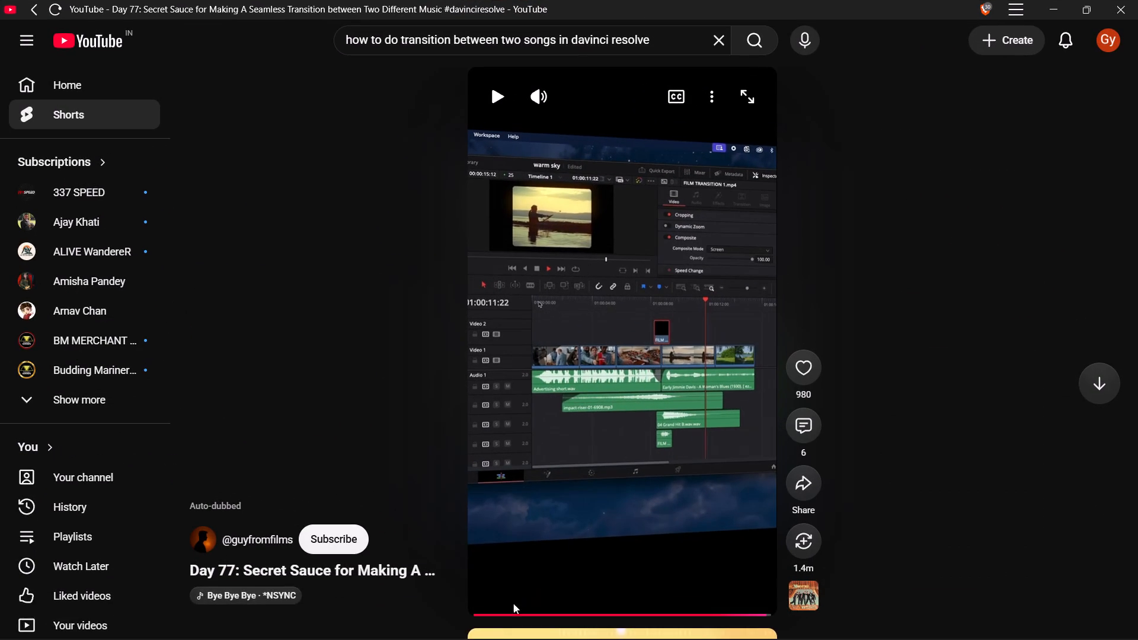
left_click(495, 622)
key("space")
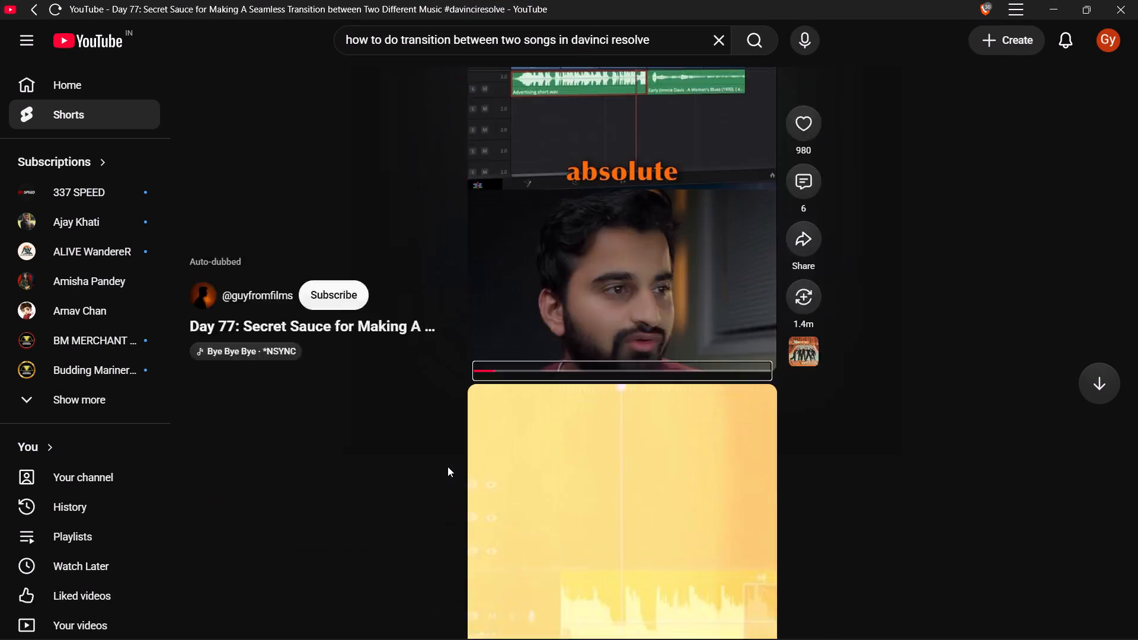
scroll(447, 466, "up", 3)
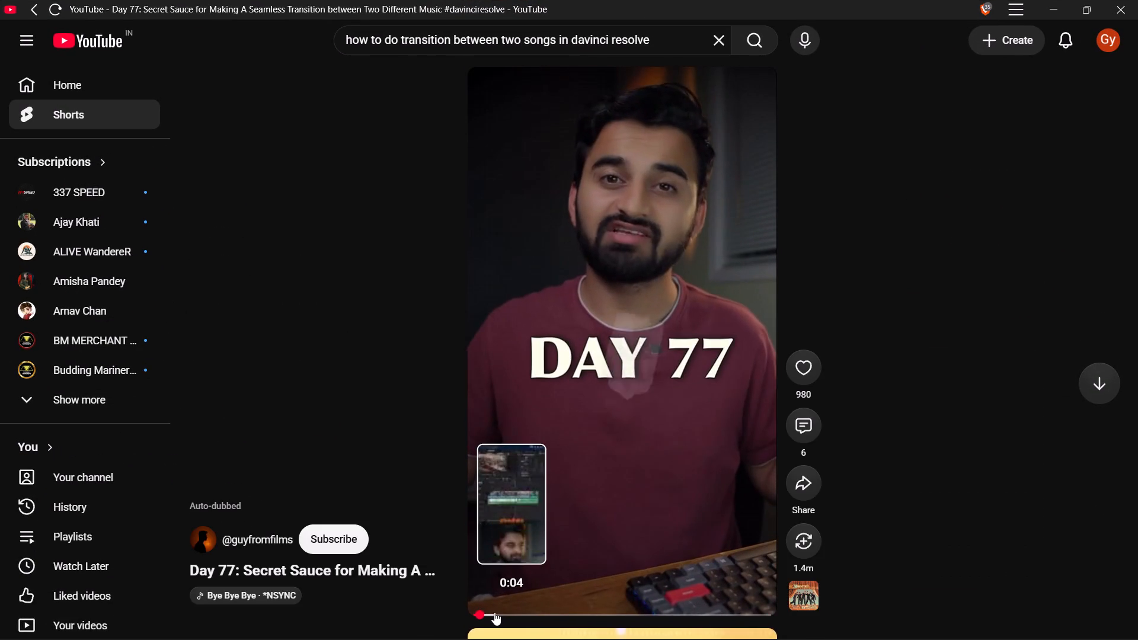
left_click(663, 472)
key("space")
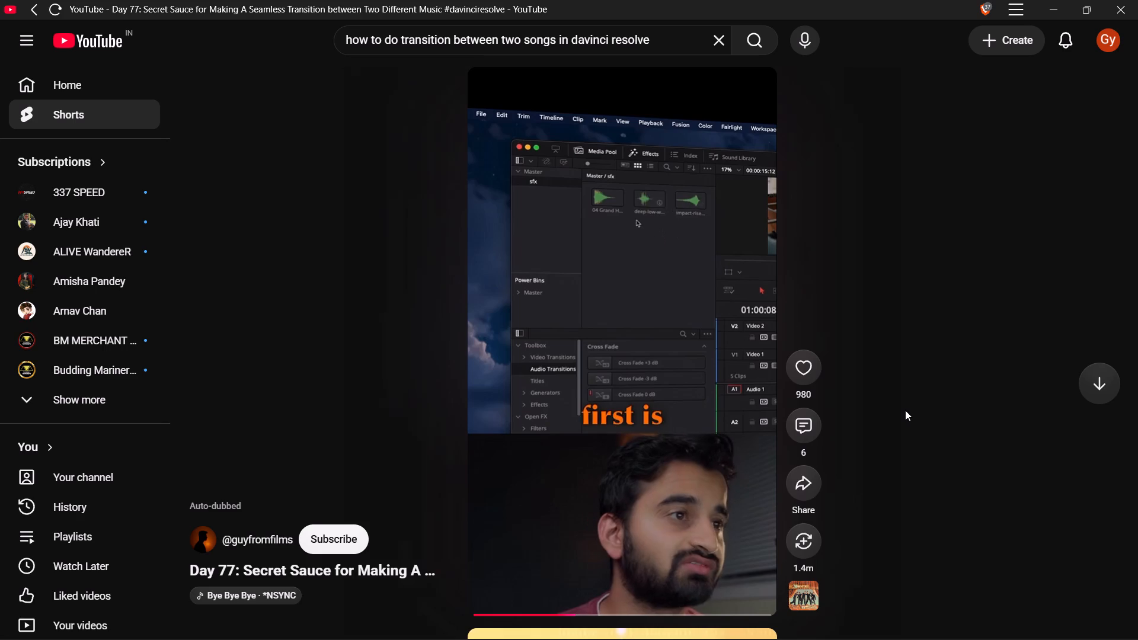
key("space")
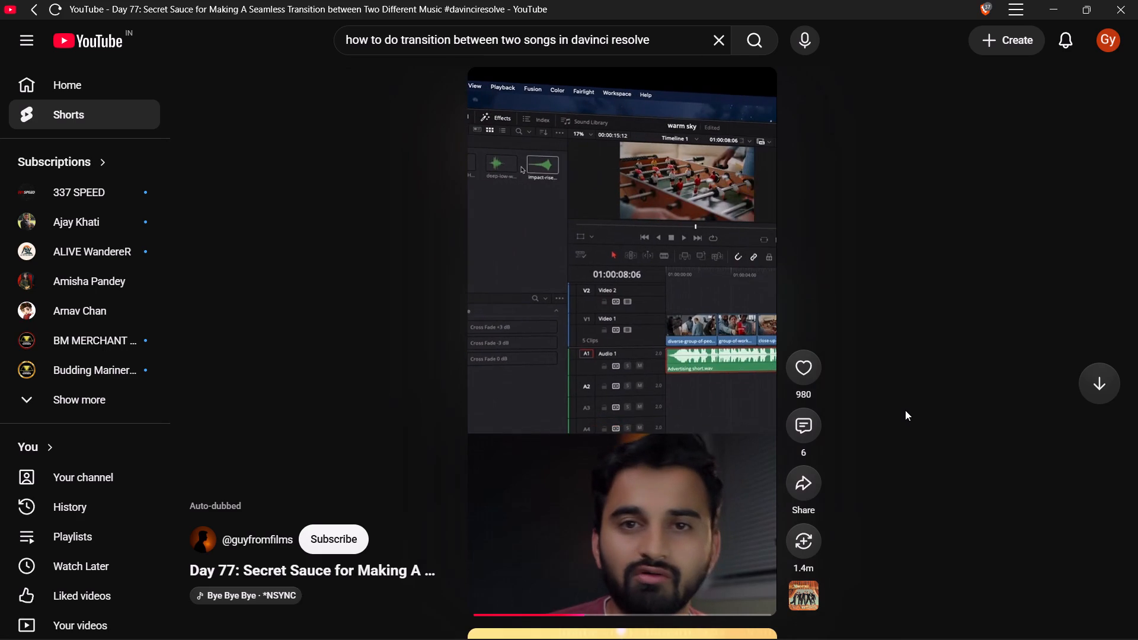
Return to DaVinci Resolve, search the Sound Library for "riser" and browse the results.
left_click(722, 179)
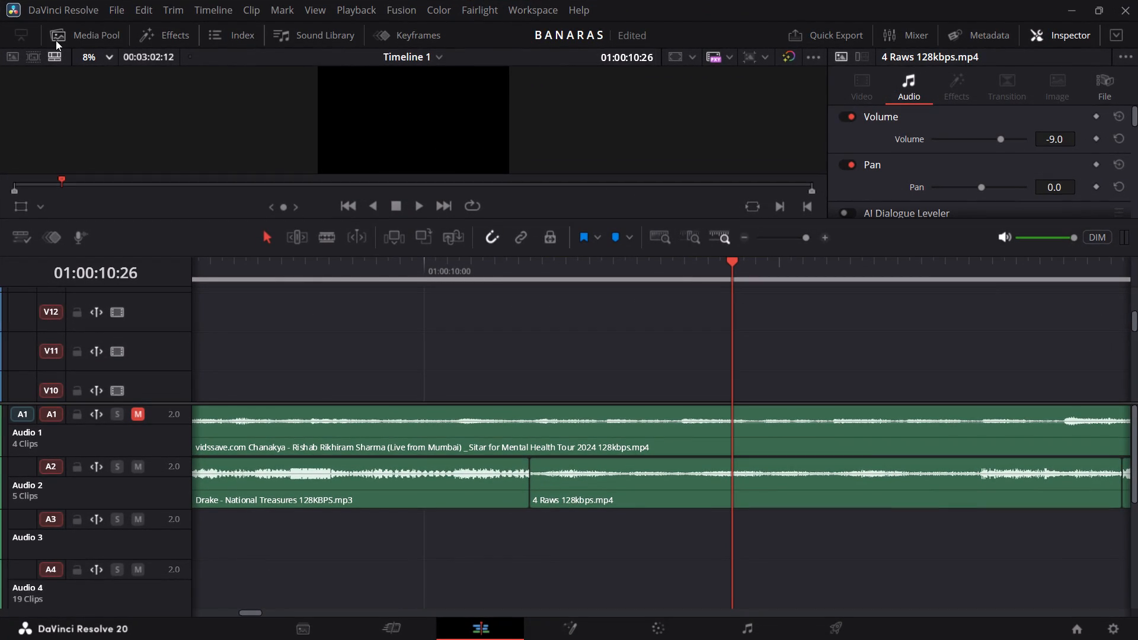
left_click(303, 35)
left_click(151, 84)
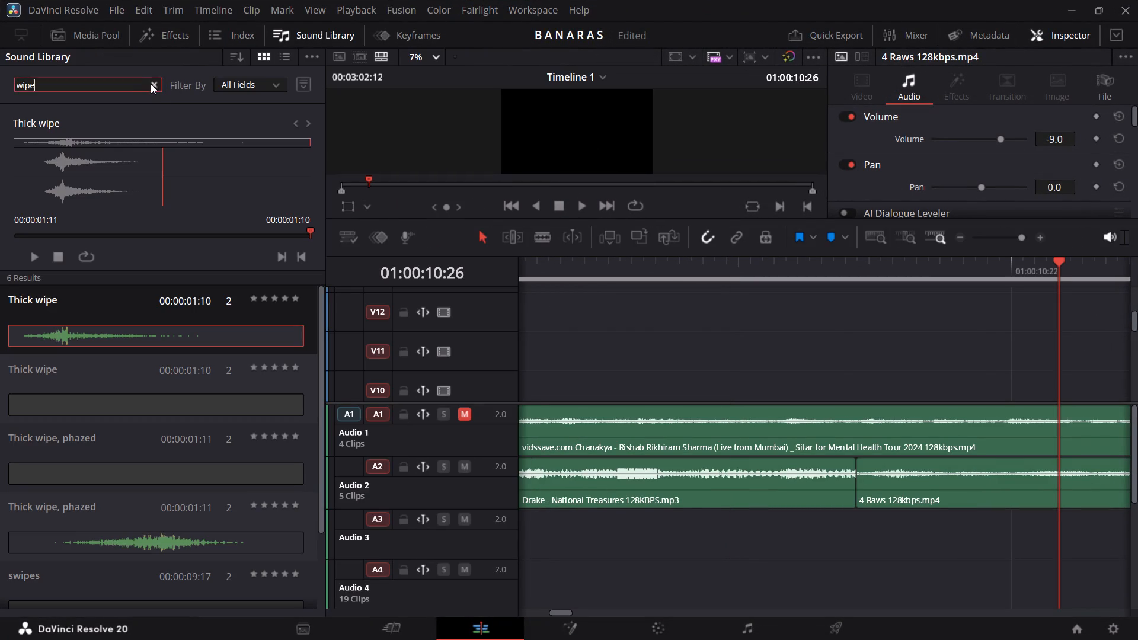
type("riser")
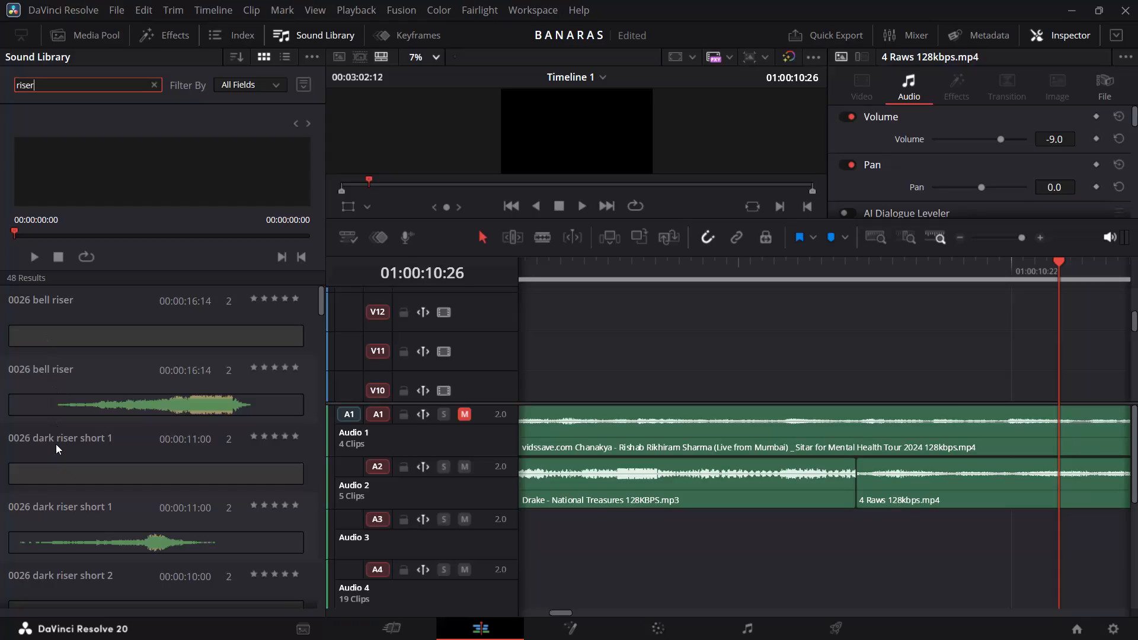
scroll(56, 444, "down", 3)
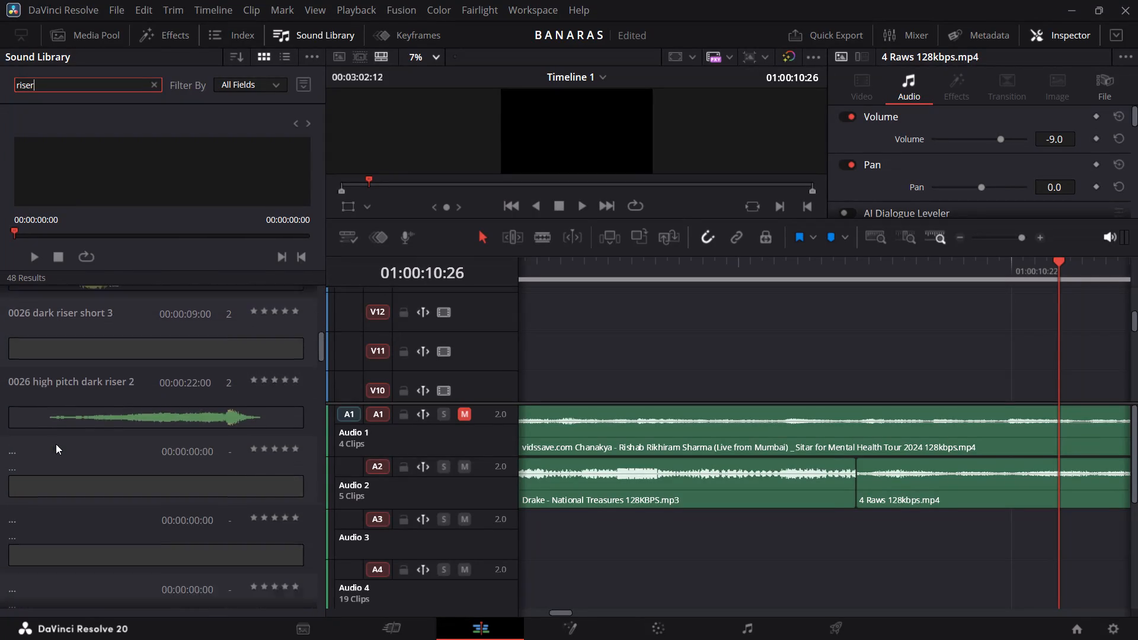
scroll(56, 444, "down", 2)
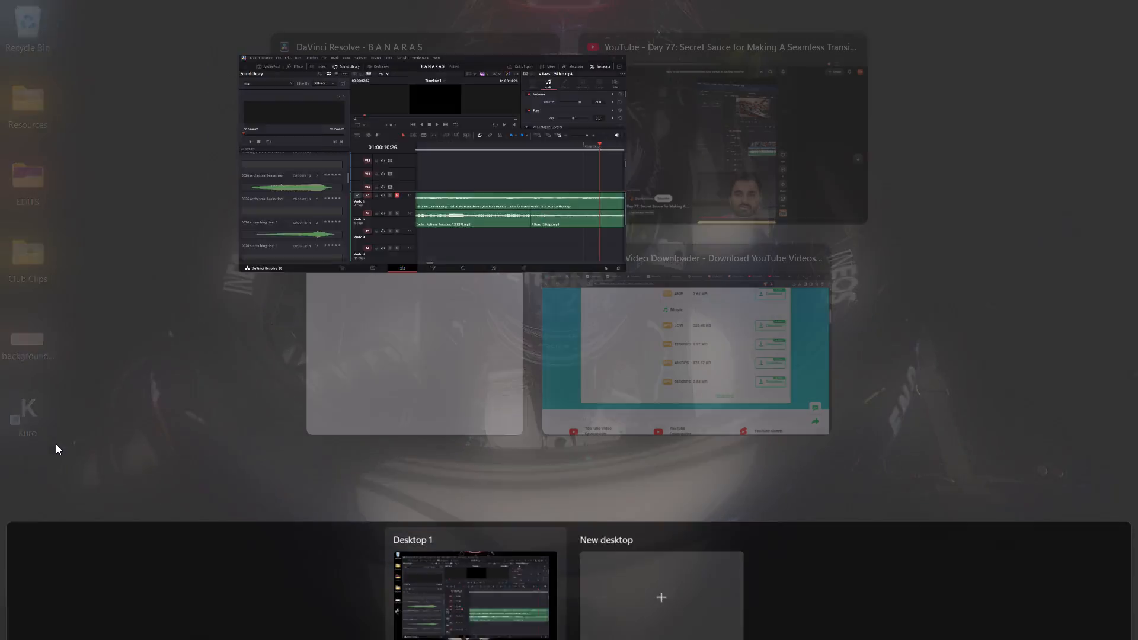
Switch back to the YouTube Short and watch how the riser and hit sound effects are placed.
left_click(640, 208)
key("space")
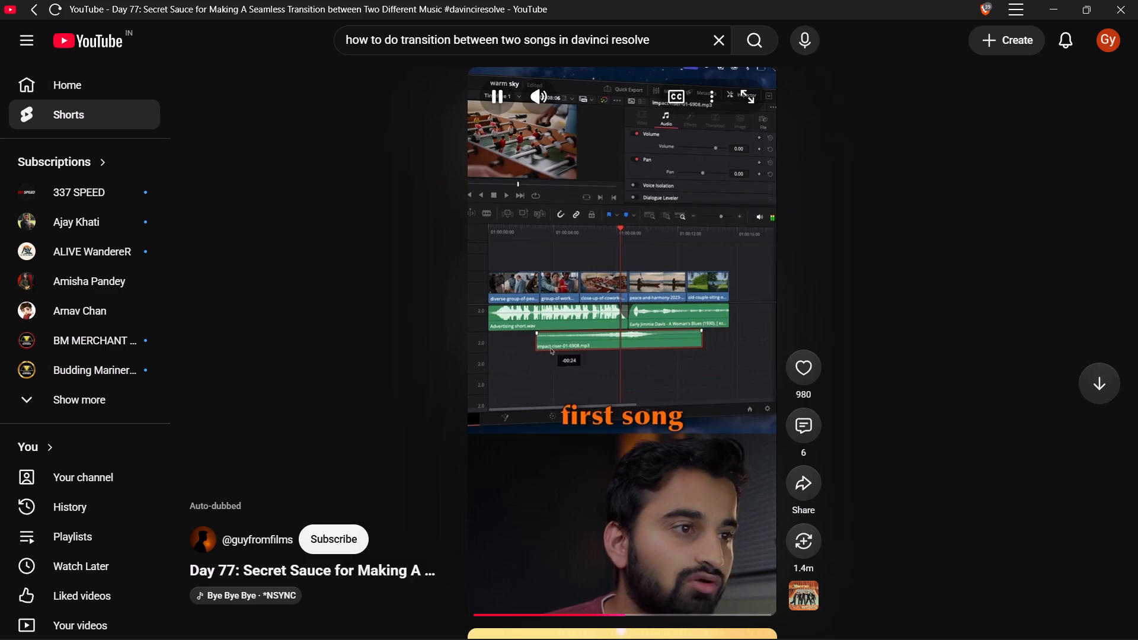
key("space")
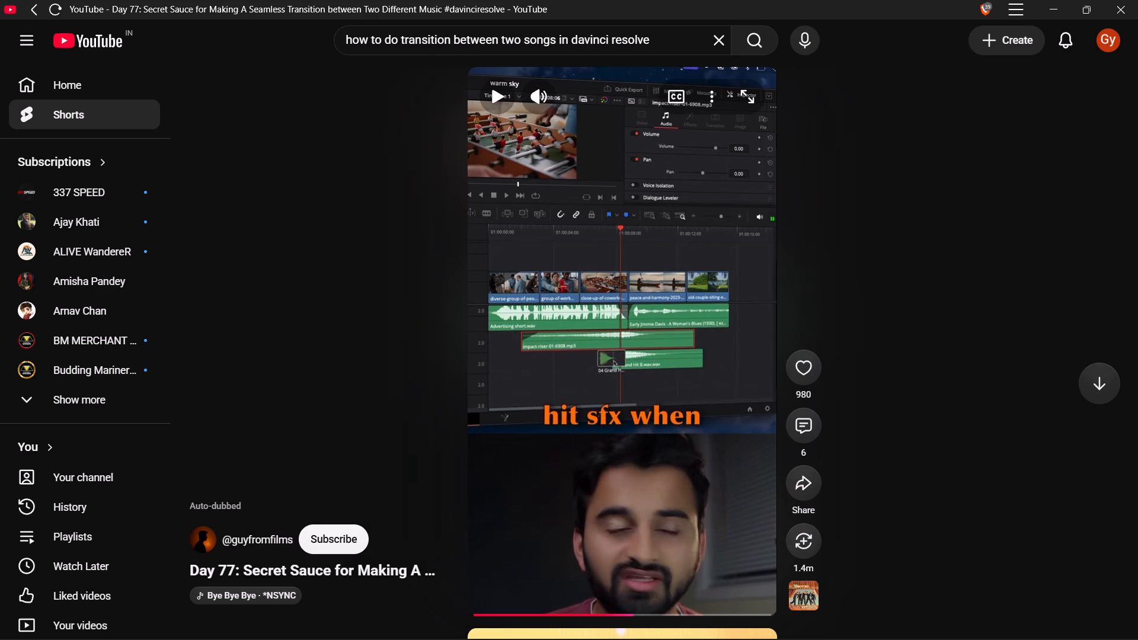
Back in DaVinci Resolve, audition the 0026 orchestral brass riser entries in the Sound Library.
left_click(696, 133)
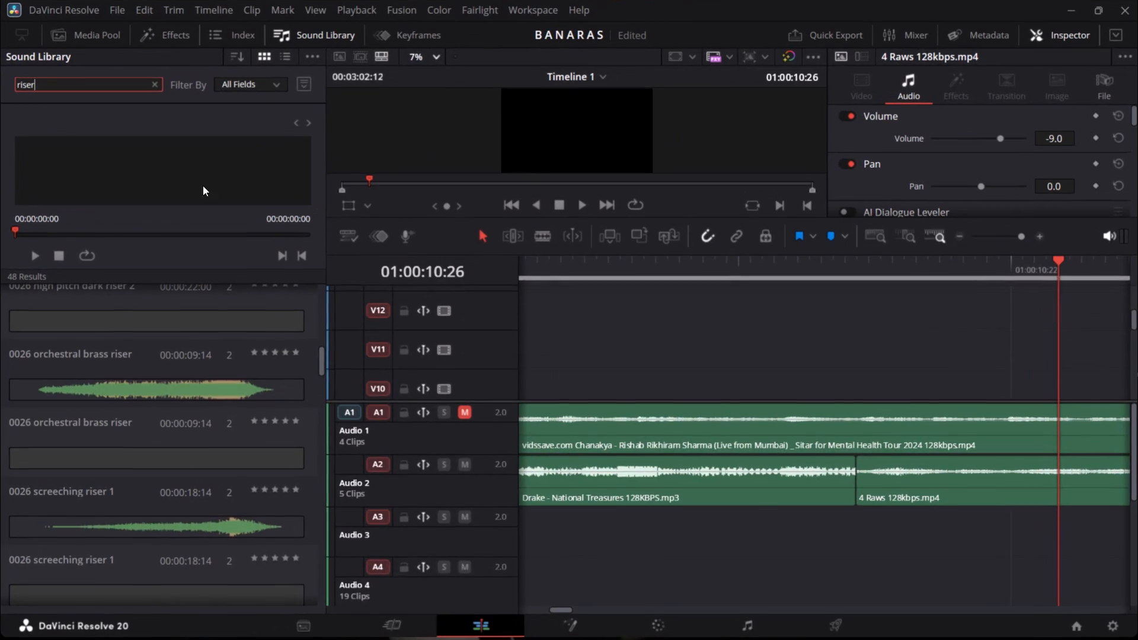
left_click(29, 371)
key("space")
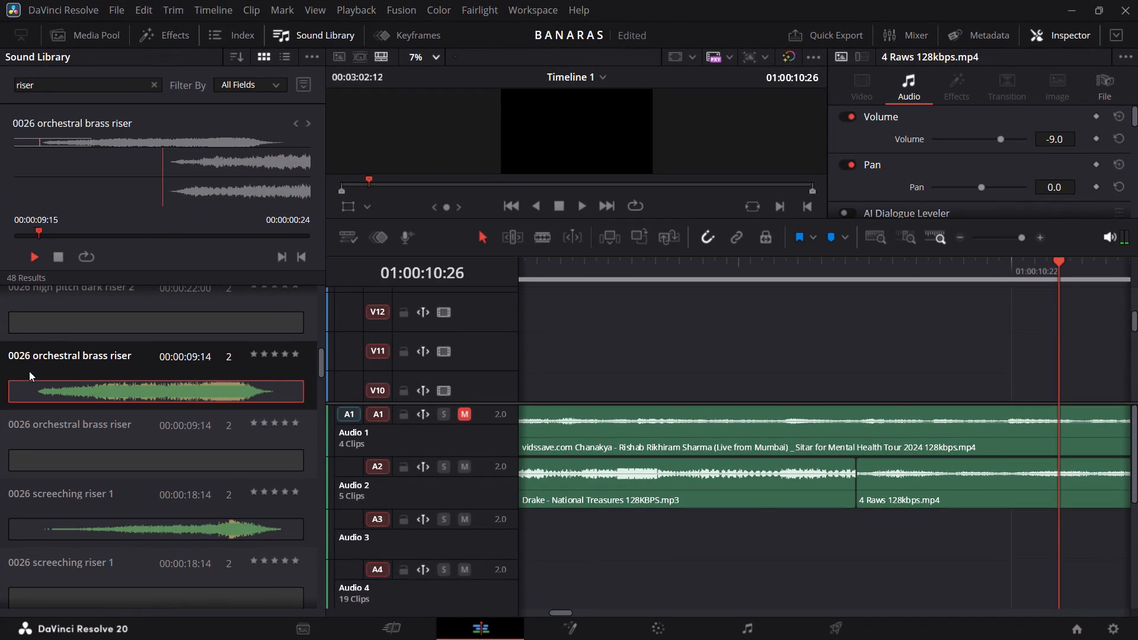
left_click(46, 434)
key("space")
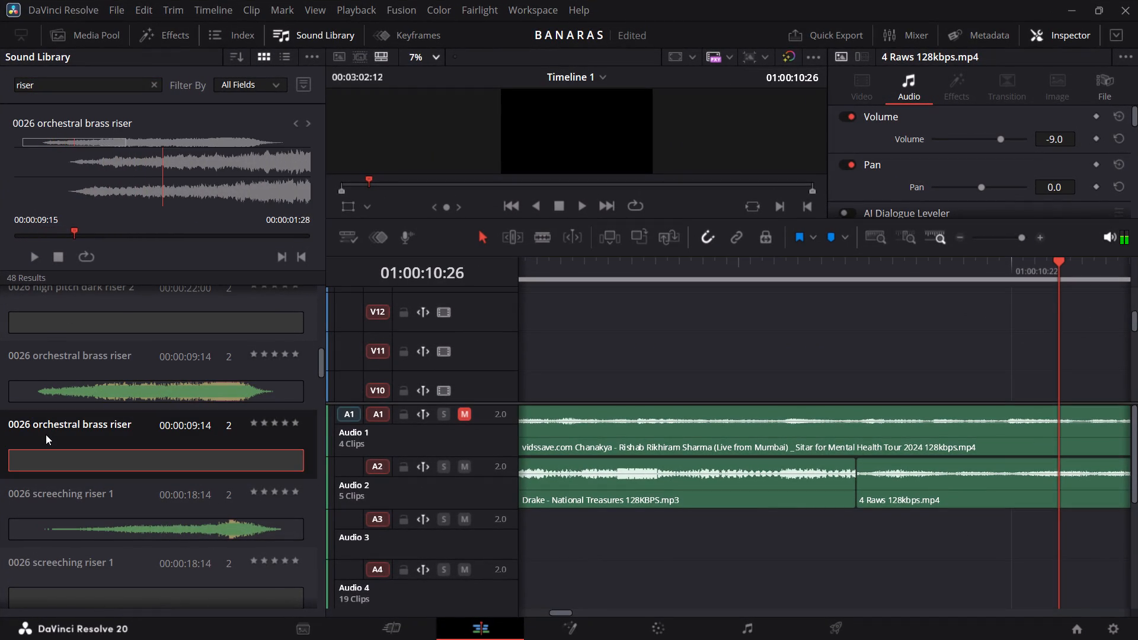
key("space")
key("space")
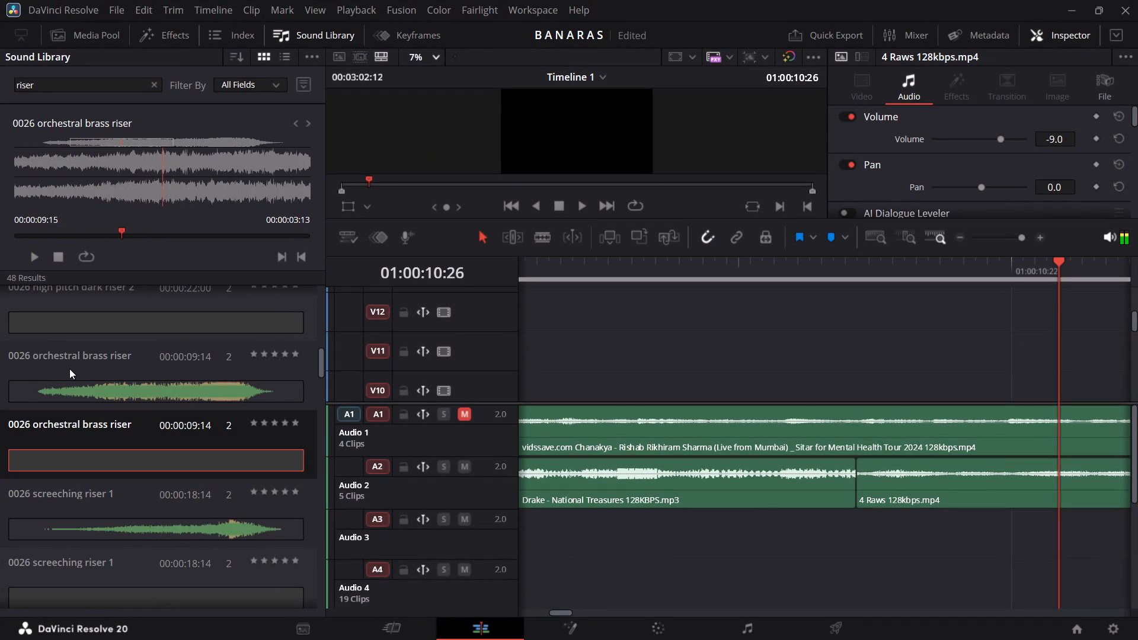
Search the Sound Library for "tonal" across All Fields.
left_click(153, 82)
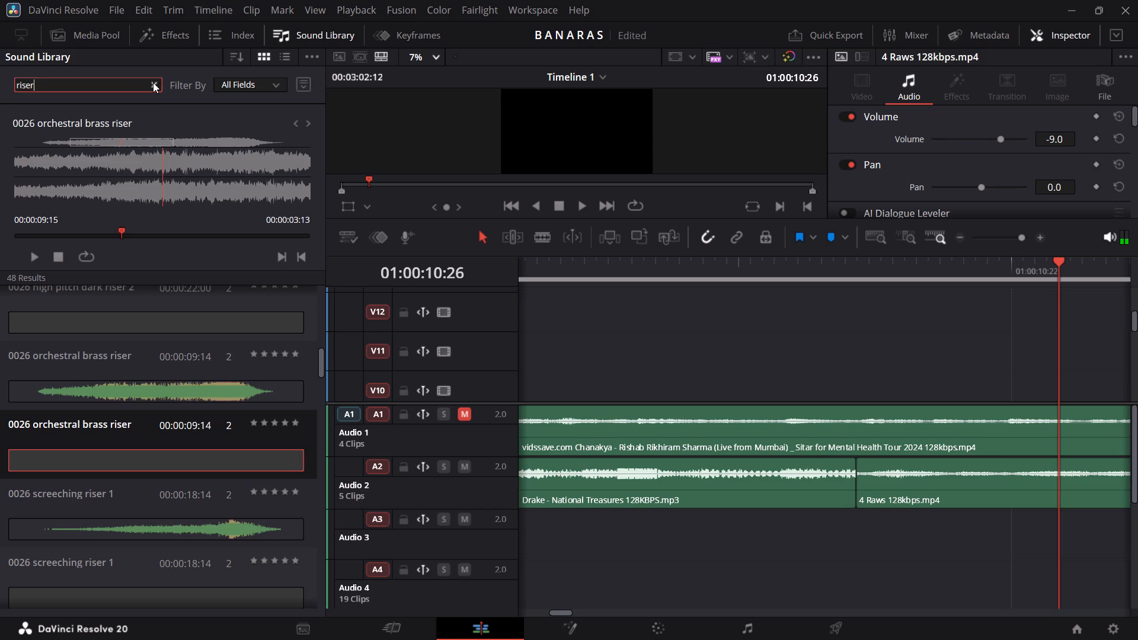
type("tonal")
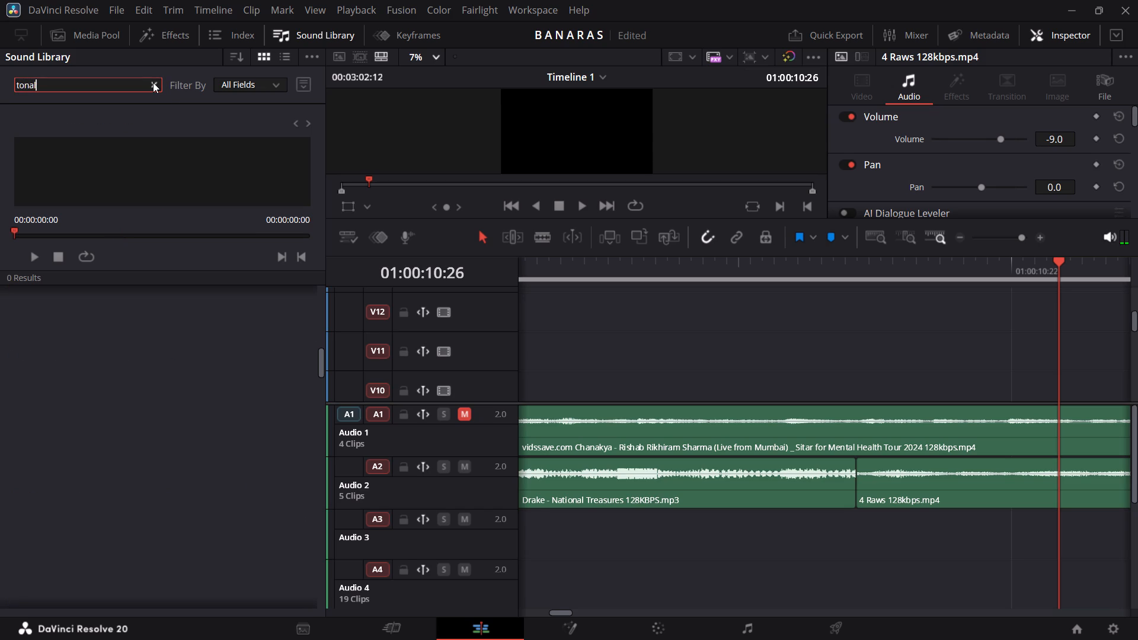
key("Return")
left_click(279, 82)
left_click(257, 108)
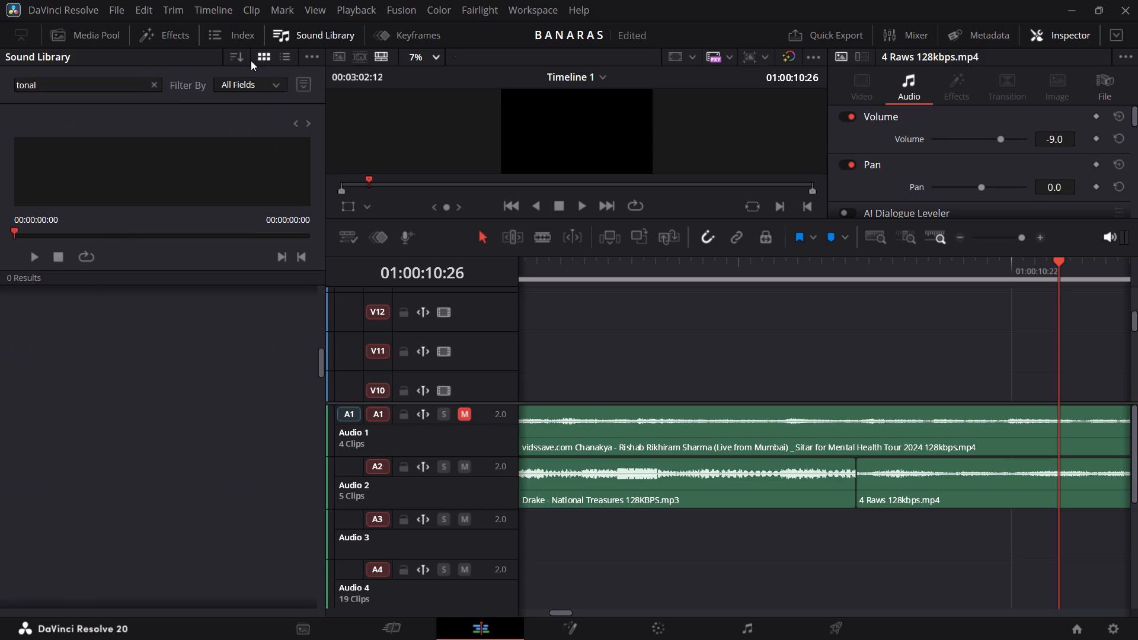
left_click(120, 82)
key("Return")
key("Return")
Rescan the TONAL folder from Downloads to add its new files to the Sound Library.
left_click(317, 60)
left_click(312, 76)
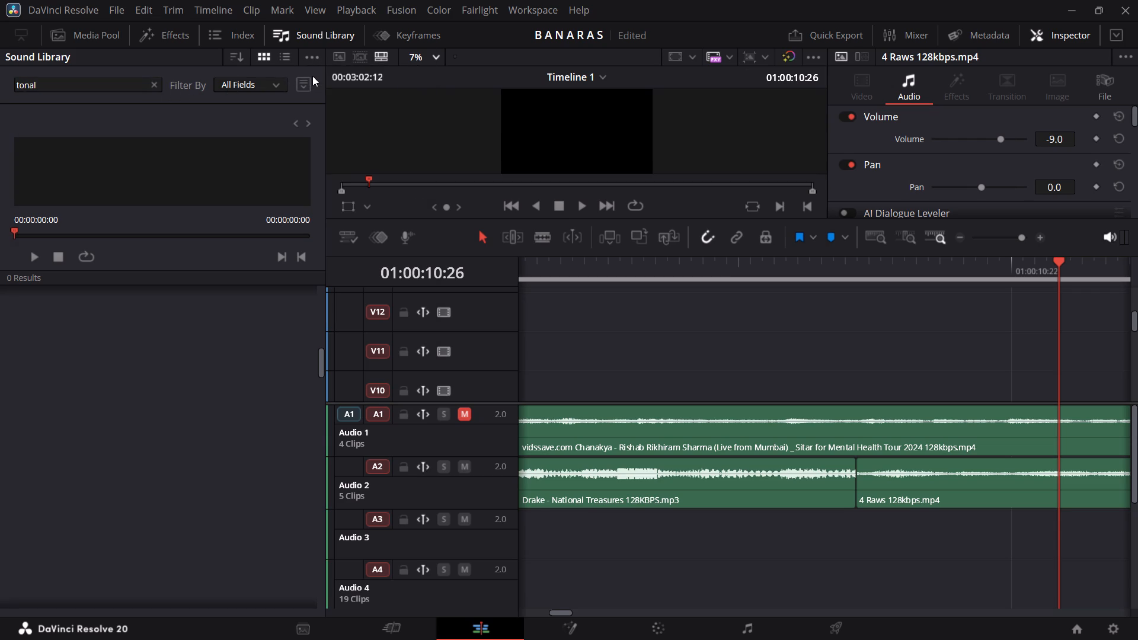
scroll(224, 233, "down", 1)
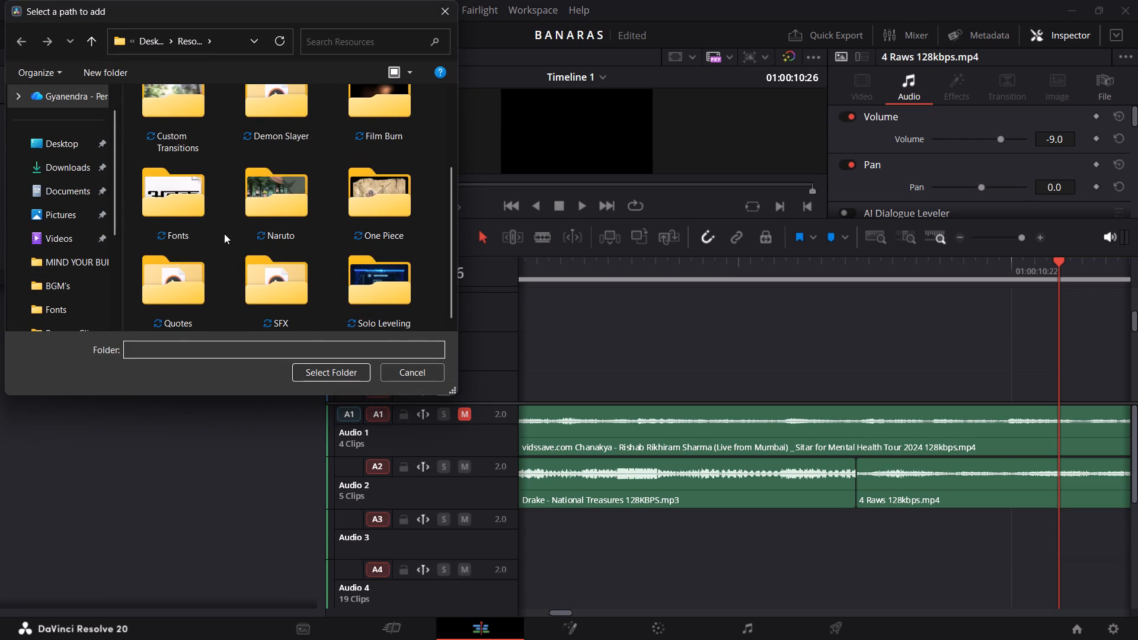
left_click(224, 233)
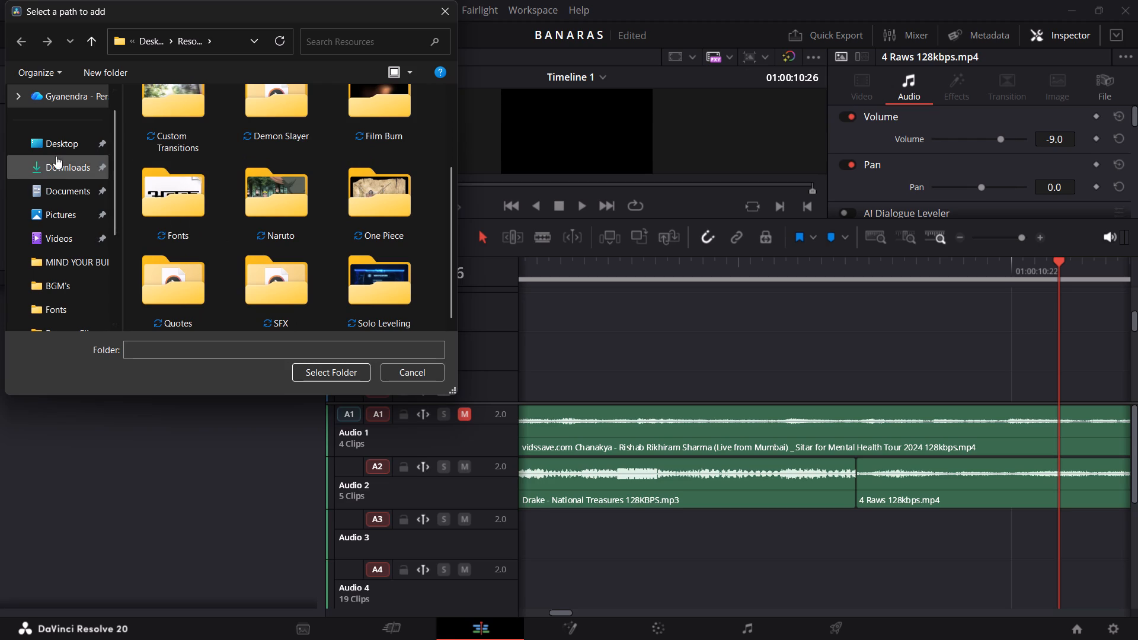
left_click(48, 169)
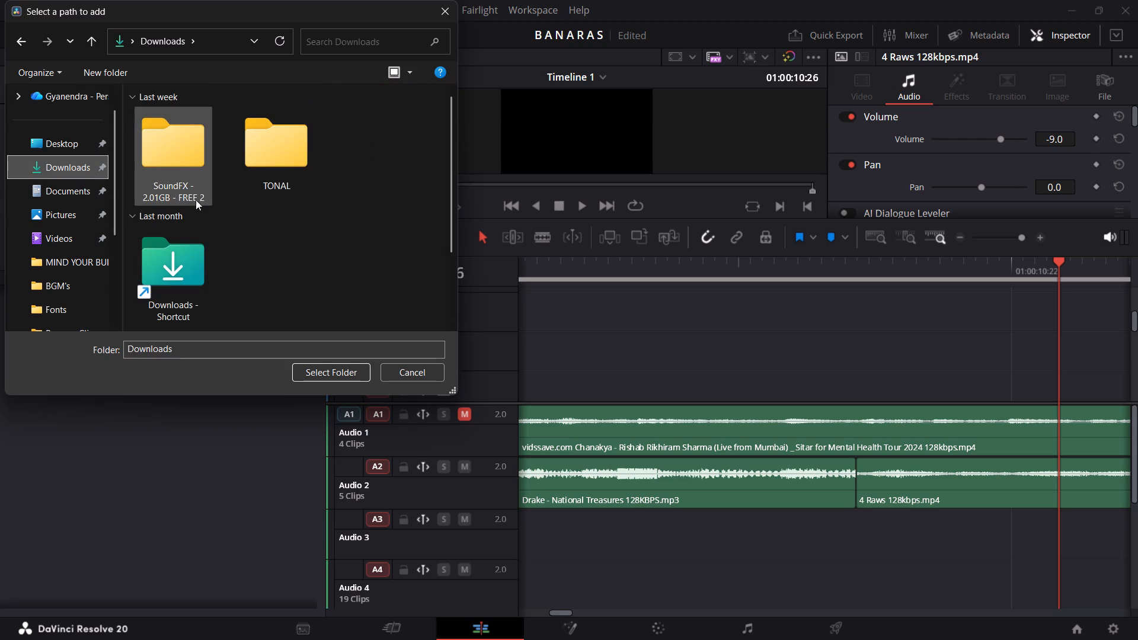
double_click(271, 160)
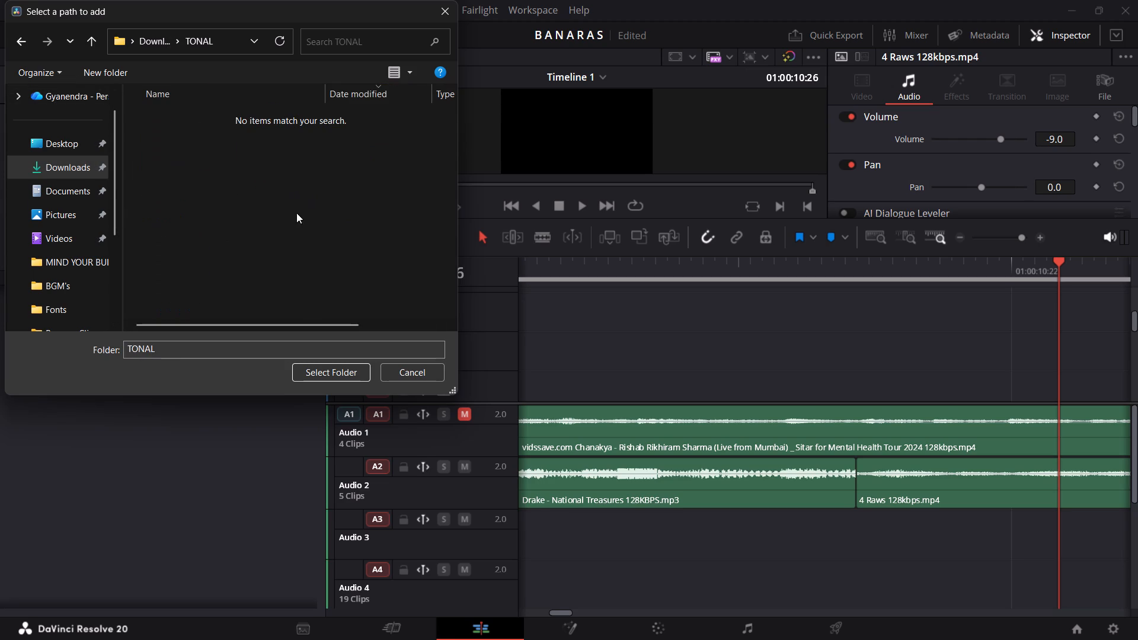
left_click(303, 368)
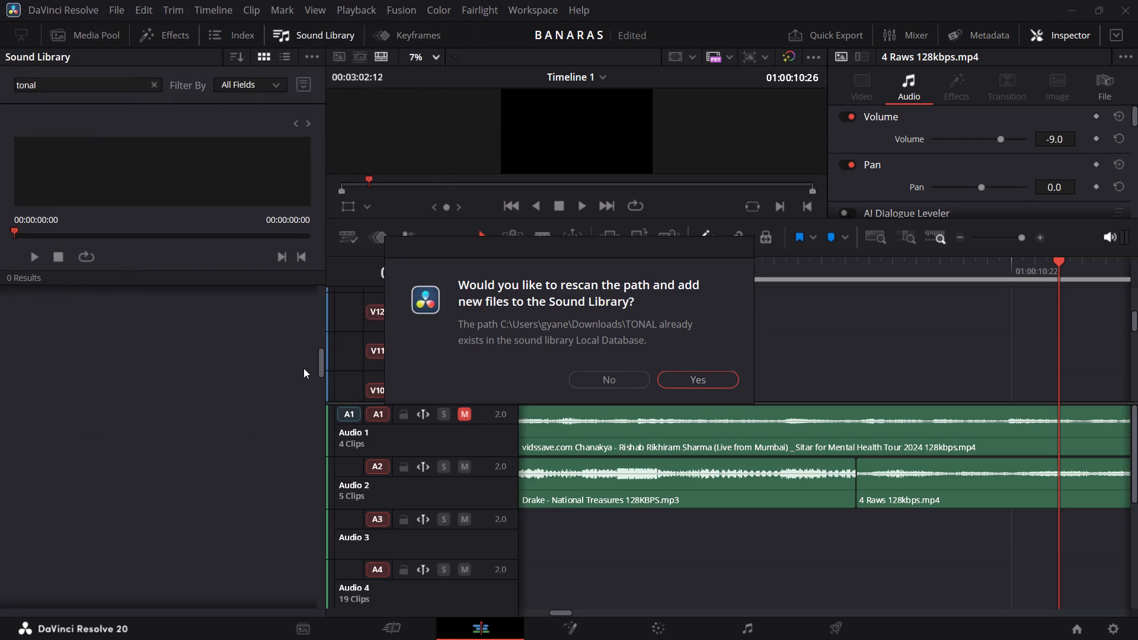
left_click(684, 379)
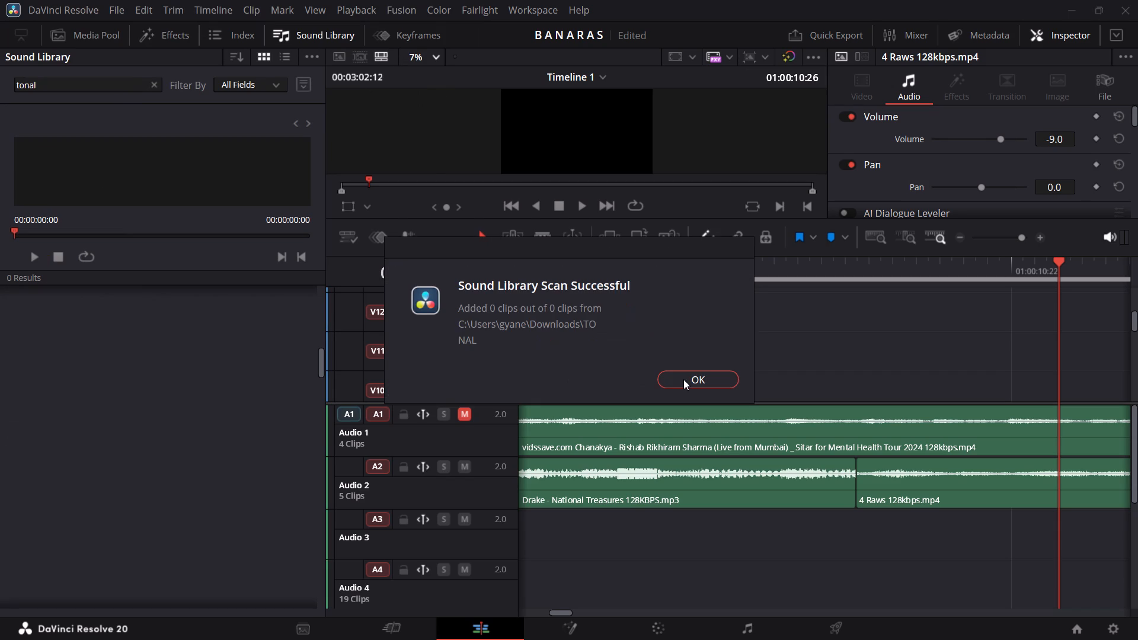
left_click(669, 379)
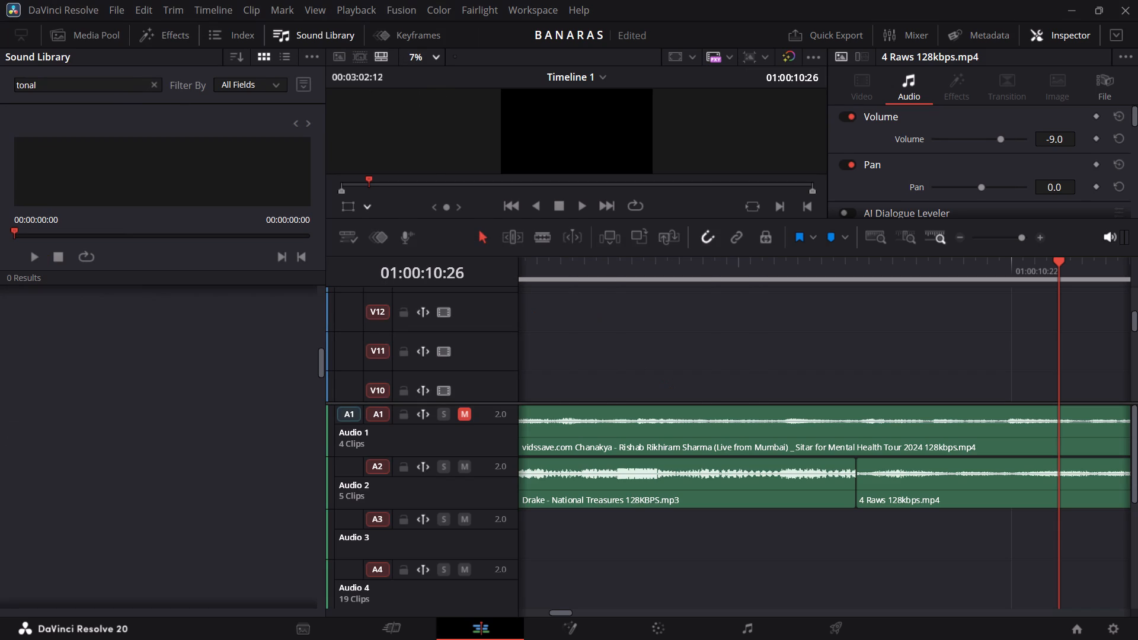
Search the Sound Library for "to", trying the Name filter and then returning it to All Fields.
left_click(156, 86)
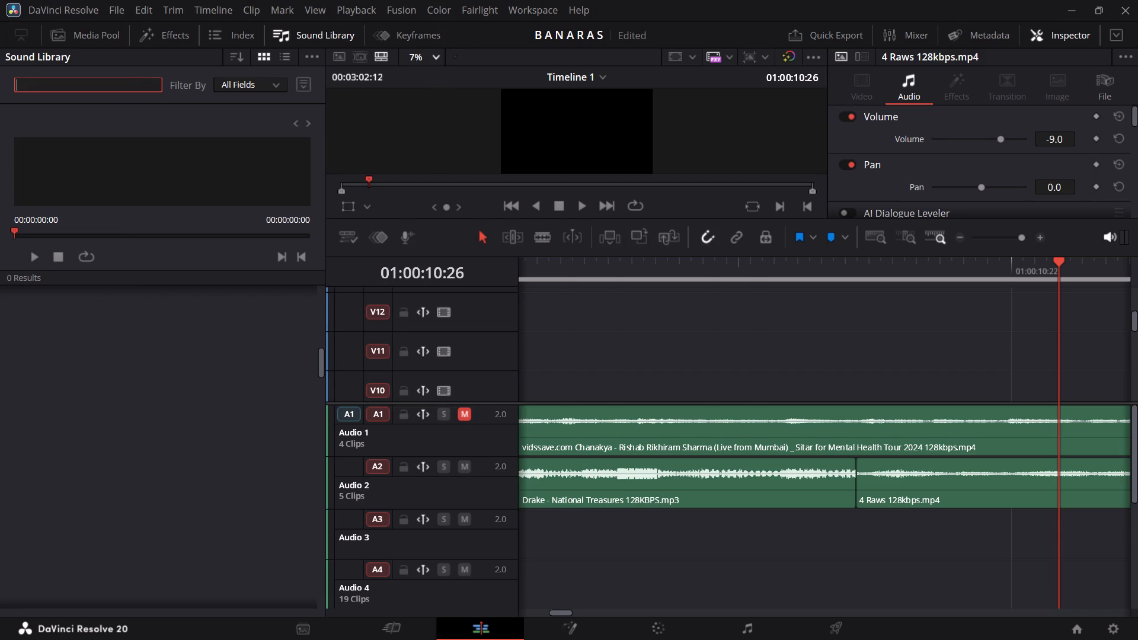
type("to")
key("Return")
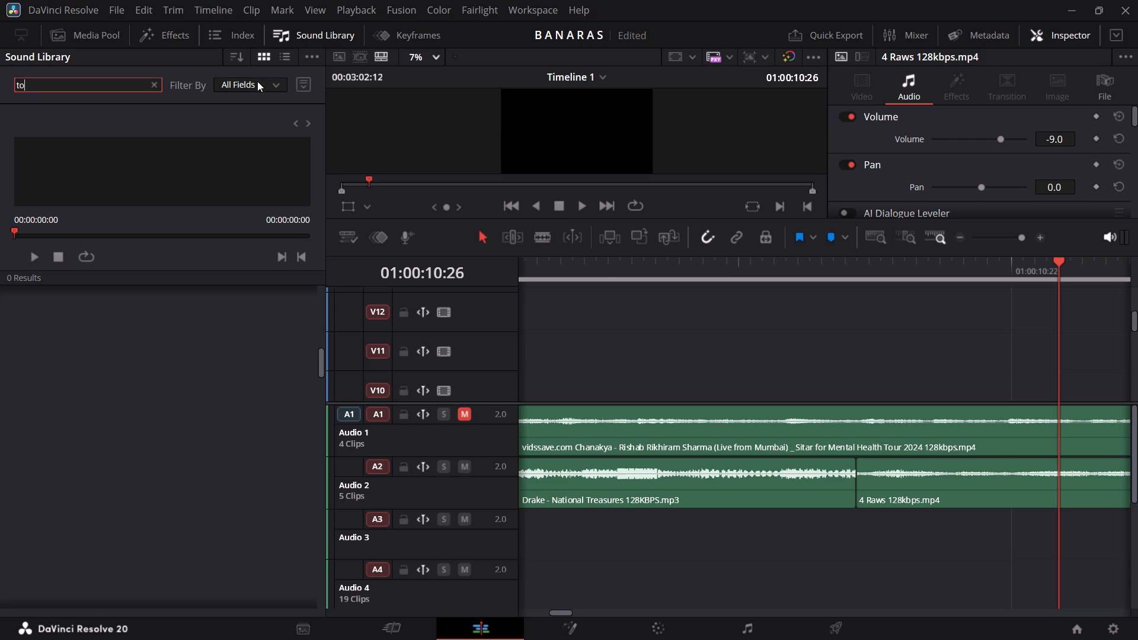
left_click(257, 81)
left_click(255, 124)
left_click(252, 82)
left_click(245, 103)
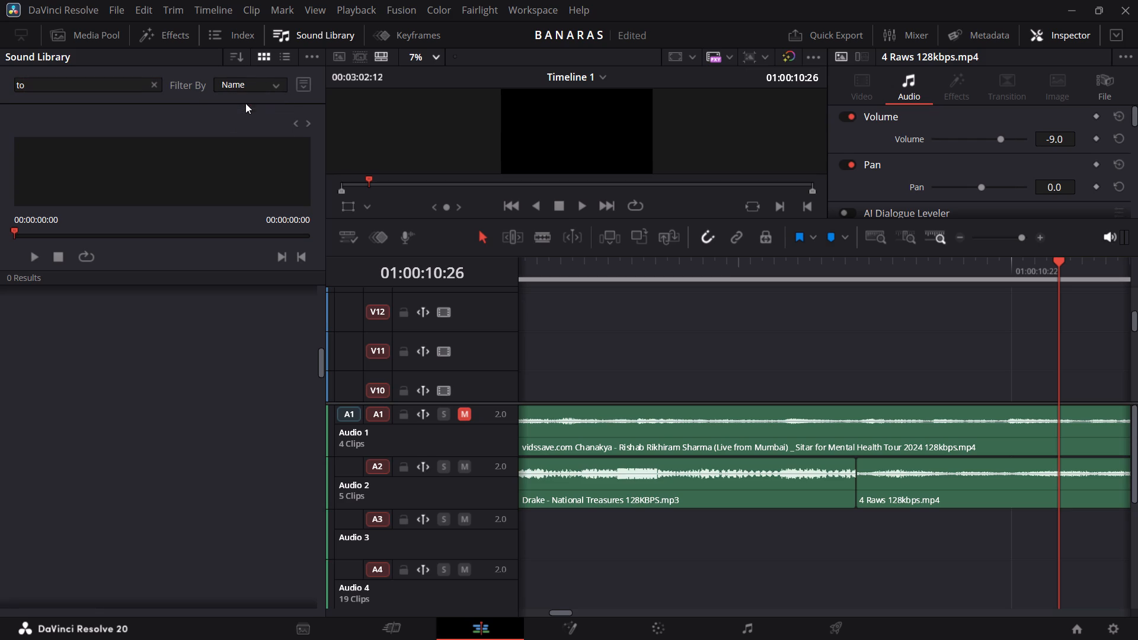
Check which database the Sound Library search uses, and hide the database selector again.
left_click(300, 88)
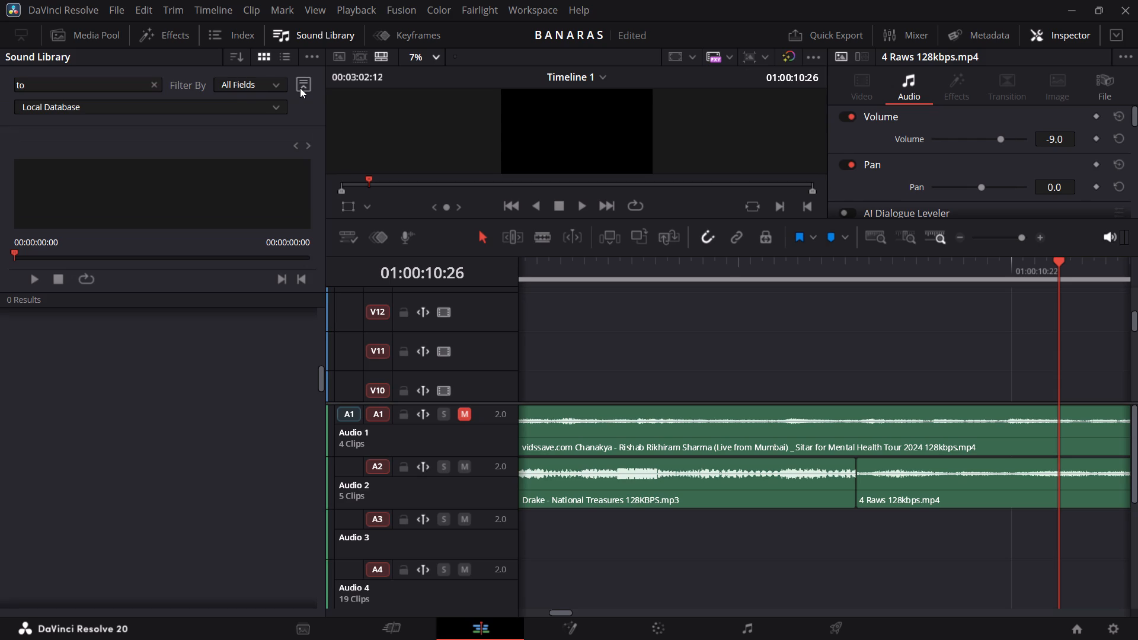
left_click(300, 88)
left_click(300, 88)
left_click(298, 91)
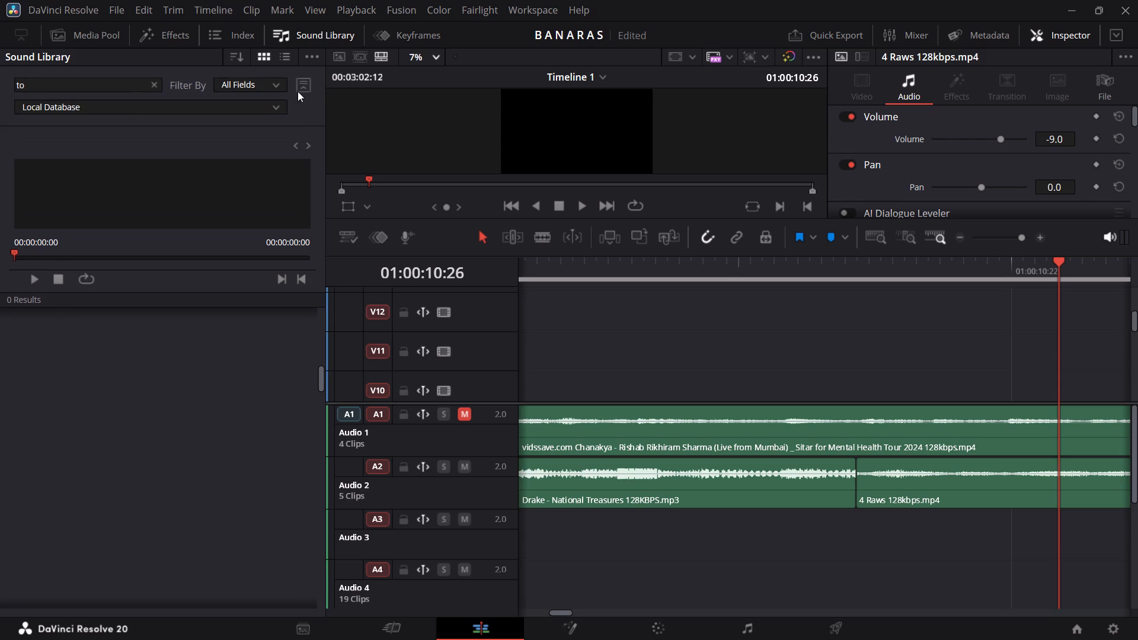
left_click(307, 89)
left_click(284, 105)
left_click_drag(241, 121, 300, 88)
left_click(300, 88)
Search the Sound Library for "cam".
left_click(150, 80)
key("BackSpace")
key("BackSpace")
key("c")
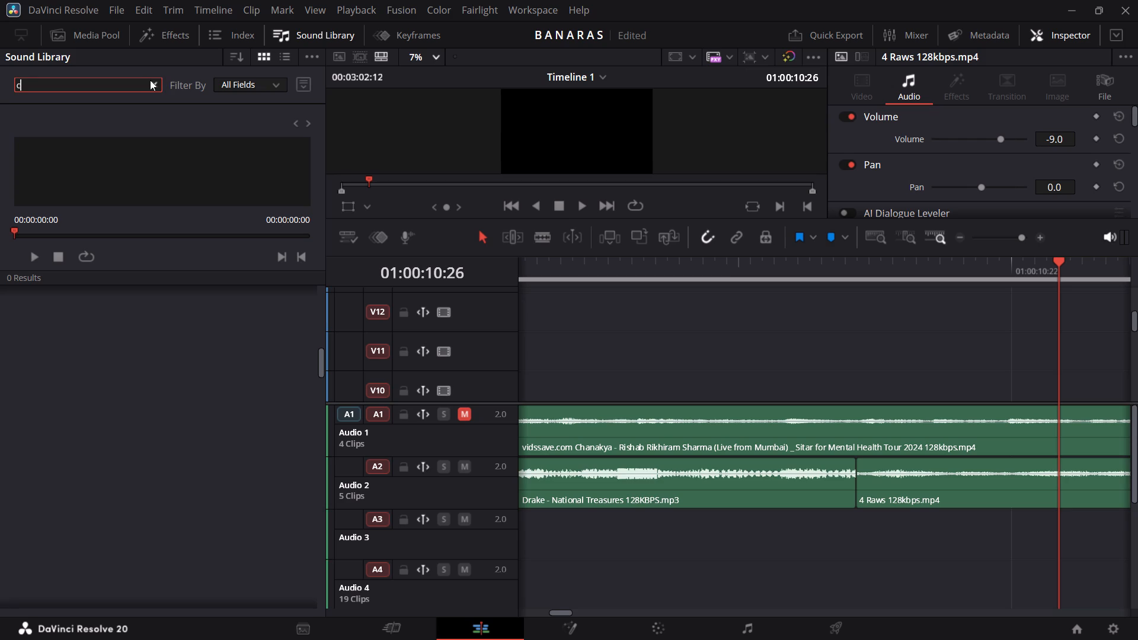
type("am")
key("Return")
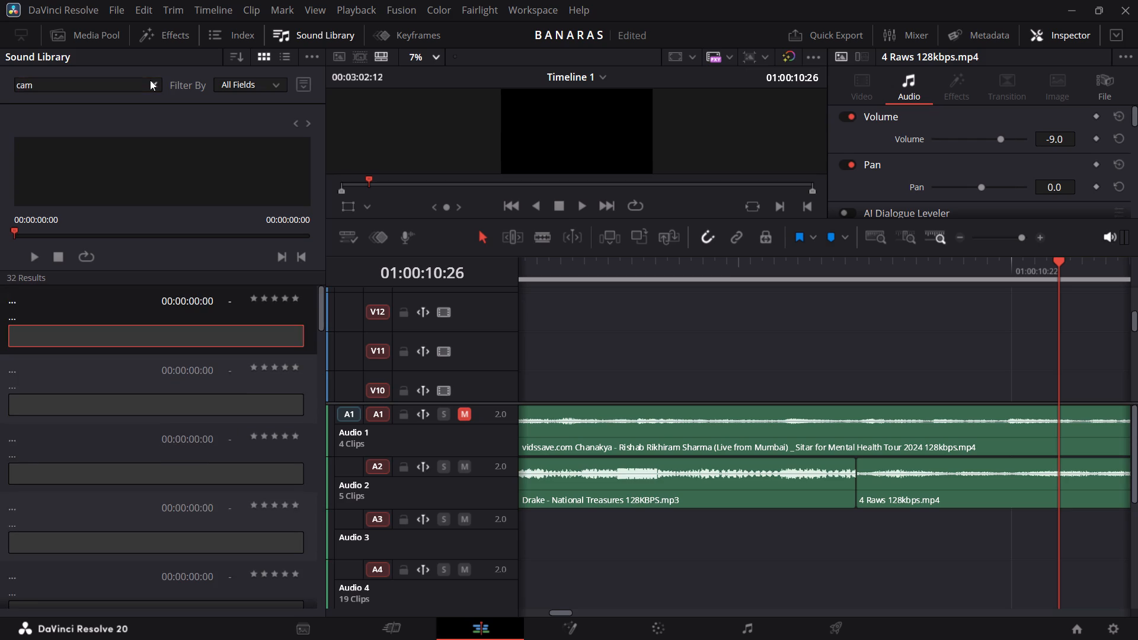
key("BackSpace")
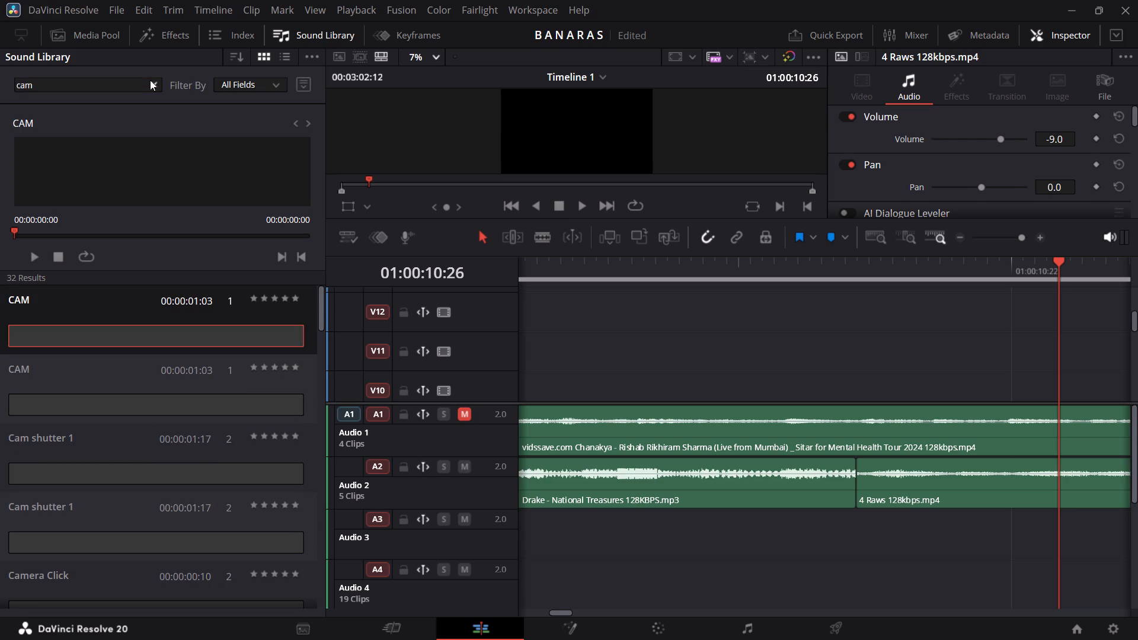
left_click(135, 95)
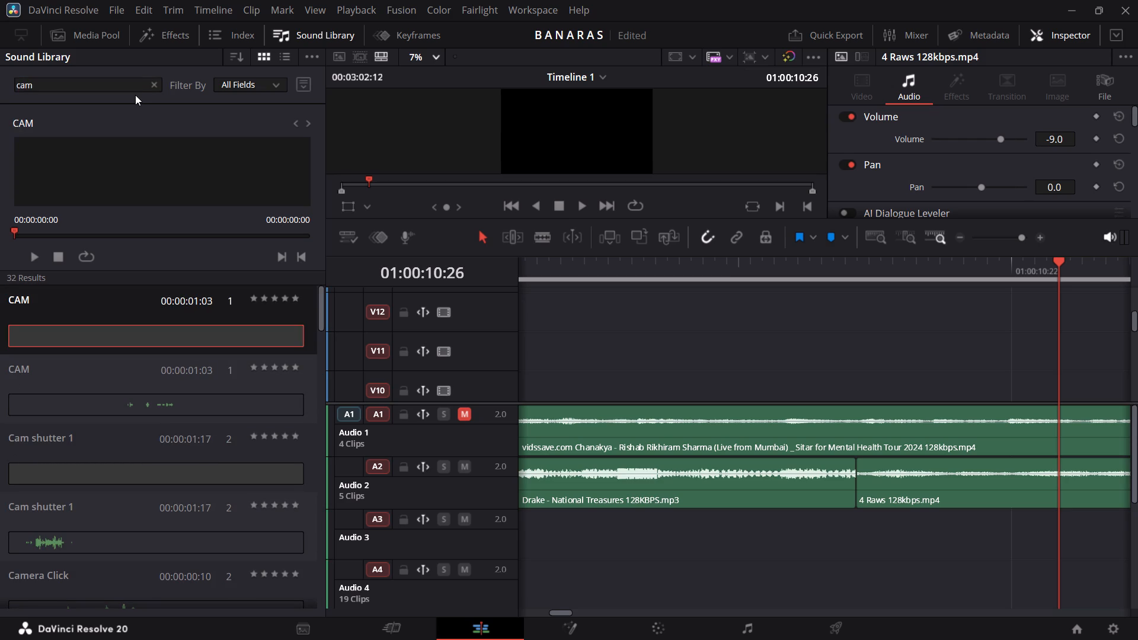
Replace the Sound Library search term and search for "Tonal".
left_click(131, 88)
key("BackSpace")
key("BackSpace")
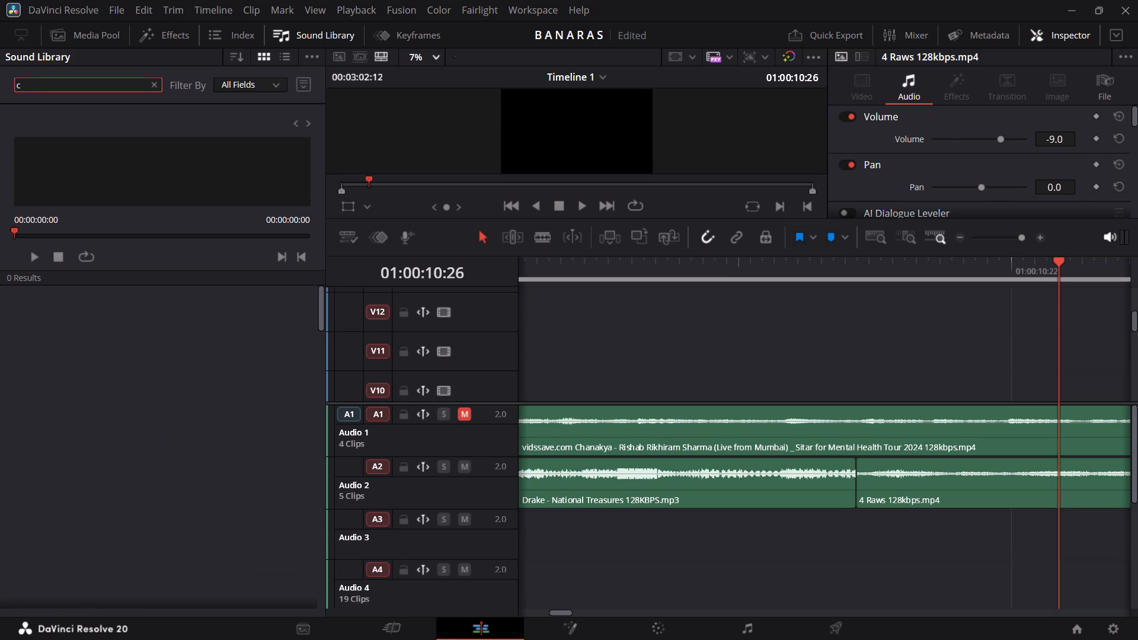
key("Return")
key("Return")
key("Return")
key("Return")
key("Return")
key("BackSpace")
type("Tonal")
key("Return")
Clear the Sound Library search and search for "atlantic".
key("BackSpace")
key("BackSpace")
key("BackSpace")
key("BackSpace")
key("BackSpace")
key("BackSpace")
key("BackSpace")
key("BackSpace")
key("BackSpace")
key("BackSpace")
key("shift+a")
key("BackSpace")
type("atlantic")
key("Return")
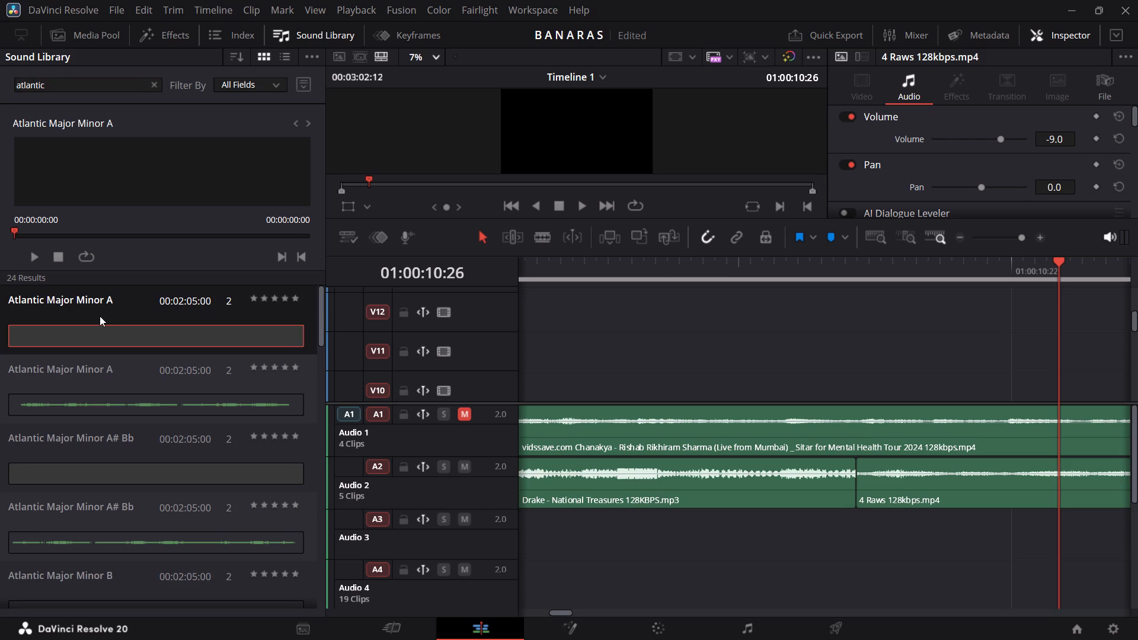
Audition the Atlantic Major Minor A and Atlantic Major Minor A# Bb sounds from the search results.
scroll(100, 316, "up", 1)
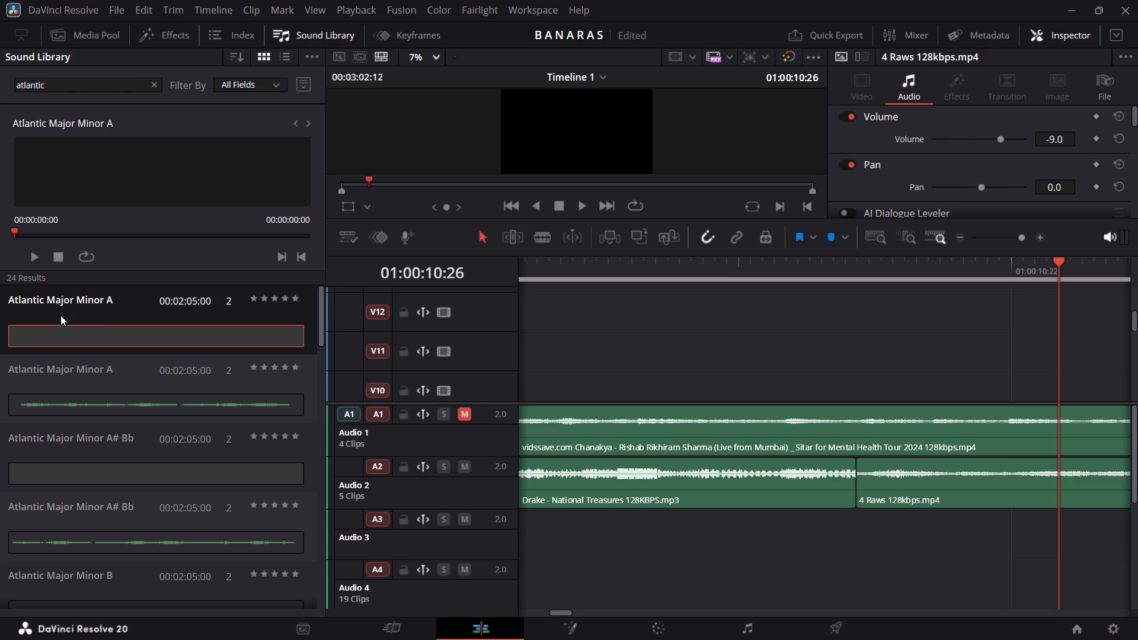
left_click(60, 315)
left_click(49, 382)
key("space")
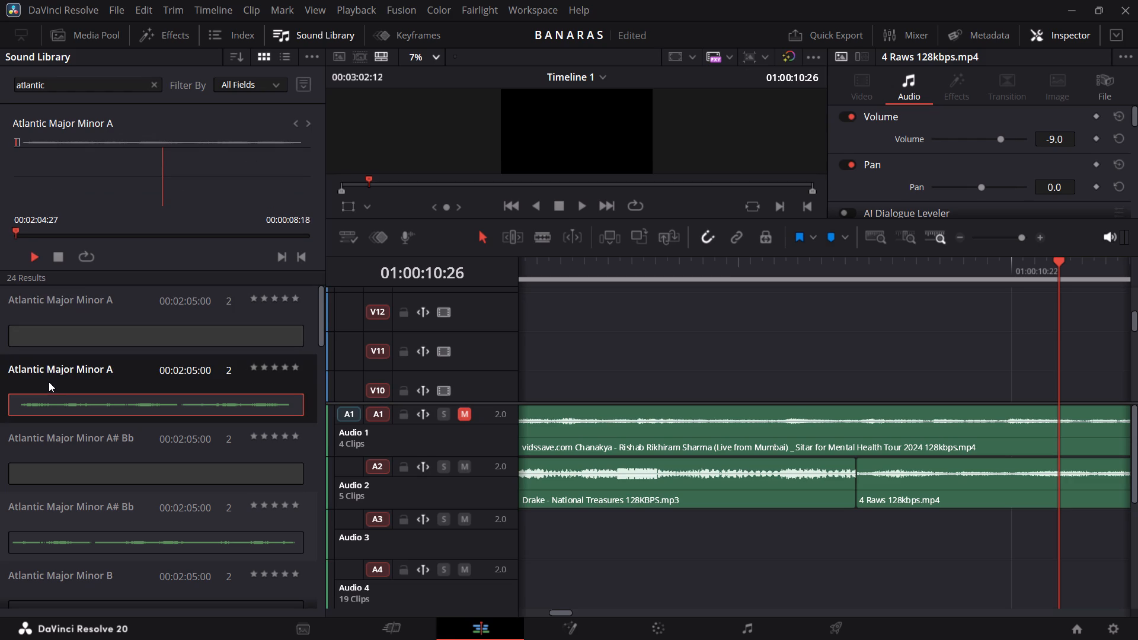
key("space")
left_click(49, 382)
key("space")
scroll(66, 484, "down", 1)
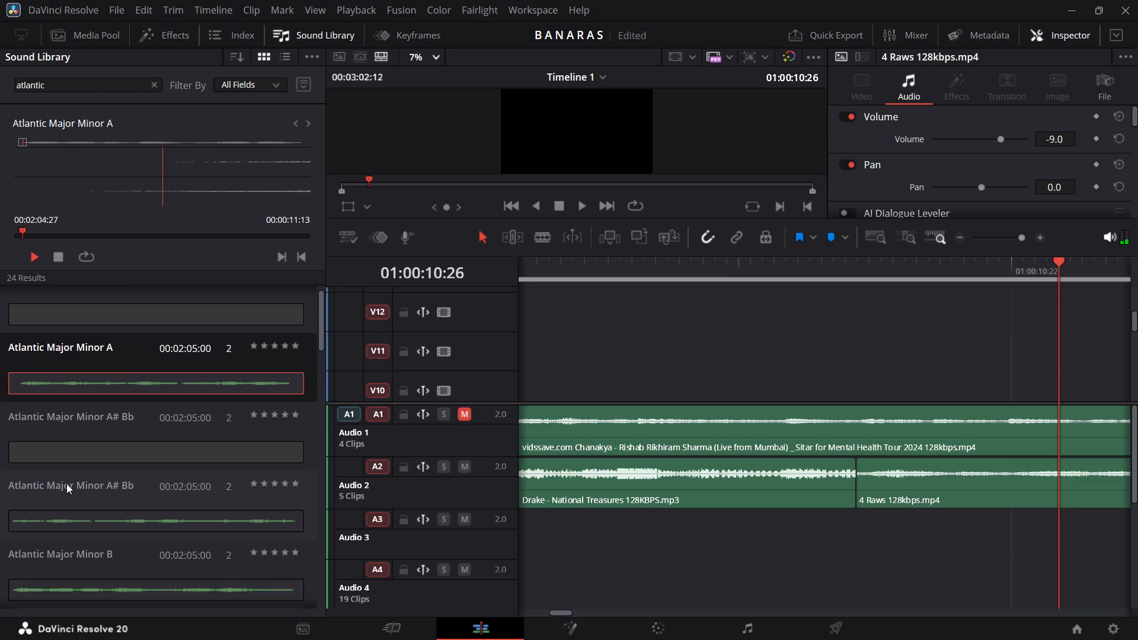
scroll(66, 484, "down", 1)
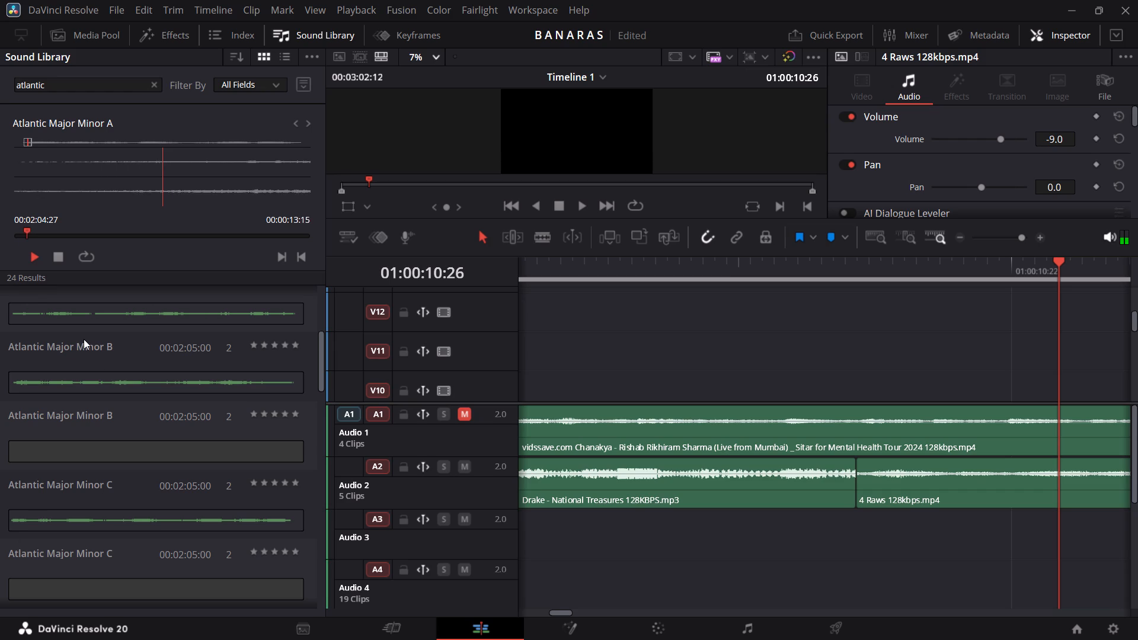
scroll(84, 339, "up", 1)
left_click(84, 339)
key("space")
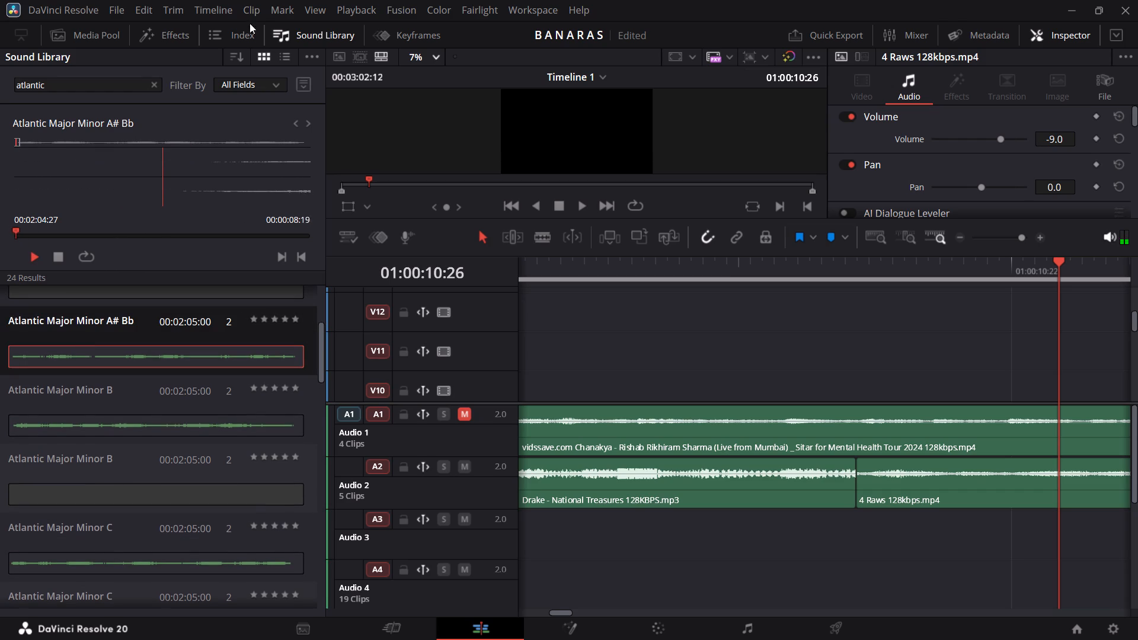
Search the Sound Library for "riser".
left_click(149, 84)
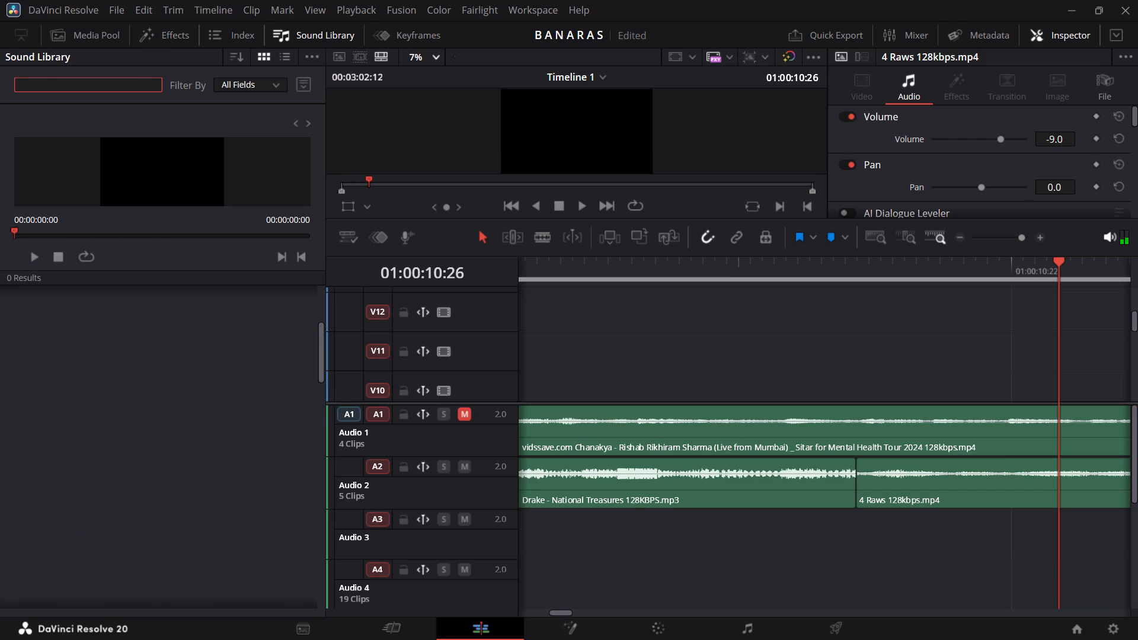
type("rie")
key("BackSpace")
type("ser")
Audition the 0026 bell riser and 0026 dark riser short 3 sounds.
left_click(81, 292)
key("space")
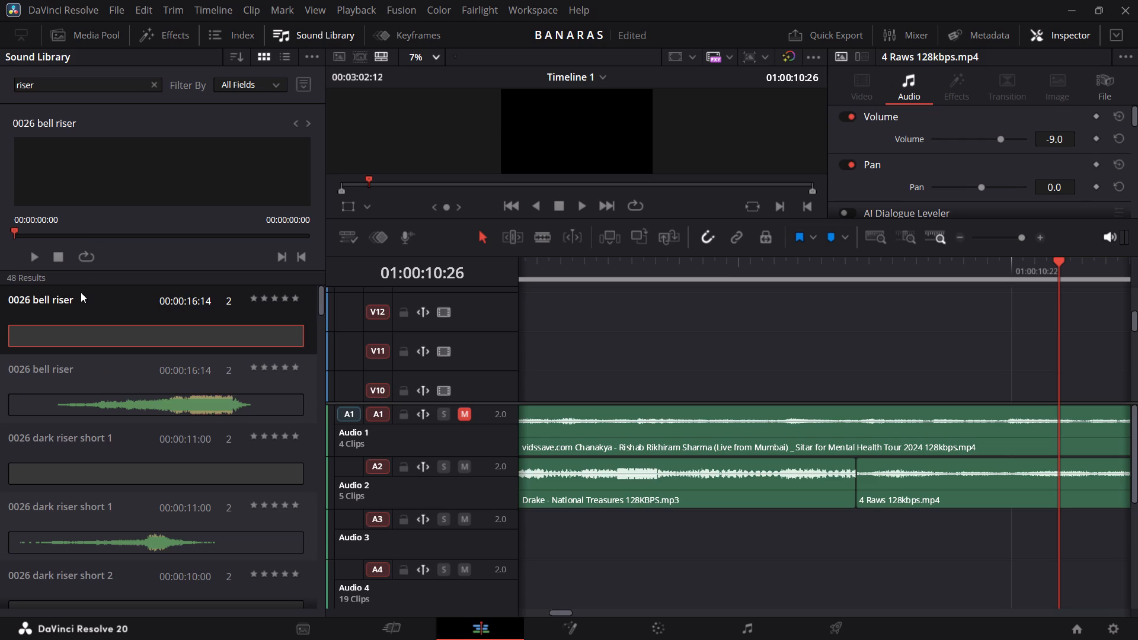
left_click_drag(71, 312, 62, 402)
left_click(62, 402)
key("space")
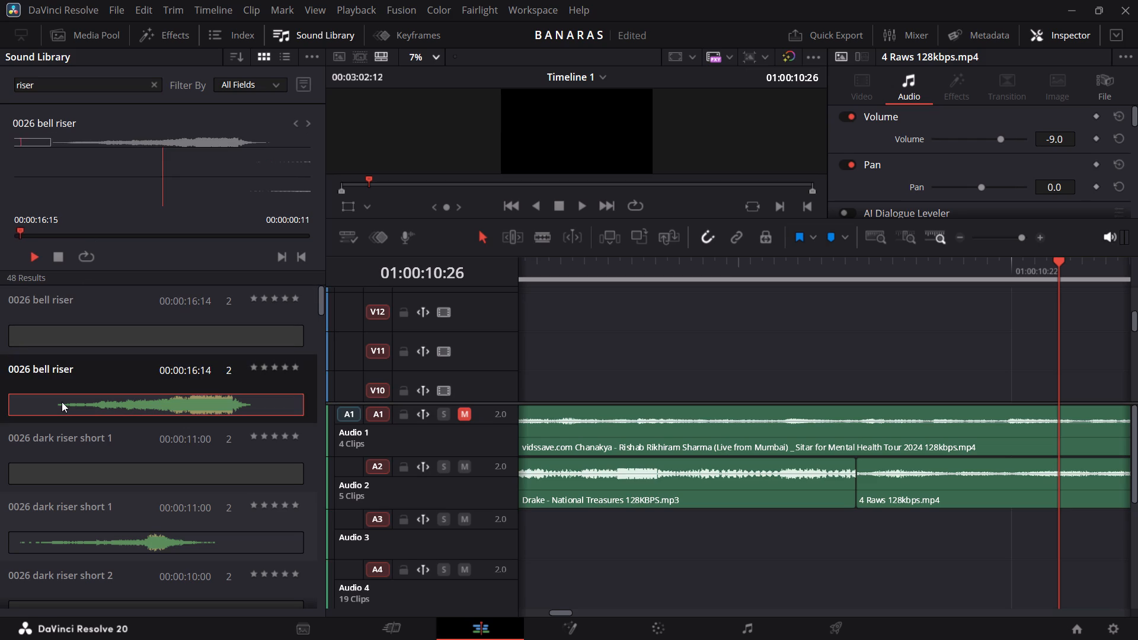
scroll(62, 402, "down", 1)
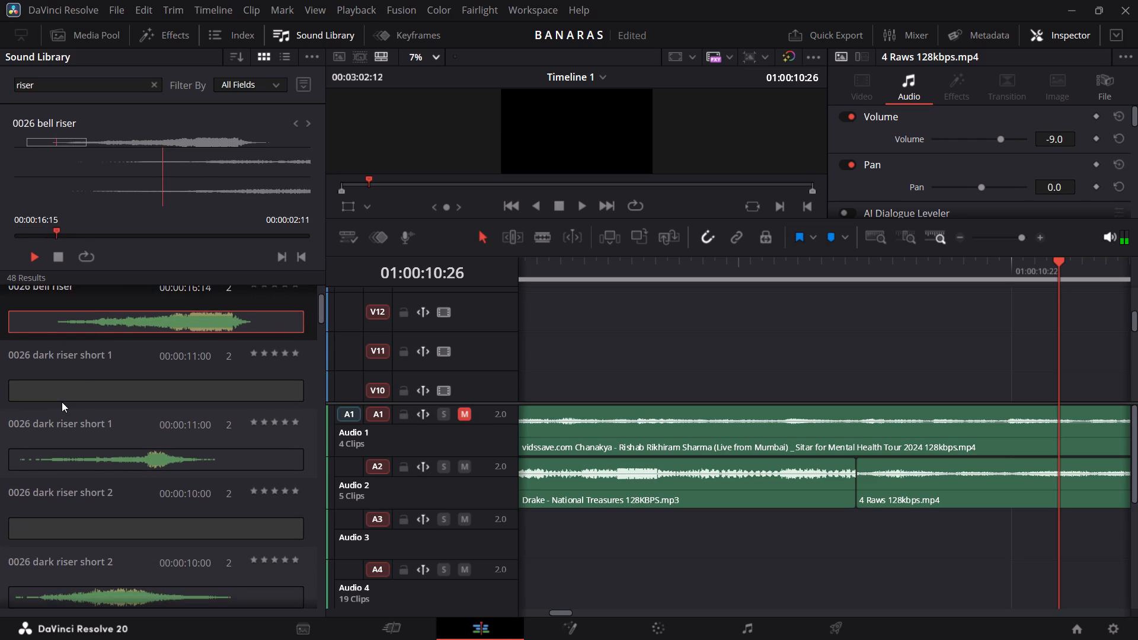
scroll(62, 402, "down", 2)
right_click(62, 402)
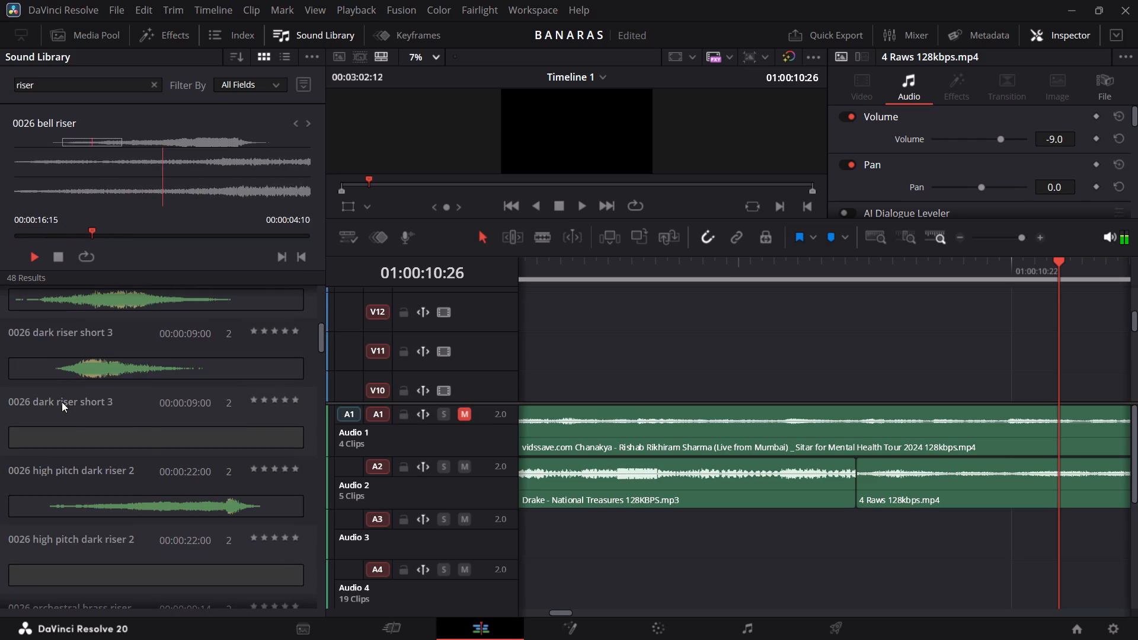
left_click(62, 402)
key("space")
left_click(136, 338)
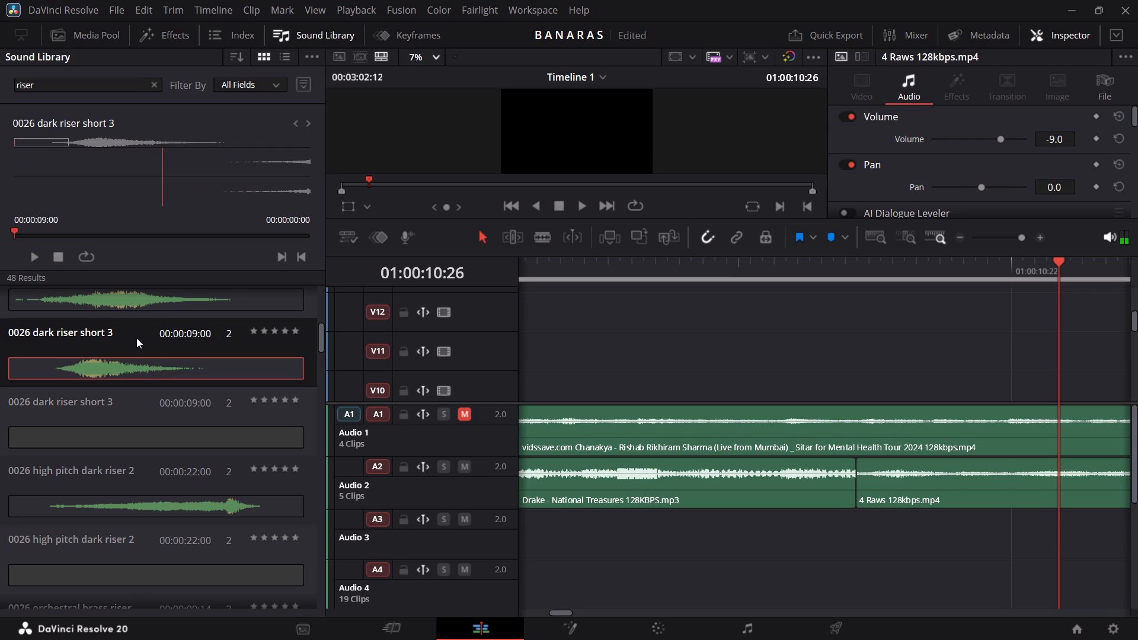
key("space")
Audition the Camera Riser and 0026 orchestral brass riser sounds.
scroll(132, 423, "down", 3)
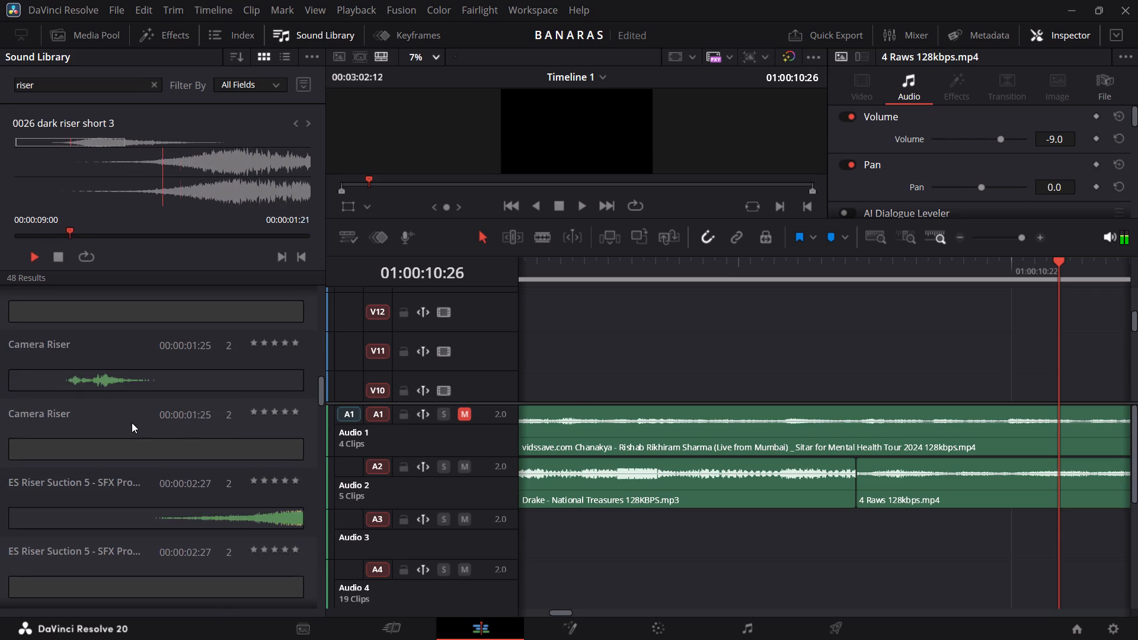
scroll(132, 423, "down", 2)
scroll(132, 423, "up", 3)
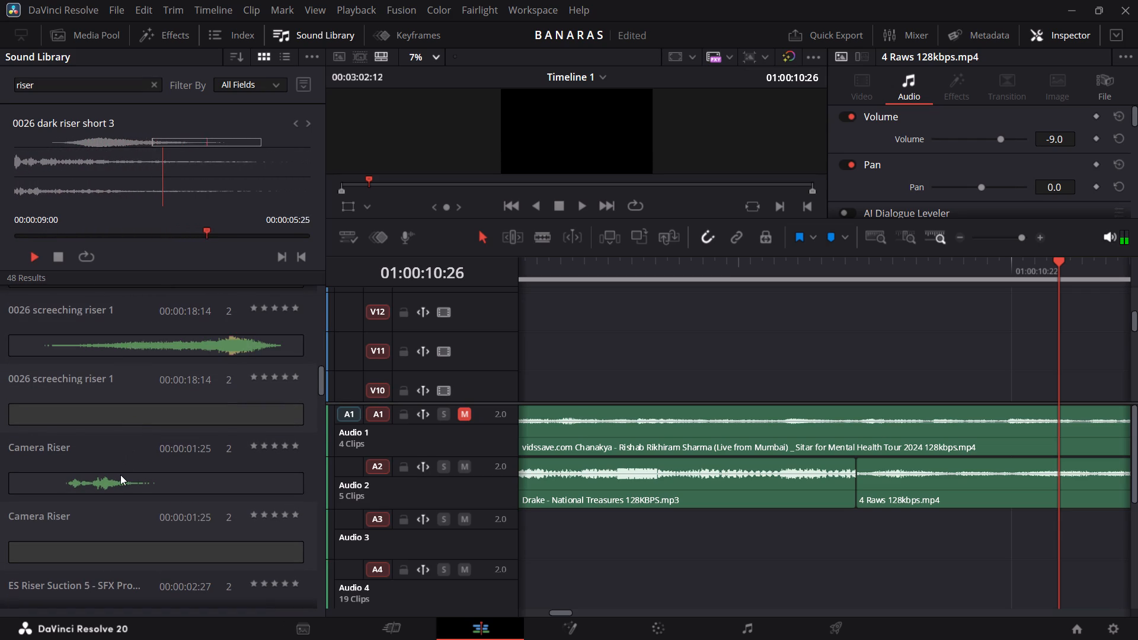
left_click(120, 475)
key("space")
scroll(120, 475, "up", 1)
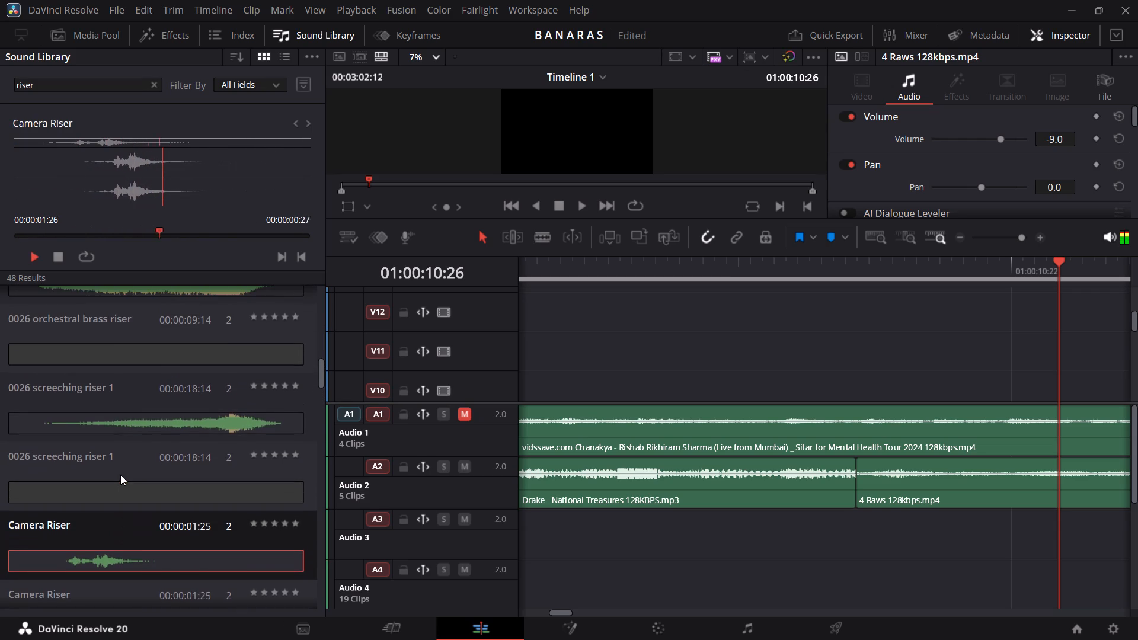
left_click(117, 327)
key("space")
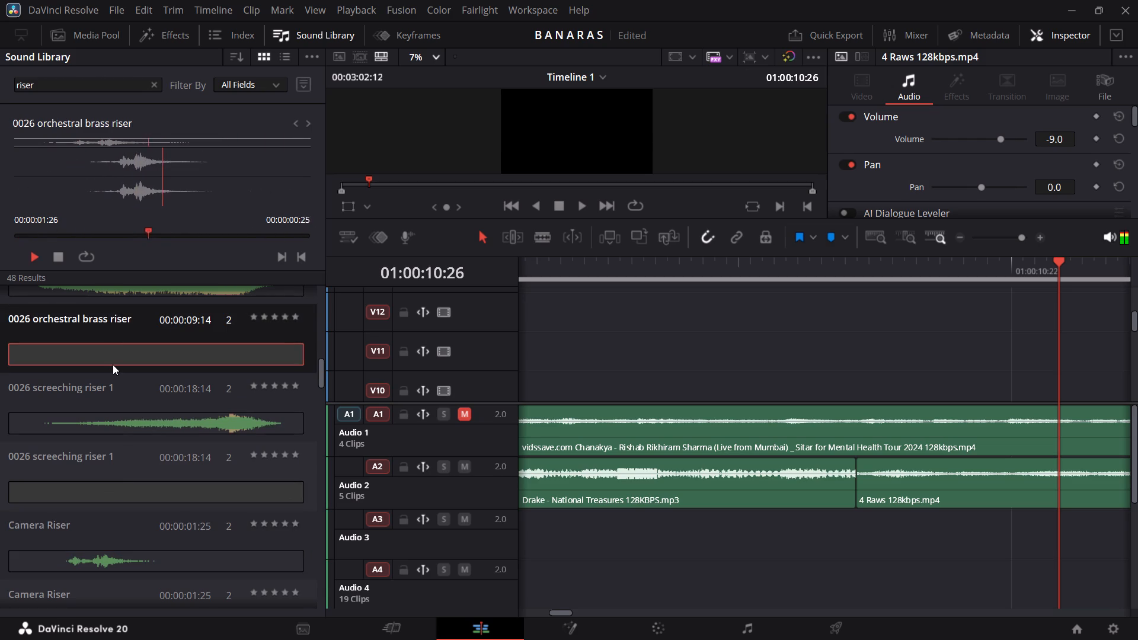
left_click(138, 323)
key("space")
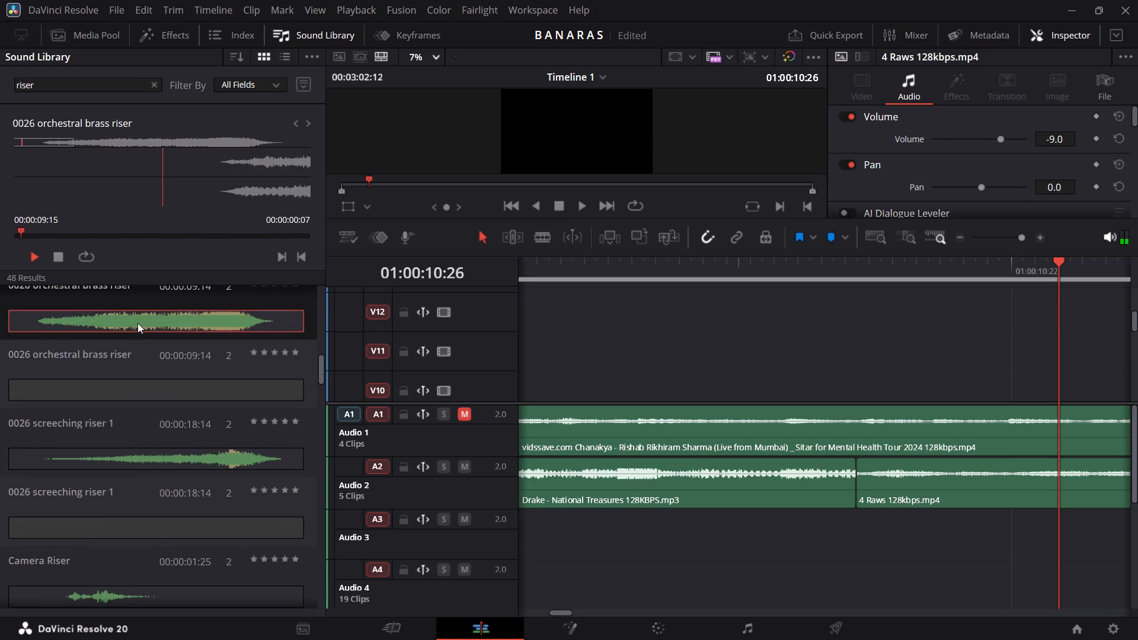
Audition the Riser-3, Riser-2 and Riser-1 sounds to compare them for the song transition.
scroll(138, 323, "down", 7)
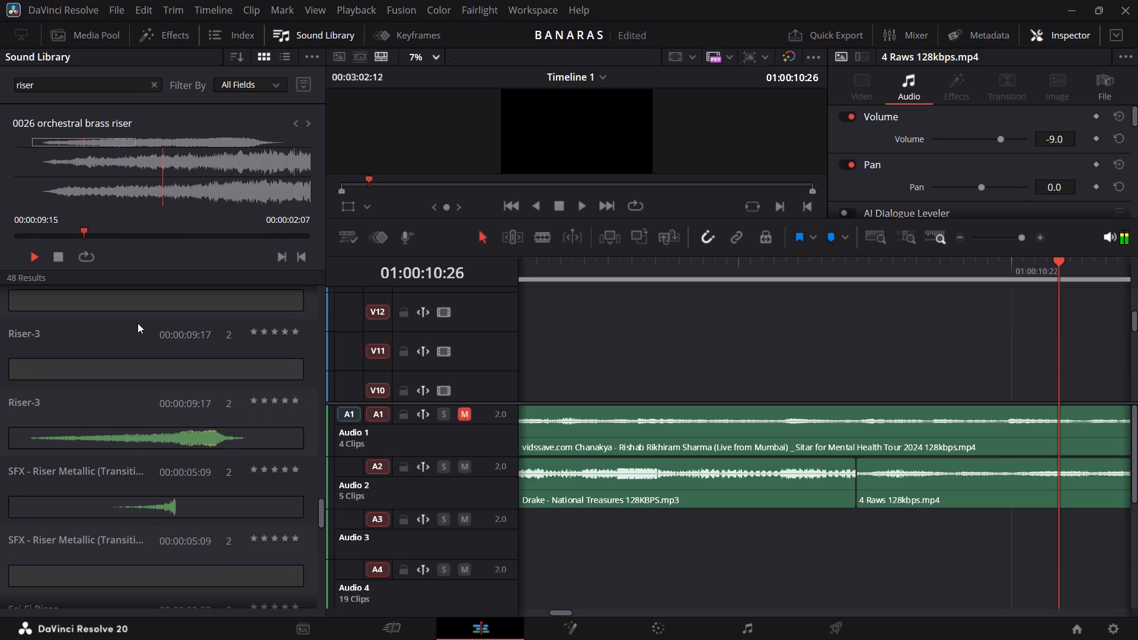
left_click(119, 418)
key("space")
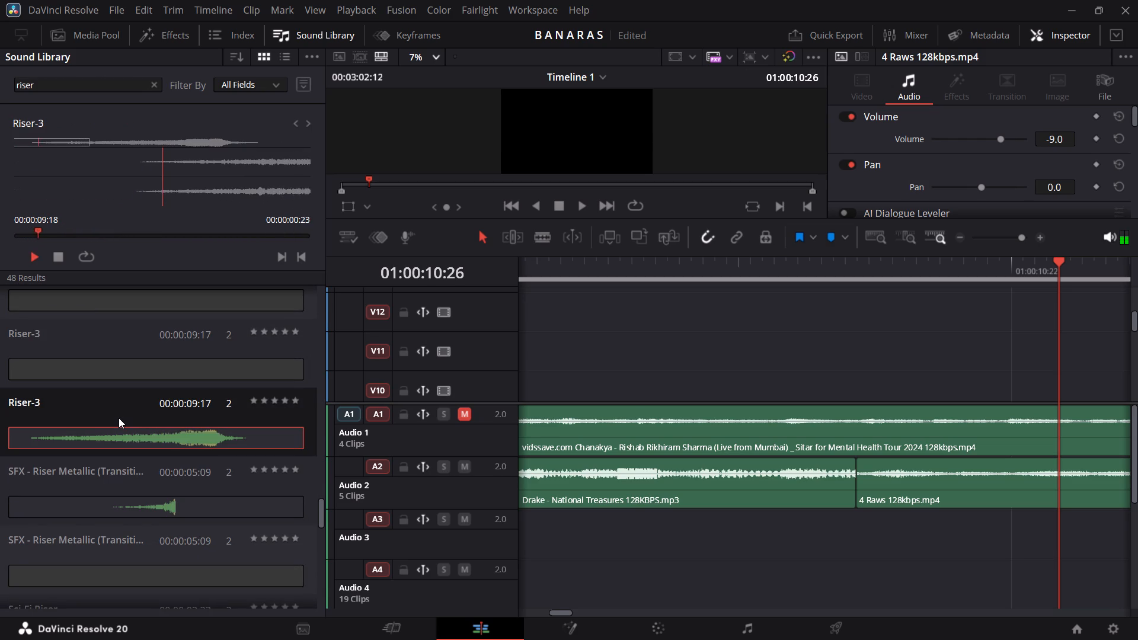
scroll(119, 418, "up", 1)
left_click(119, 401)
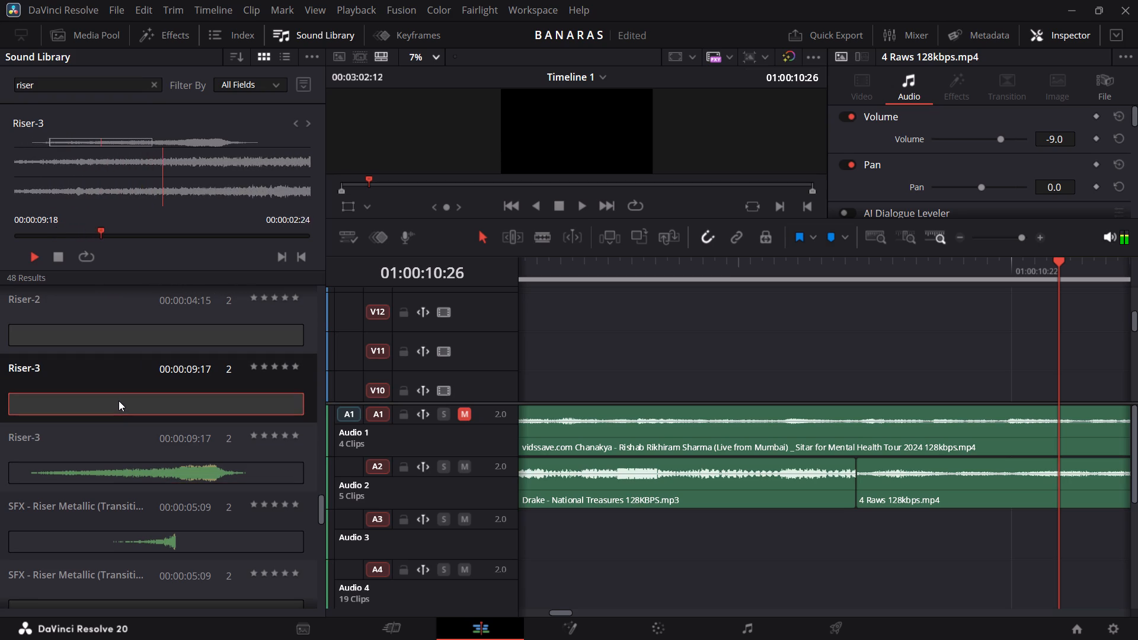
left_click(130, 313)
key("space")
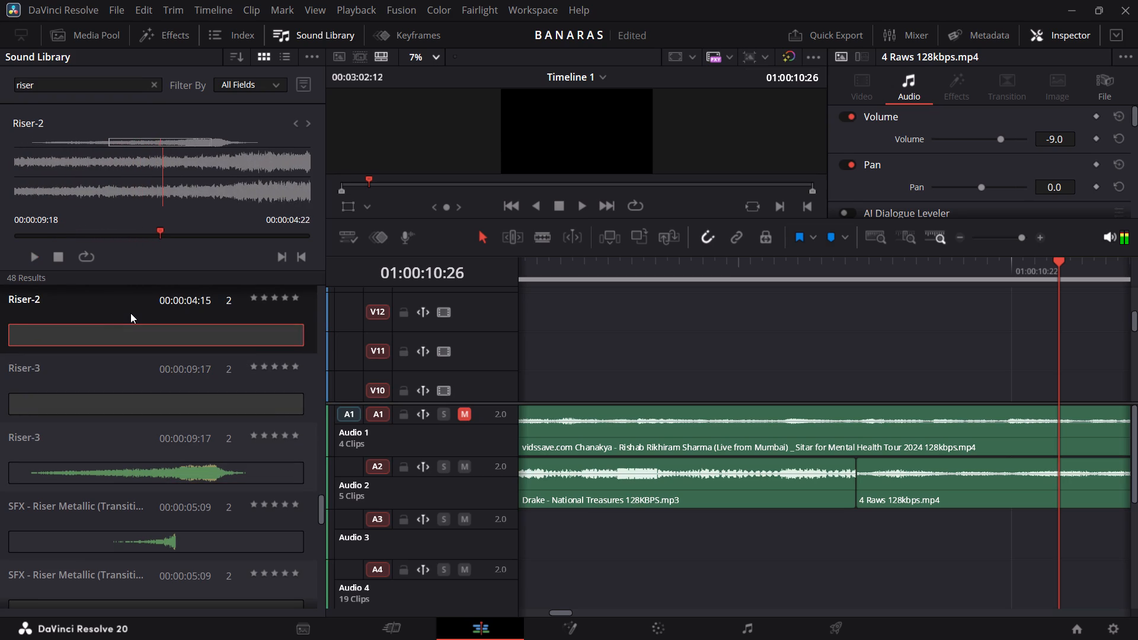
scroll(132, 371, "up", 1)
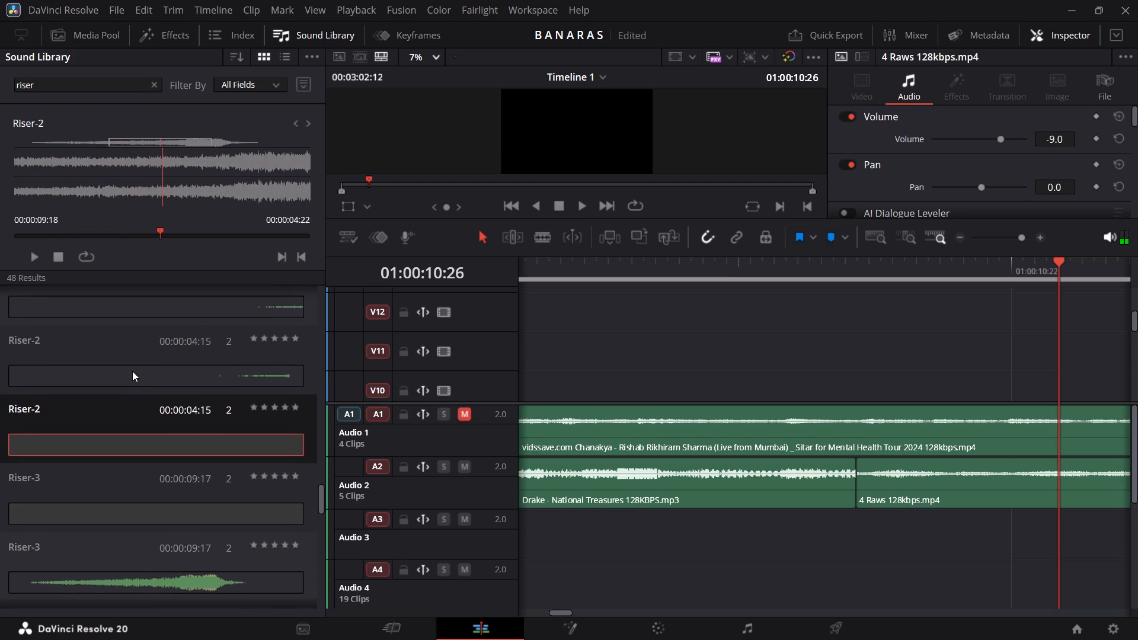
left_click(132, 371)
key("space")
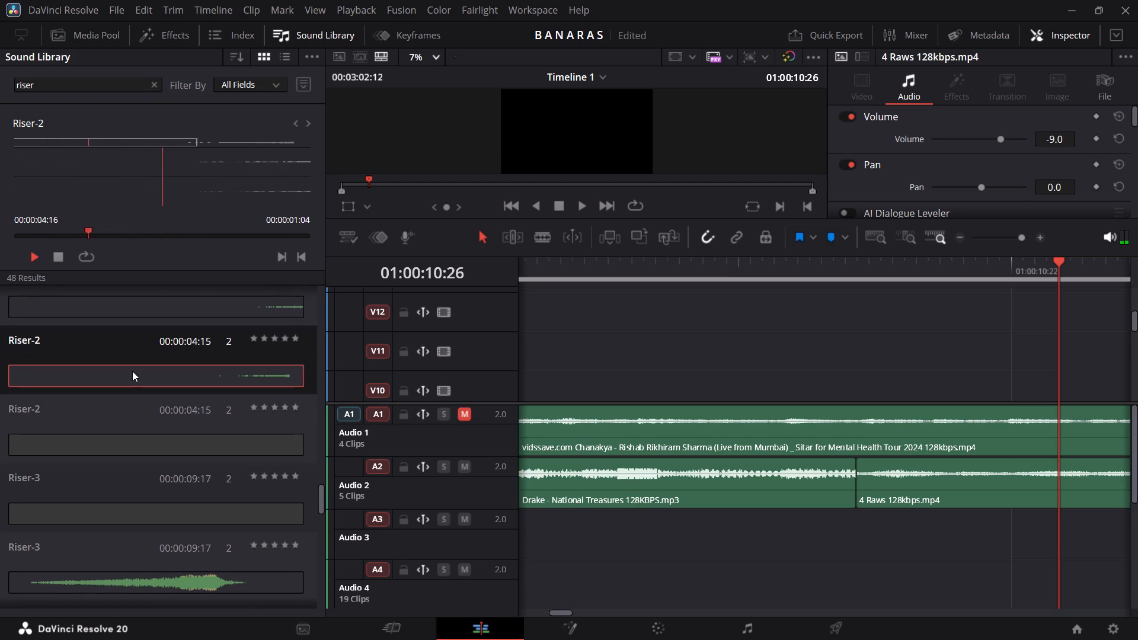
scroll(132, 371, "up", 1)
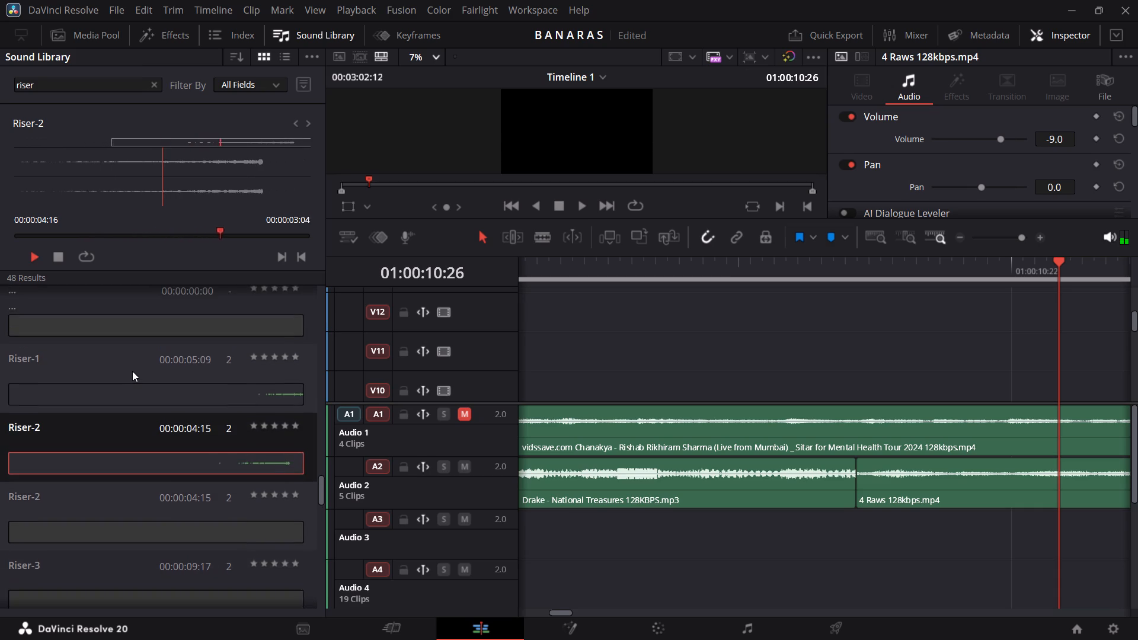
scroll(132, 371, "up", 1)
left_click(132, 371)
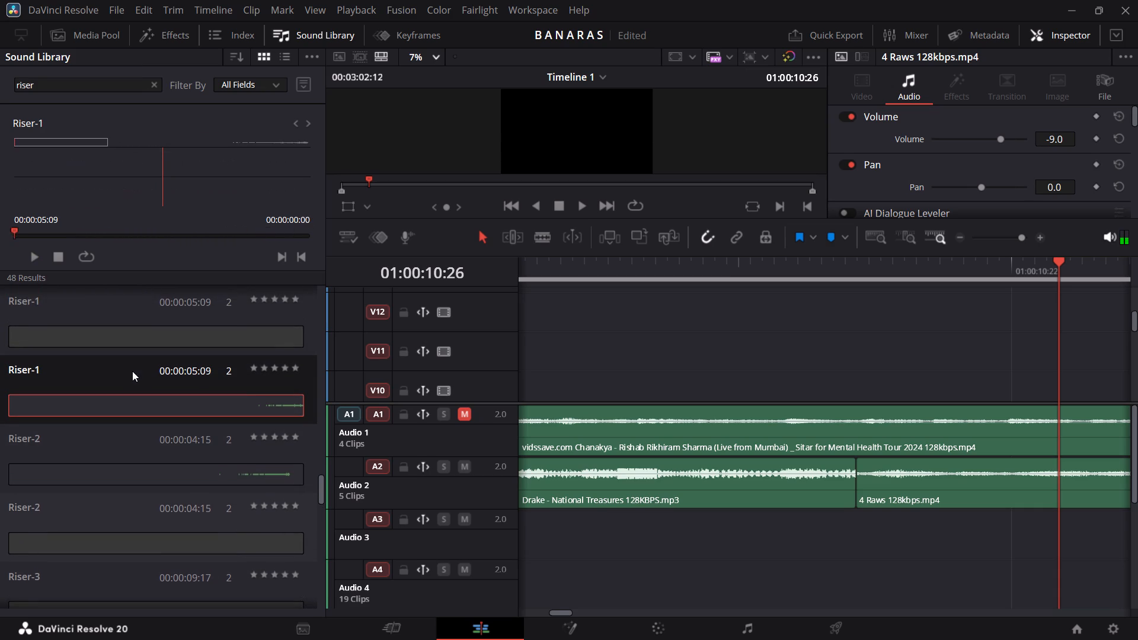
key("space")
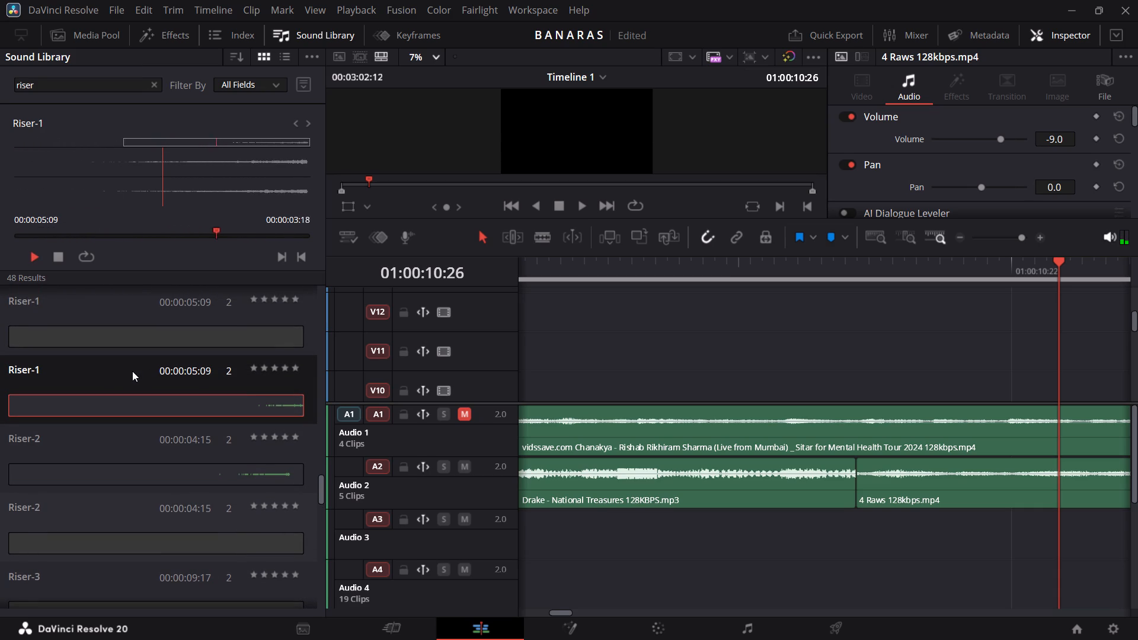
Place the Riser-2 sound on the Audio 3 track, starting just before the cut from the Drake song to 4 Raws.
left_click(79, 469)
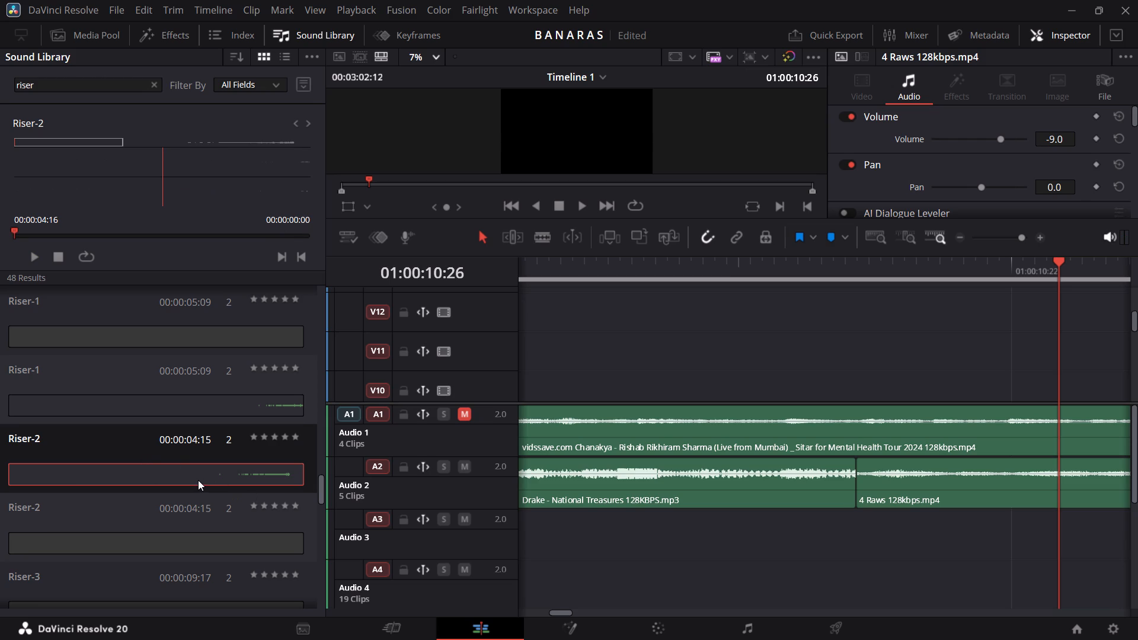
left_click_drag(198, 480, 692, 530)
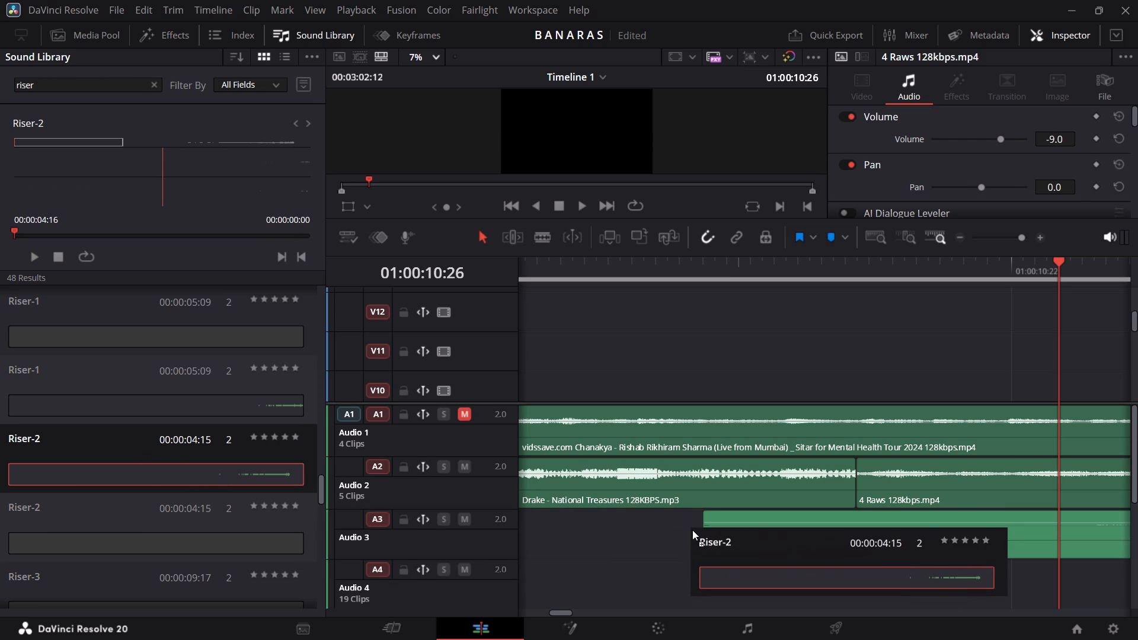
left_click_drag(692, 530, 692, 529)
scroll(801, 542, "left", 1)
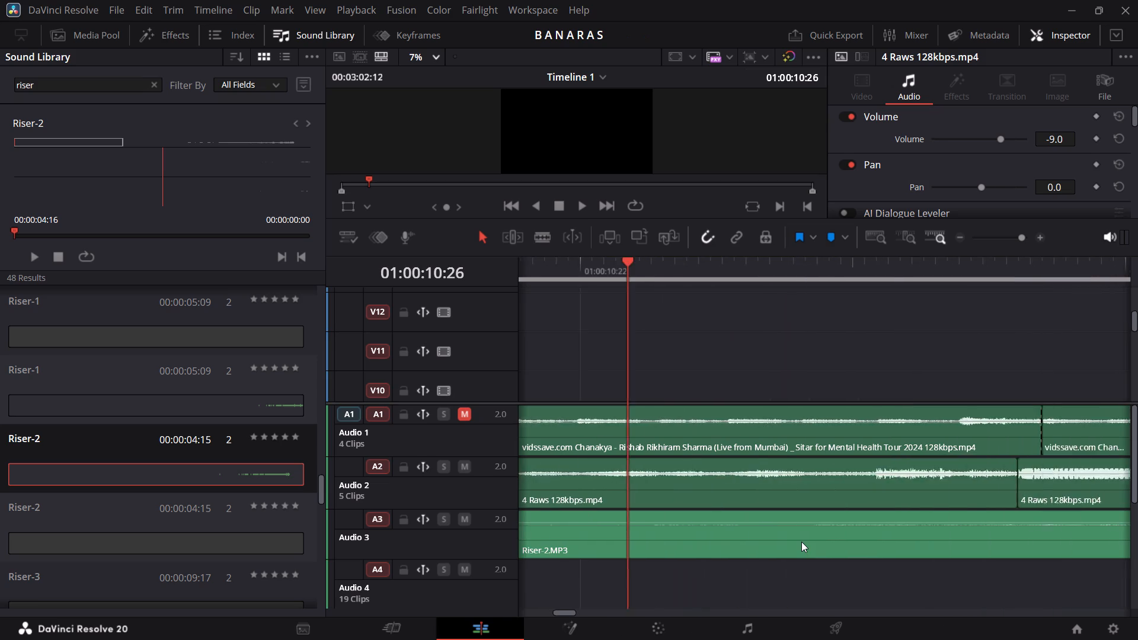
Play the Riser-2 clip around the start of the louder 4 Raws section, muting the Audio 2 track to hear the riser alone.
scroll(801, 542, "left", 2)
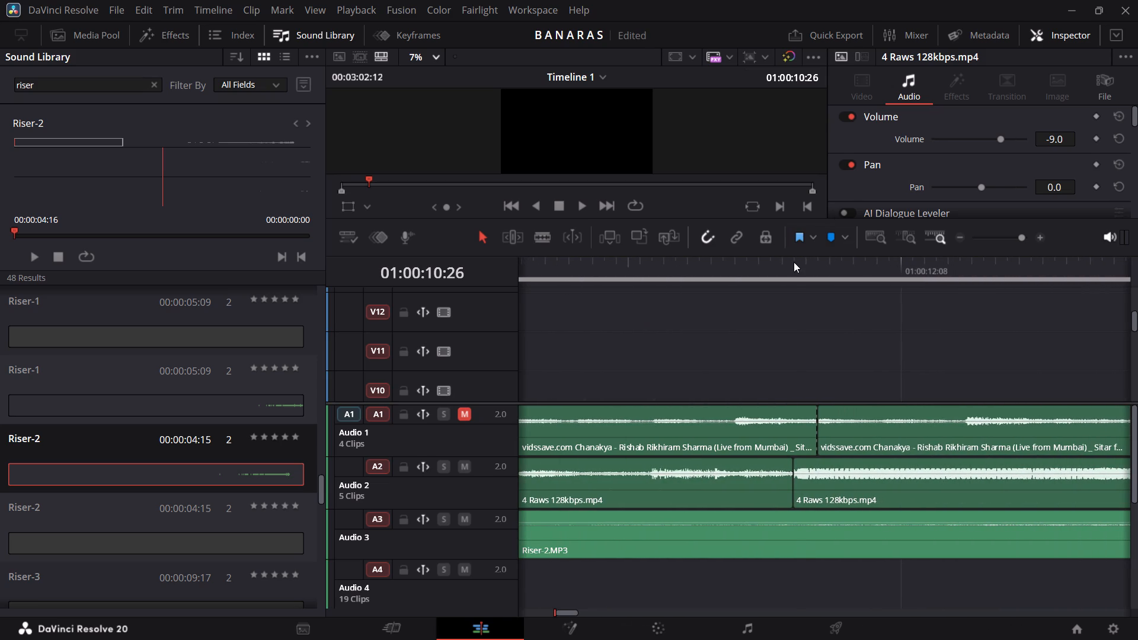
left_click(794, 262)
key("space")
key("space")
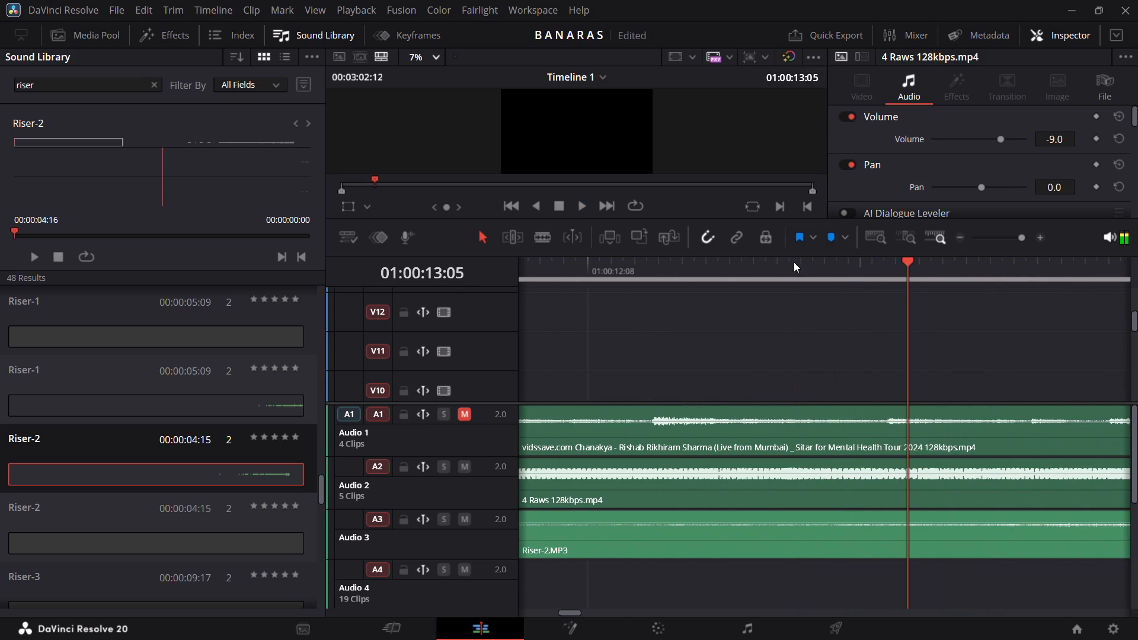
left_click(460, 464)
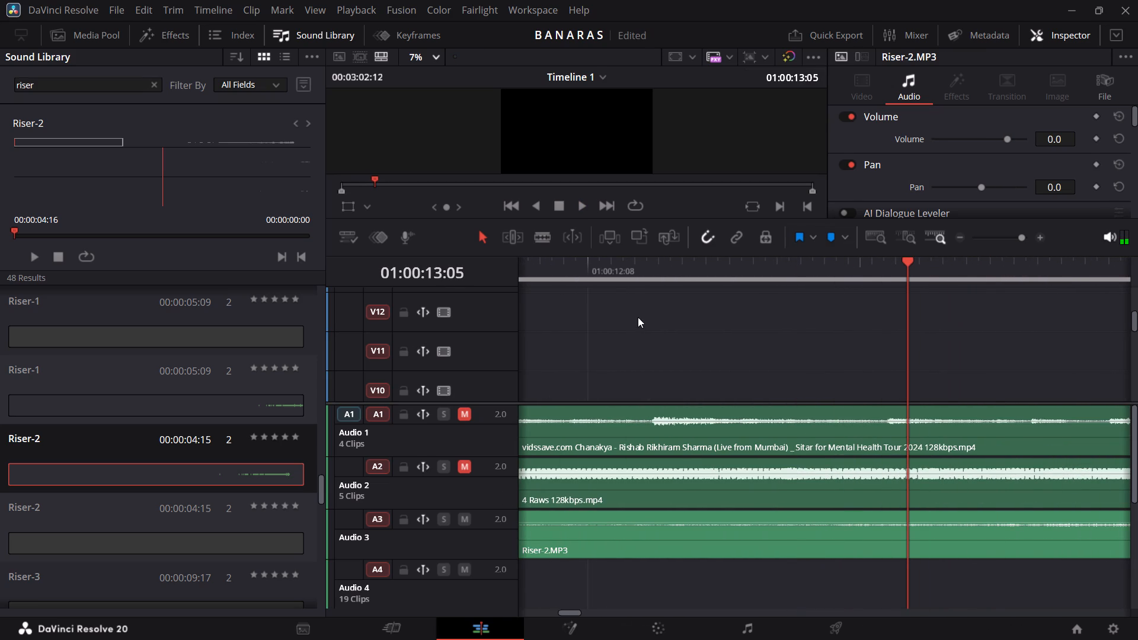
key("space")
key("space")
scroll(625, 283, "right", 1)
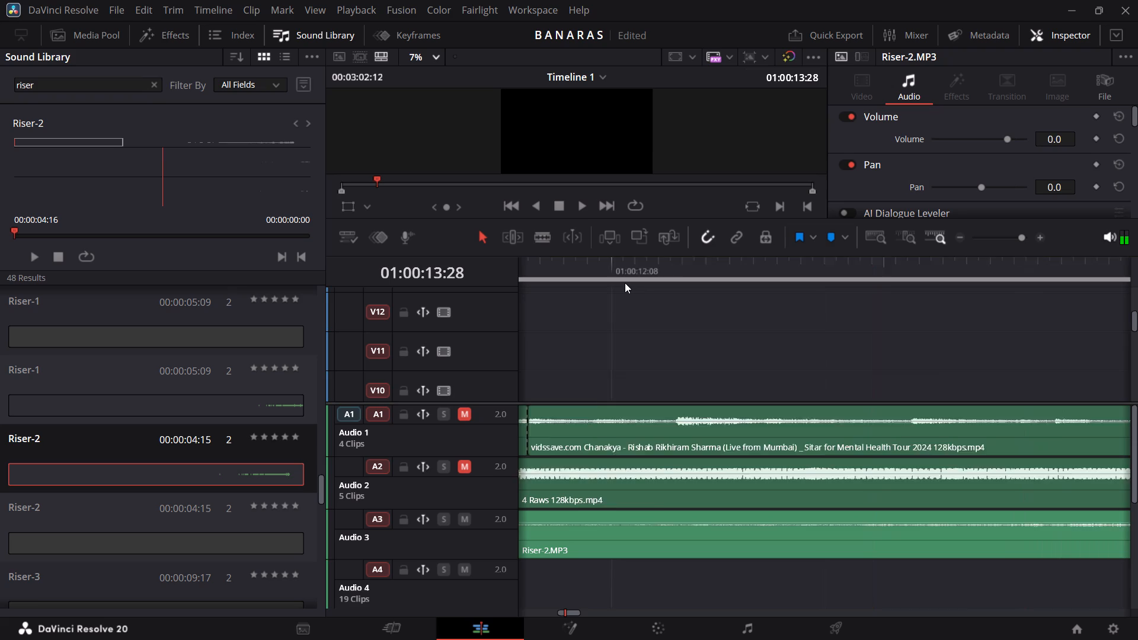
scroll(625, 283, "right", 1)
left_click(603, 271)
key("space")
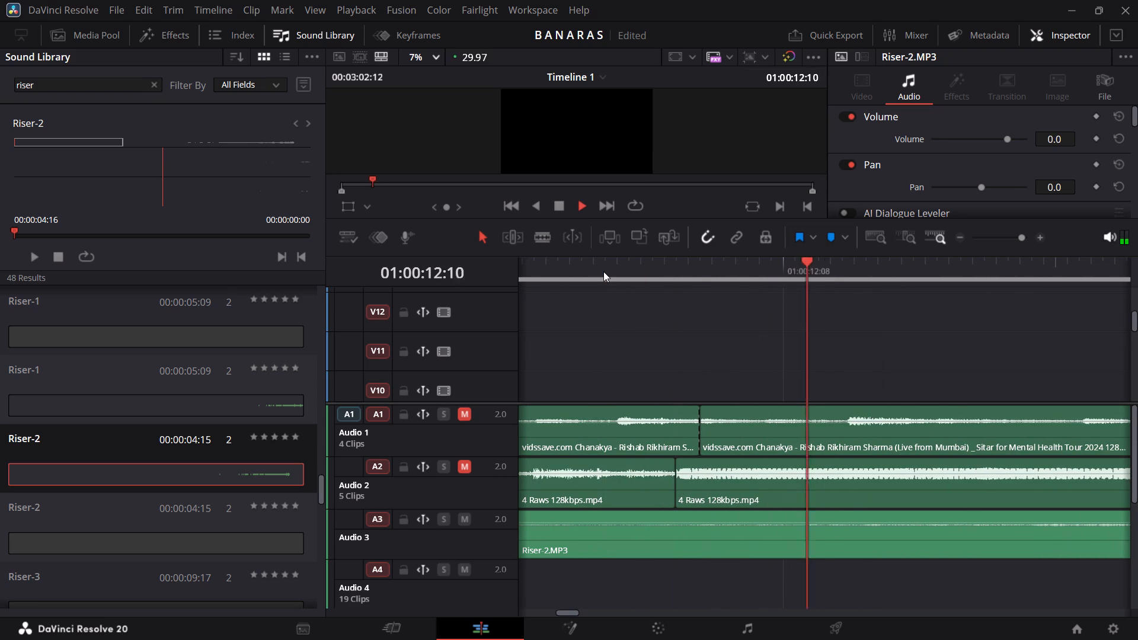
key("space")
left_click(590, 263)
key("space")
key("space")
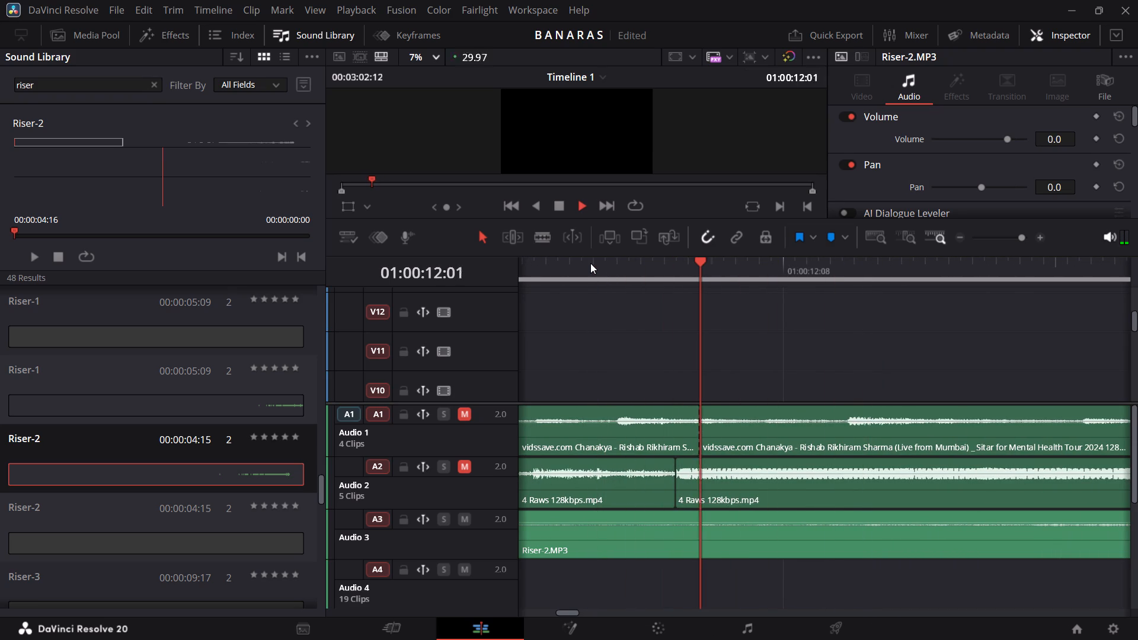
Split the Riser-2 clip at 01:00:12:02 and delete the portion before the split.
left_click(648, 533)
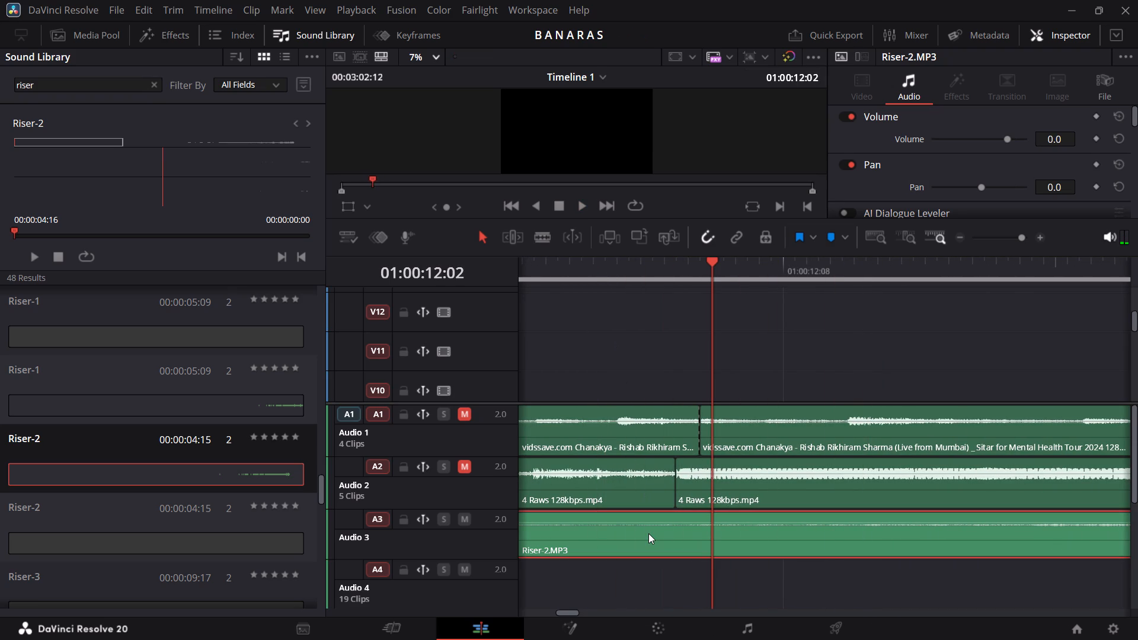
left_click(696, 558, "ctrl")
key("ctrl+b")
left_click(659, 511)
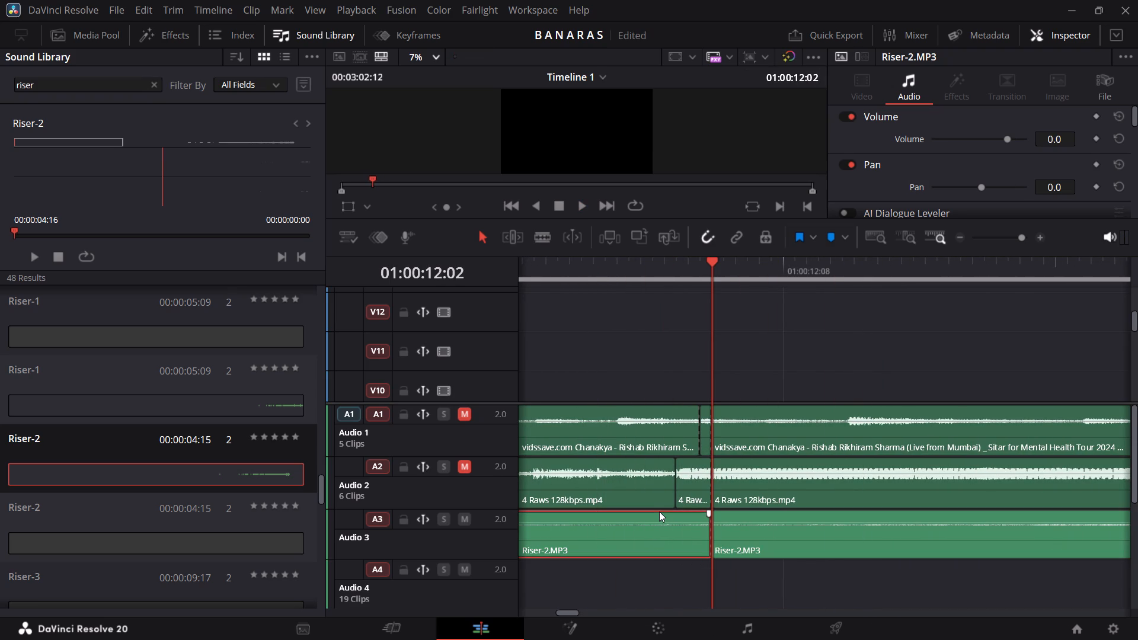
key("BackSpace")
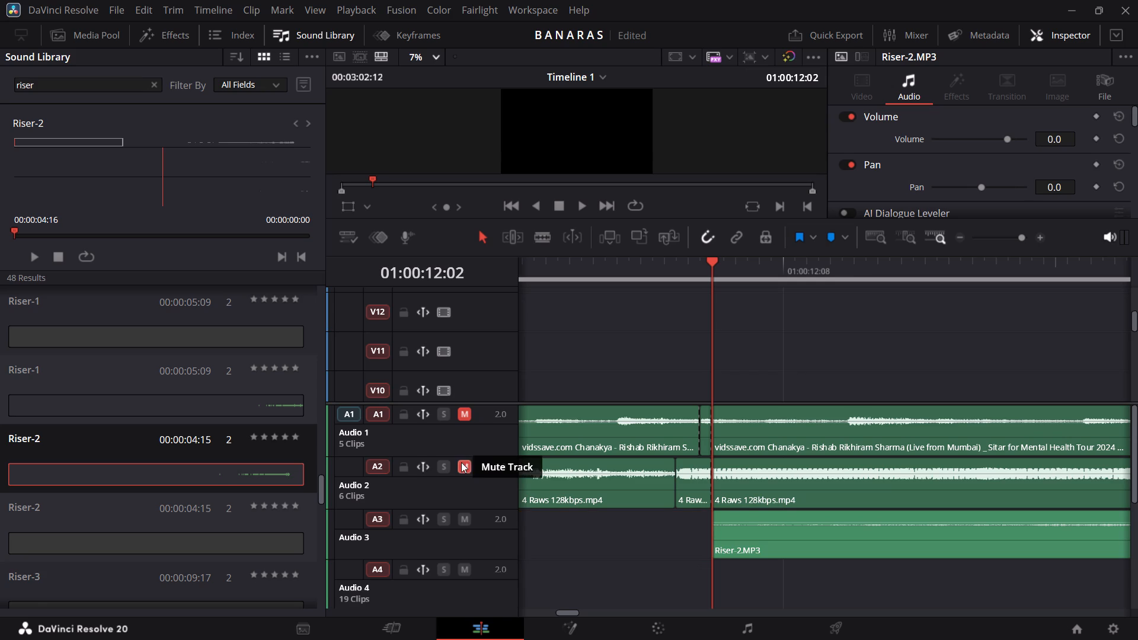
Unmute Audio 2 and move the trimmed Riser-2 clip earlier on Audio 3 to start shortly before the Drake to 4 Raws cut.
left_click(461, 462)
scroll(698, 532, "right", 1)
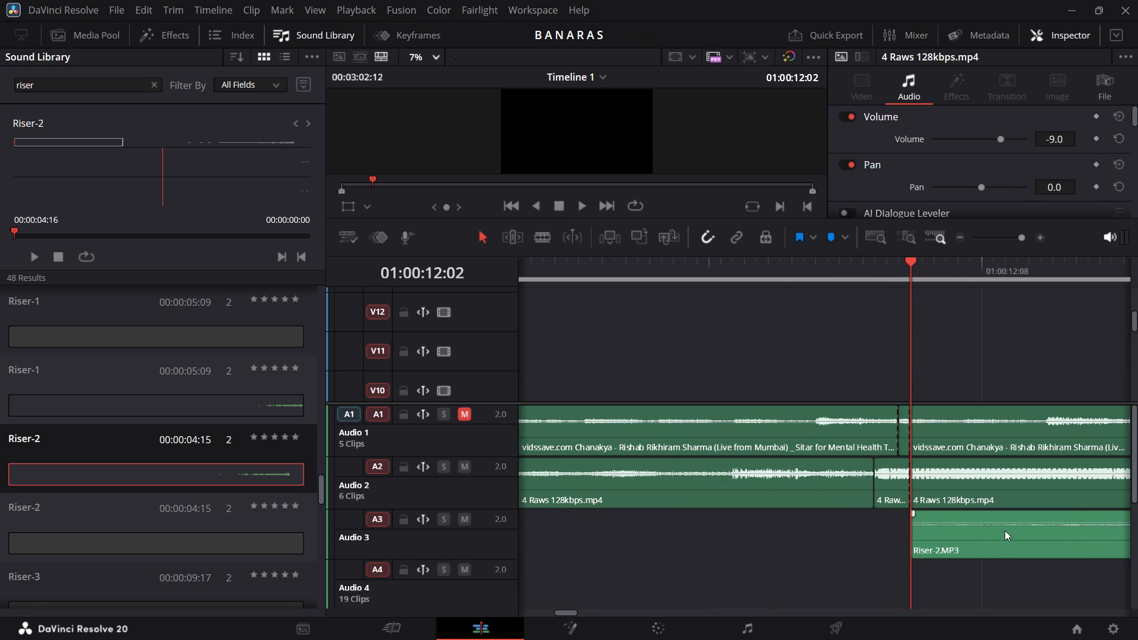
left_click_drag(988, 545, 679, 557)
scroll(679, 557, "right", 1)
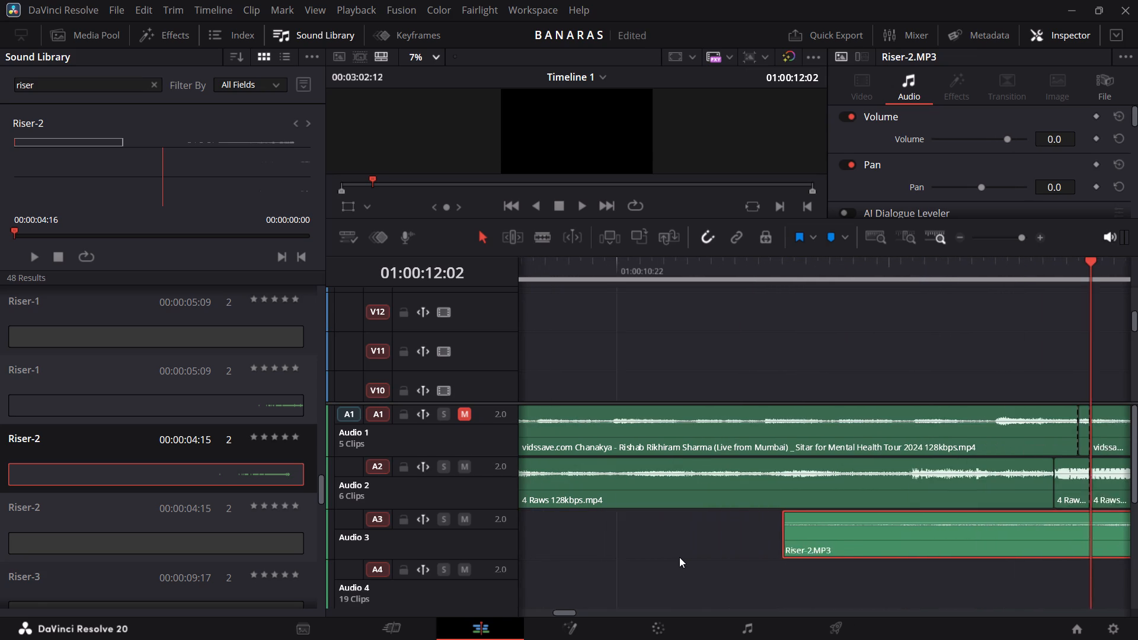
scroll(679, 557, "right", 1)
left_click_drag(839, 553, 602, 567)
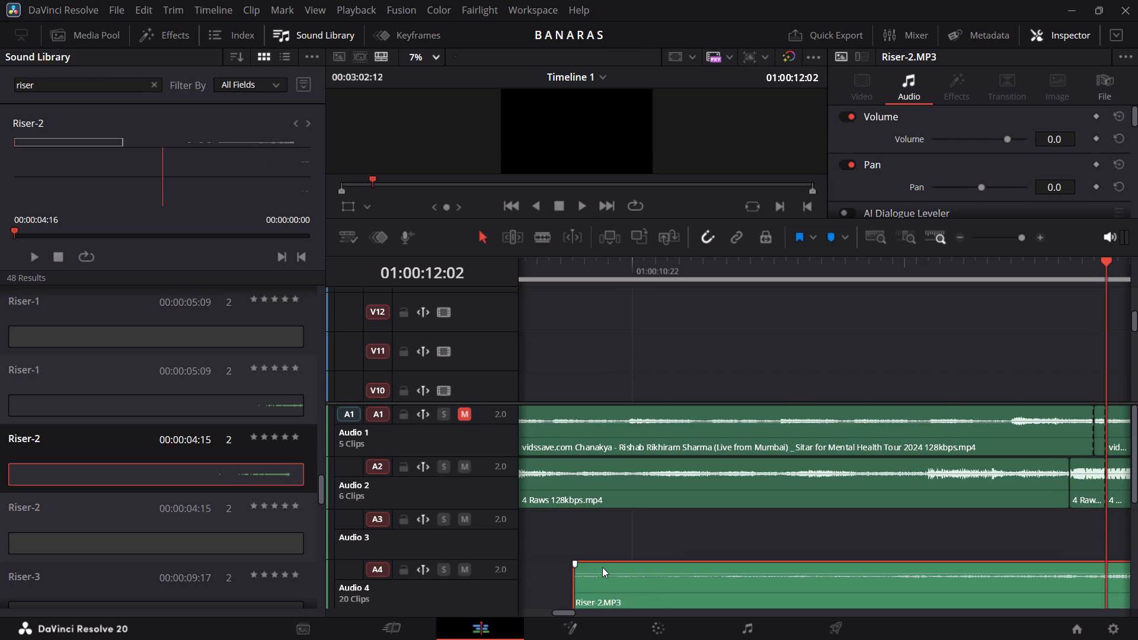
scroll(602, 567, "right", 1)
left_click_drag(769, 598, 769, 577)
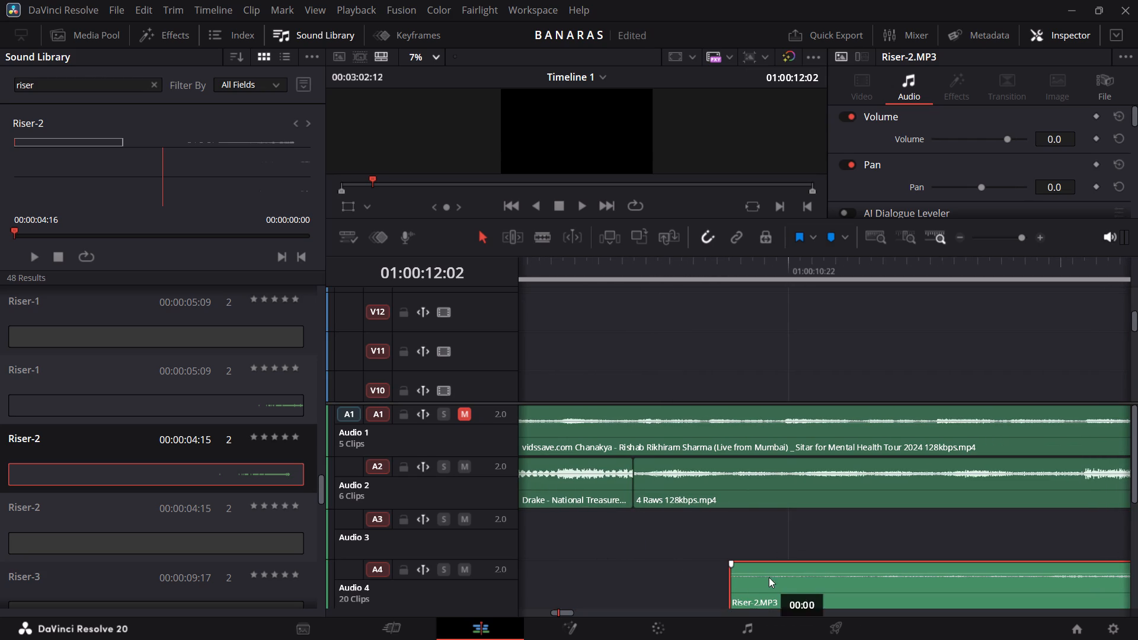
left_click_drag(769, 577, 586, 549)
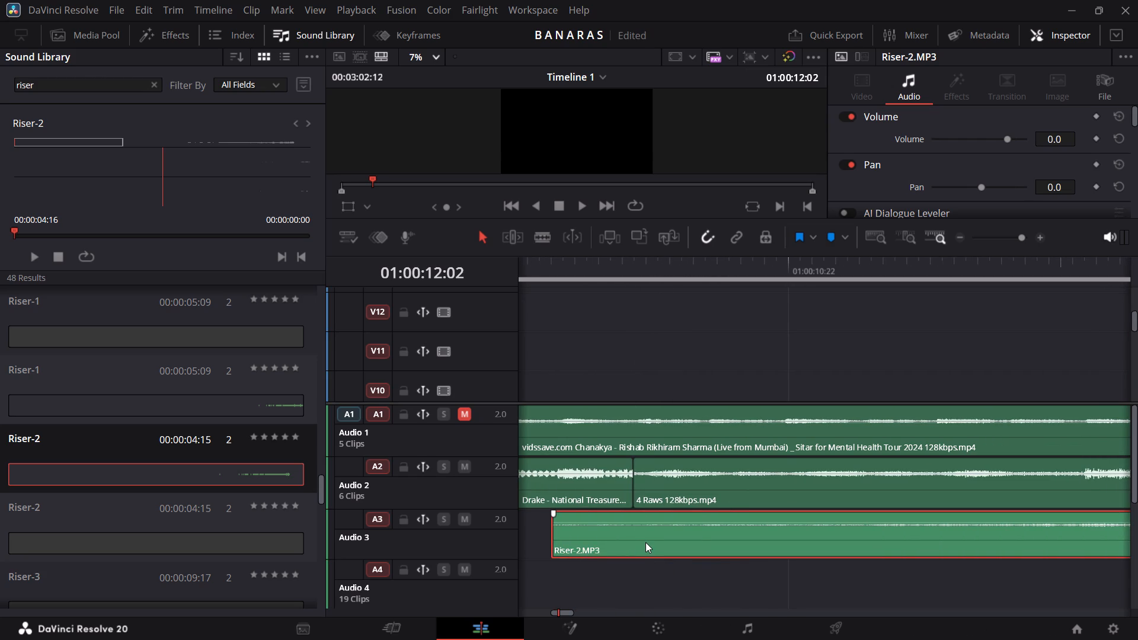
scroll(630, 516, "right", 1)
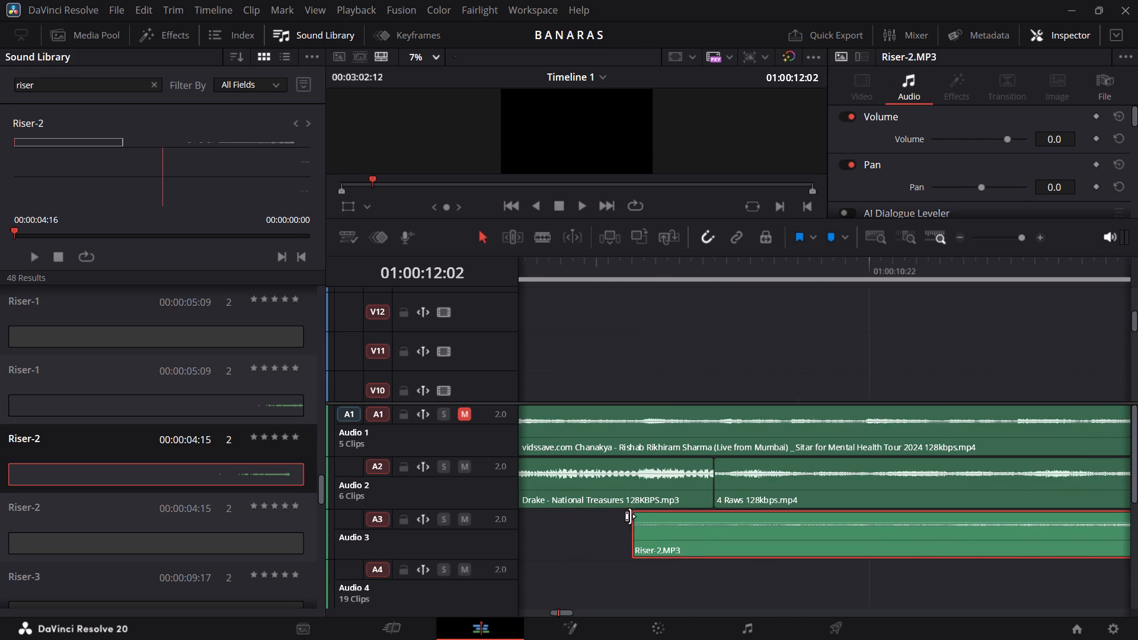
scroll(630, 516, "right", 1)
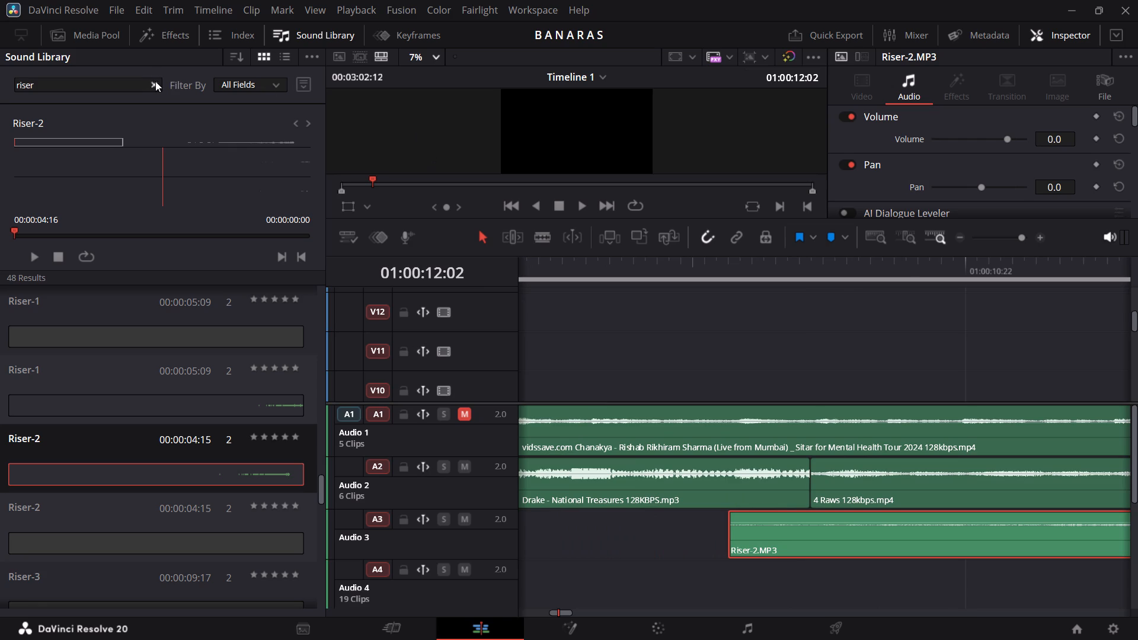
Clear the riser search in the Sound Library.
left_click(154, 81)
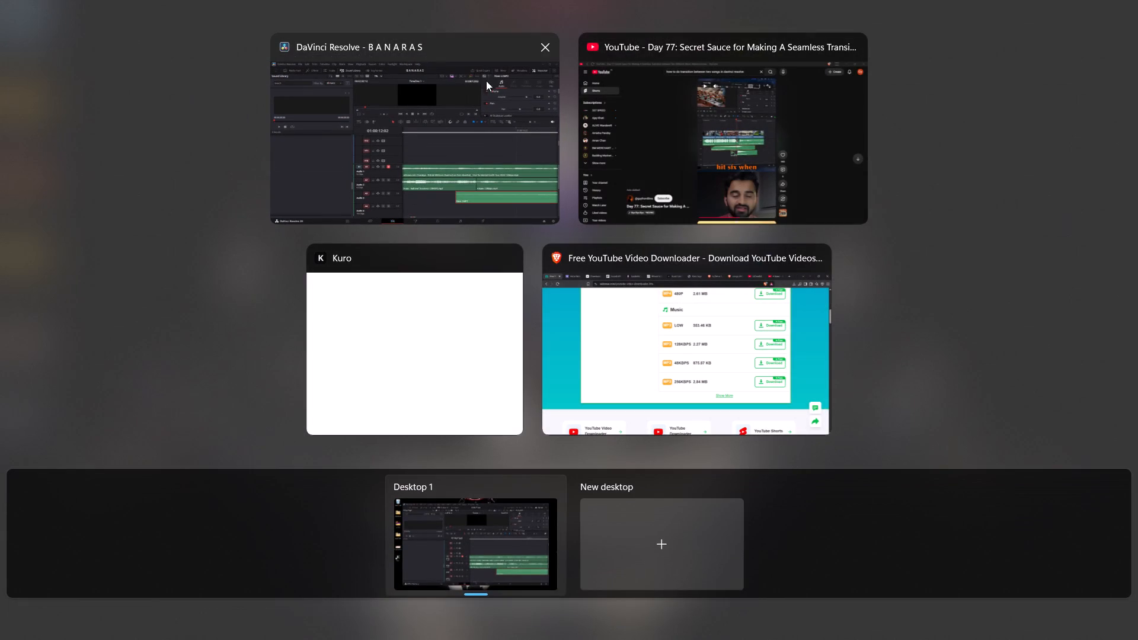
Switch to the YouTube short and play the part on placing the hit sound effect, then return to DaVinci Resolve.
left_click(632, 181)
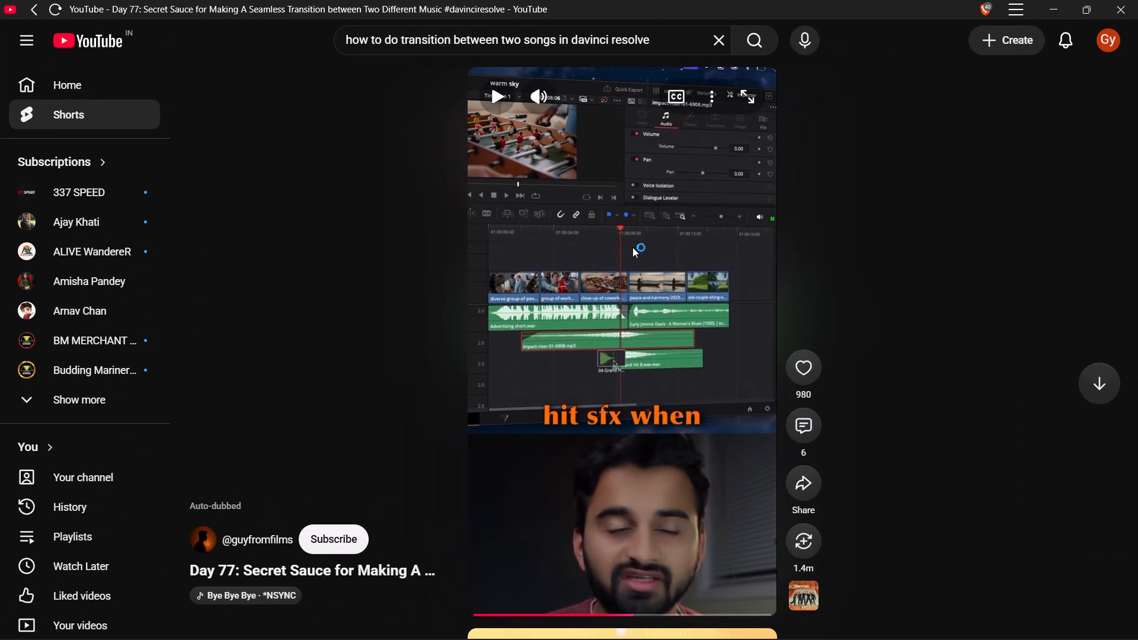
left_click(632, 247)
left_click(632, 247)
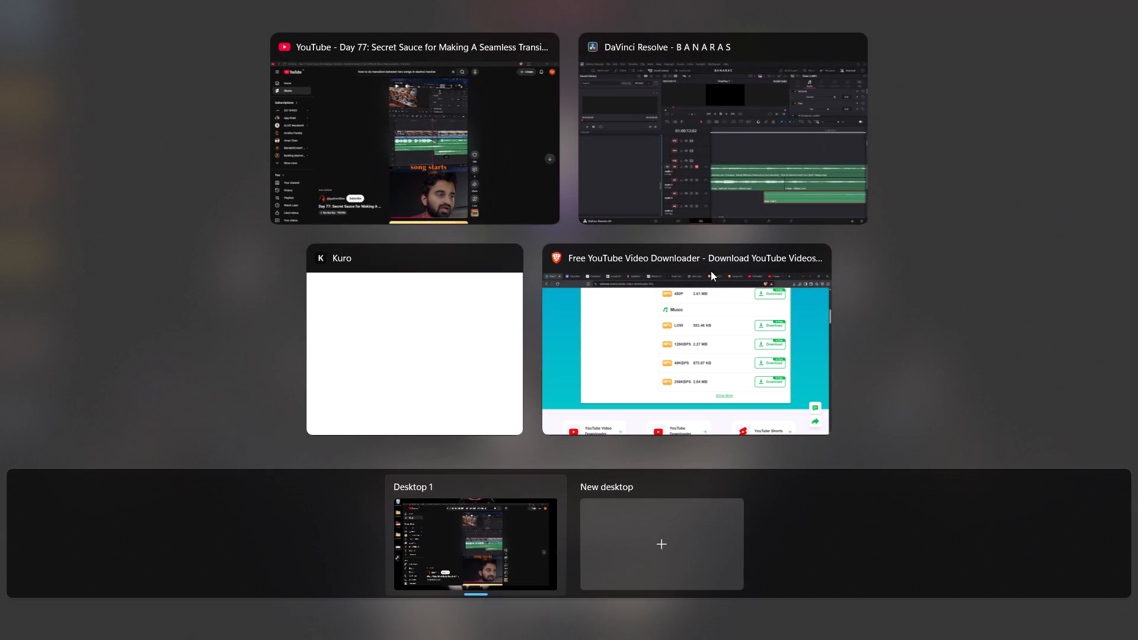
left_click(709, 173)
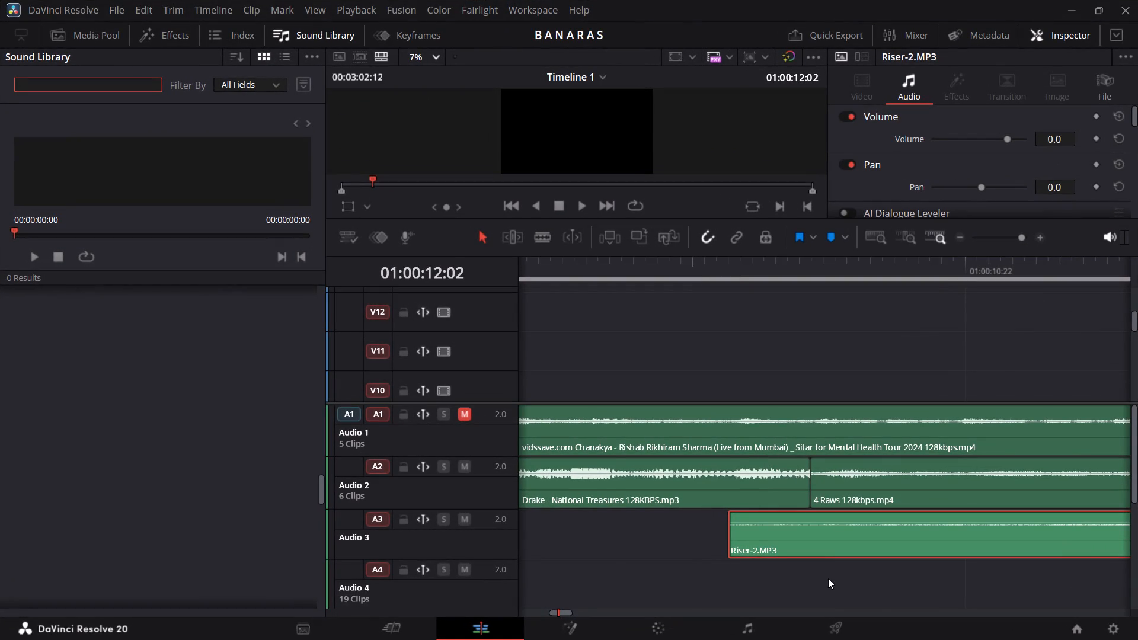
Move the Riser-2 clip to the Audio 4 track and shift it earlier so its peak falls near the Drake to 4 Raws cut.
scroll(828, 578, "left", 3)
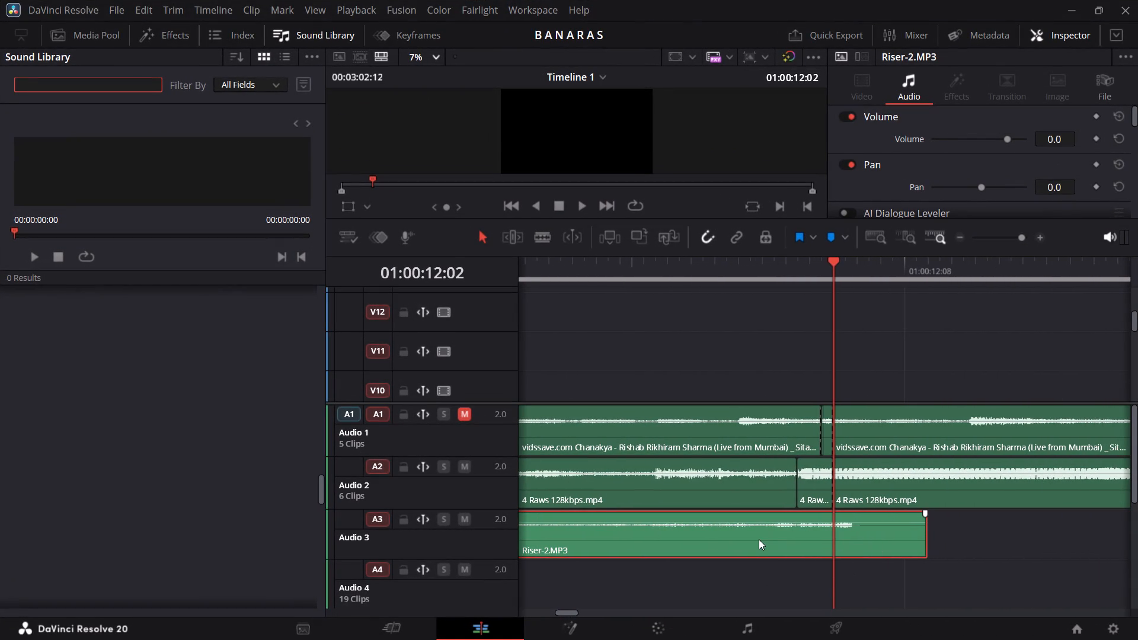
left_click_drag(759, 539, 600, 537)
scroll(600, 537, "right", 4)
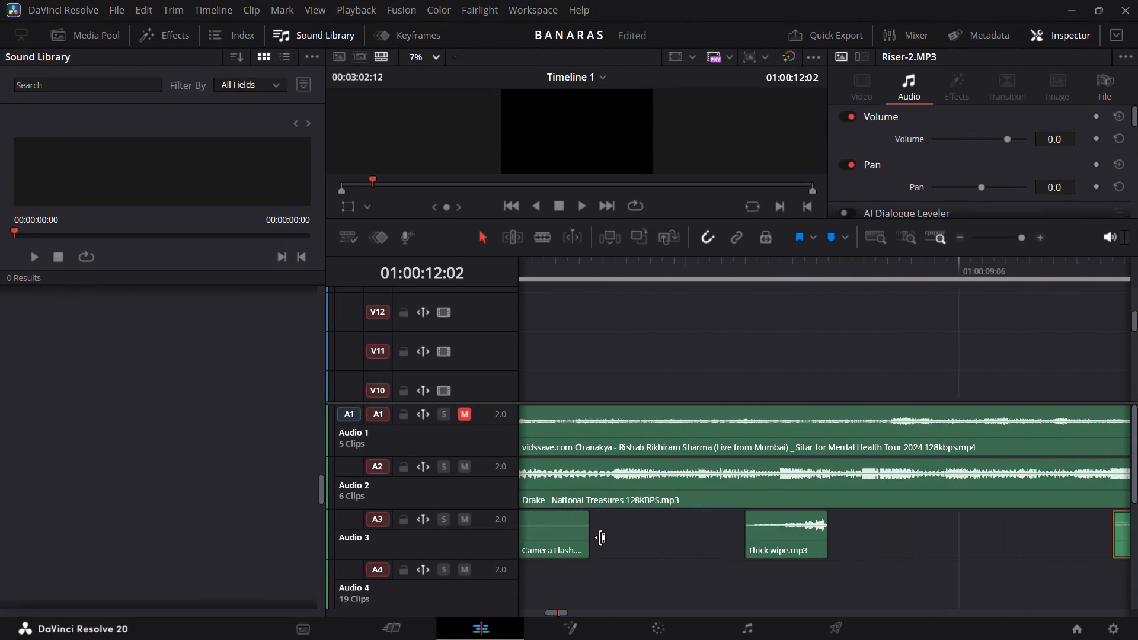
scroll(600, 537, "left", 1)
left_click_drag(618, 542, 622, 585)
scroll(622, 585, "right", 3)
scroll(622, 585, "left", 1)
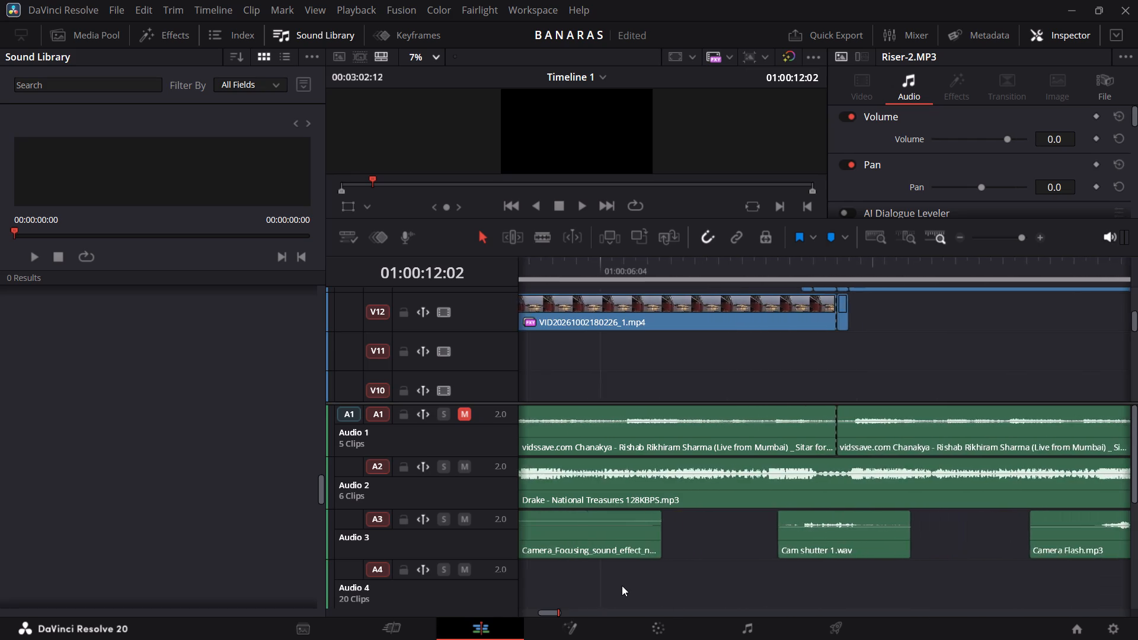
scroll(622, 585, "left", 1)
scroll(622, 585, "right", 1)
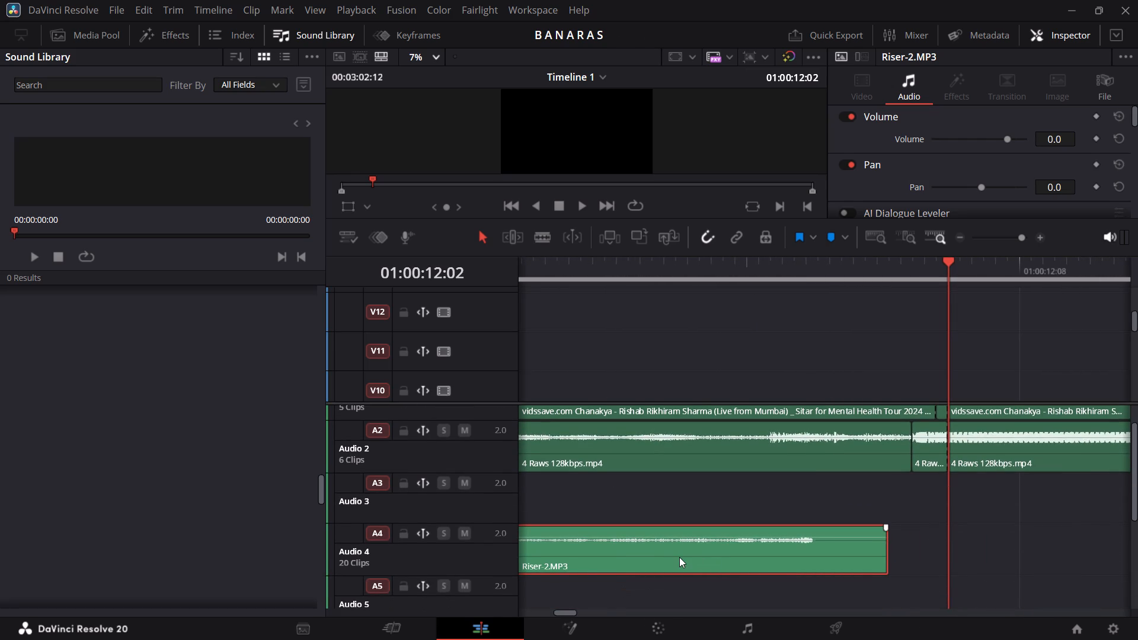
left_click_drag(679, 557, 583, 558)
scroll(583, 558, "right", 2)
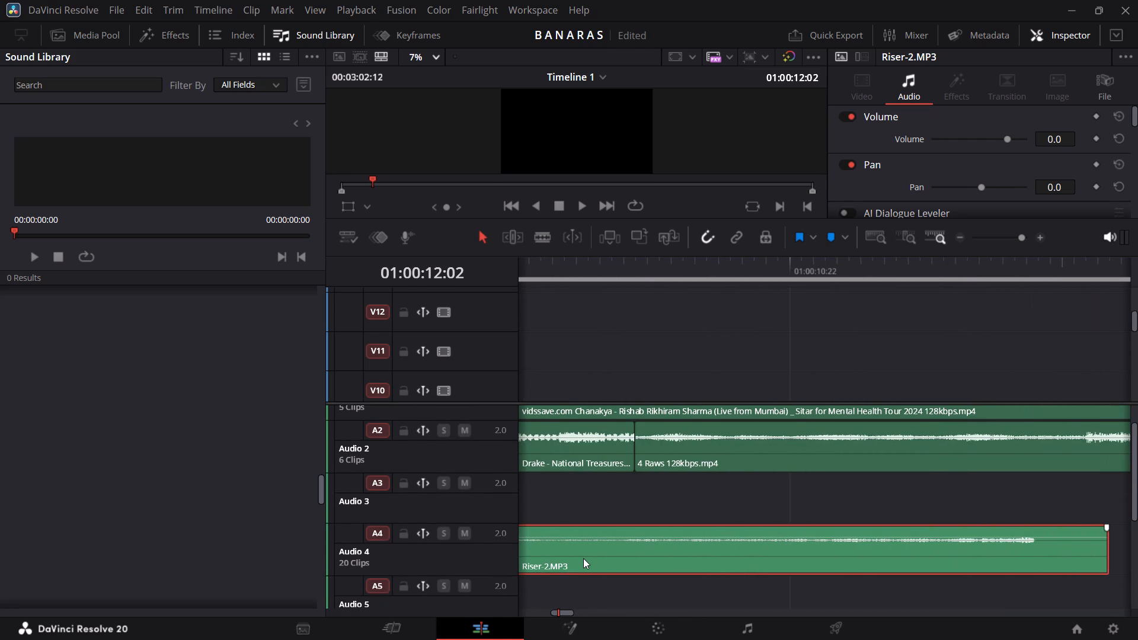
left_click_drag(919, 545, 574, 537)
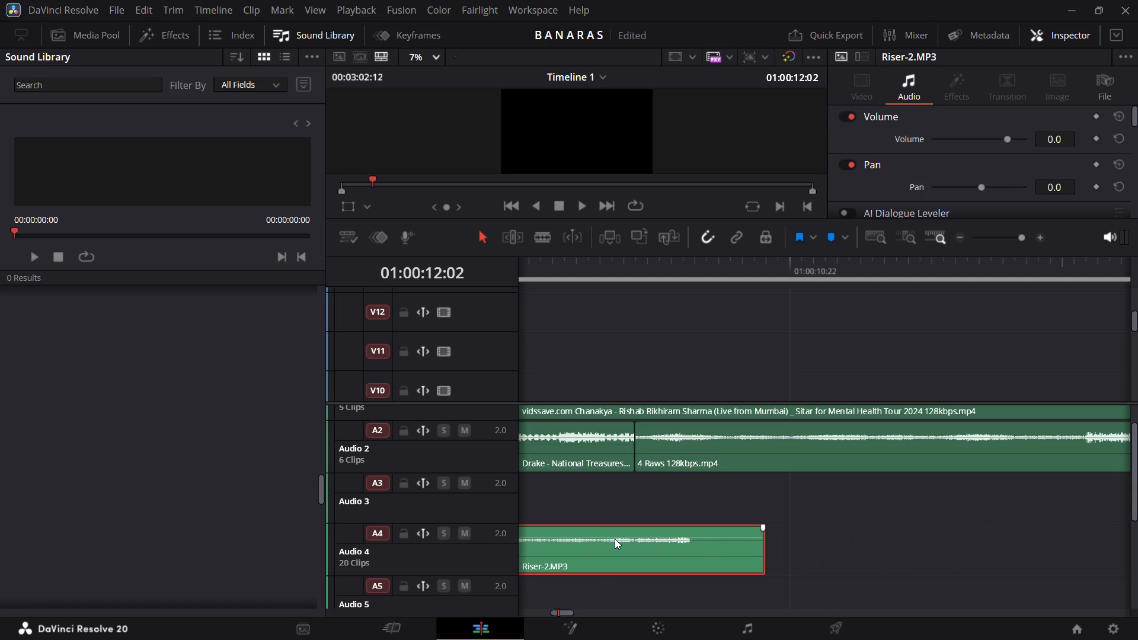
Check the riser and hit sound placement shown in the YouTube short, then return to DaVinci Resolve.
left_click(734, 156)
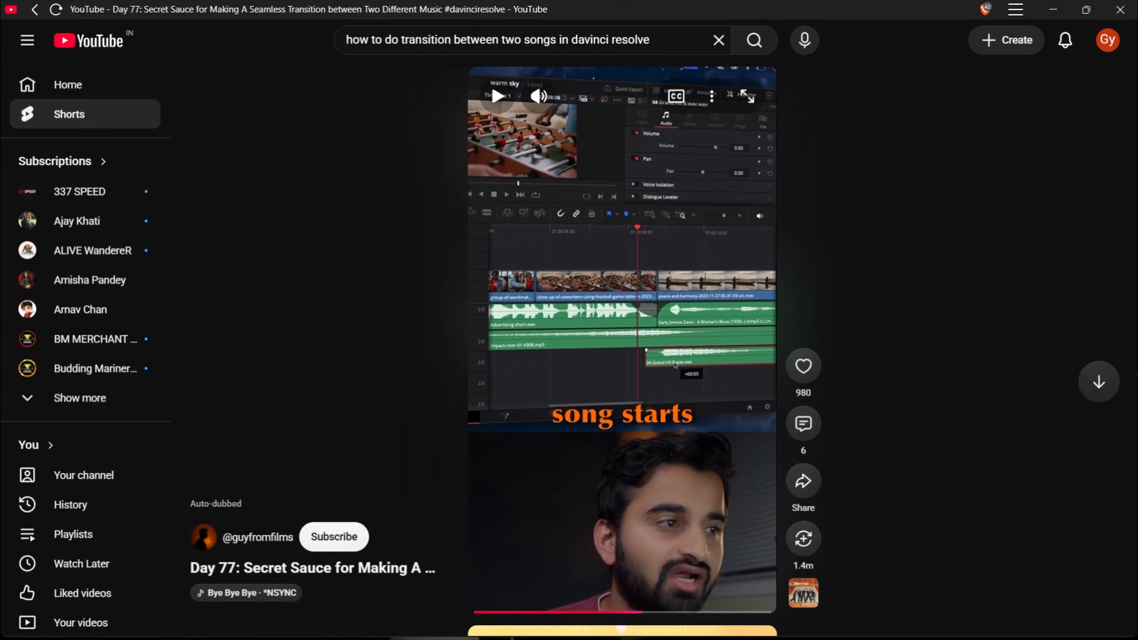
left_click(655, 159)
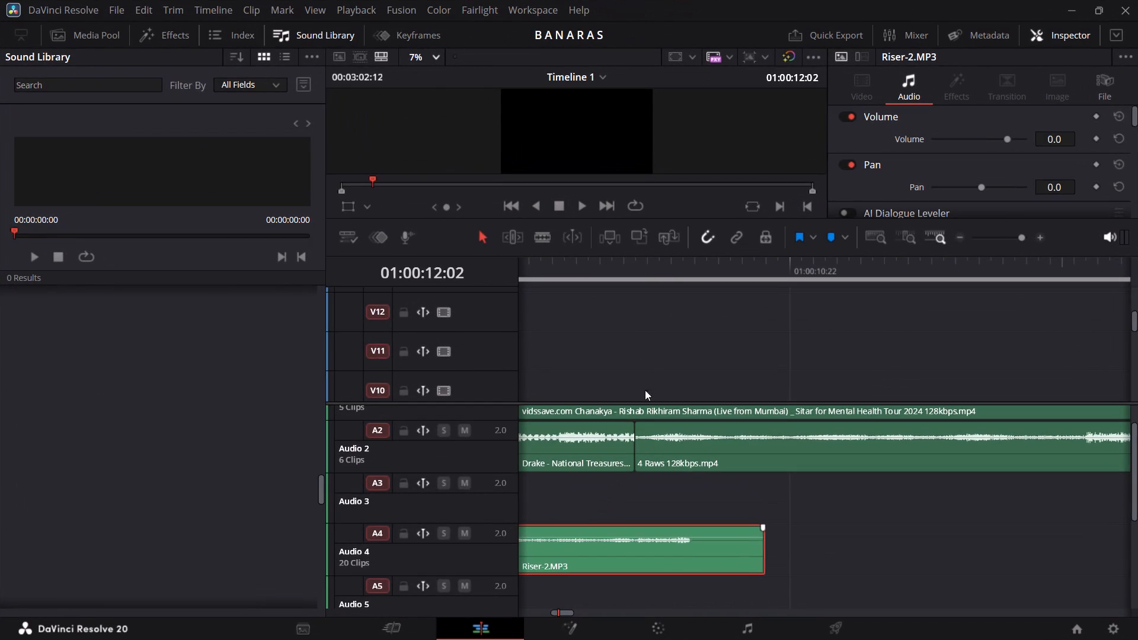
Shift the Riser-2 clip on Audio 4 about 7 frames later.
left_click_drag(681, 551, 772, 546)
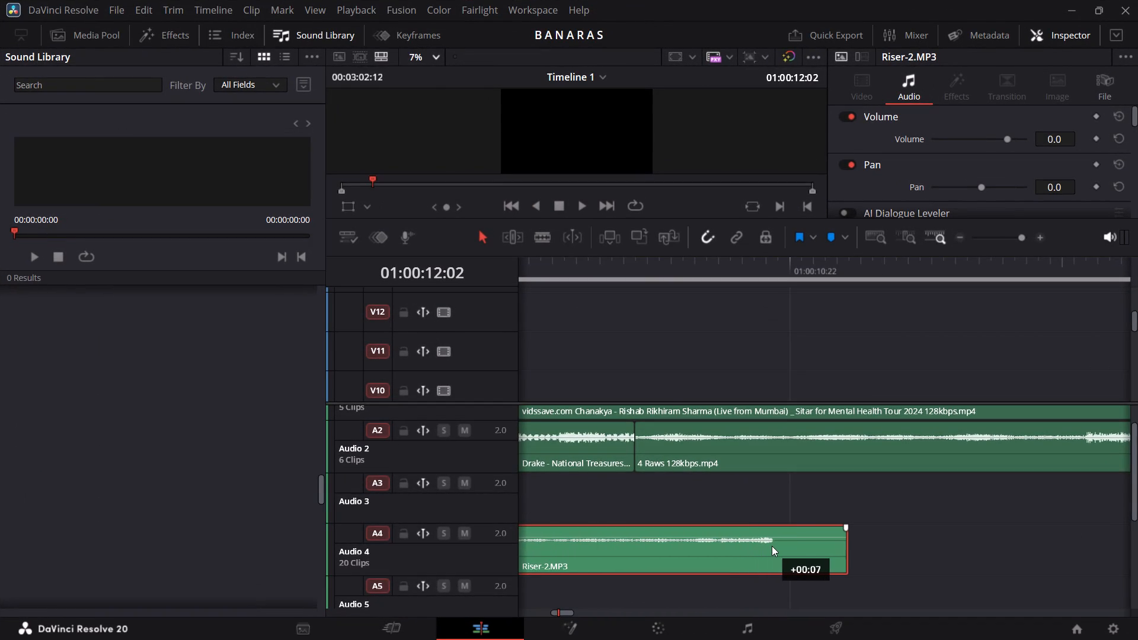
left_click_drag(772, 546, 772, 546)
Mute the Audio 2 track and play the Riser-2 clip across the Drake to 4 Raws cut to hear where it peaks and ends.
scroll(669, 397, "right", 1)
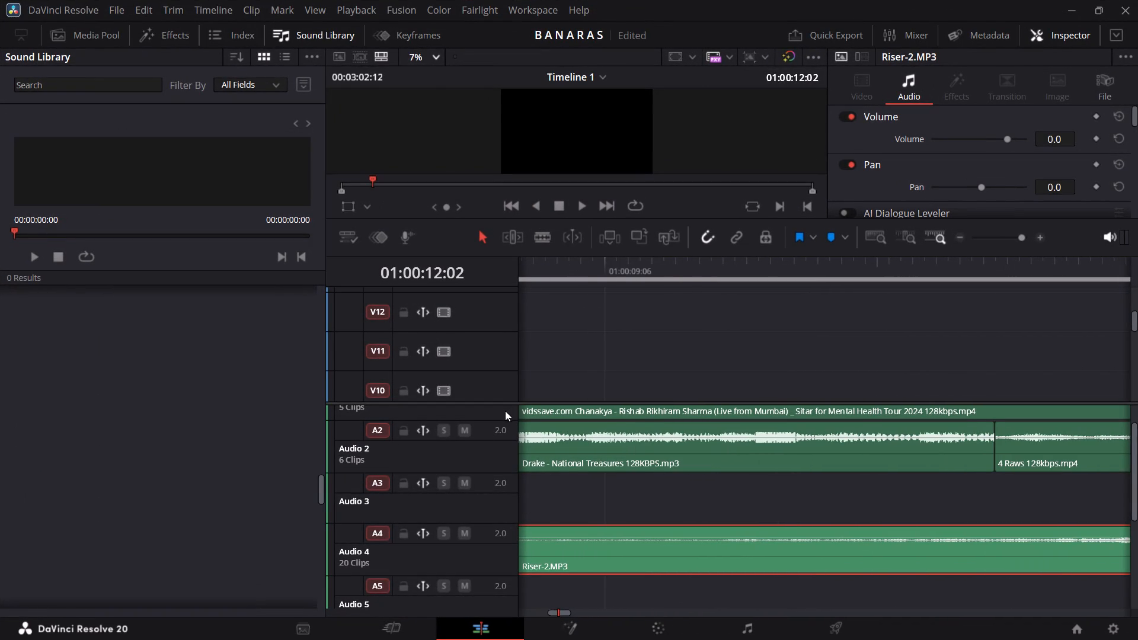
left_click(463, 425)
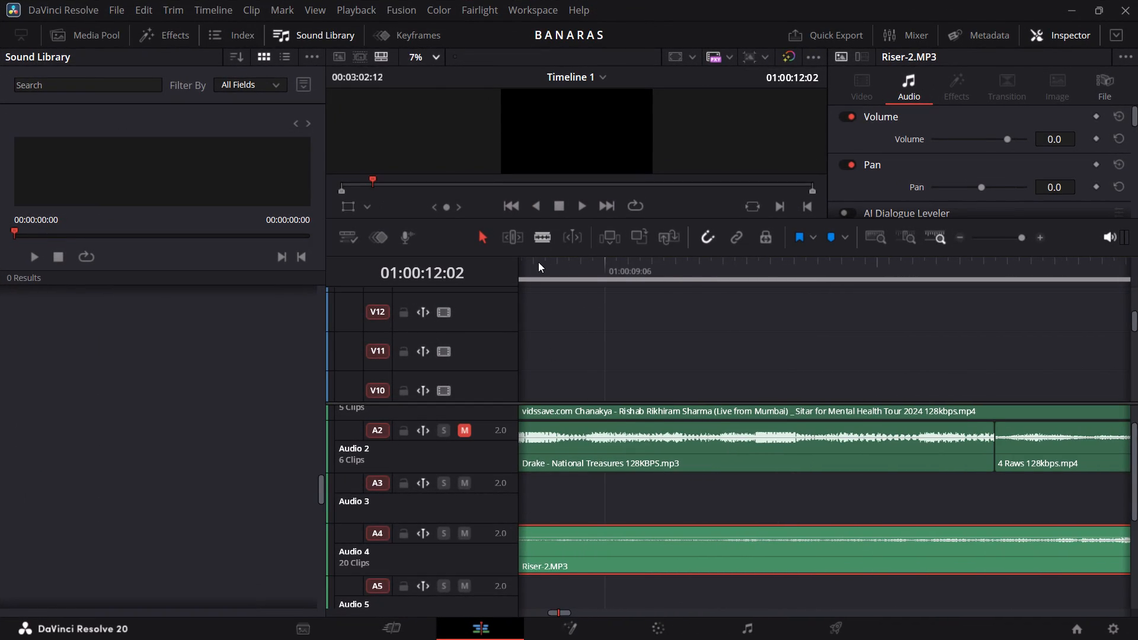
left_click(538, 262)
key("space")
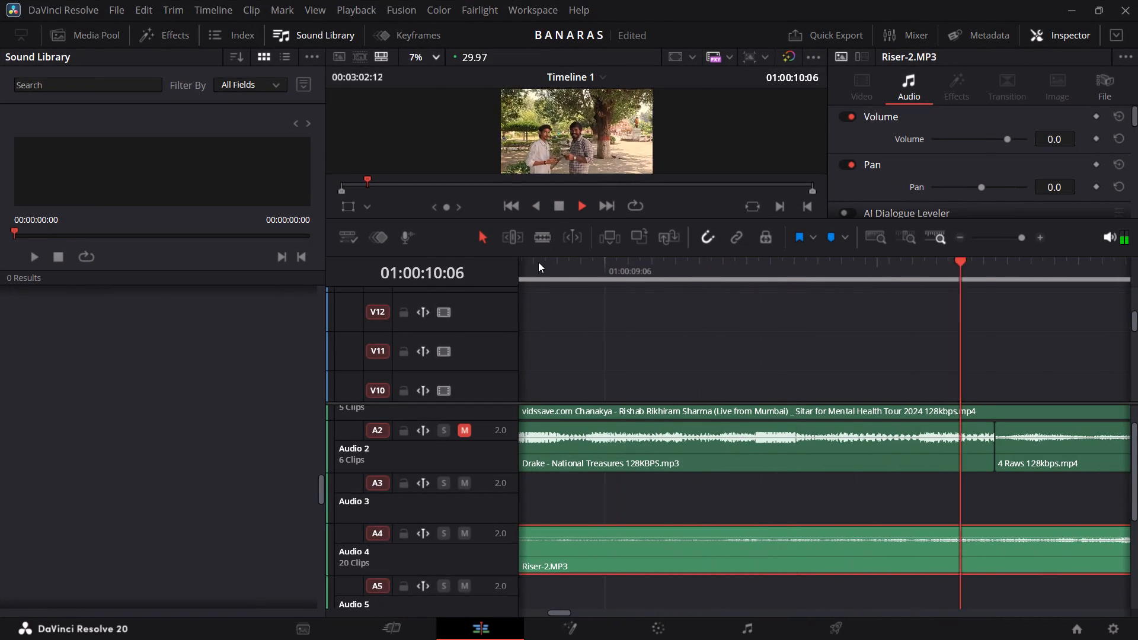
key("space")
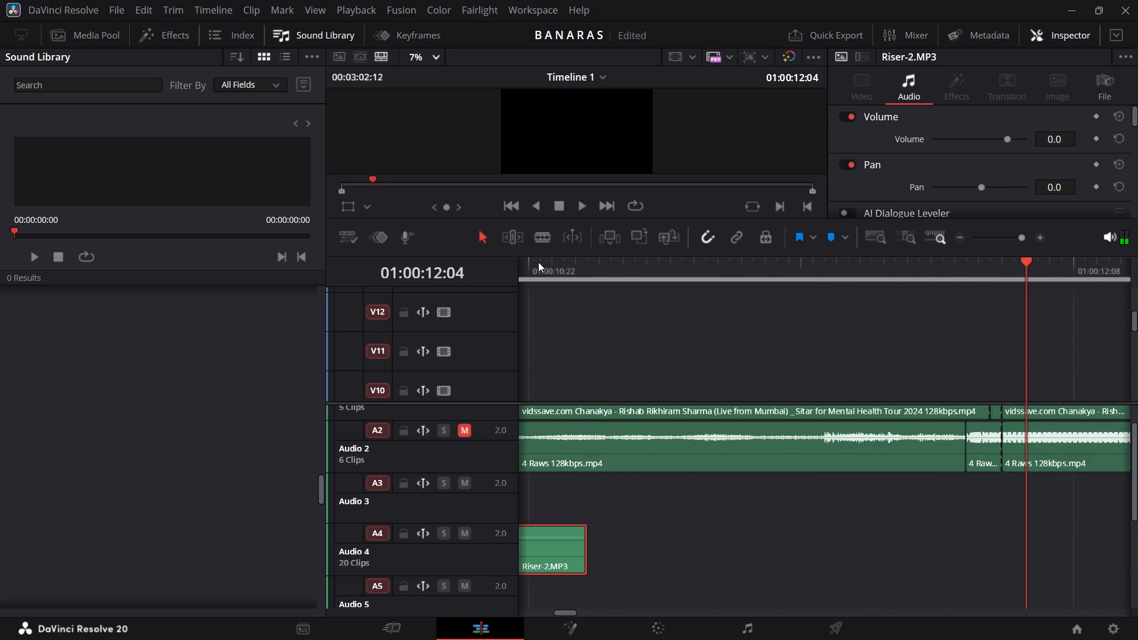
scroll(538, 262, "right", 1)
left_click(538, 262)
key("space")
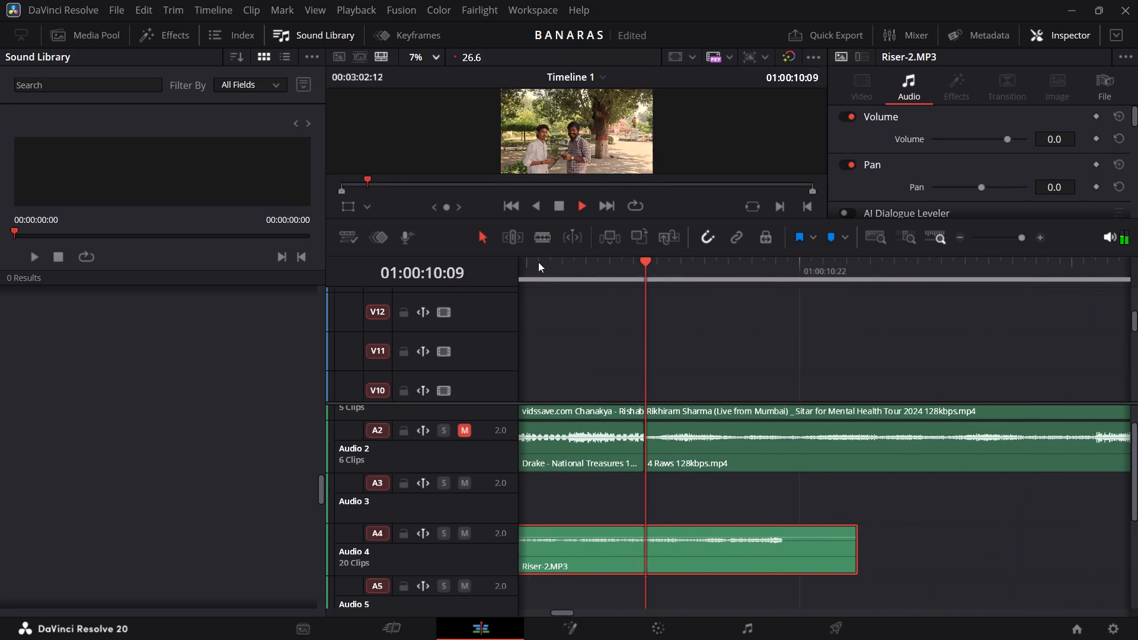
key("space")
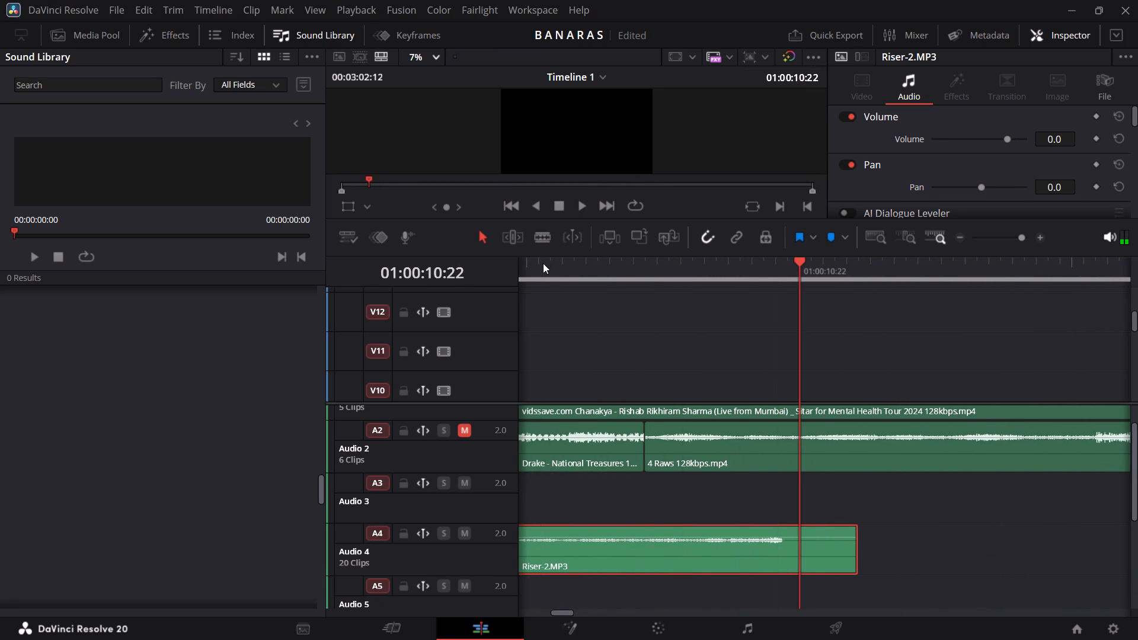
Unmute the Audio 2 track and play the Drake to 4 Raws cut together with the Riser-2 clip.
left_click(466, 433)
scroll(466, 433, "right", 1)
left_click(526, 273)
key("space")
key("space")
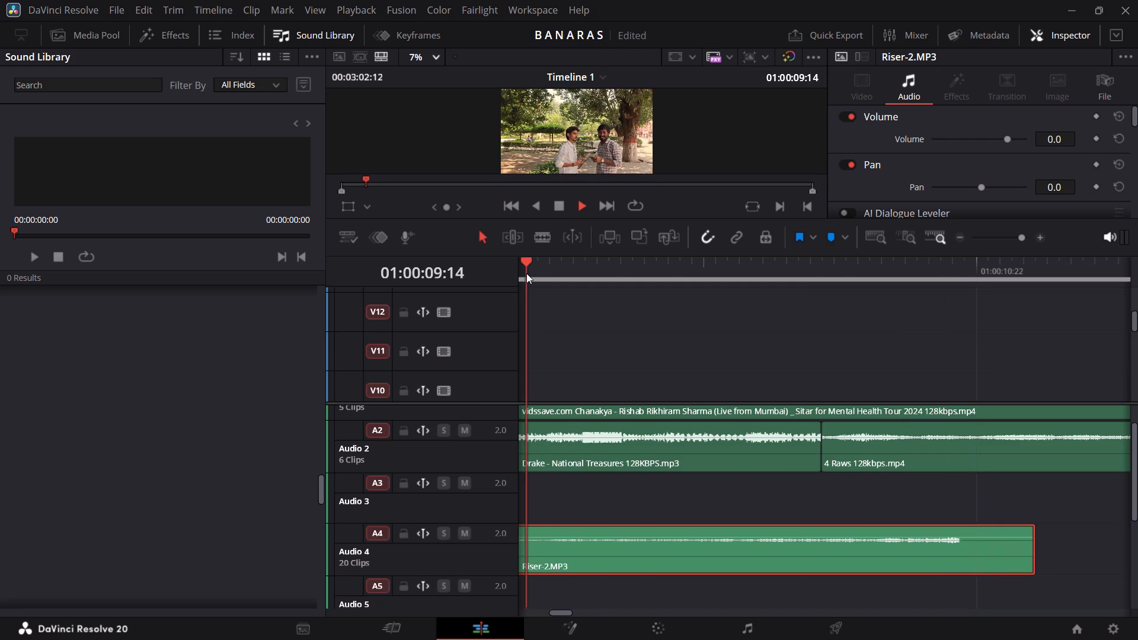
key("space")
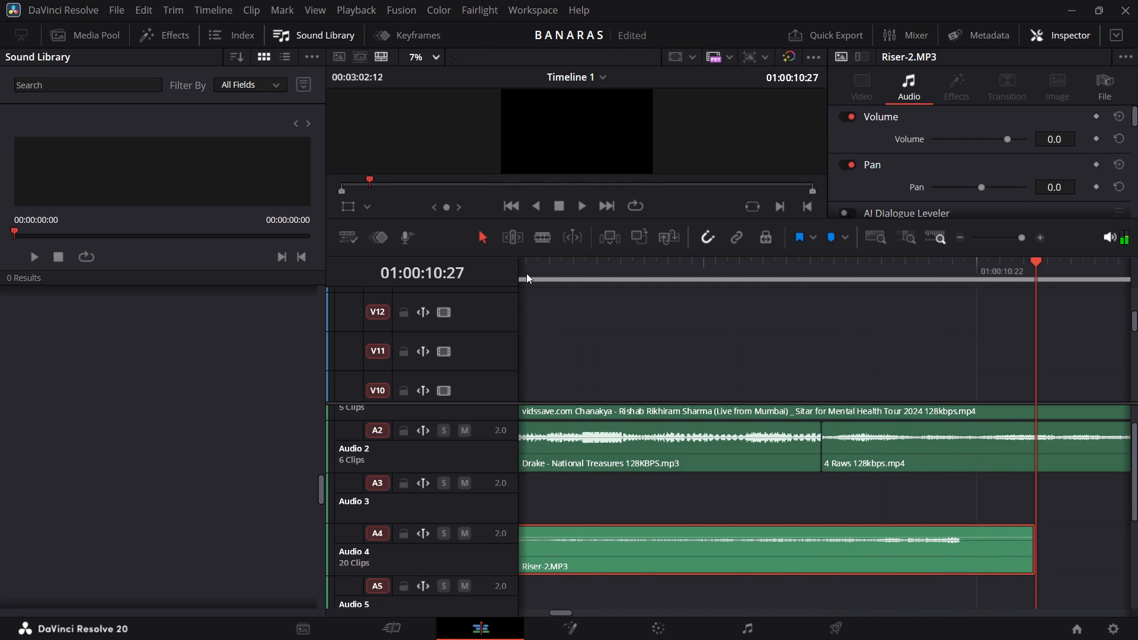
Switch to the Day 77 YouTube short, rewatch how the cut is faded and the riser and hit are placed, and return to DaVinci Resolve.
key("alt+Tab")
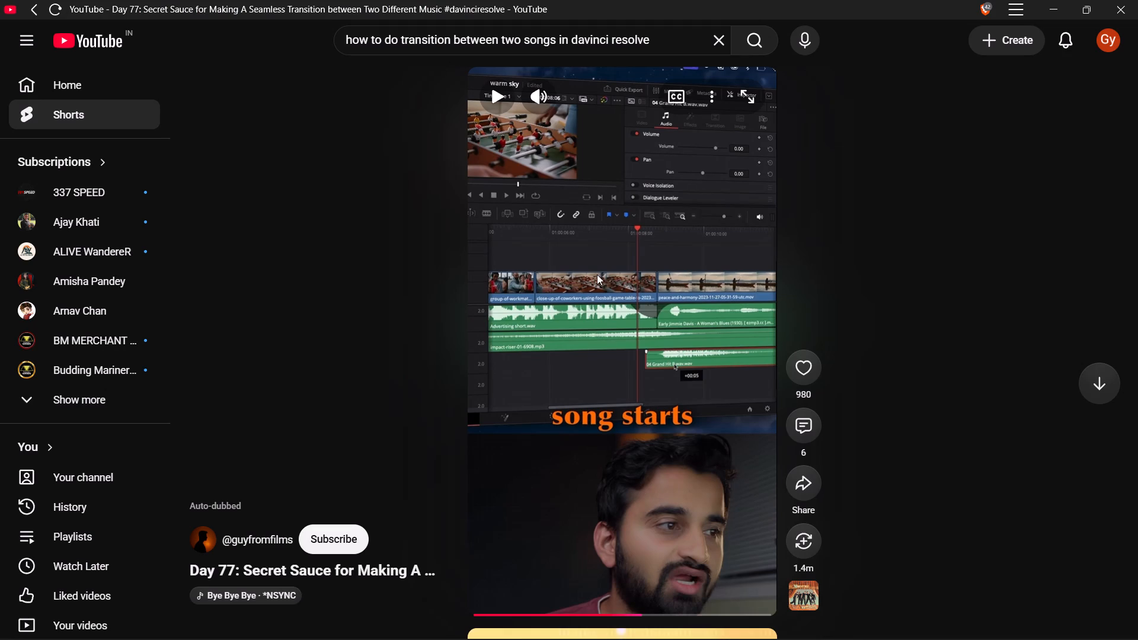
left_click_drag(576, 605, 558, 607)
left_click(558, 607)
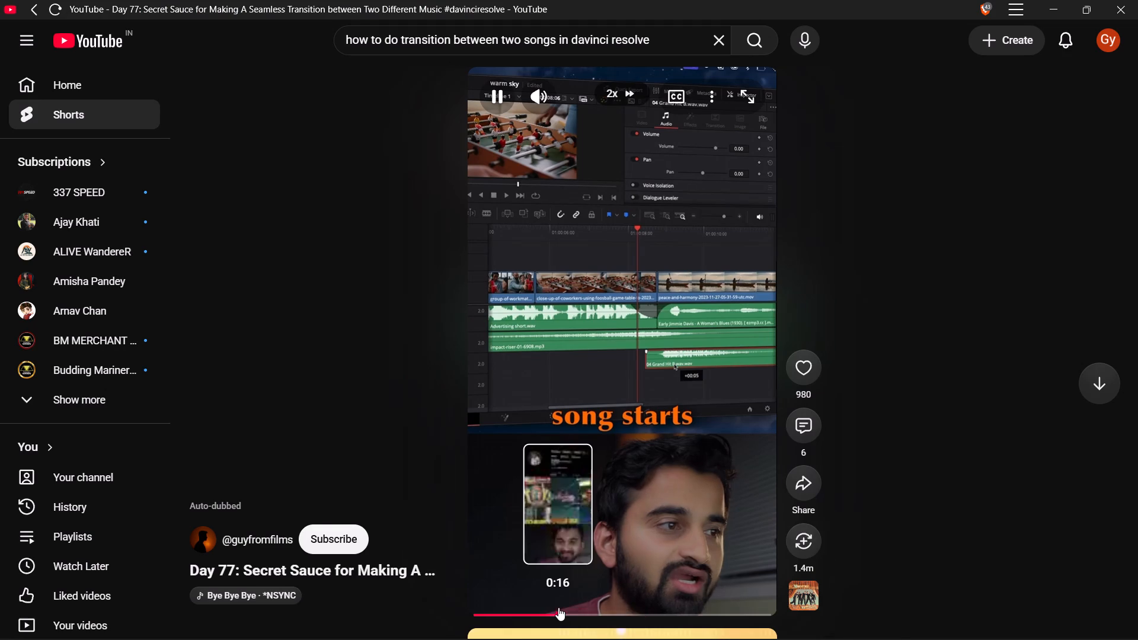
key("space")
scroll(558, 607, "up", 2)
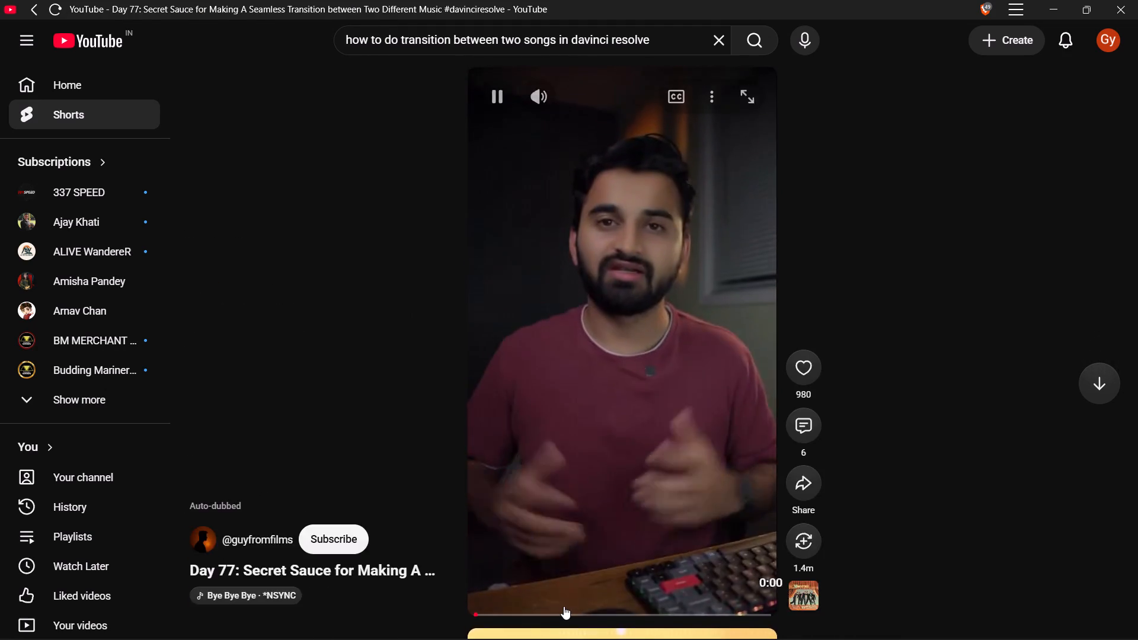
scroll(564, 606, "down", 1)
left_click(574, 559)
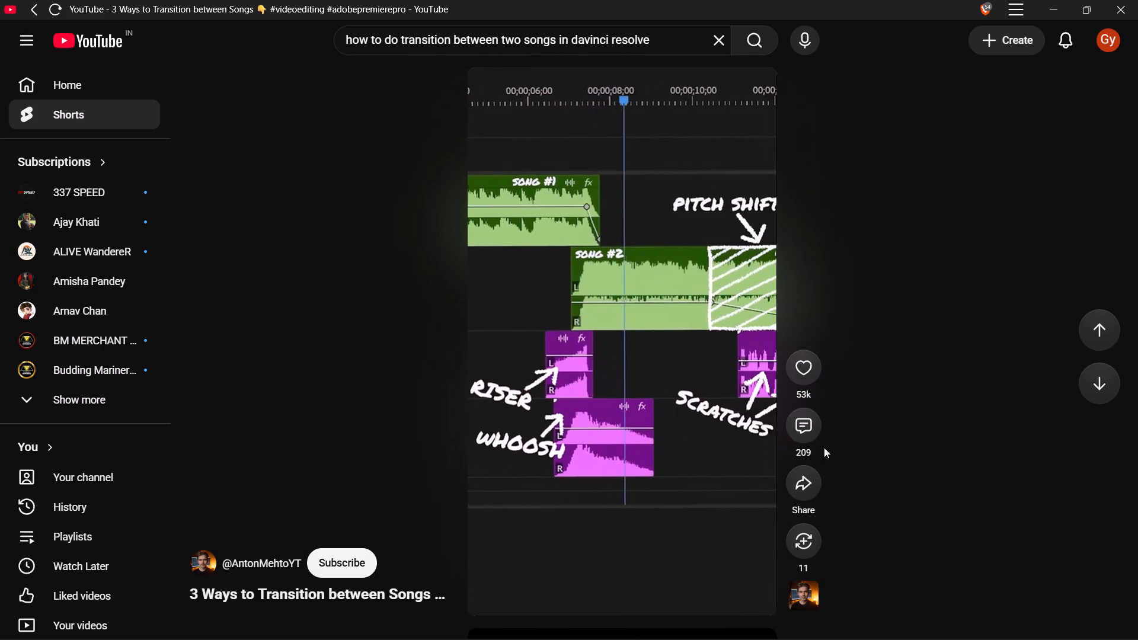
scroll(824, 447, "up", 2)
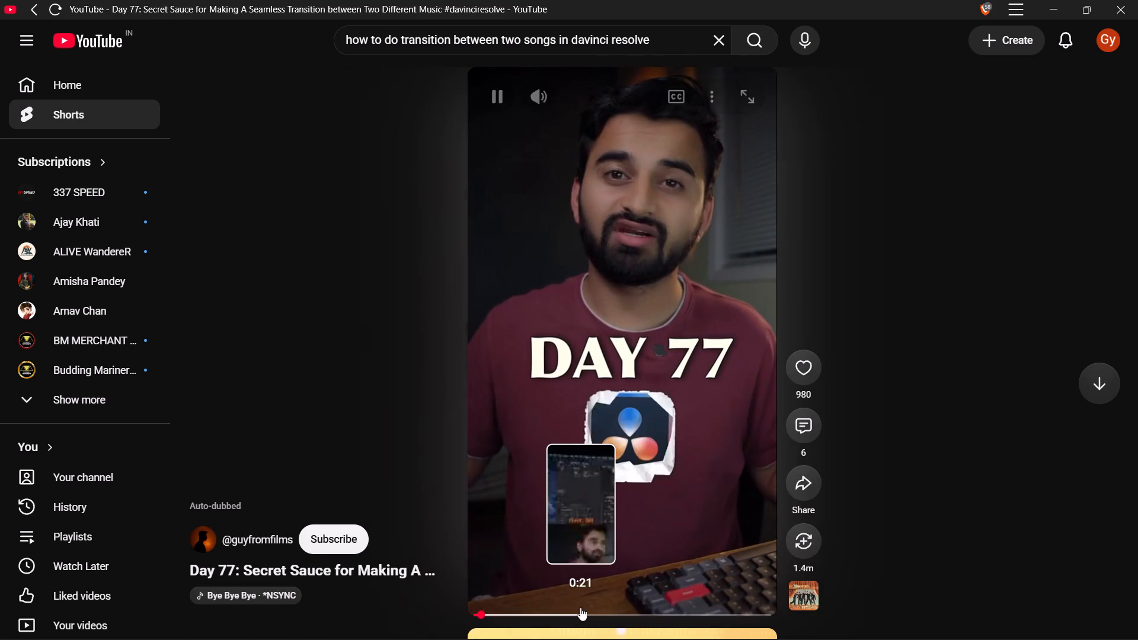
left_click(575, 609)
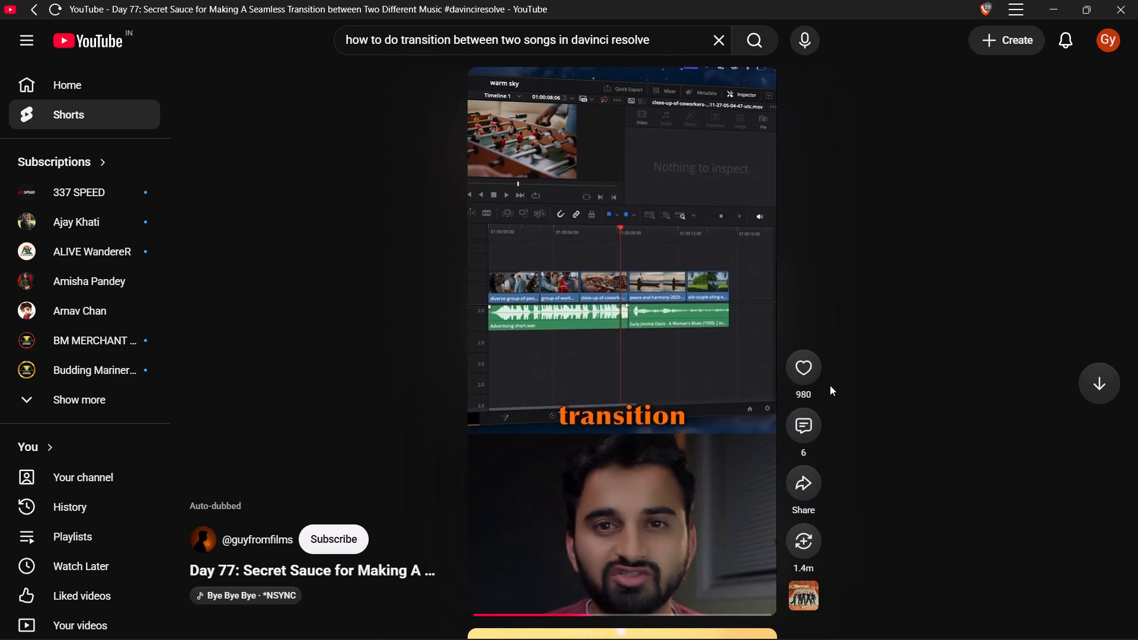
left_click(707, 337)
scroll(707, 337, "down", 1)
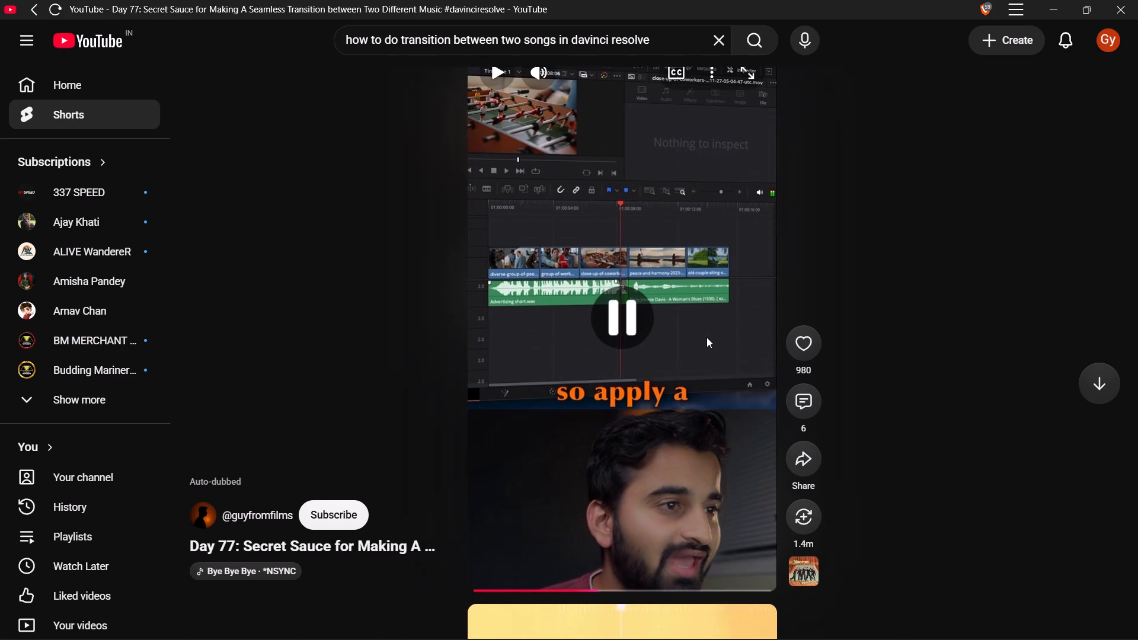
scroll(707, 337, "down", 1)
left_click(707, 337)
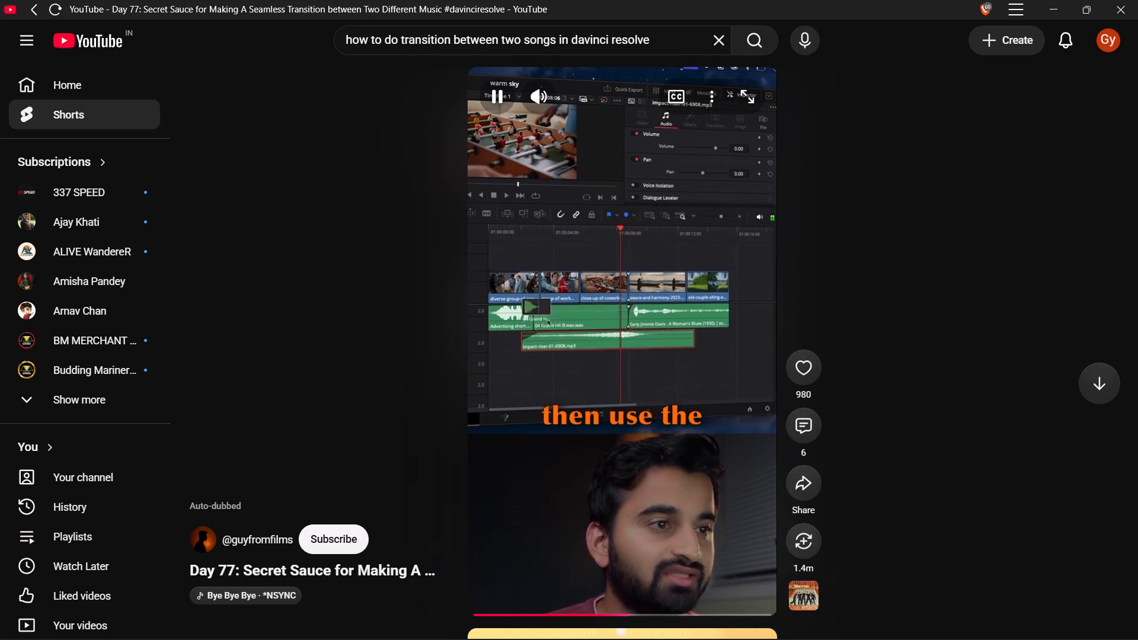
key("space")
scroll(707, 337, "down", 1)
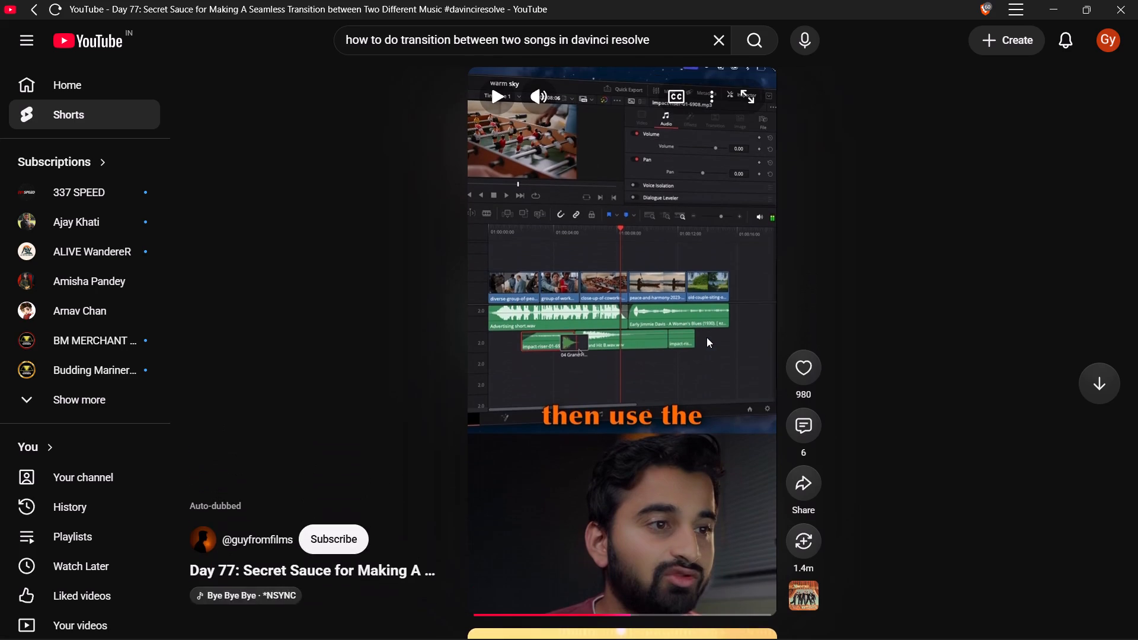
left_click(702, 187)
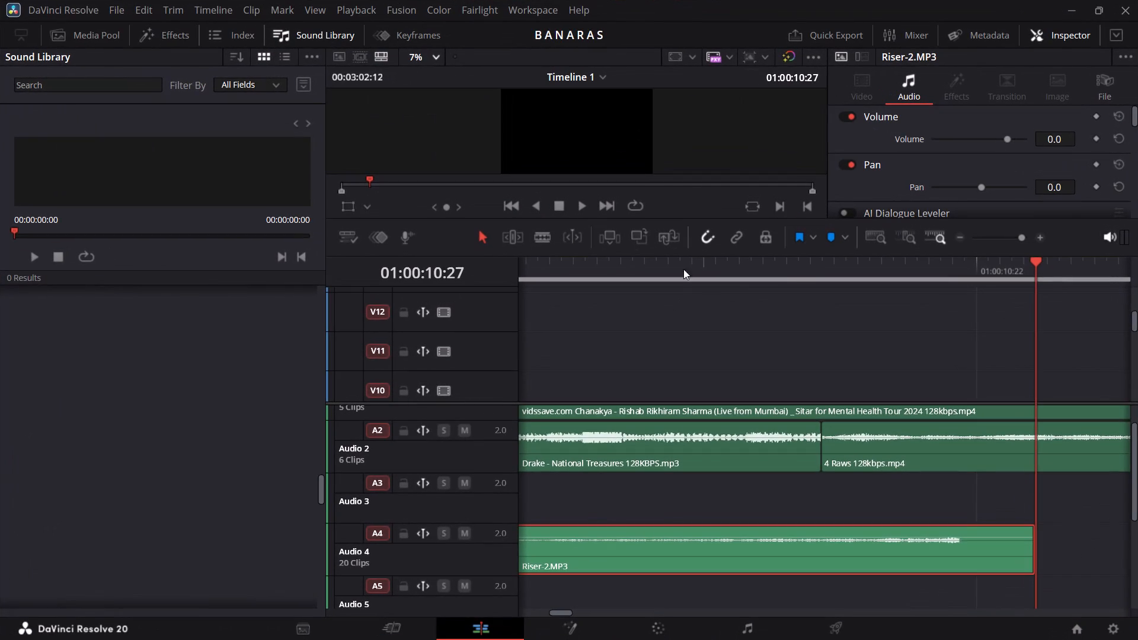
Add a fade-out of about 8 frames to the end of the Drake clip on Audio 2 and bend its curve to drop early.
left_click(773, 268)
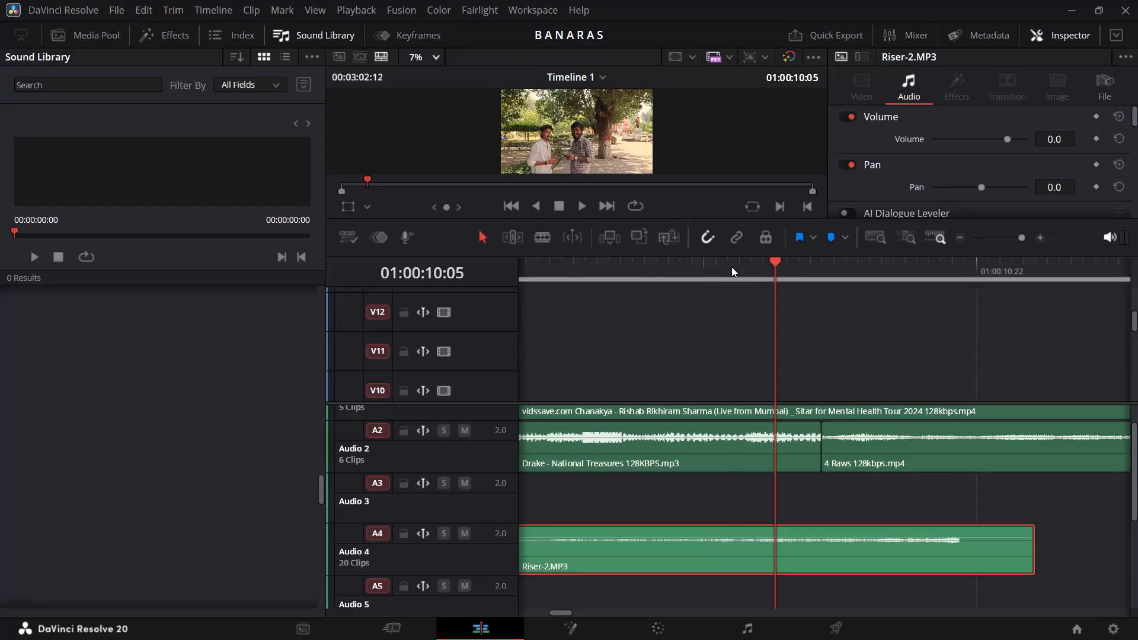
left_click(731, 267)
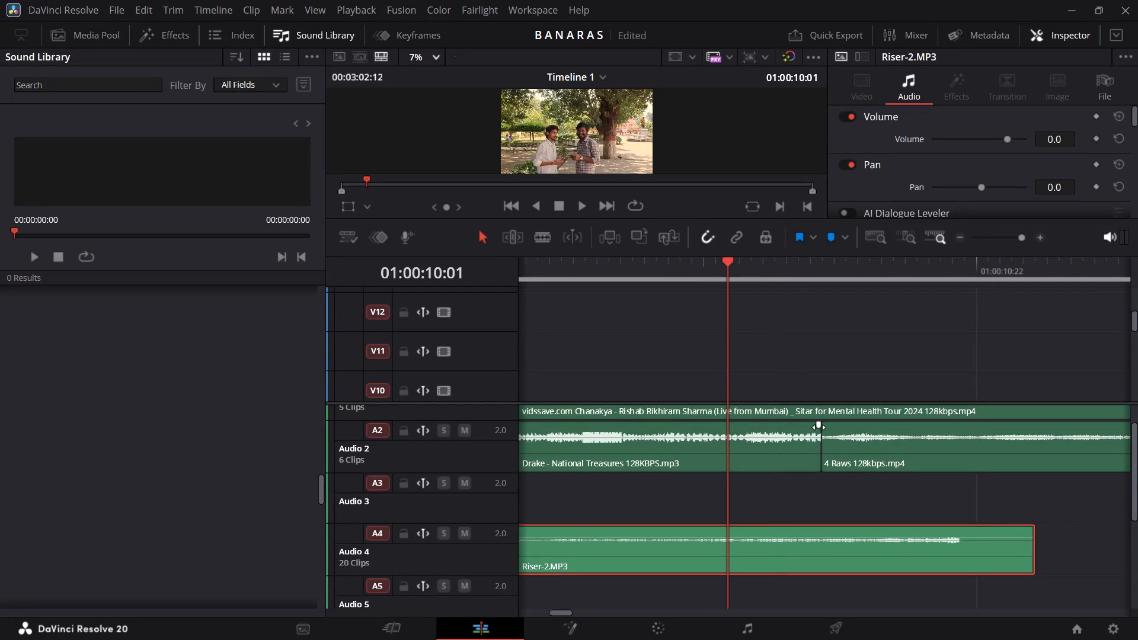
left_click_drag(819, 427, 723, 422)
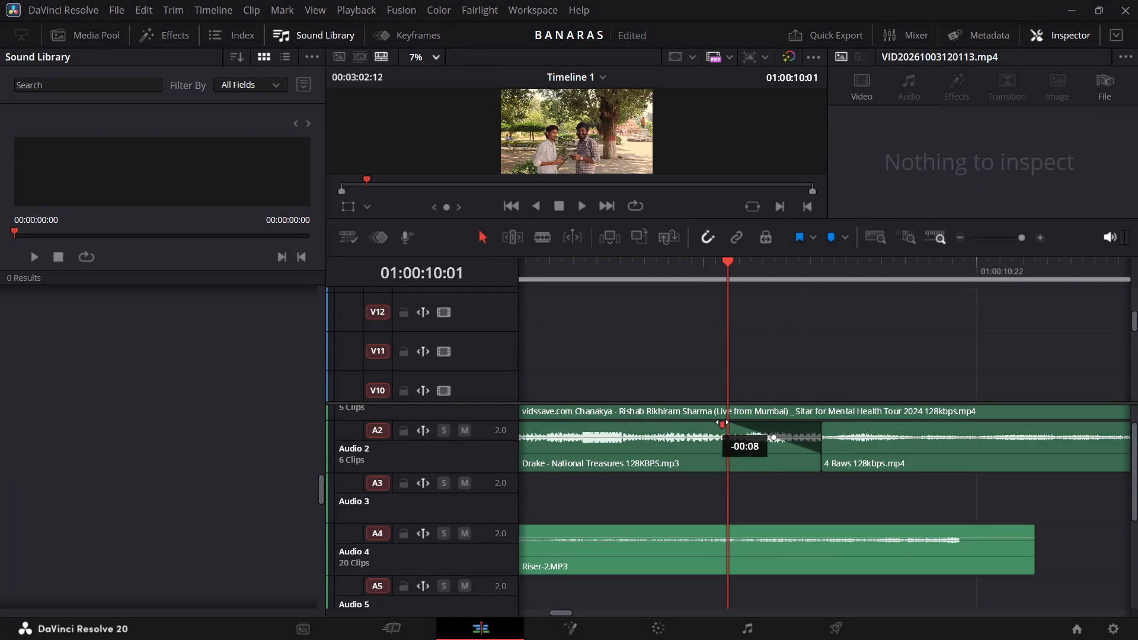
left_click_drag(723, 422, 727, 420)
left_click_drag(776, 438, 746, 453)
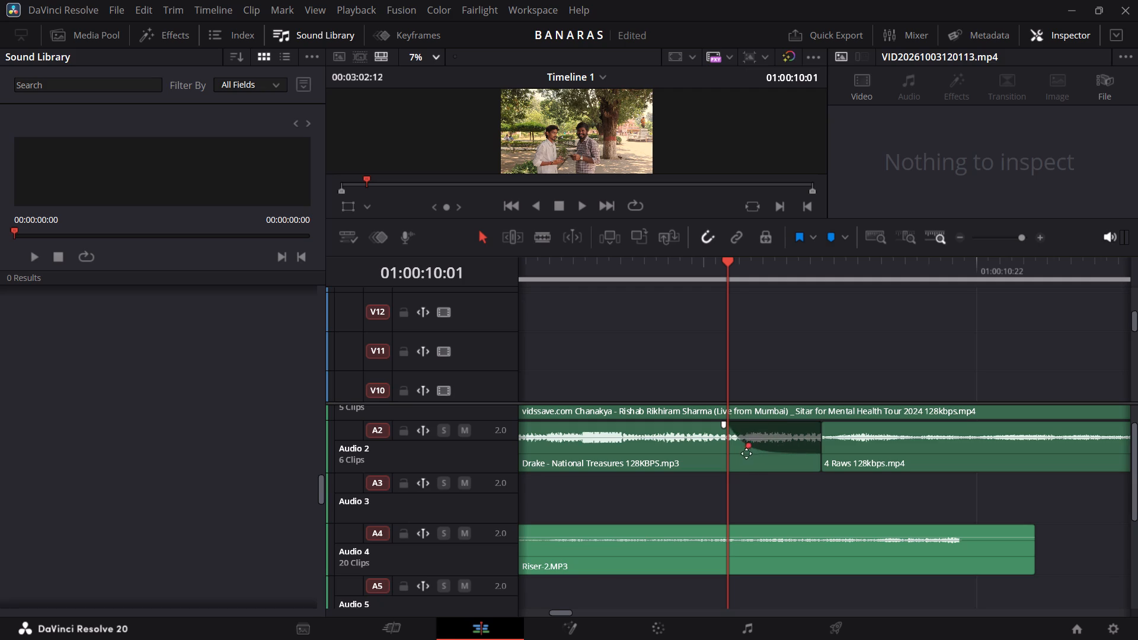
left_click_drag(746, 453, 732, 418)
left_click_drag(732, 418, 769, 439)
left_click_drag(769, 439, 805, 460)
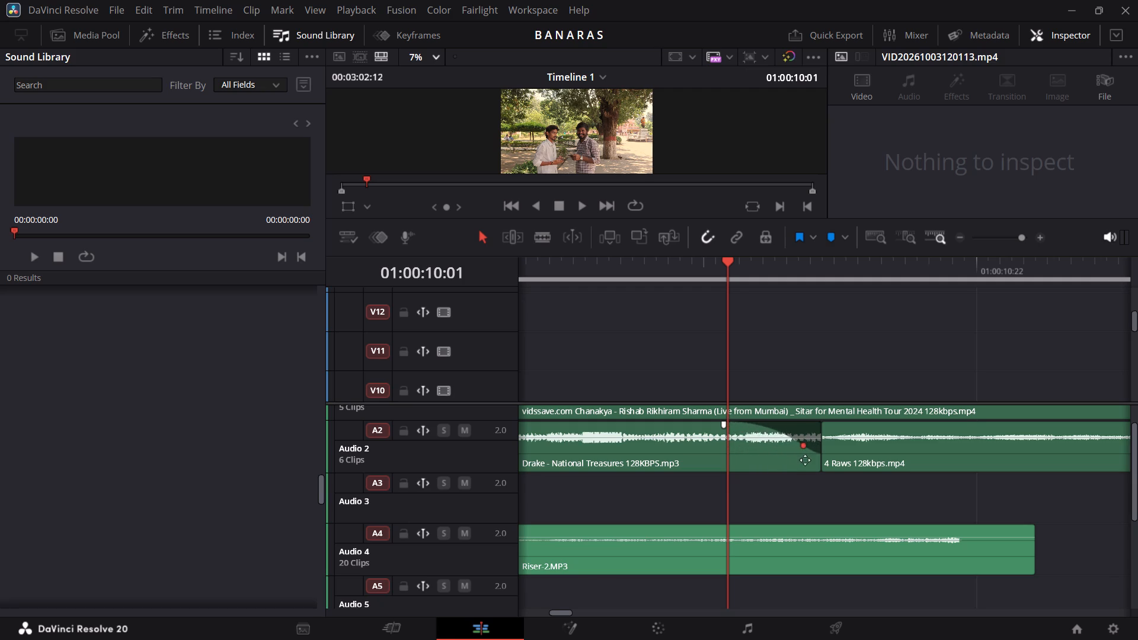
left_click_drag(805, 460, 774, 465)
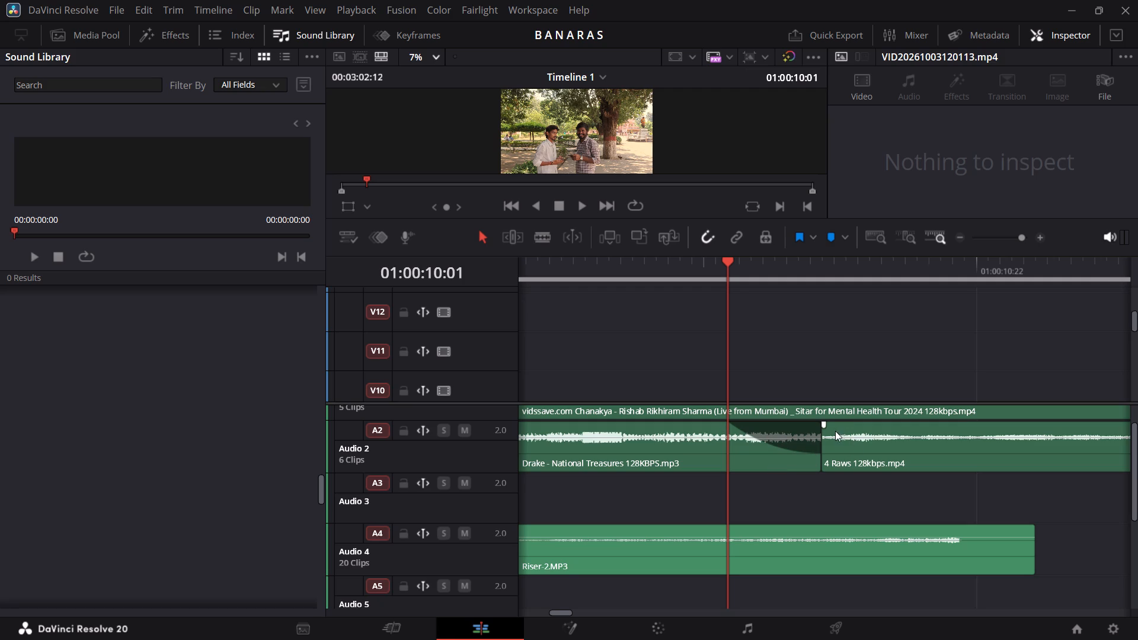
Add a short fade-in to the start of the 4 Raws clip on Audio 2 and bend its curve upward.
left_click_drag(824, 426, 859, 421)
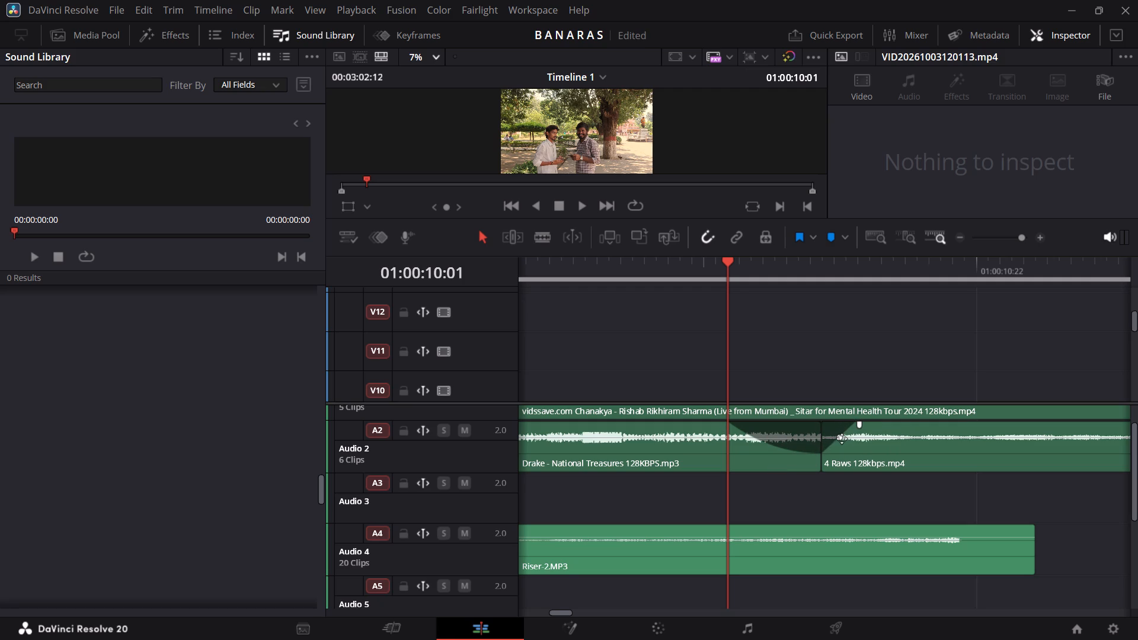
left_click_drag(842, 439, 853, 424)
left_click_drag(853, 424, 852, 420)
left_click_drag(852, 420, 851, 420)
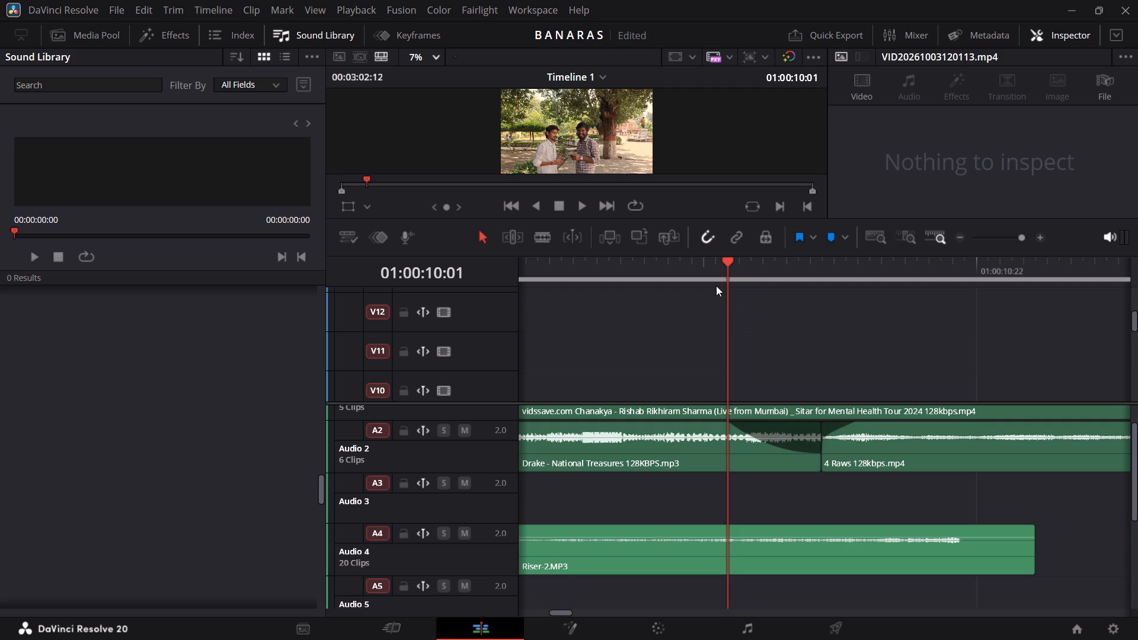
Play the timeline across the faded Drake to 4 Raws cut to hear the transition.
left_click(606, 264)
key("space")
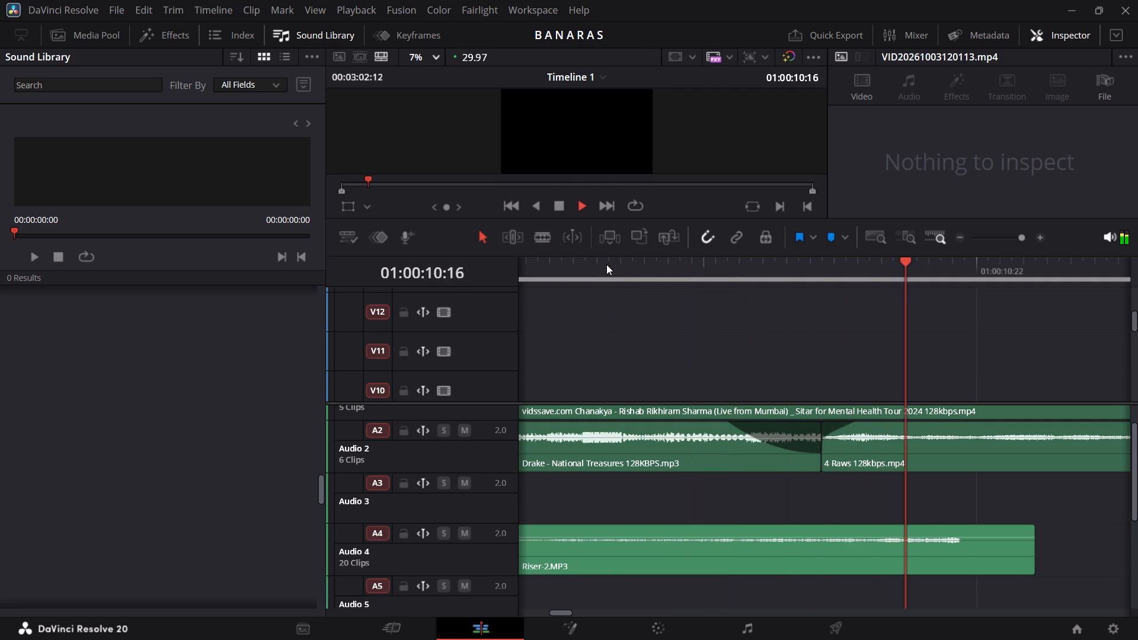
key("space")
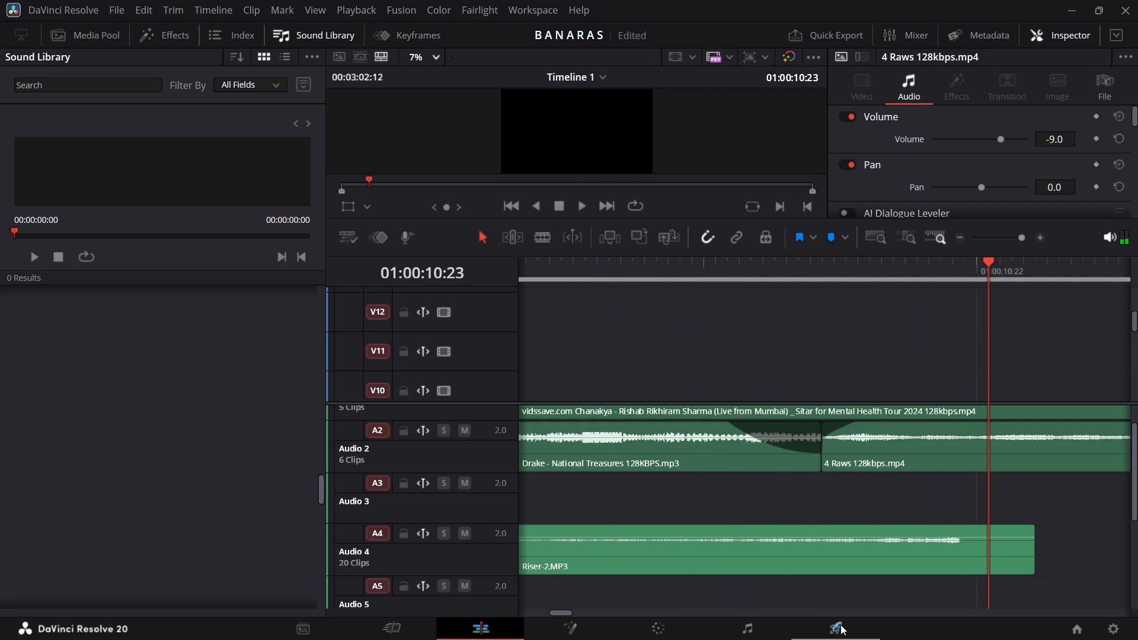
Select the Riser-2 clip on Audio 4, search the sound library for "riser" and browse the sounds for an alternative.
left_click(945, 536)
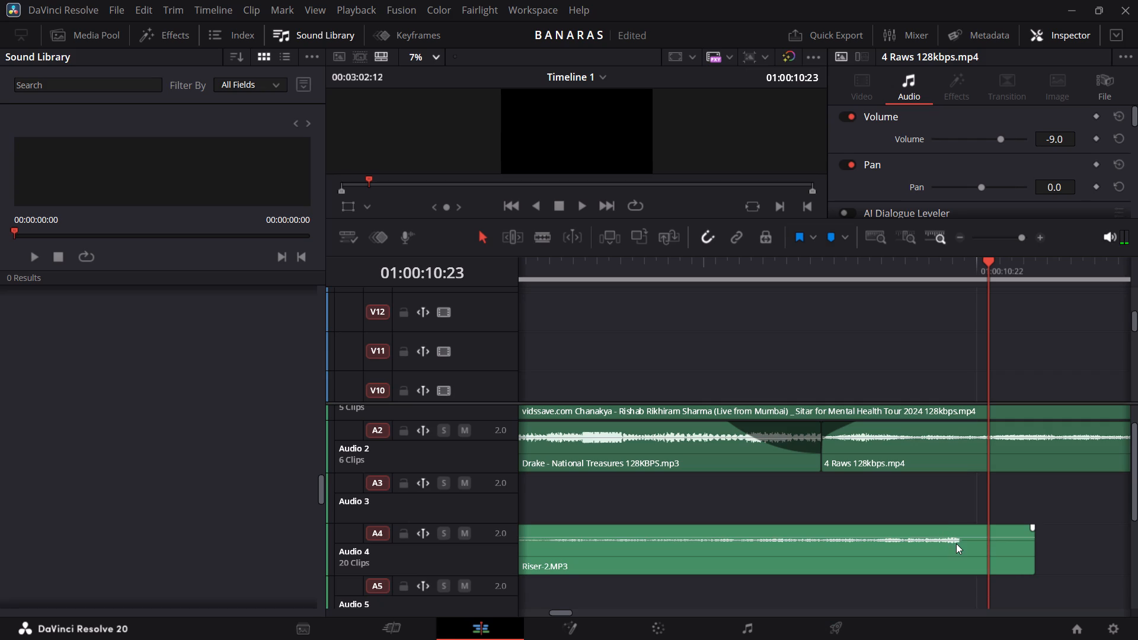
left_click(956, 545)
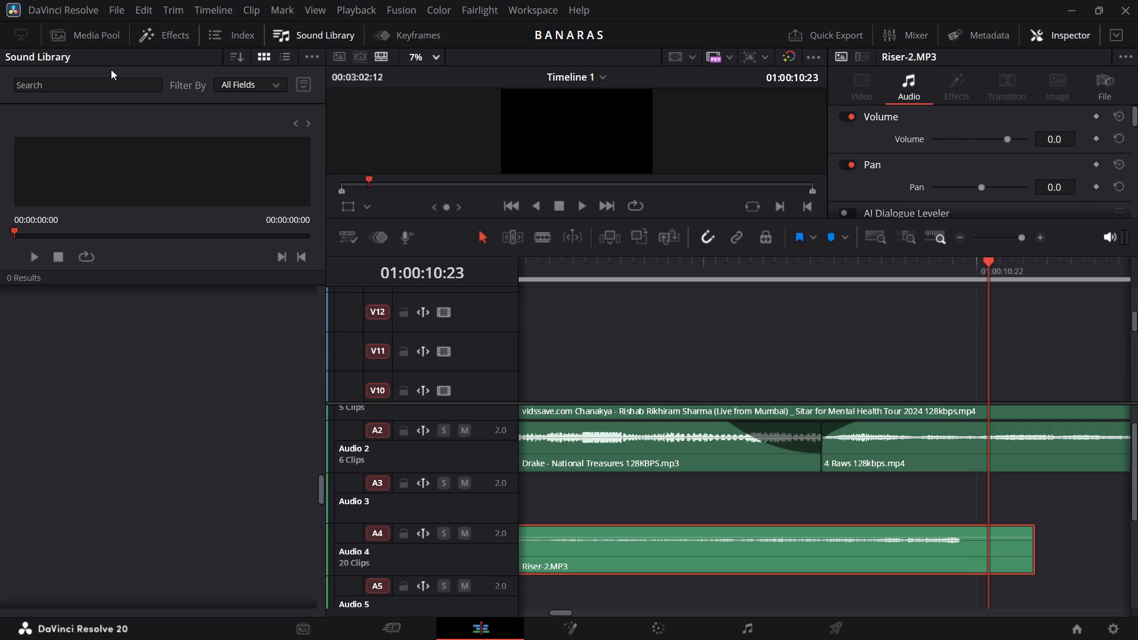
left_click(91, 91)
type("riser")
key("Return")
scroll(97, 398, "down", 20)
scroll(97, 398, "down", 20)
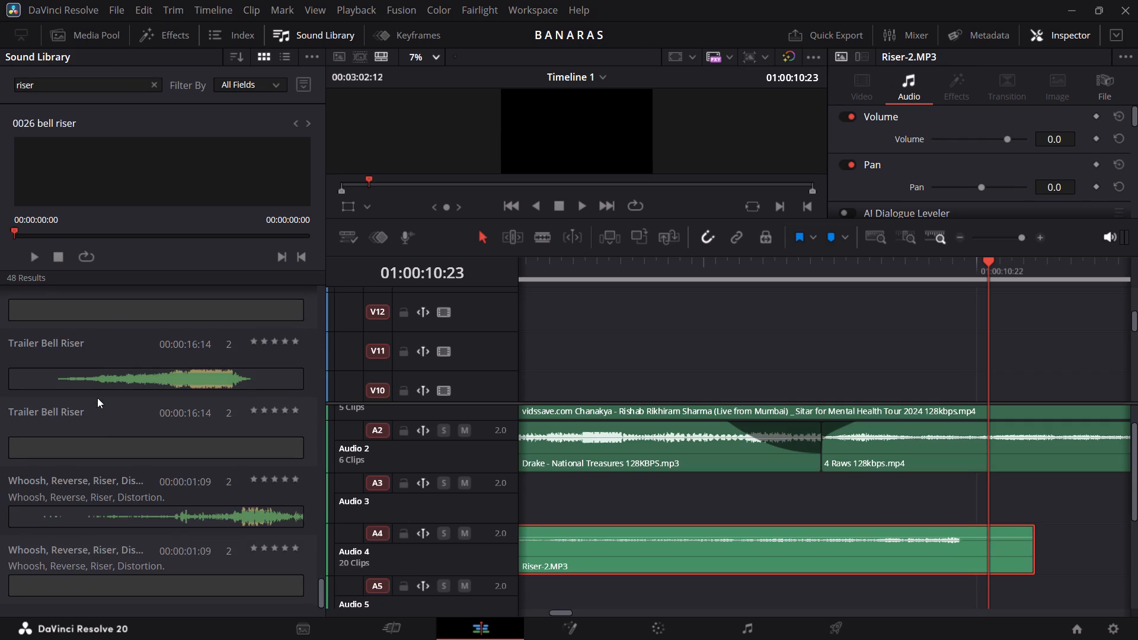
scroll(97, 398, "down", 9)
scroll(97, 398, "up", 4)
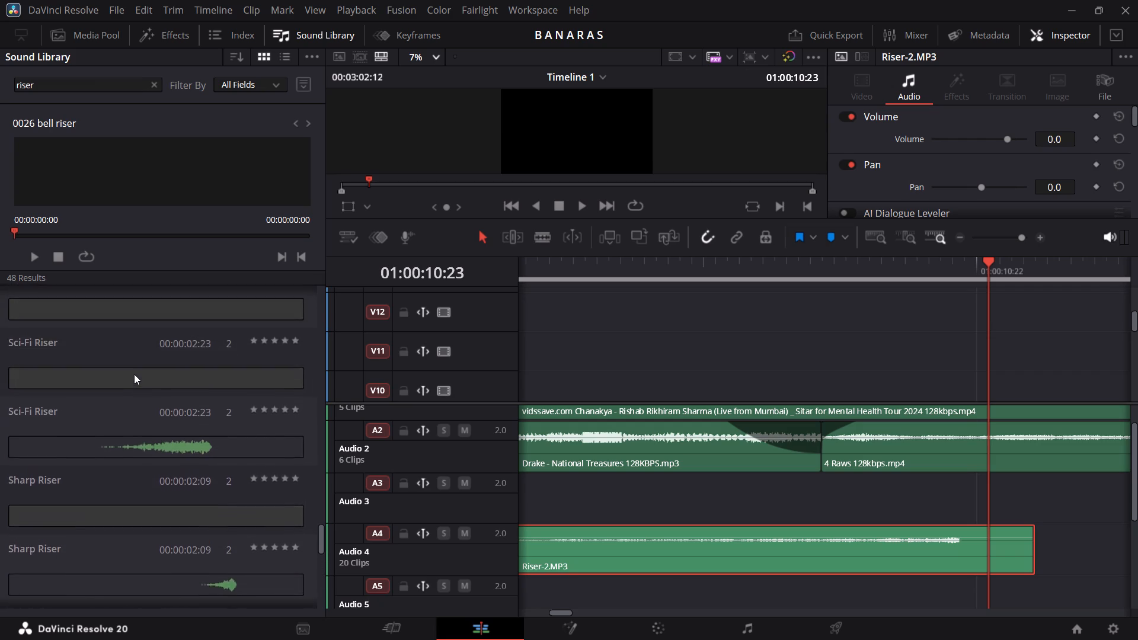
scroll(134, 374, "up", 2)
Audition the SFX - Riser Metallic (Transition) sound from the sound library.
left_click(76, 501)
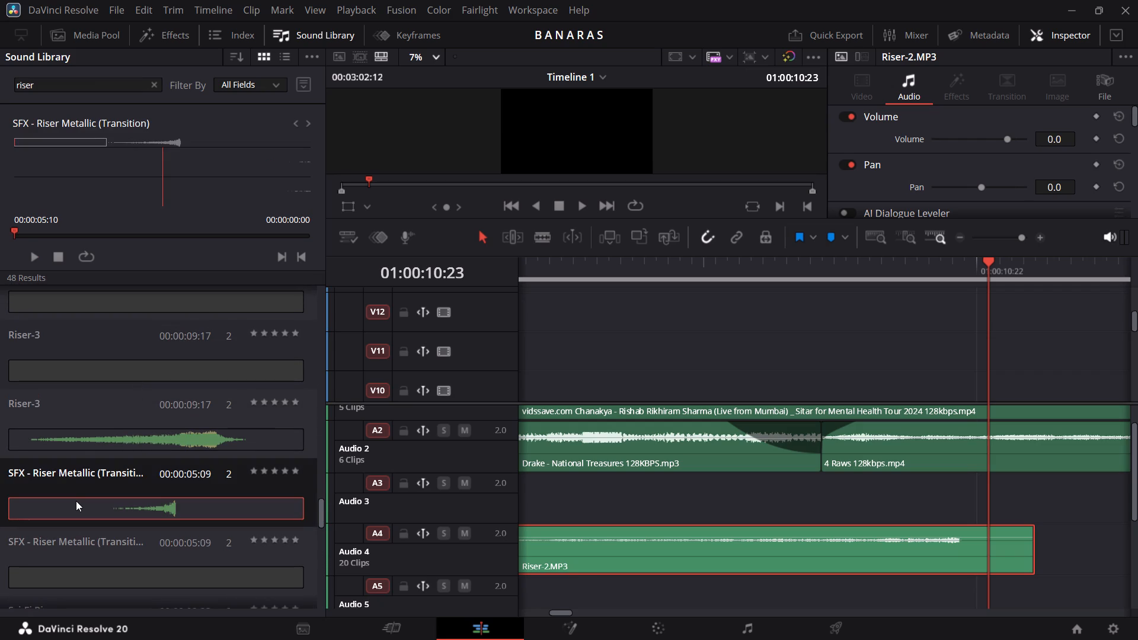
key("space")
scroll(76, 501, "down", 1)
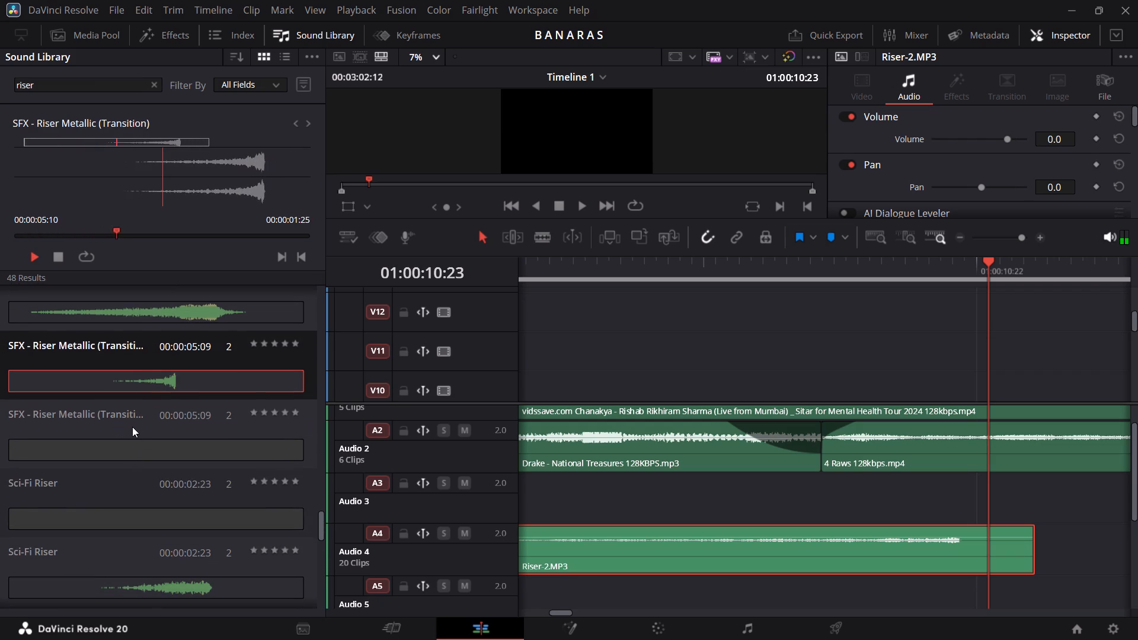
left_click(132, 427)
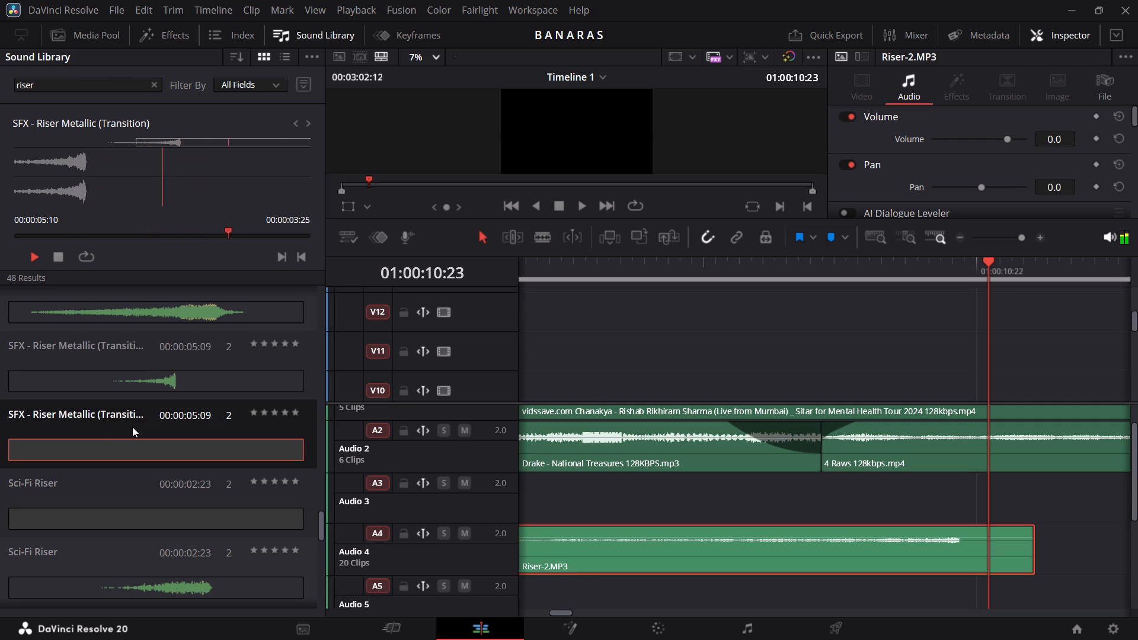
scroll(158, 396, "up", 1)
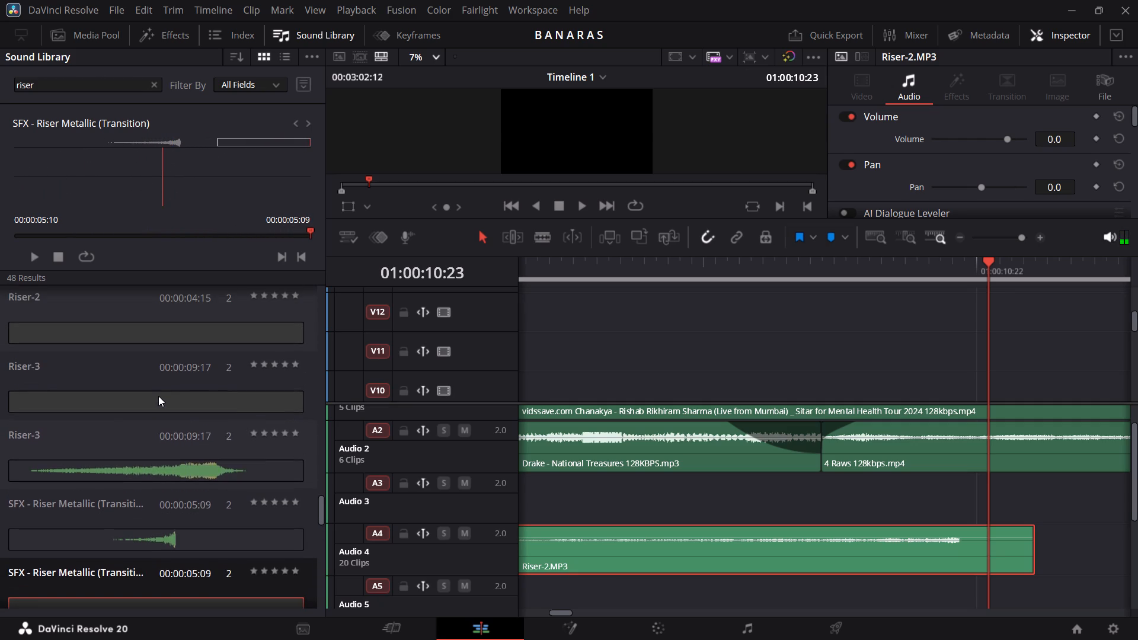
Audition the Riser-3, Riser-2 and Riser-1 sounds from the sound library.
left_click(126, 462)
key("space")
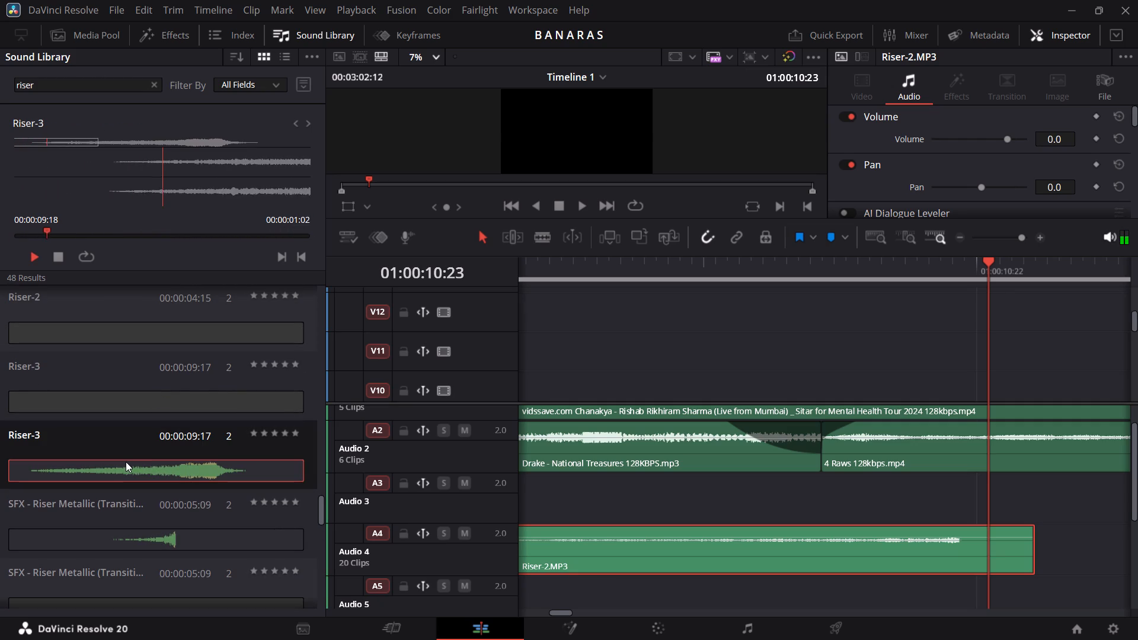
left_click(135, 377)
key("space")
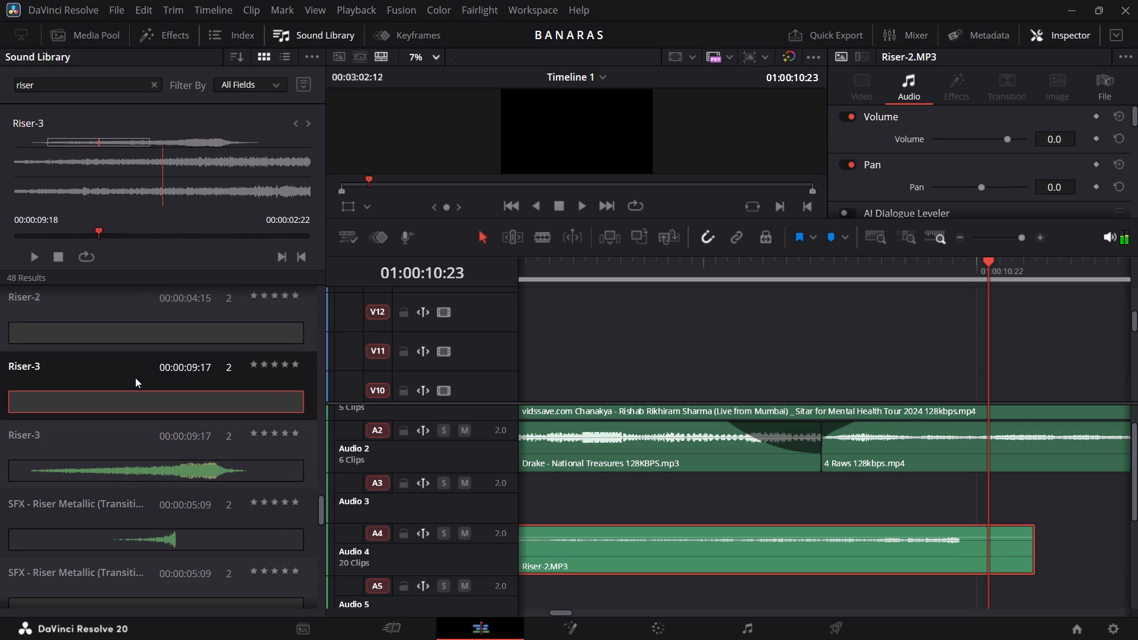
key("space")
scroll(135, 377, "up", 1)
left_click(122, 410)
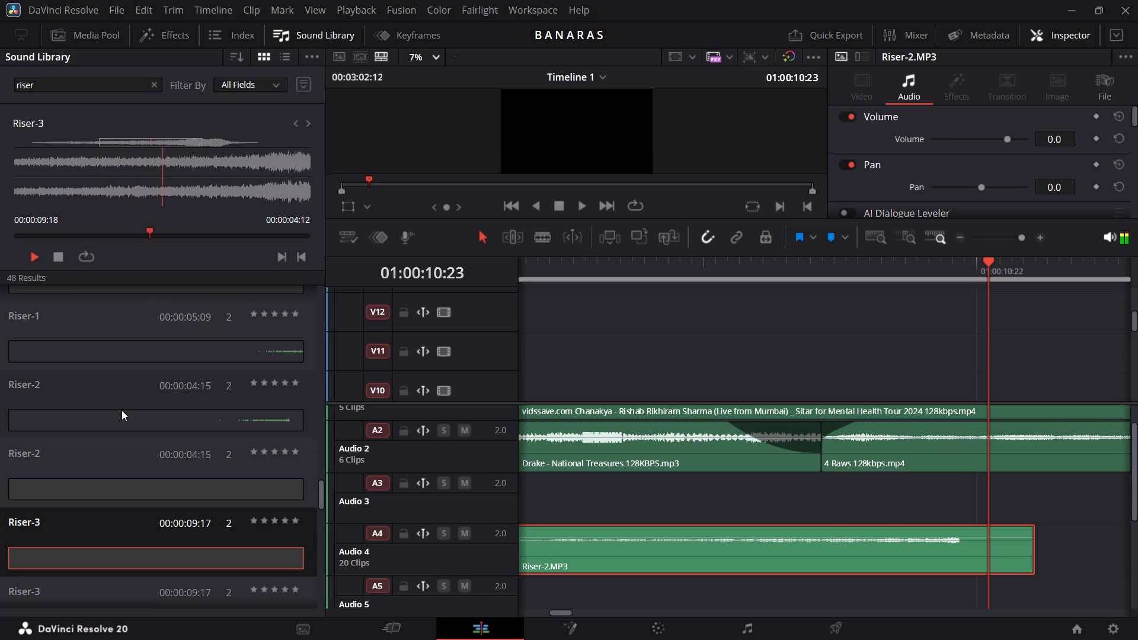
key("space")
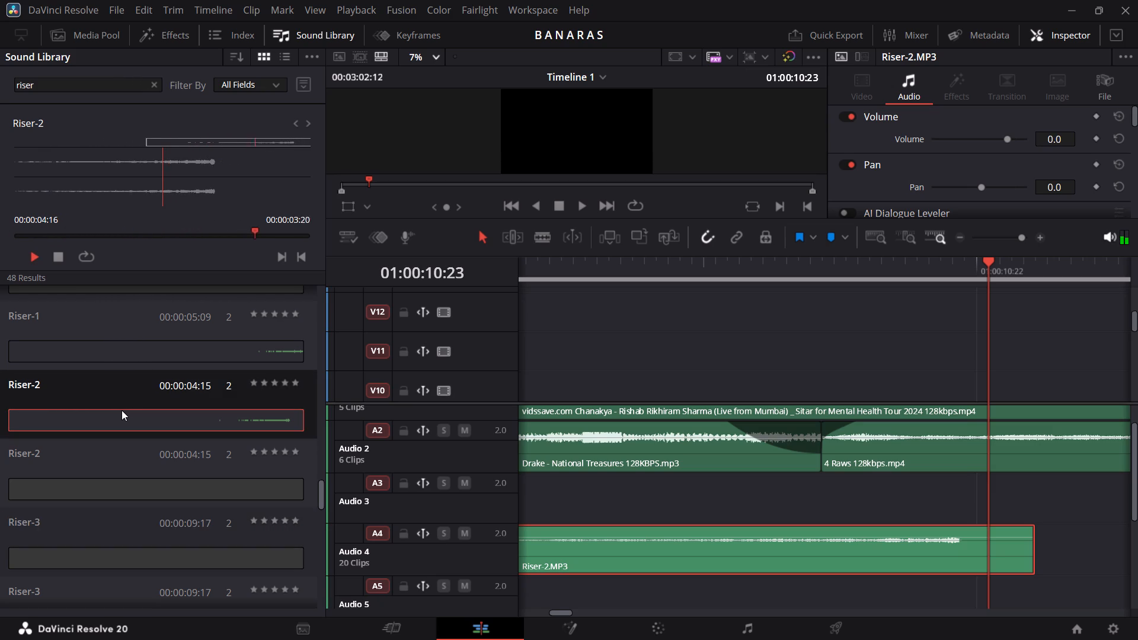
left_click(142, 345)
key("space")
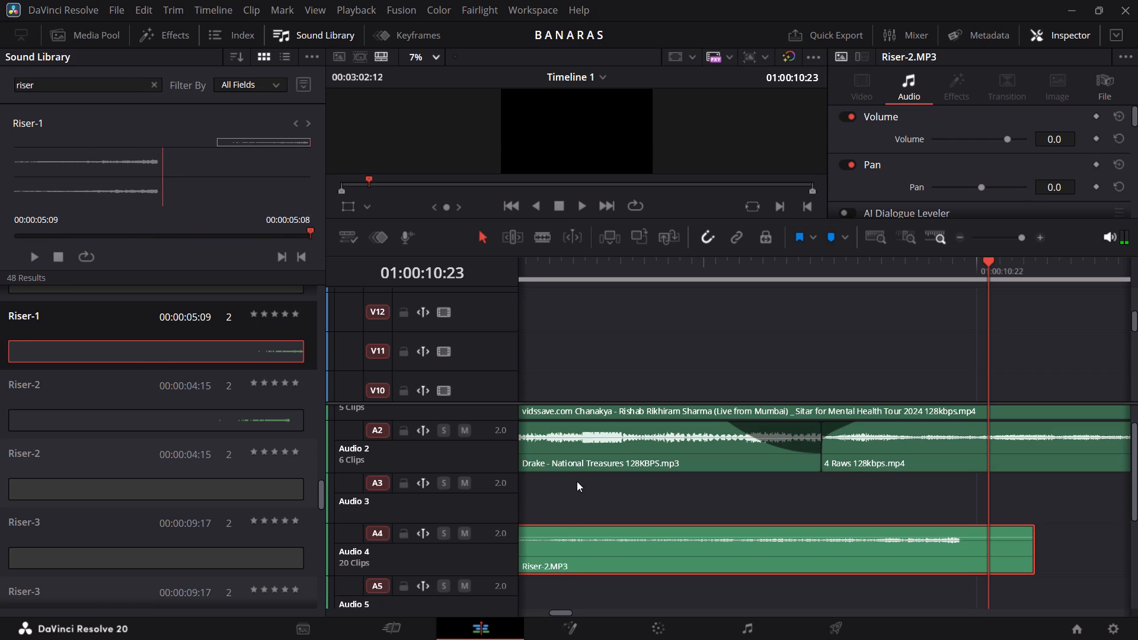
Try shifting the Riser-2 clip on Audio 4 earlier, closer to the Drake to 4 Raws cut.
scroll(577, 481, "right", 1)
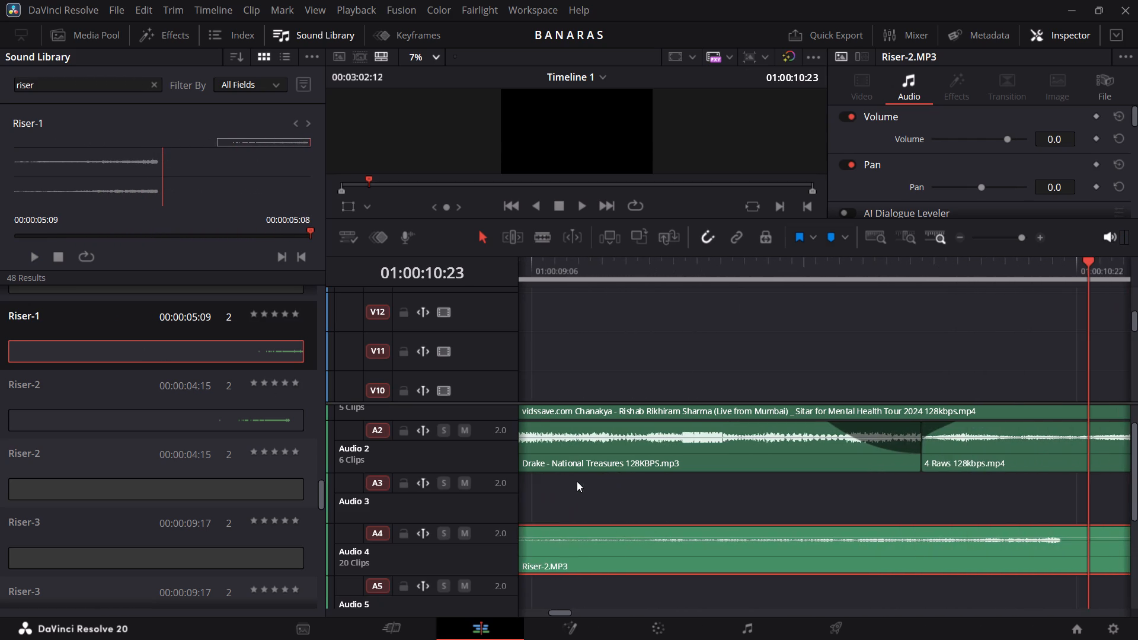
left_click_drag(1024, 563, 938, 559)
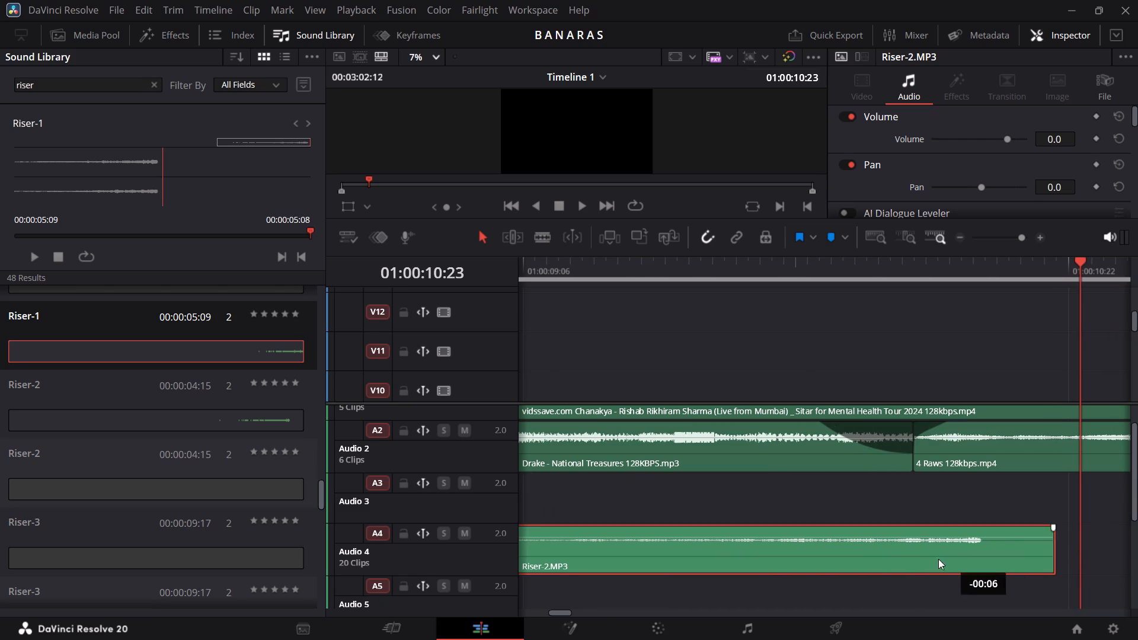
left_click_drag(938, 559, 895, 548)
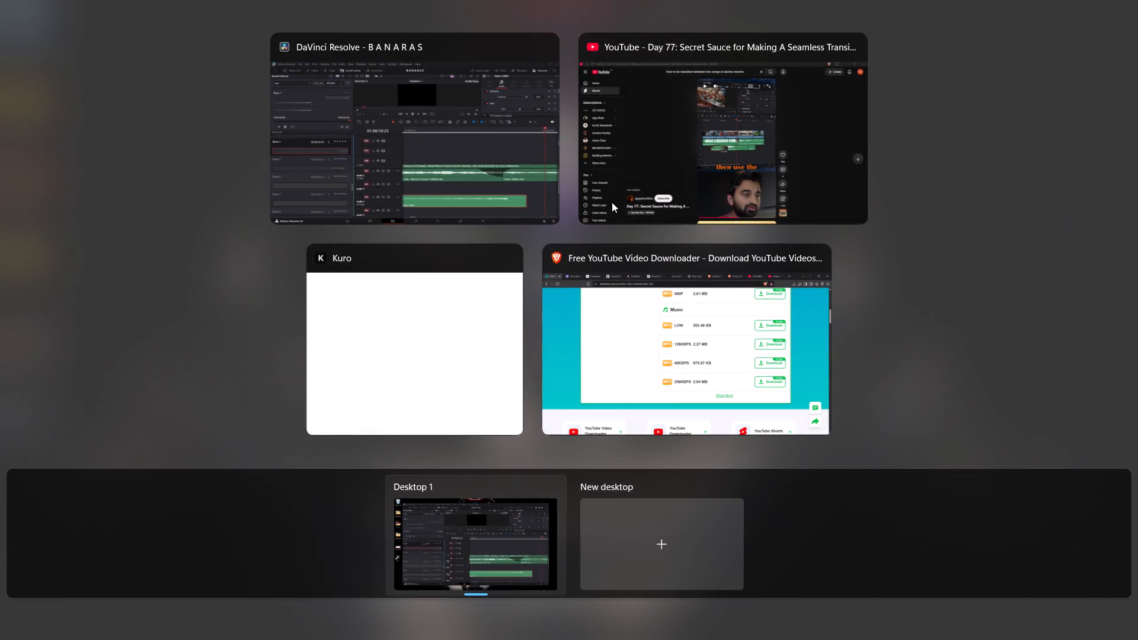
Switch to the YouTube short on seamless music transitions and watch how the riser and hit sounds are placed.
left_click(612, 202)
left_click(630, 232)
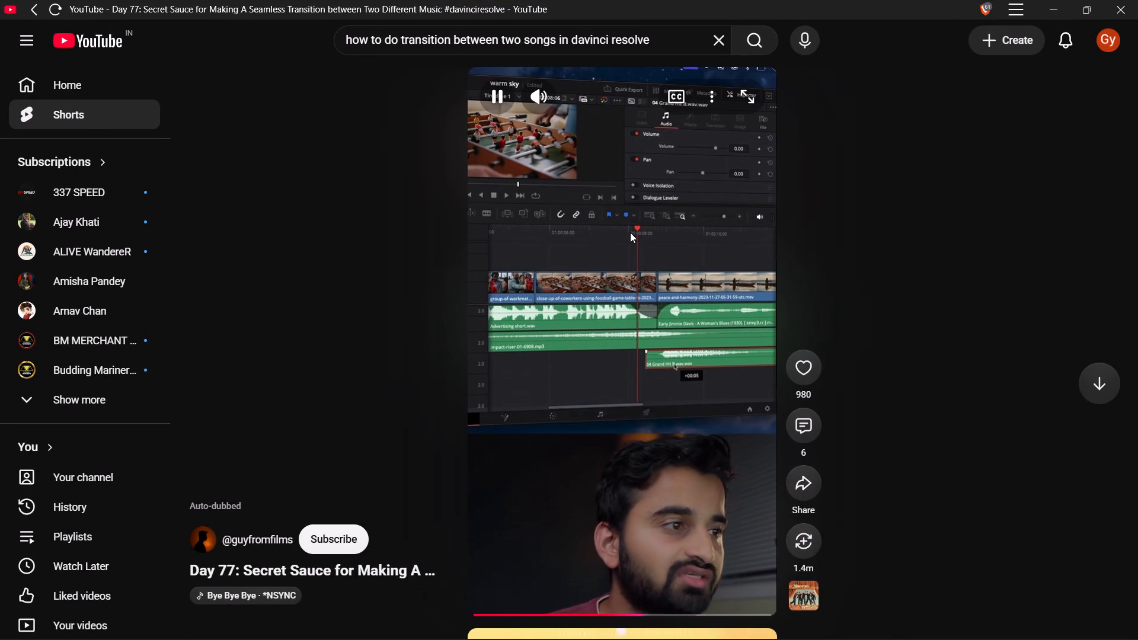
key("space")
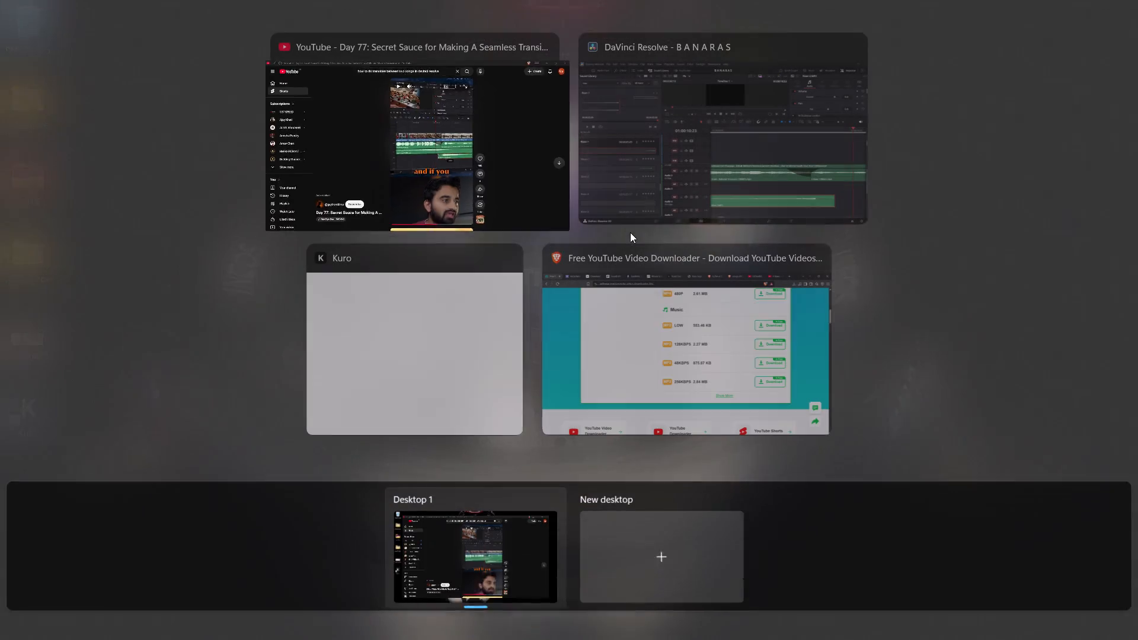
Return to DaVinci Resolve and move the Riser-2 clip later on Audio 4 so its waveform peak ends near the playhead at 01:00:10:23.
left_click(672, 191)
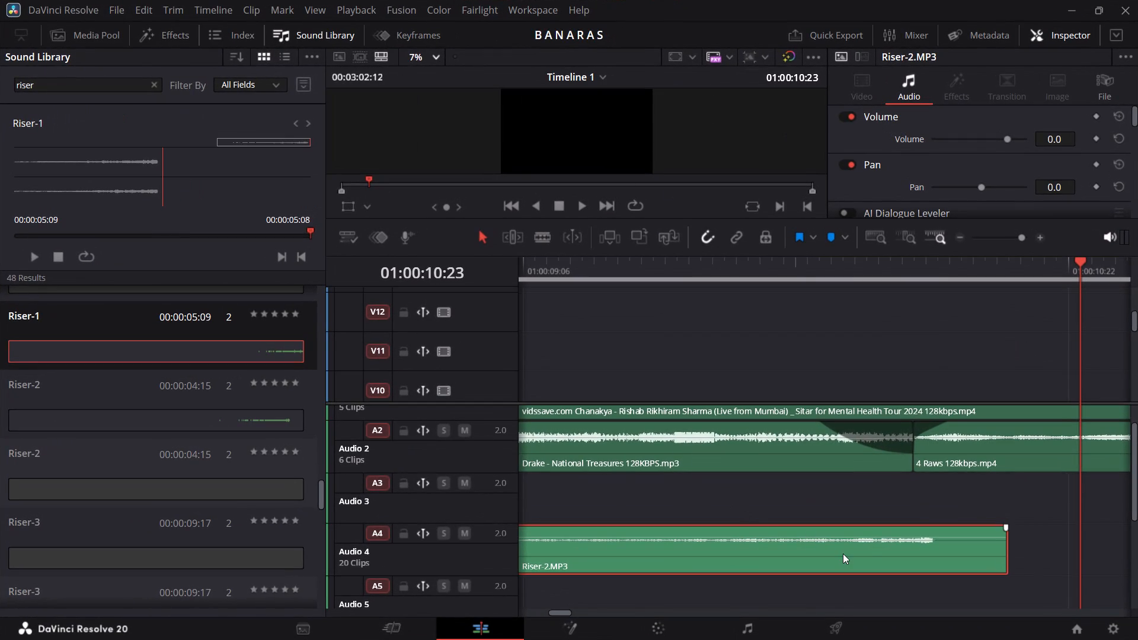
left_click_drag(890, 562, 983, 555)
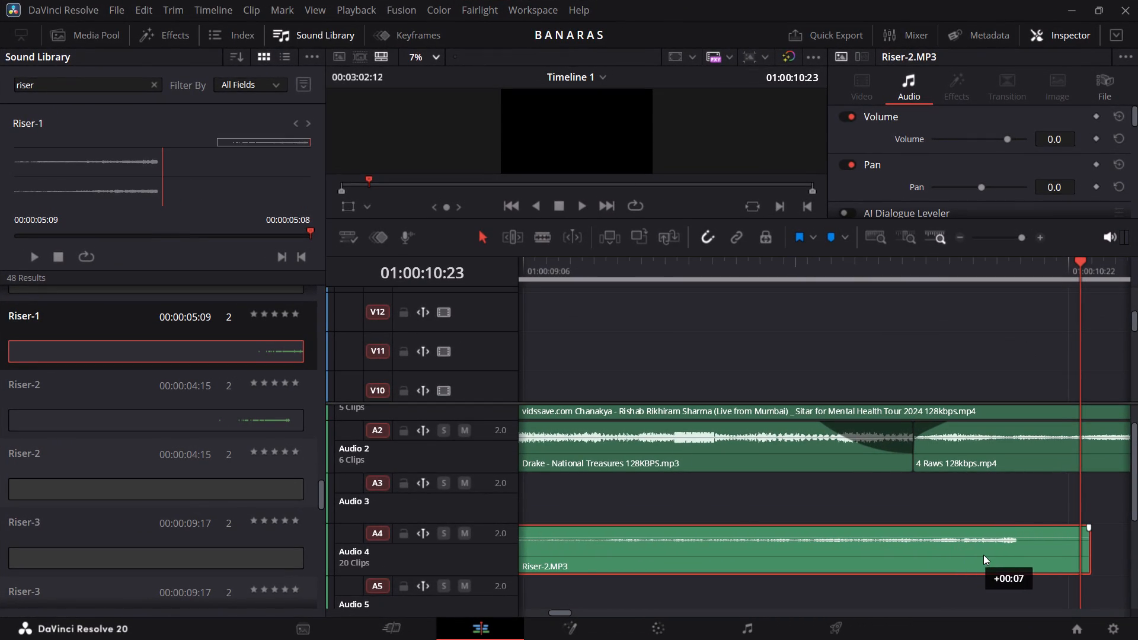
left_click_drag(983, 555, 1040, 559)
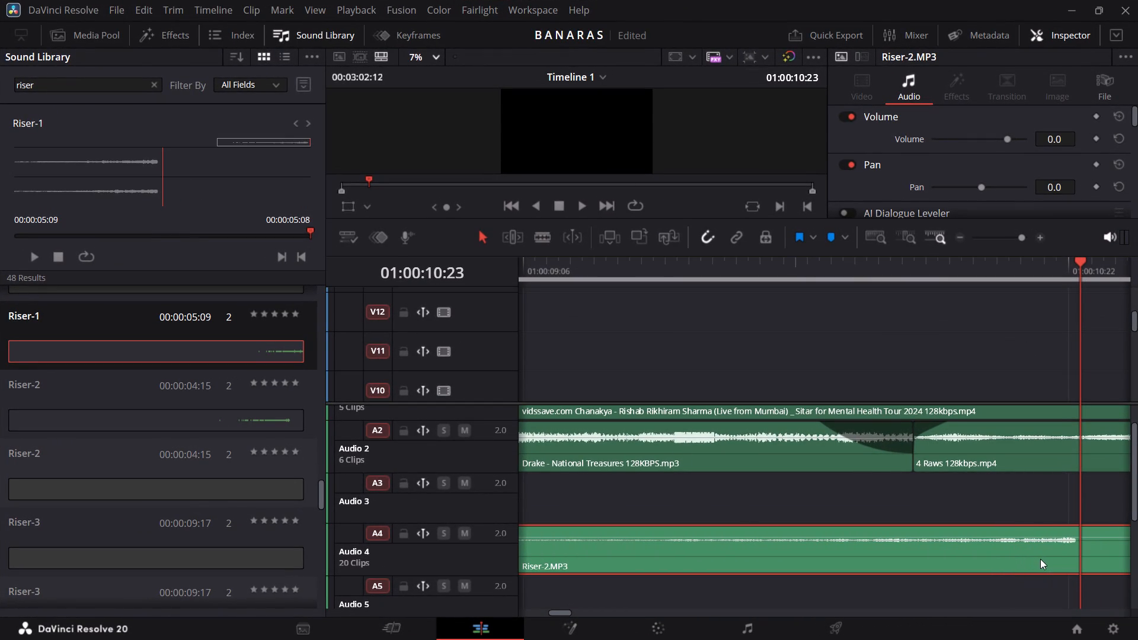
Search the sound library for "hit" and audition the Cinematic Hit, Cinematic Hit 2 and Cinematic Hit 3 sounds.
left_click(152, 81)
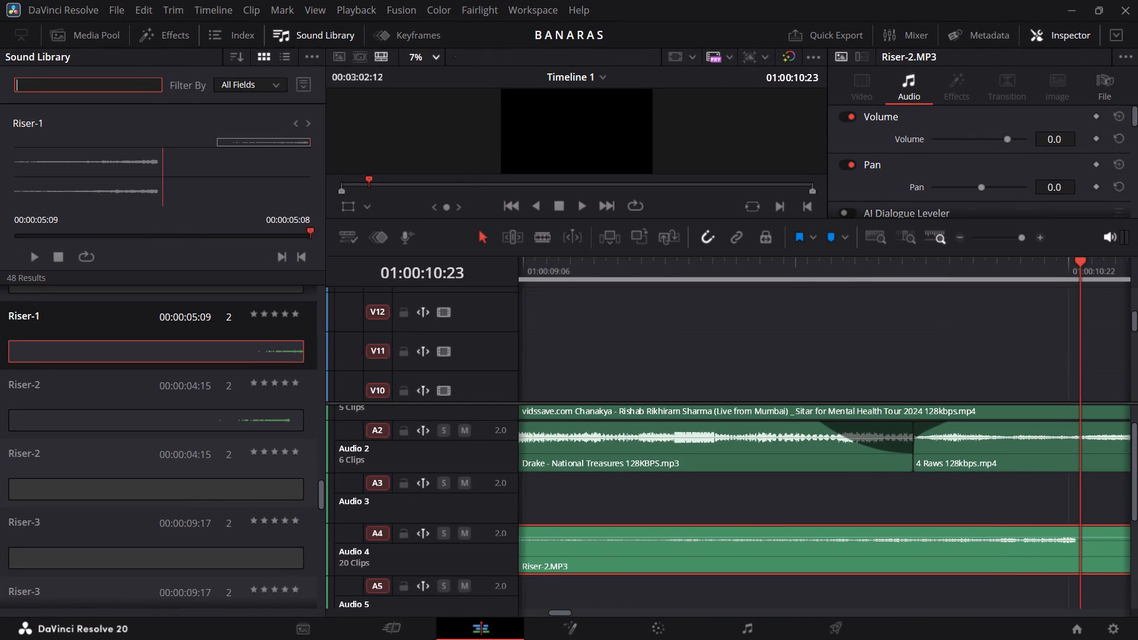
type("hit")
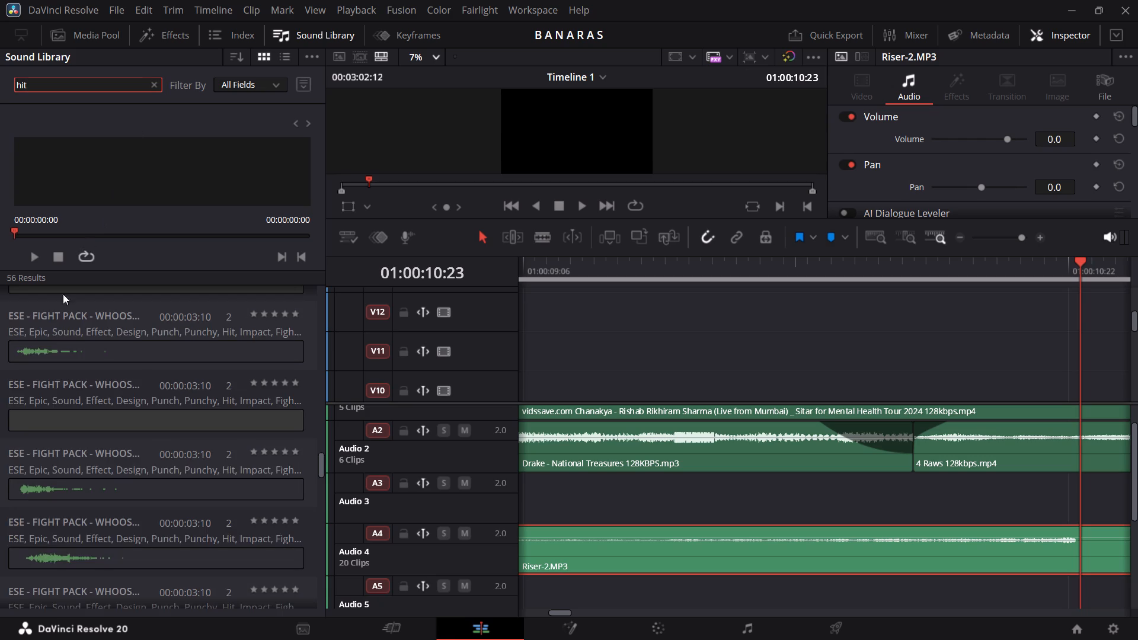
scroll(59, 327, "up", 11)
scroll(59, 327, "up", 20)
scroll(59, 327, "up", 20)
scroll(59, 327, "up", 20)
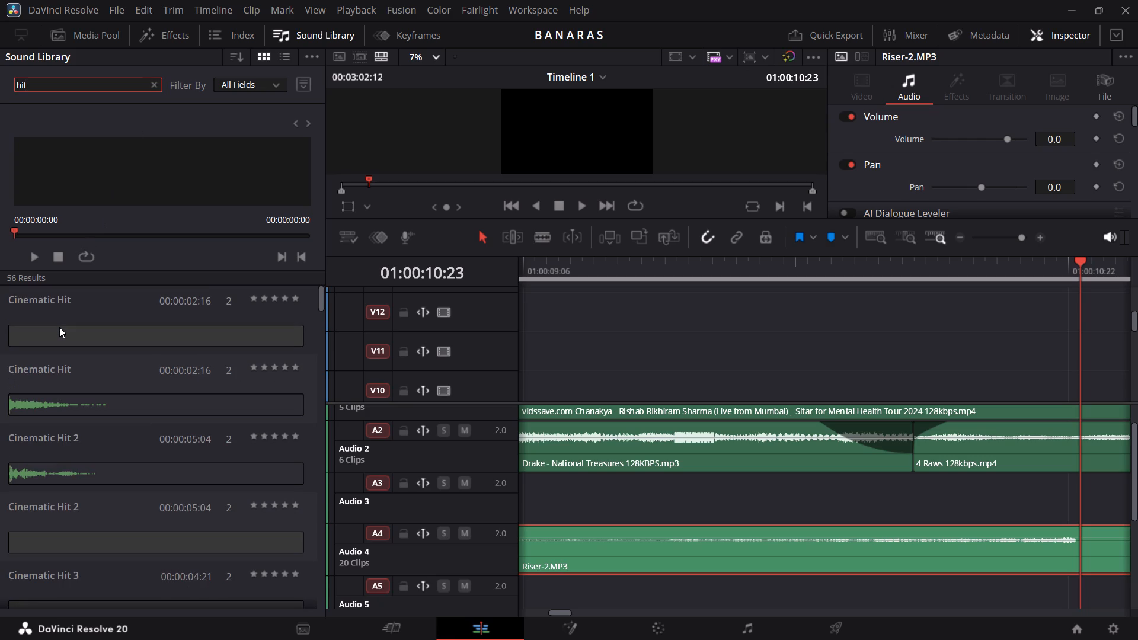
left_click(59, 327)
key("space")
left_click(30, 401)
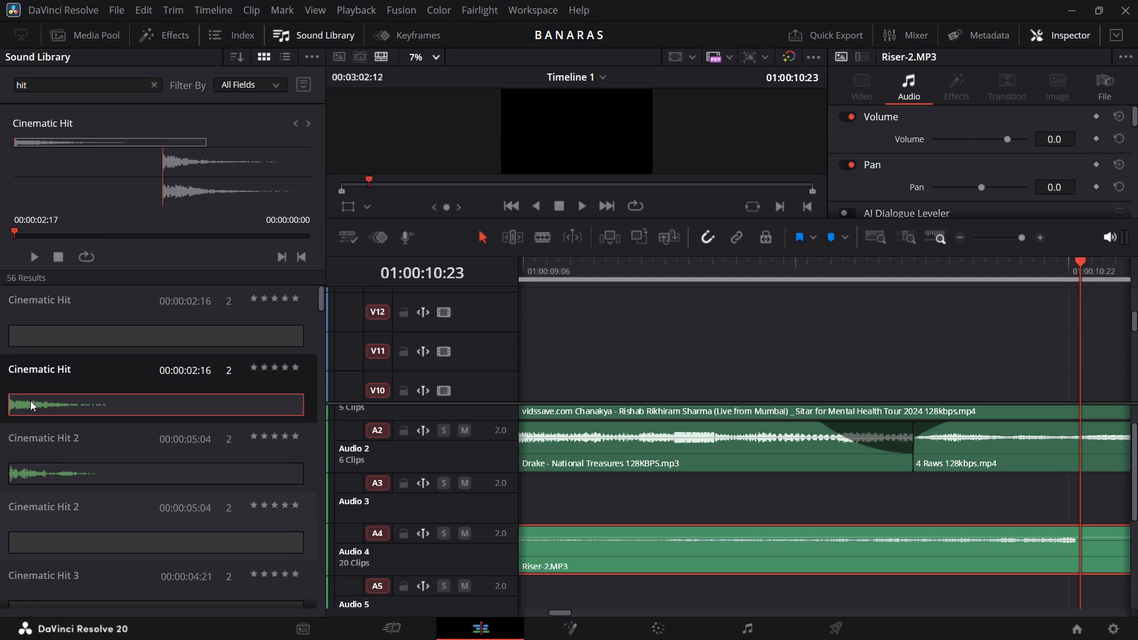
key("space")
left_click(30, 454)
key("space")
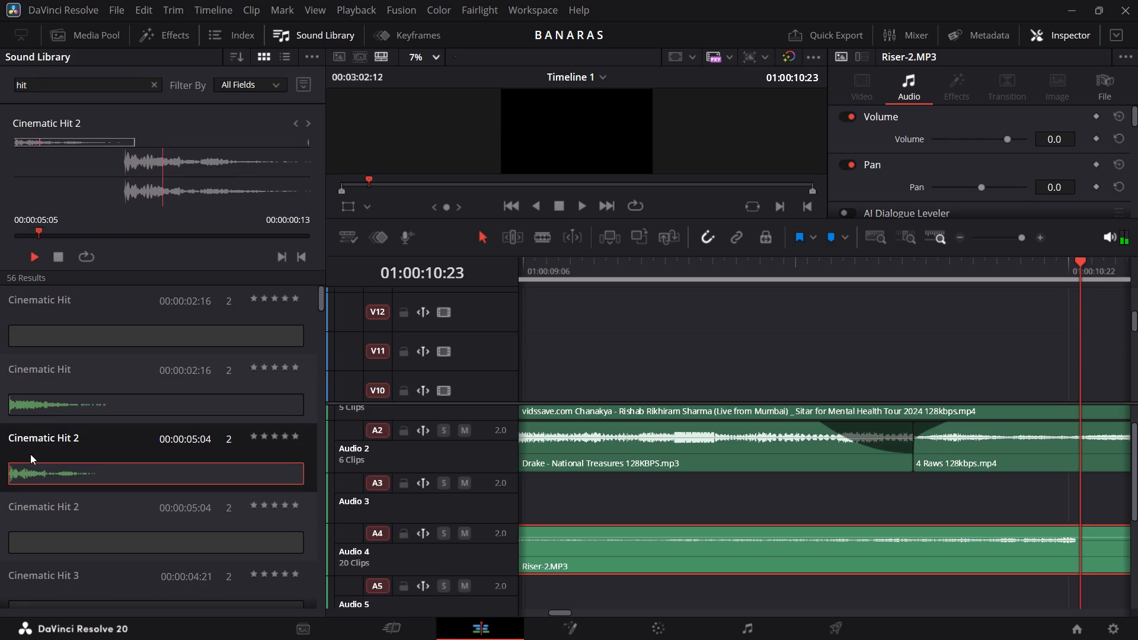
left_click(30, 517)
key("space")
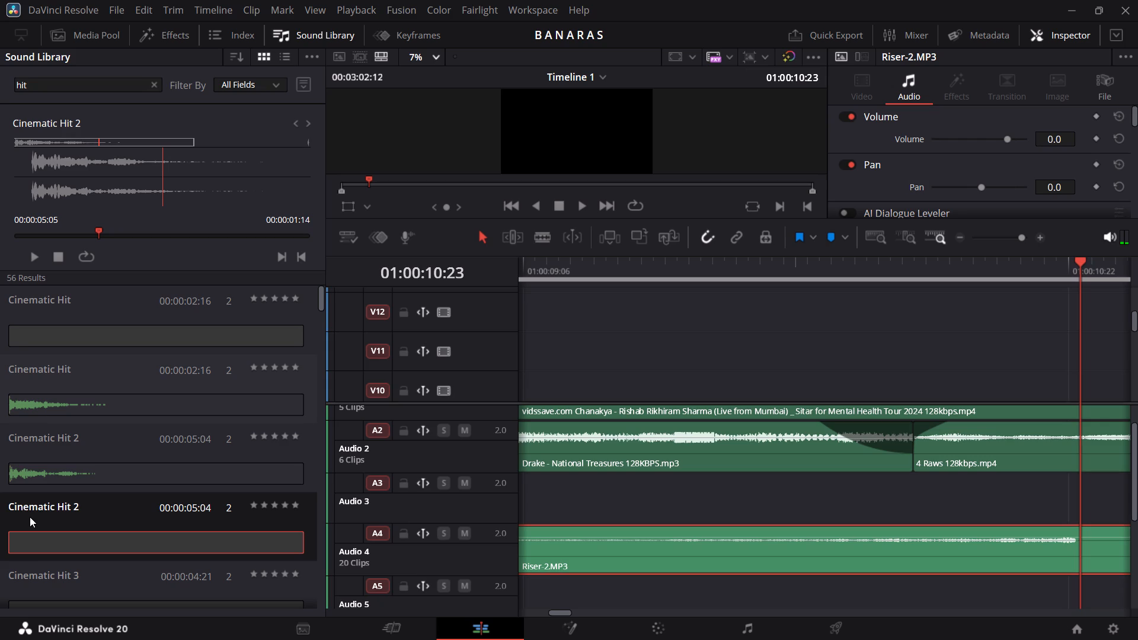
left_click(42, 582)
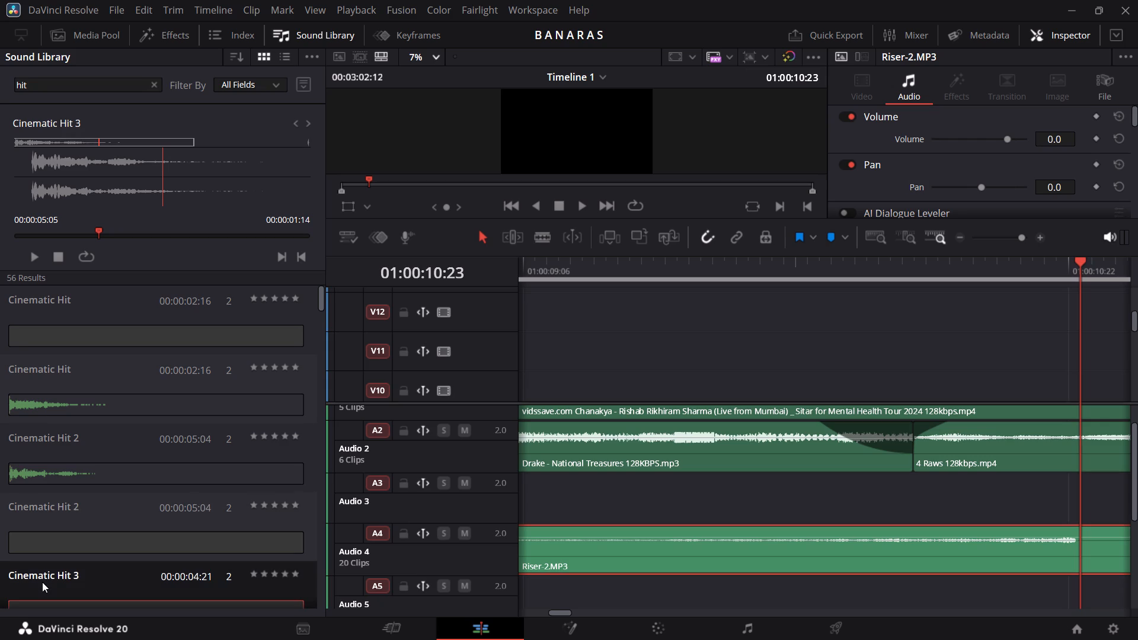
key("space")
scroll(42, 582, "down", 1)
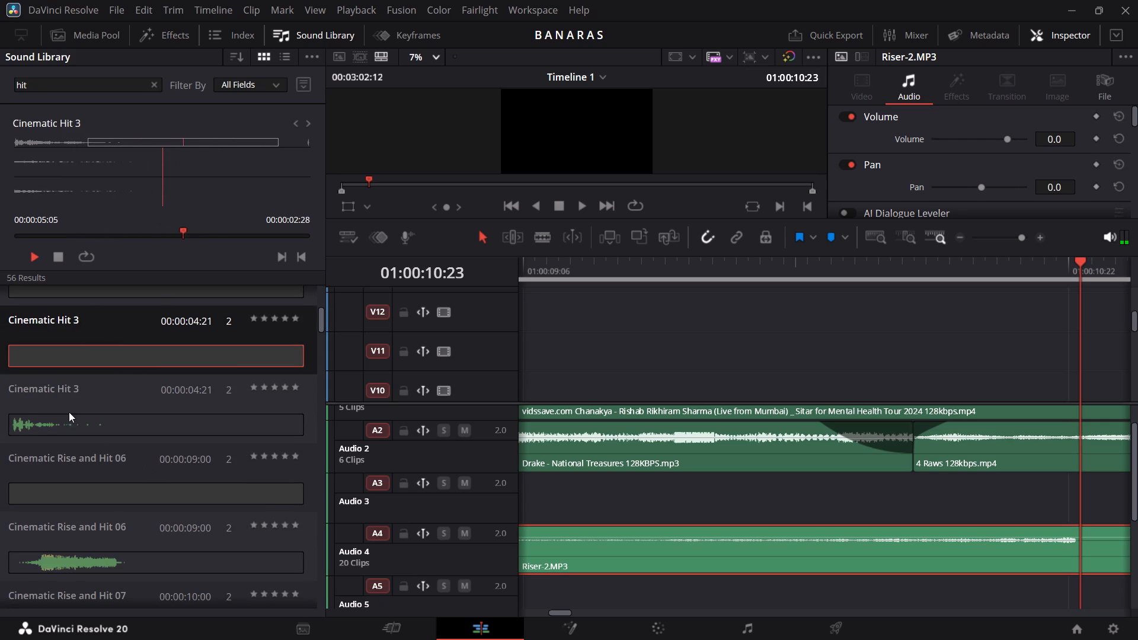
left_click(60, 402)
key("space")
Audition the Cinematic Rise and Hit sounds 06, 08, 09 and 10 from the sound library.
left_click(55, 481)
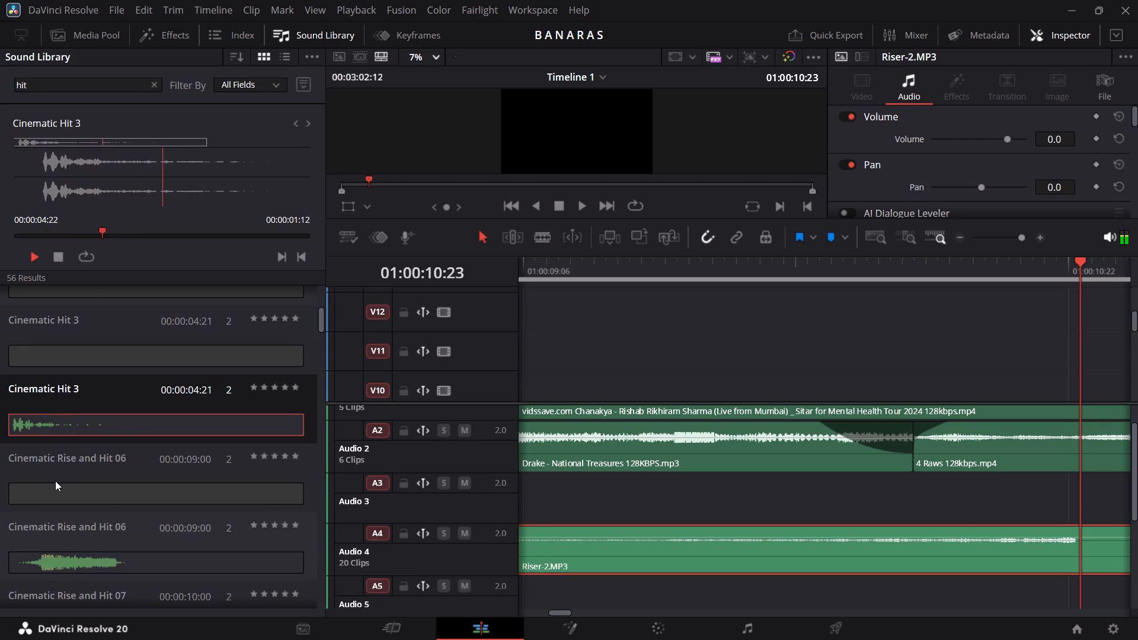
left_click(61, 546)
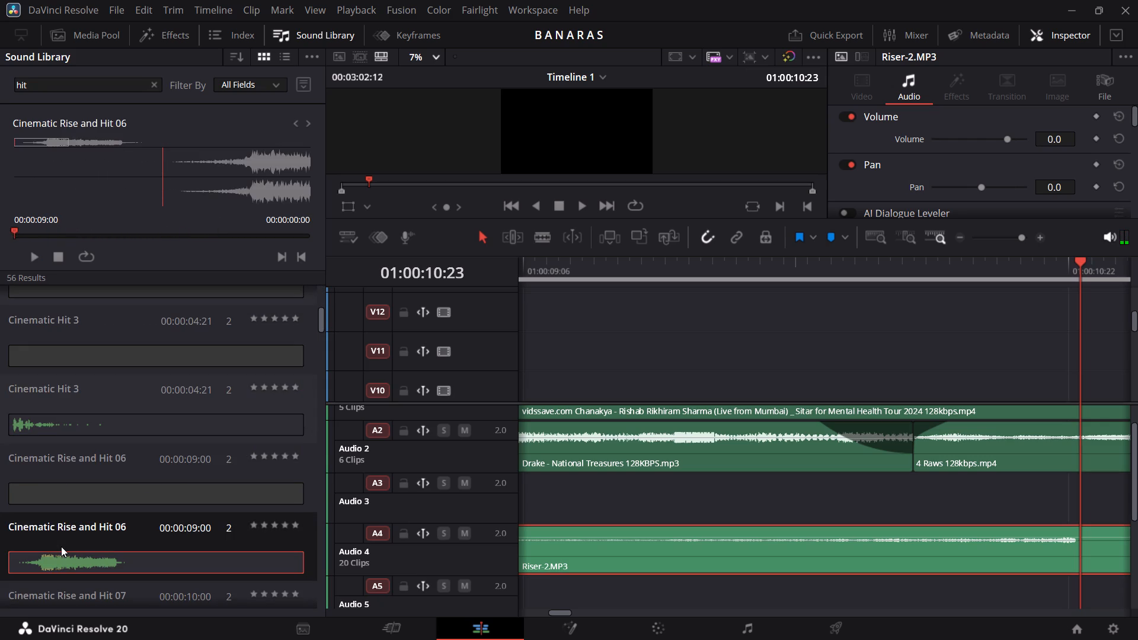
key("space")
scroll(61, 546, "down", 1)
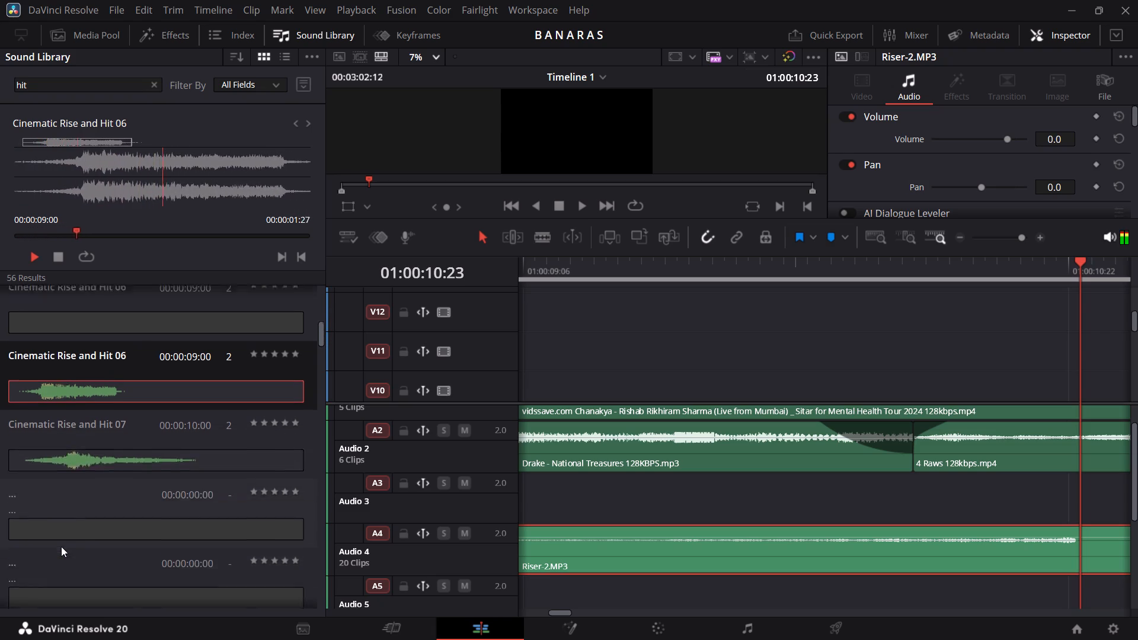
scroll(61, 546, "down", 1)
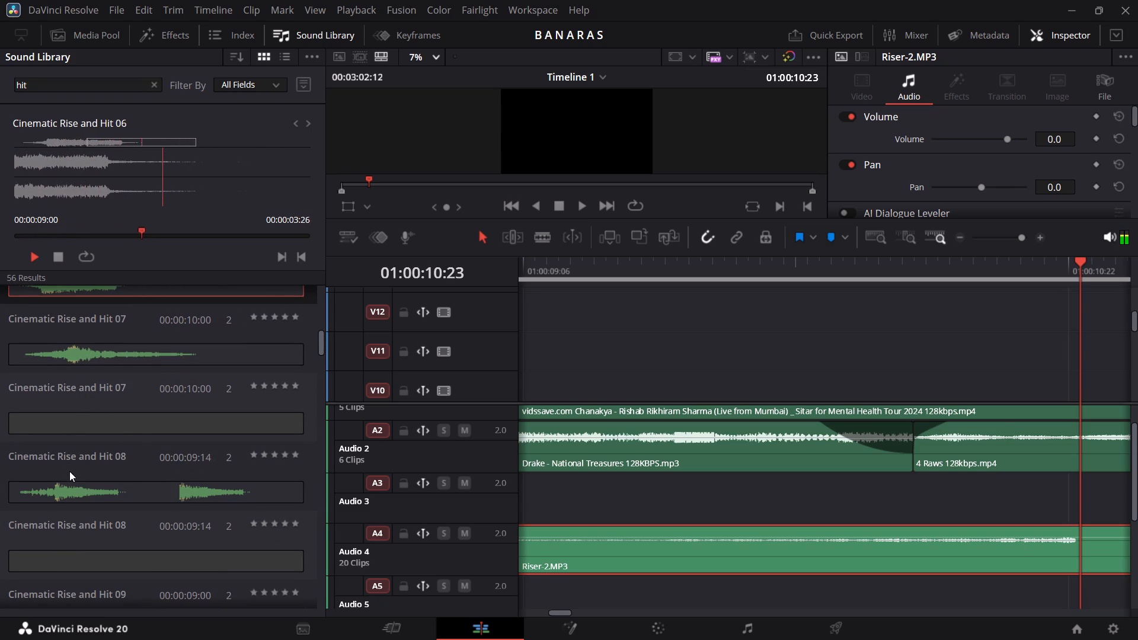
left_click(69, 471)
key("space")
scroll(69, 471, "down", 1)
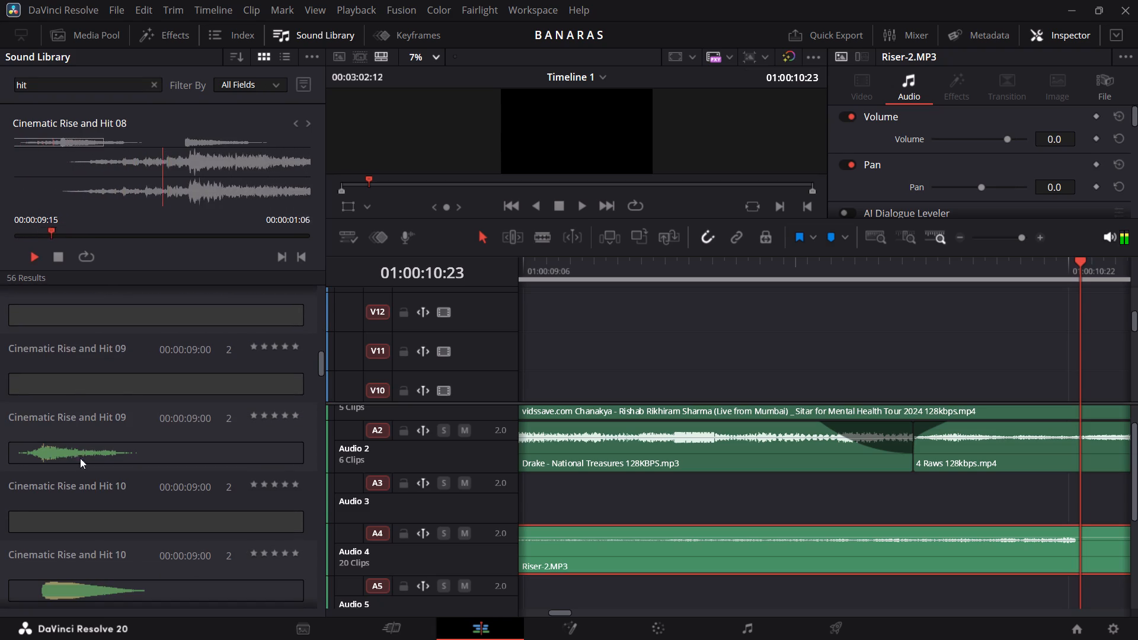
left_click(81, 369)
key("space")
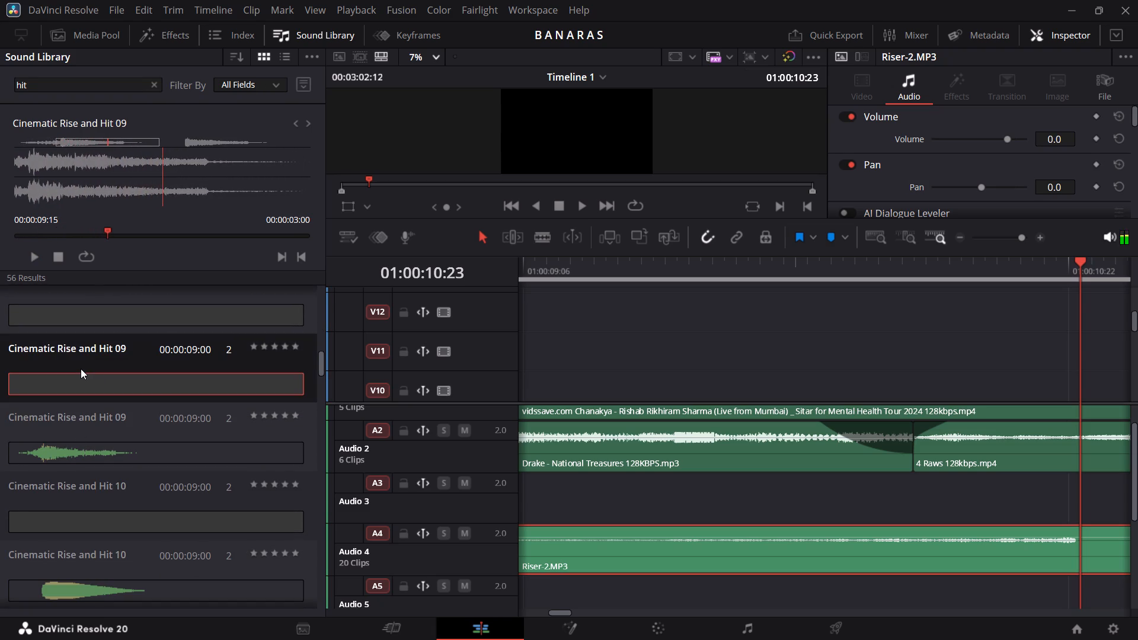
left_click(66, 575)
key("space")
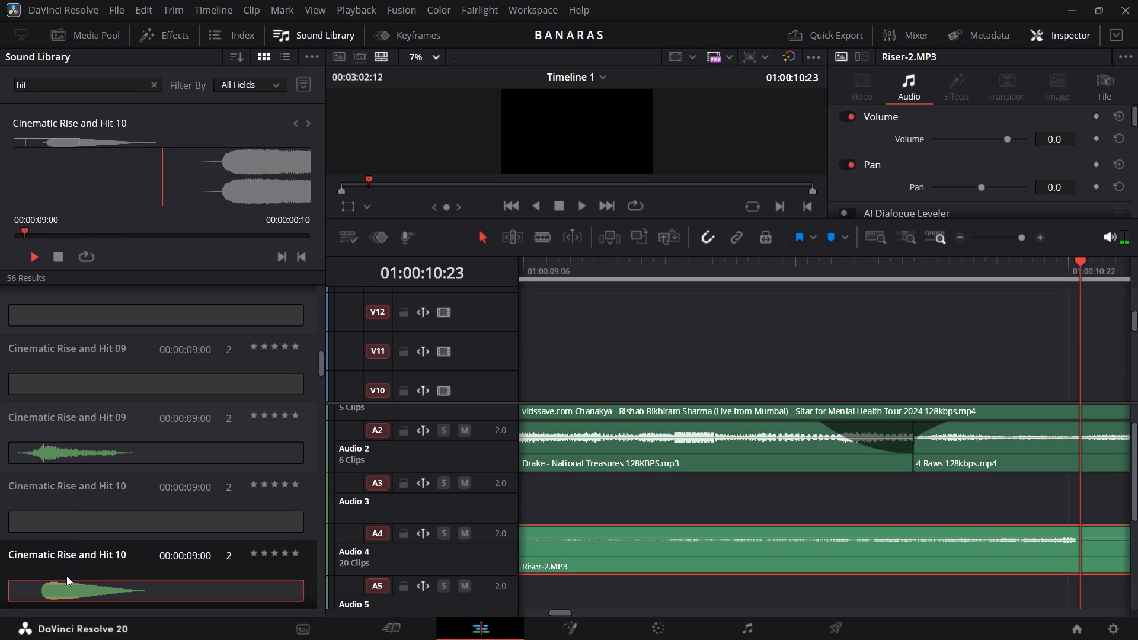
Audition the Corporate Rise and Hit 01 and ESE Fight Pack Whoosh SlowMo 03 sounds from the sound library results.
scroll(66, 575, "down", 1)
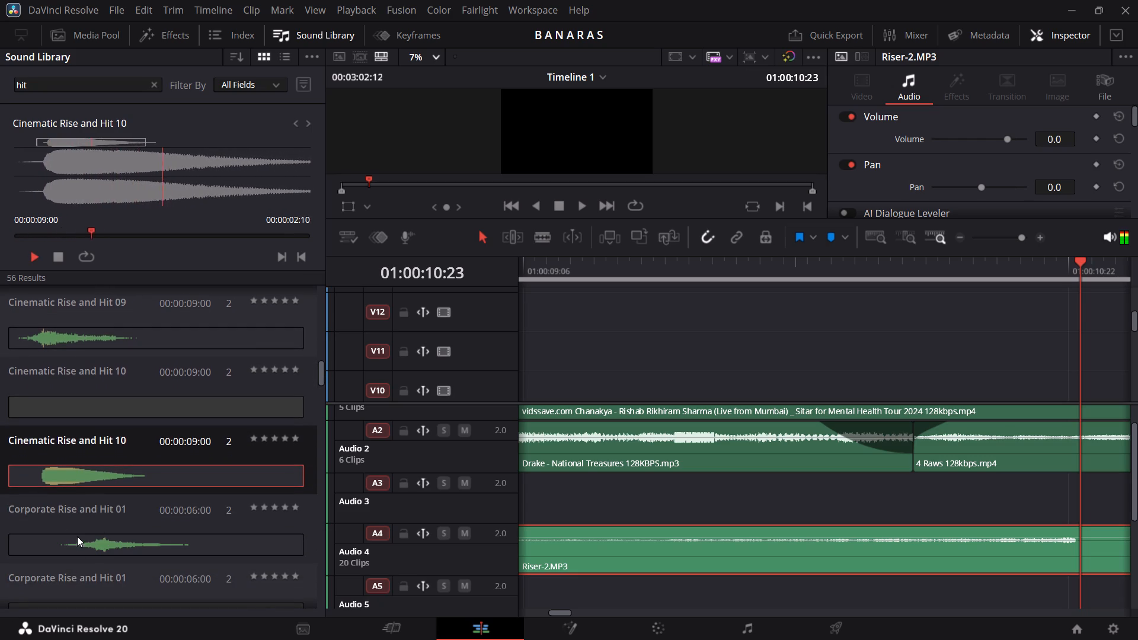
left_click(76, 541)
key("space")
scroll(76, 541, "down", 1)
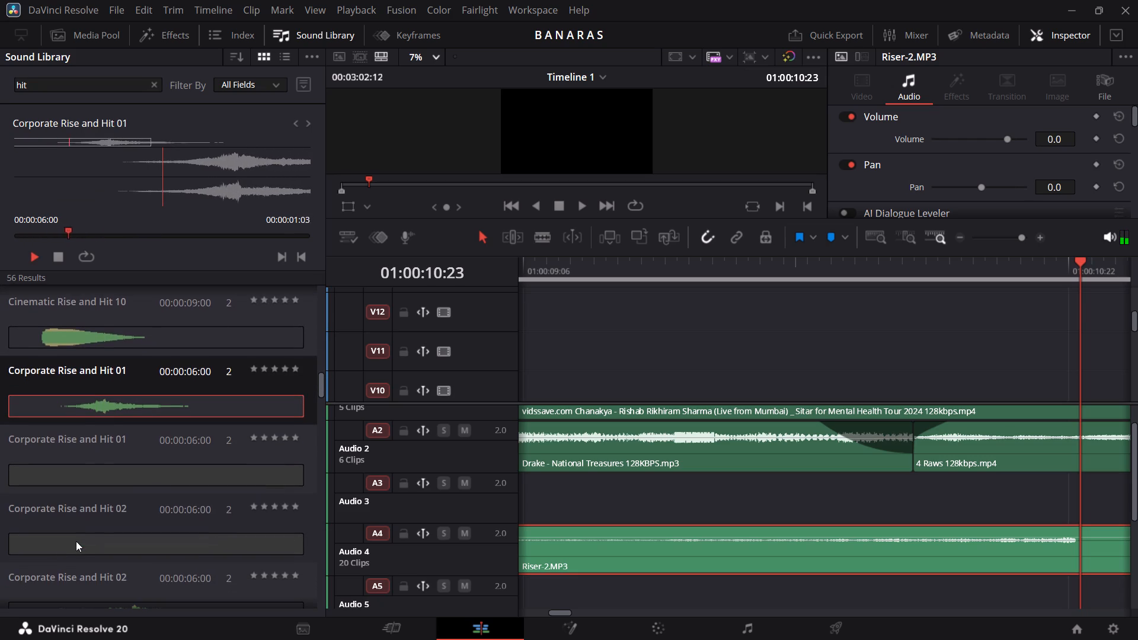
left_click(85, 471)
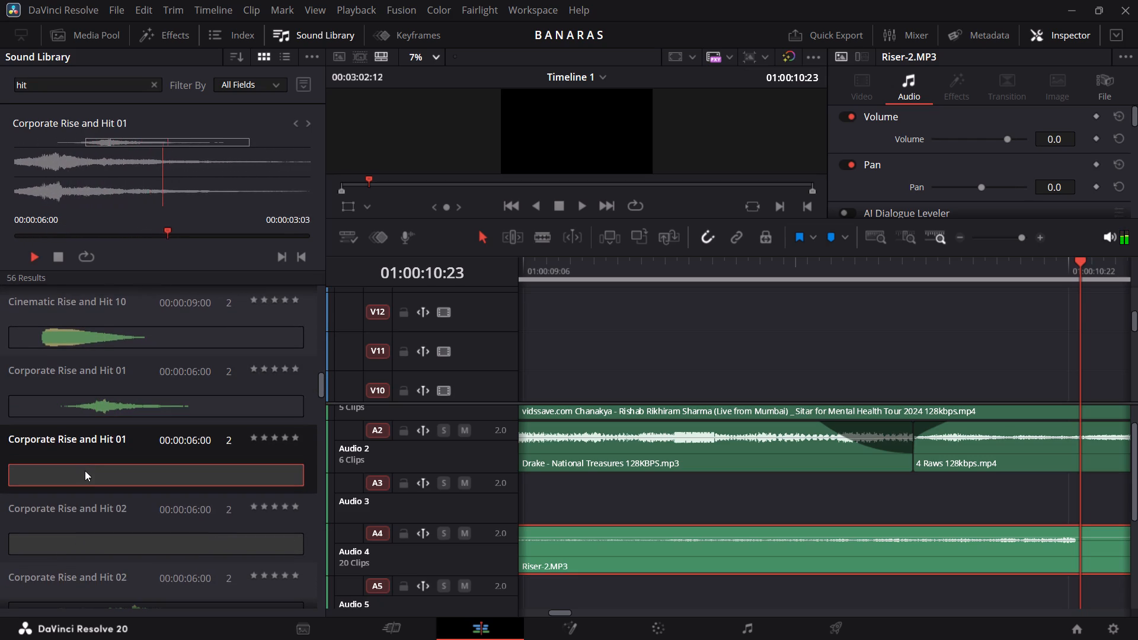
key("space")
scroll(85, 471, "down", 1)
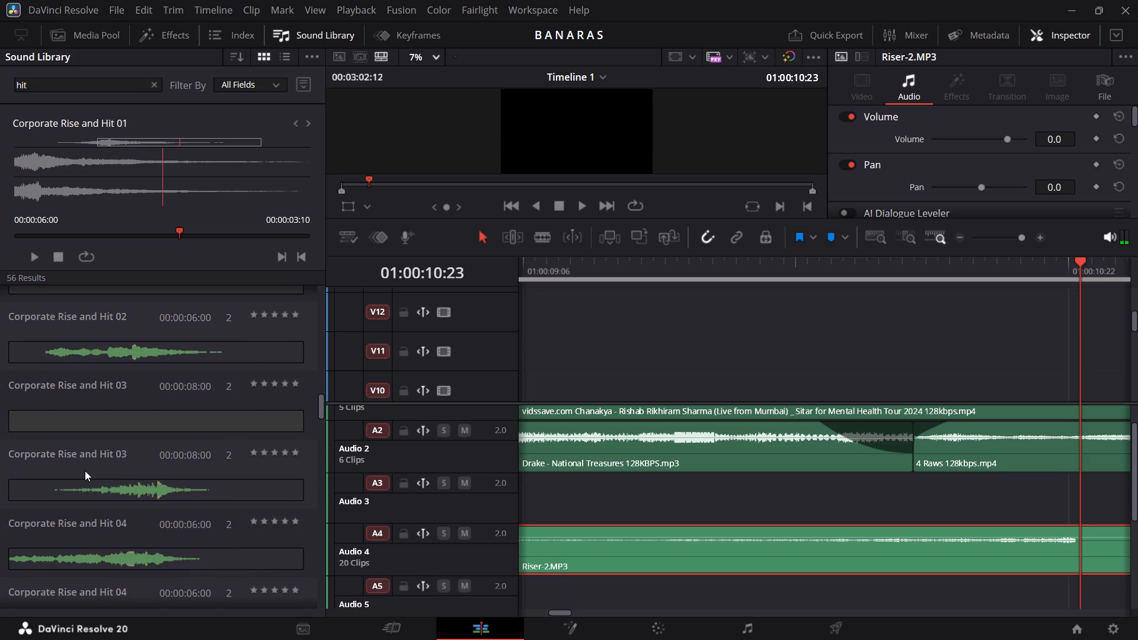
scroll(85, 471, "down", 2)
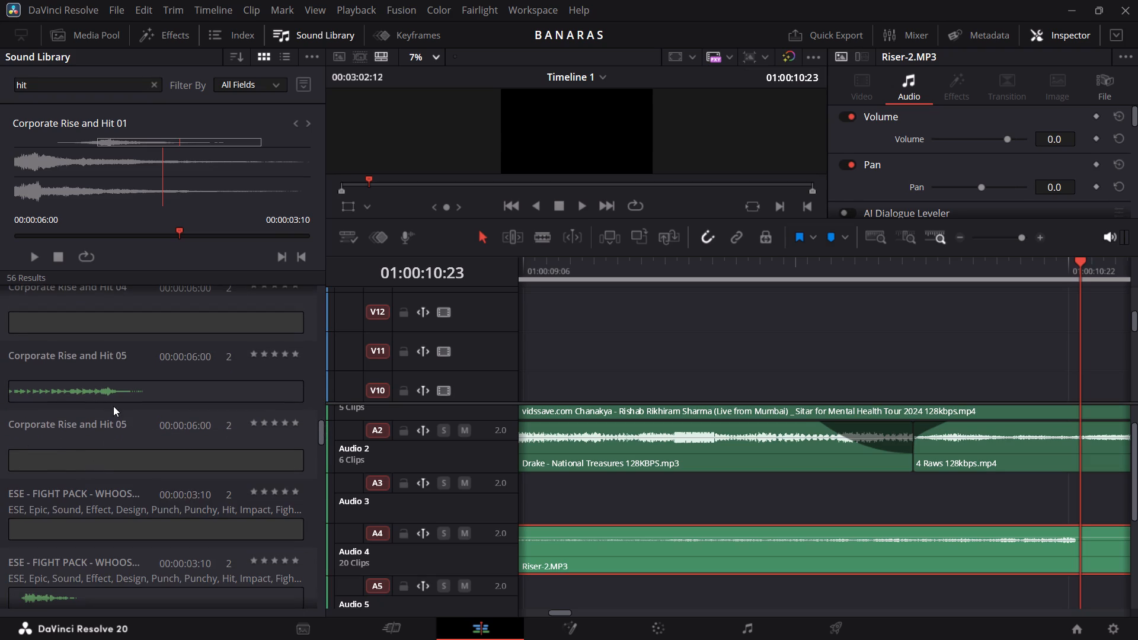
scroll(86, 452, "down", 1)
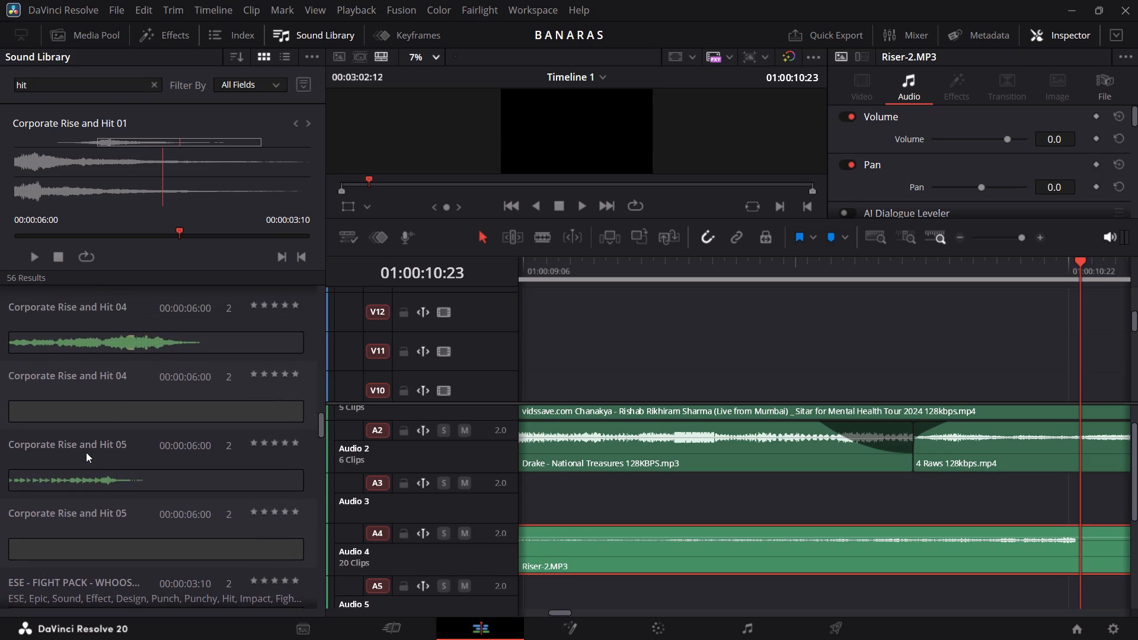
scroll(86, 452, "down", 1)
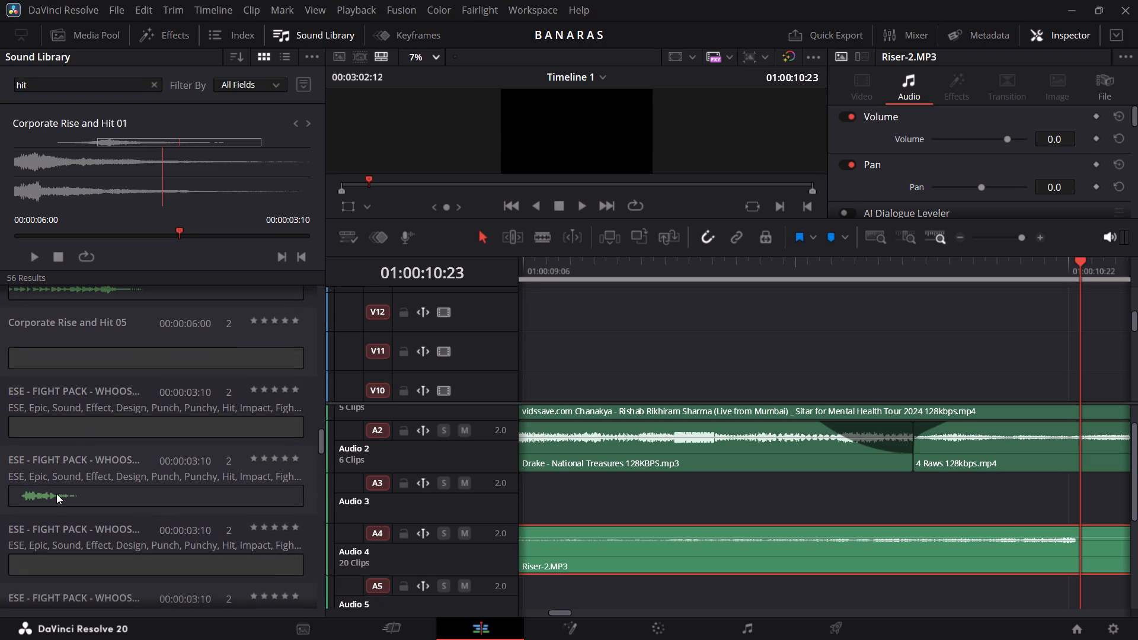
left_click(56, 494)
key("space")
Audition the Hard Hit 2, Hard Hit 3 and Hard Hit 4 sounds from the sound library results.
scroll(56, 494, "down", 1)
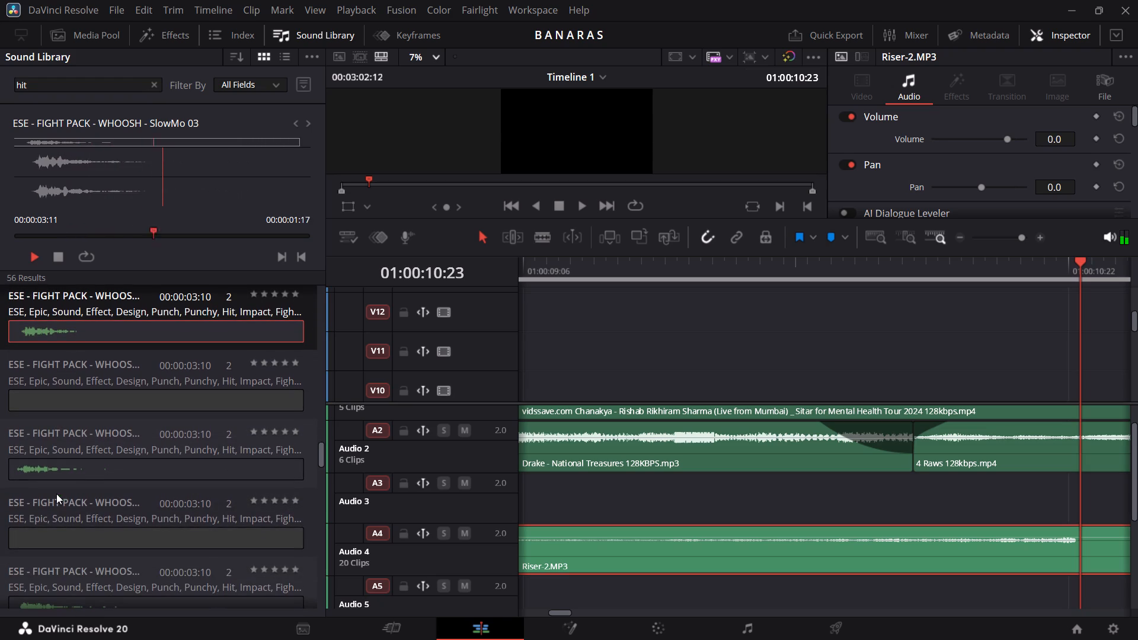
scroll(72, 432, "down", 2)
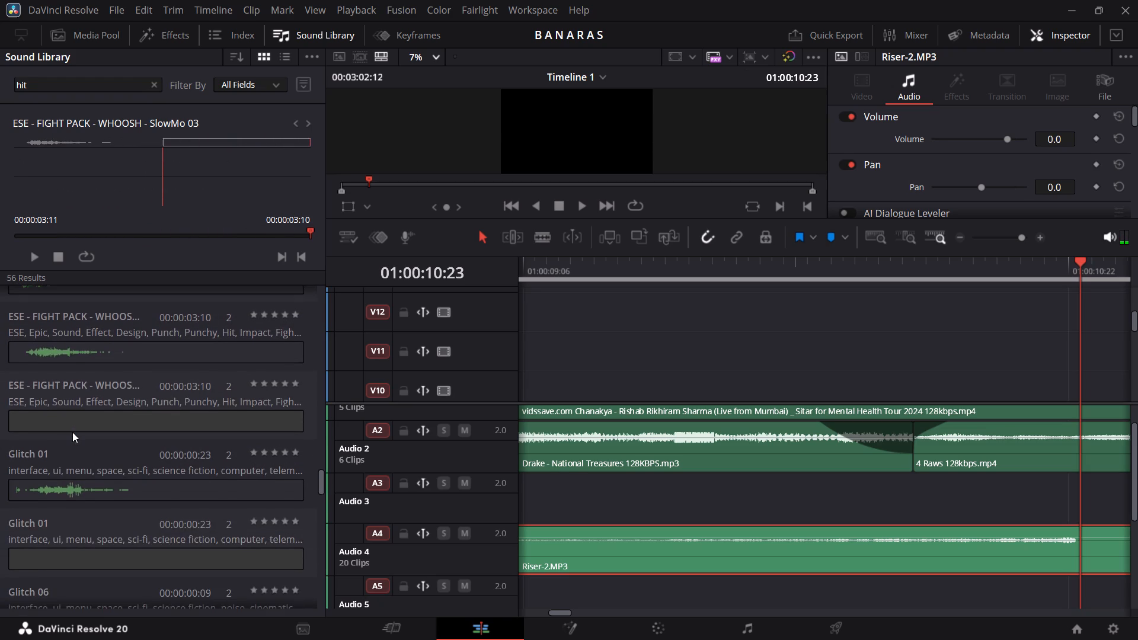
scroll(72, 432, "down", 1)
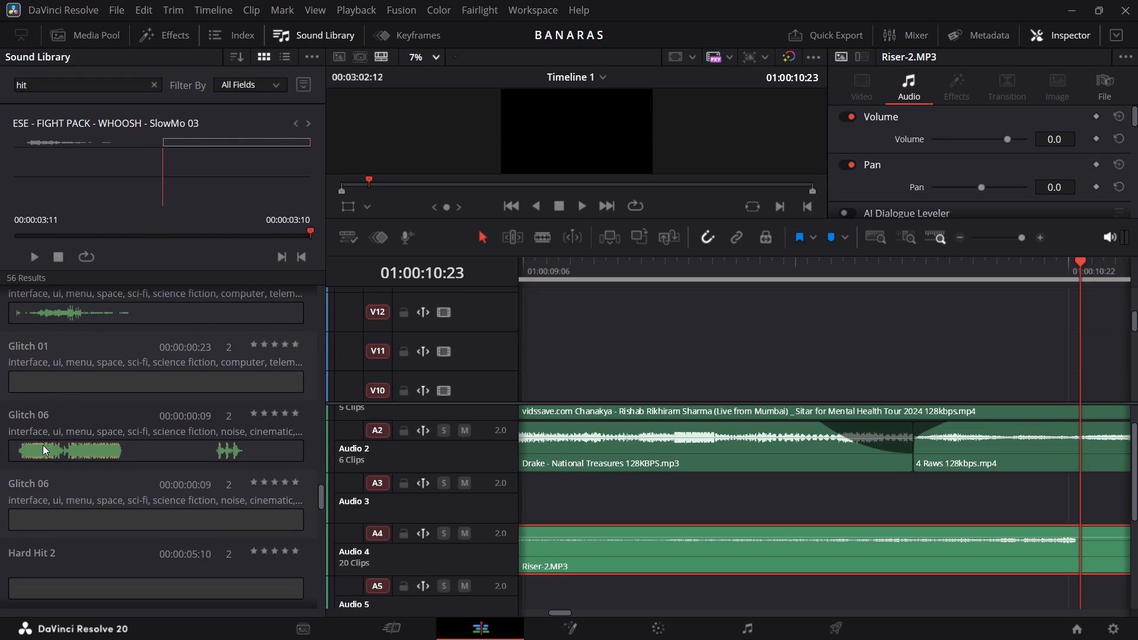
scroll(43, 445, "down", 3)
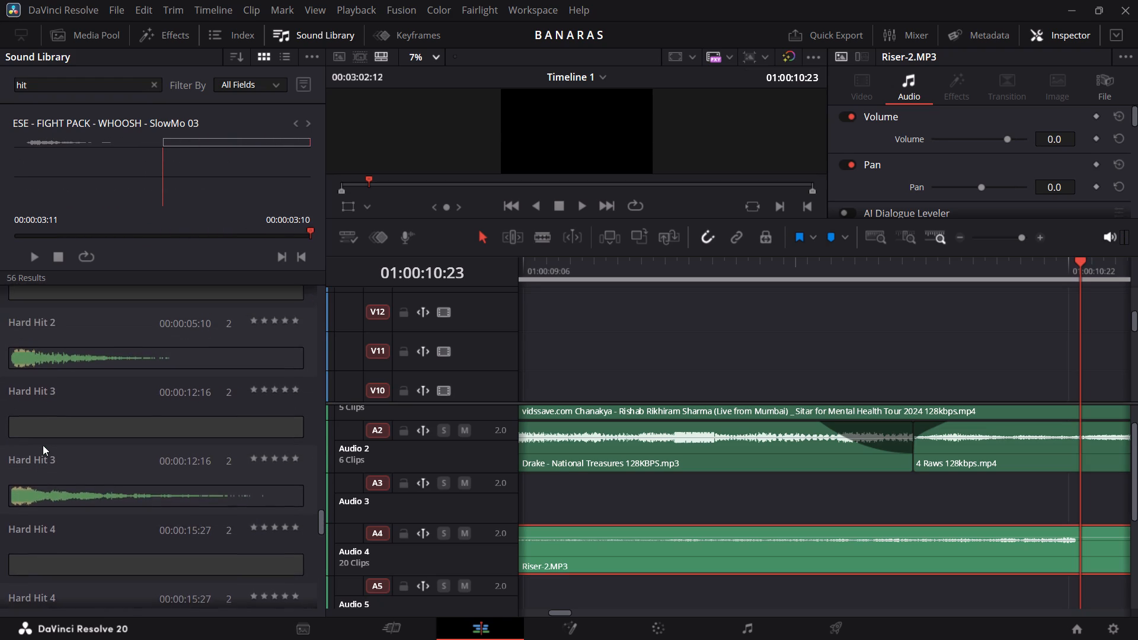
left_click(40, 319)
key("space")
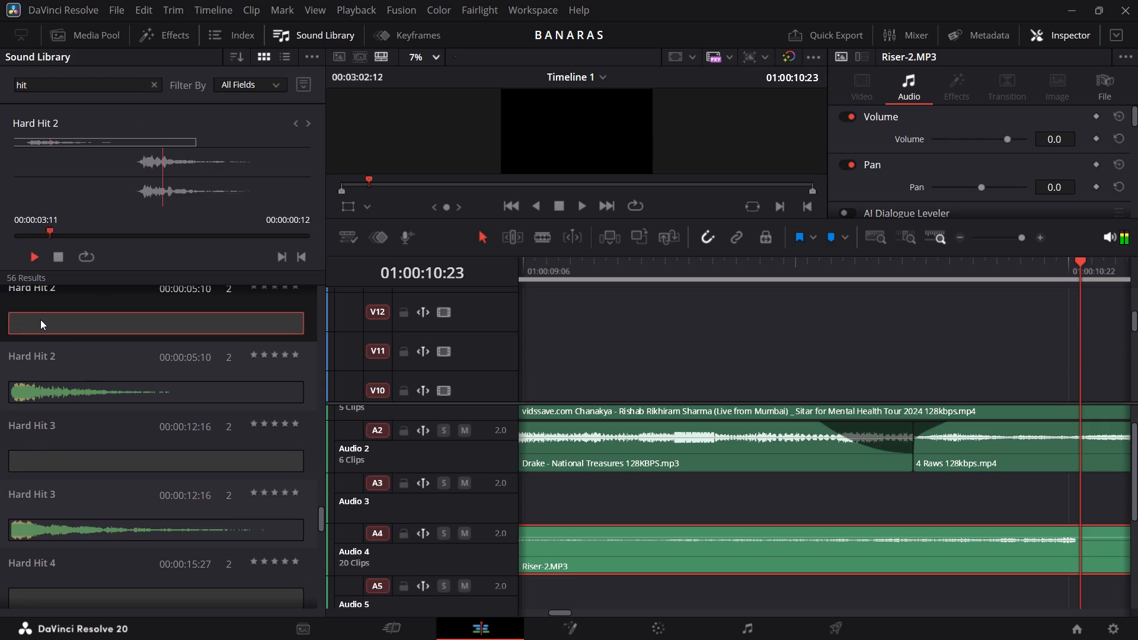
scroll(40, 319, "up", 1)
left_click(34, 433)
key("space")
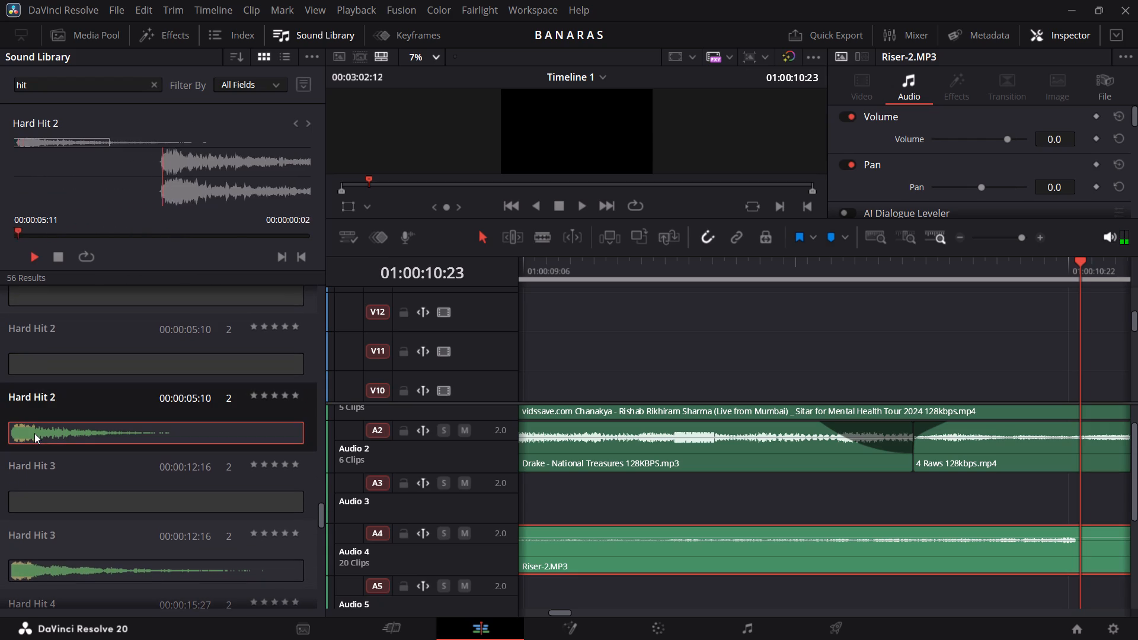
scroll(34, 433, "down", 1)
left_click(34, 433)
key("space")
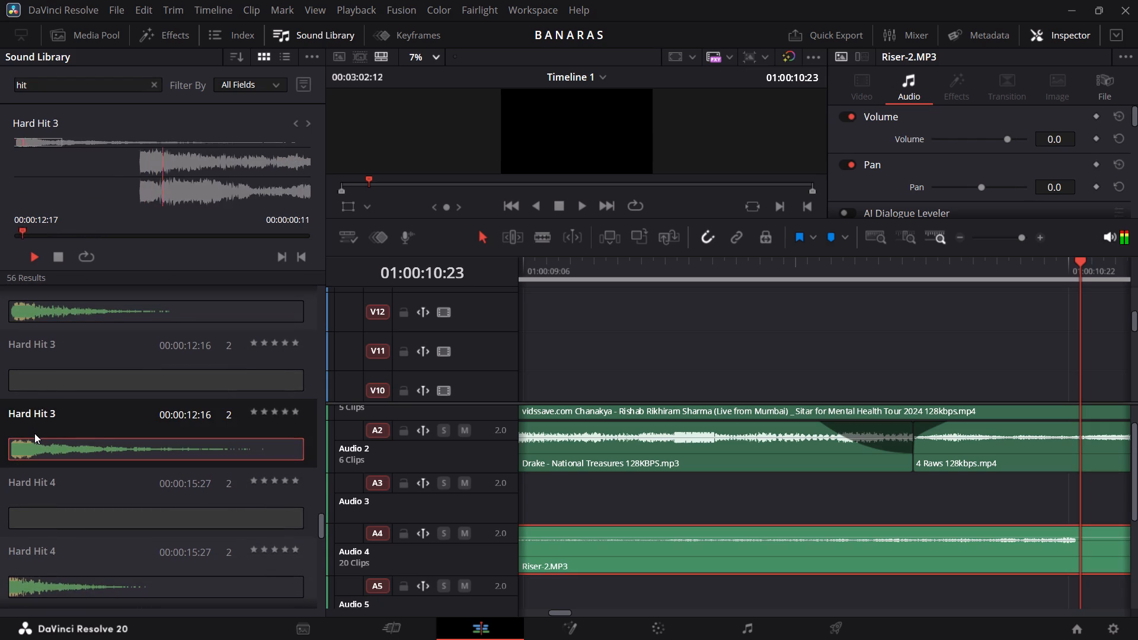
scroll(34, 433, "down", 1)
left_click(45, 427)
key("space")
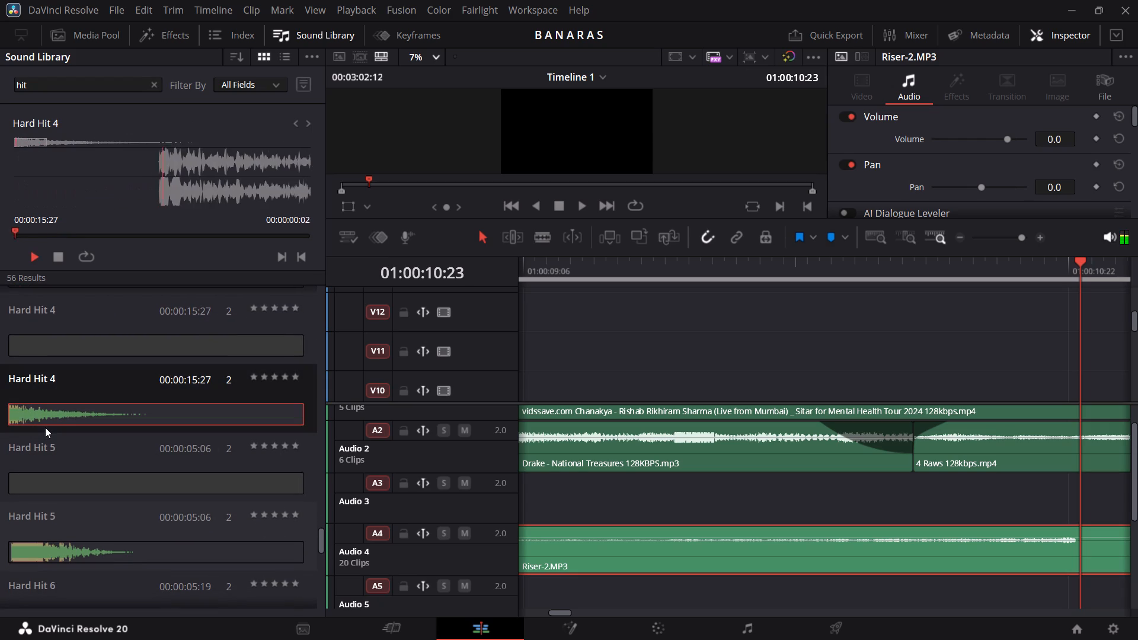
Audition the Hard Hit 5, Hard Hit 6 and Hard hit 1 sounds.
scroll(45, 427, "down", 1)
left_click(47, 466)
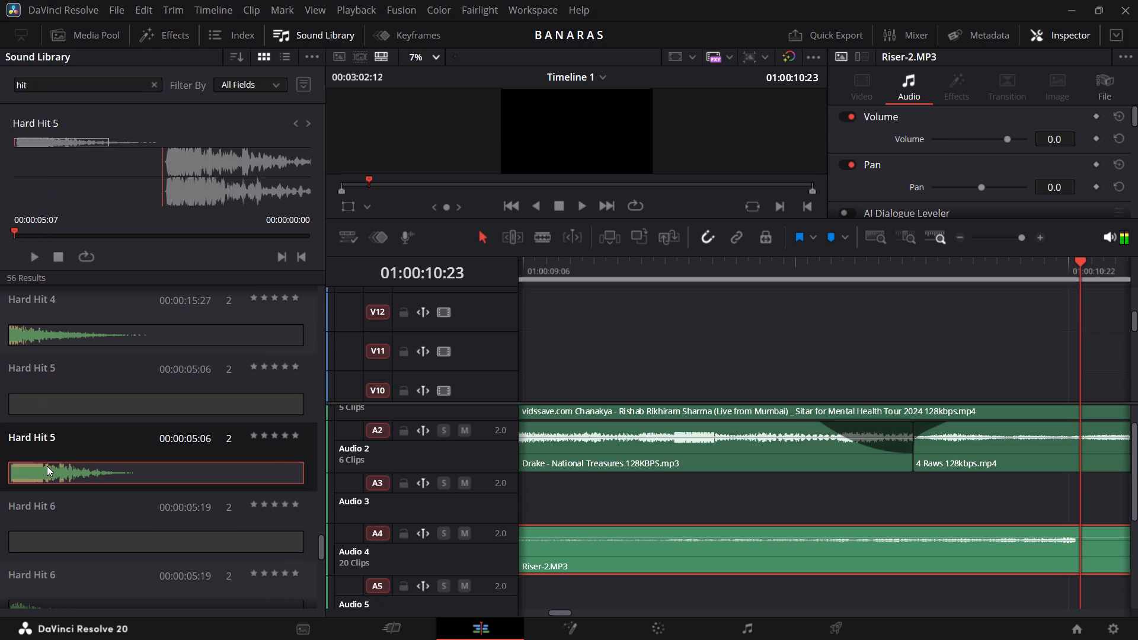
key("space")
scroll(47, 466, "down", 1)
left_click(47, 466)
key("space")
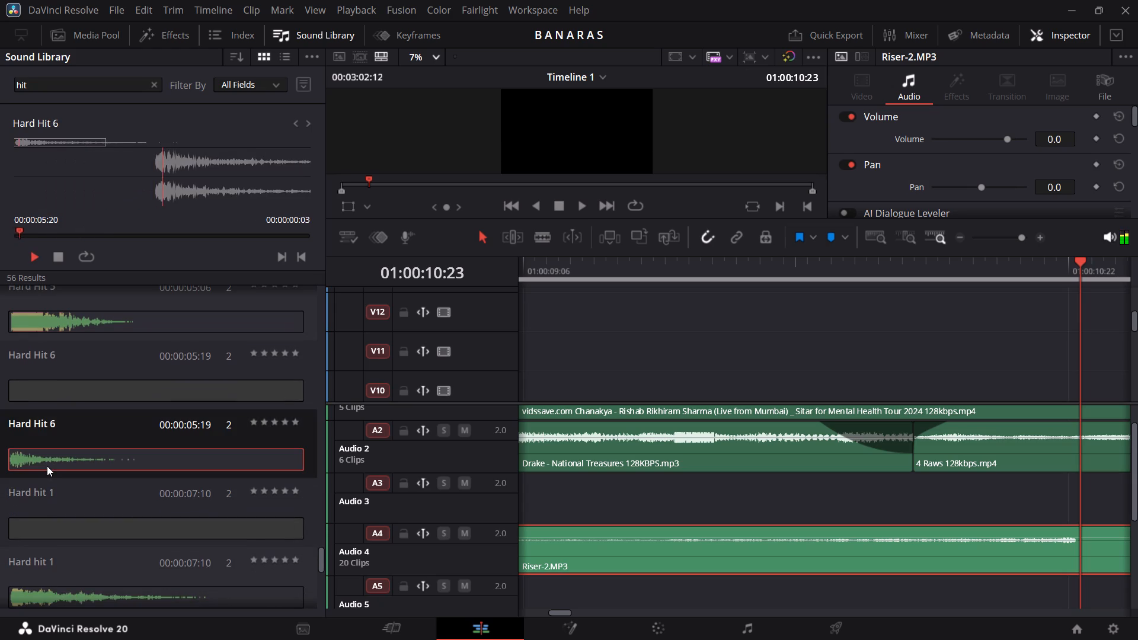
scroll(47, 466, "down", 1)
left_click(57, 489)
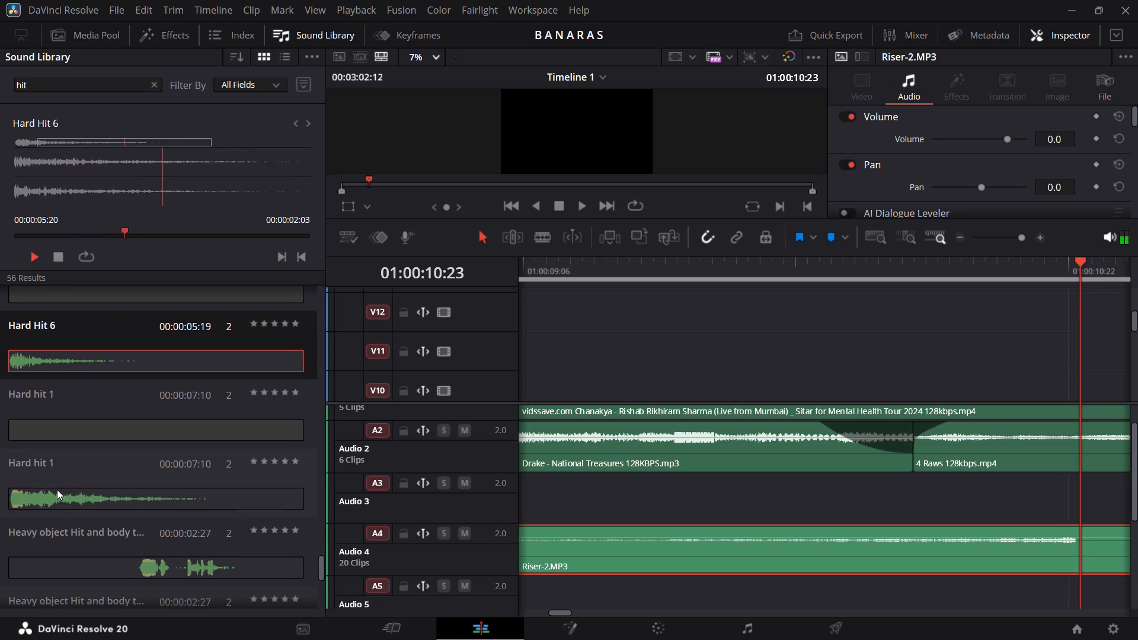
key("space")
Audition the Heavy object Hit and body thud, Hit 1 and mixkit-cinematic-glass-hit-suspense-677 sounds.
scroll(57, 489, "down", 1)
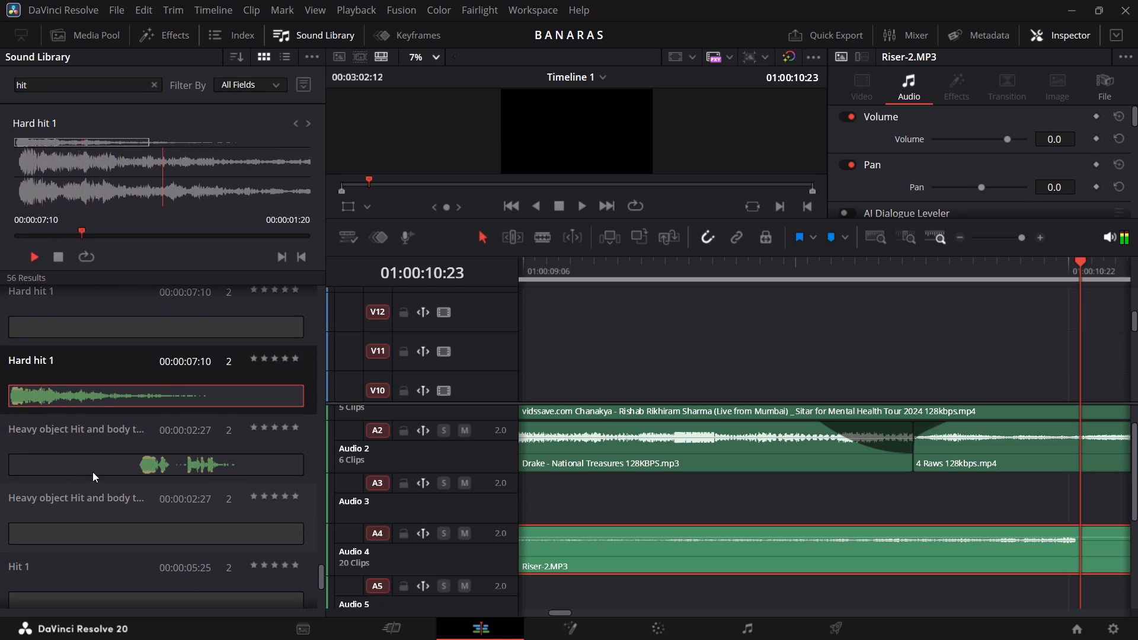
left_click(92, 472)
key("space")
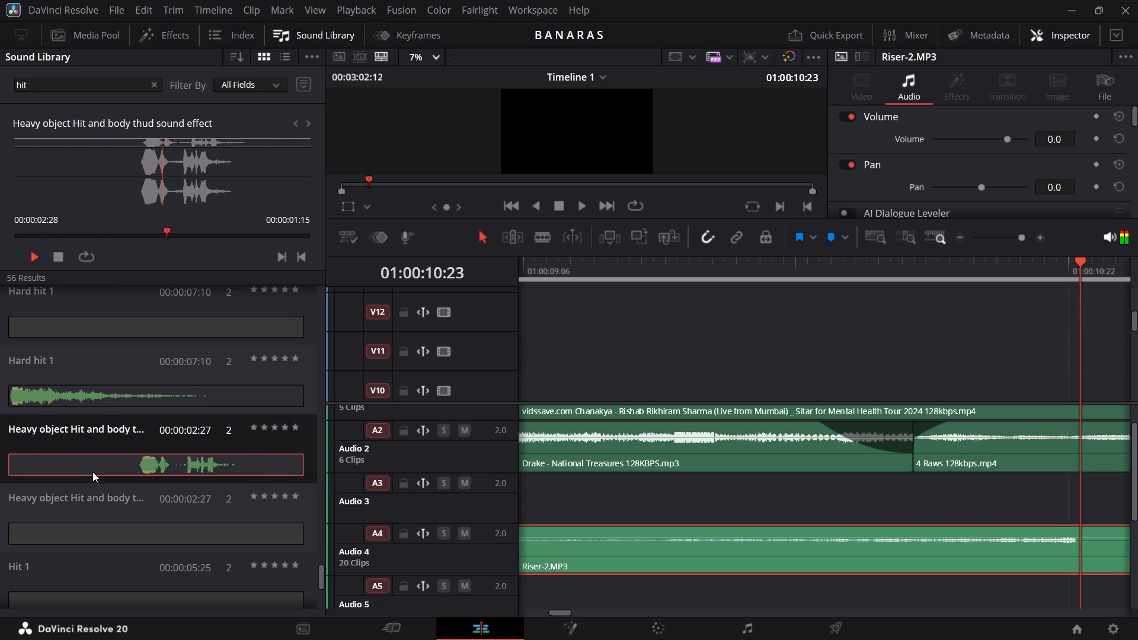
scroll(92, 472, "down", 1)
left_click(92, 472)
key("space")
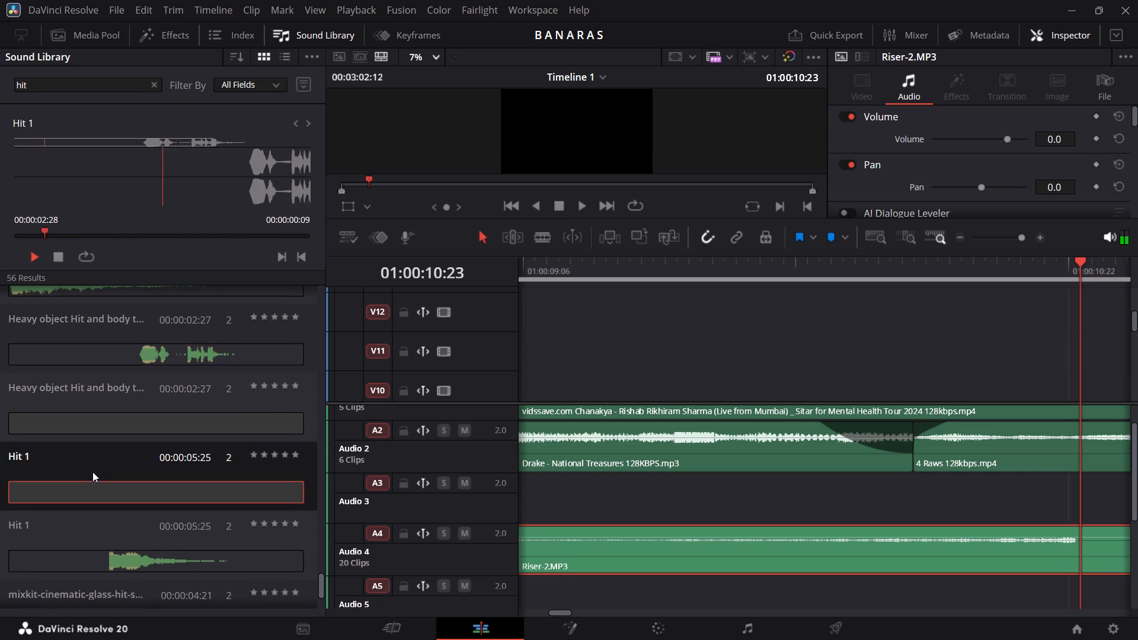
scroll(92, 472, "down", 1)
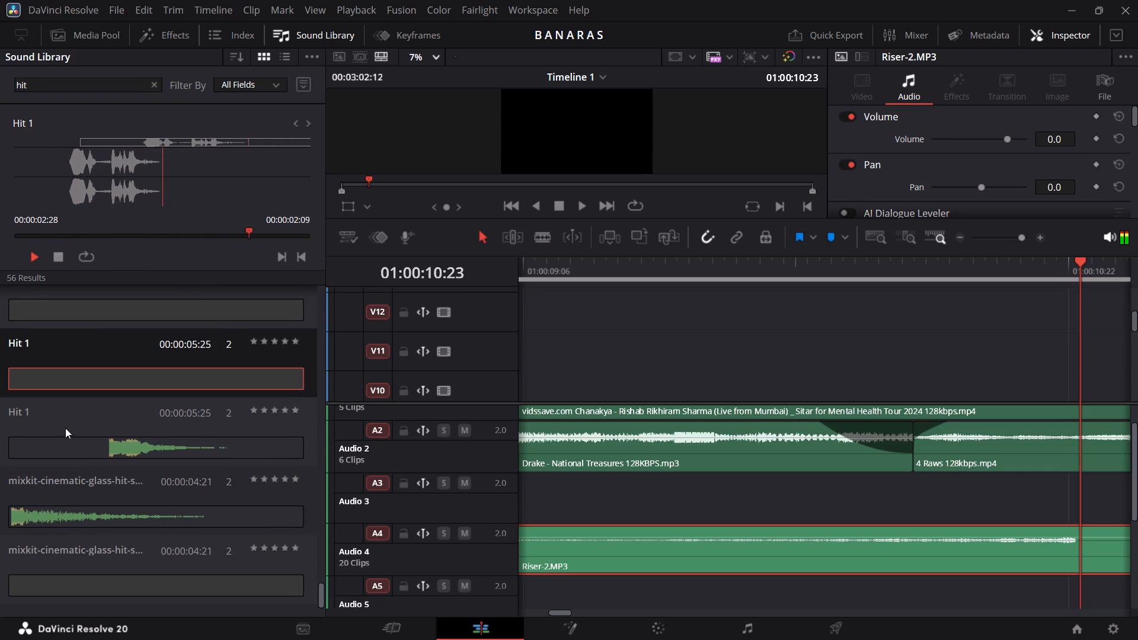
left_click(65, 428)
key("space")
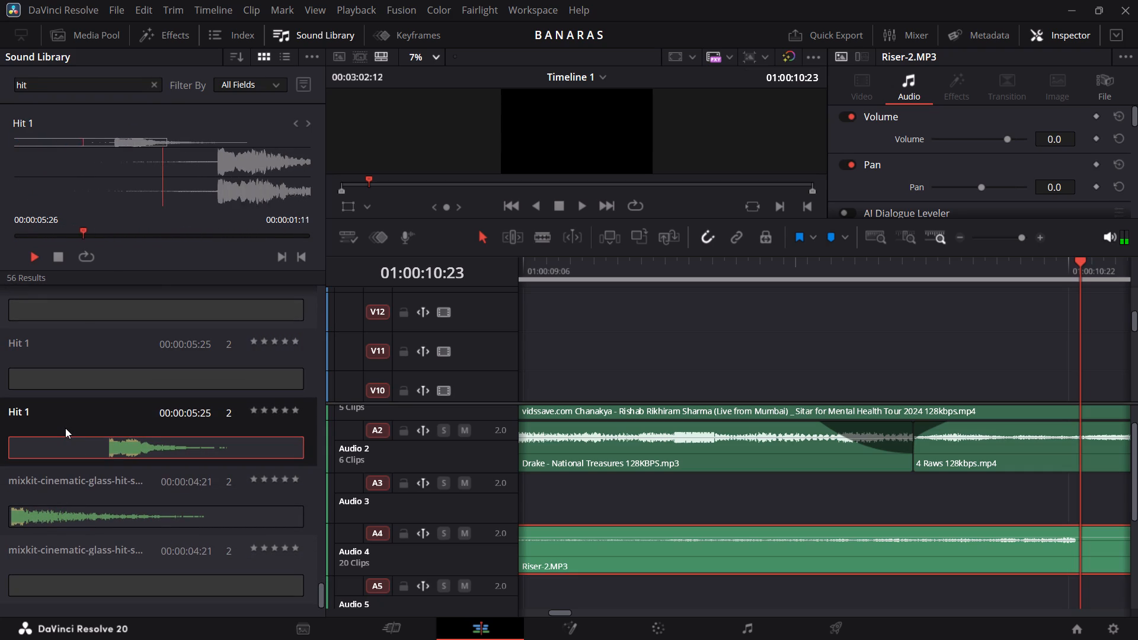
left_click(59, 500)
key("space")
scroll(59, 500, "down", 2)
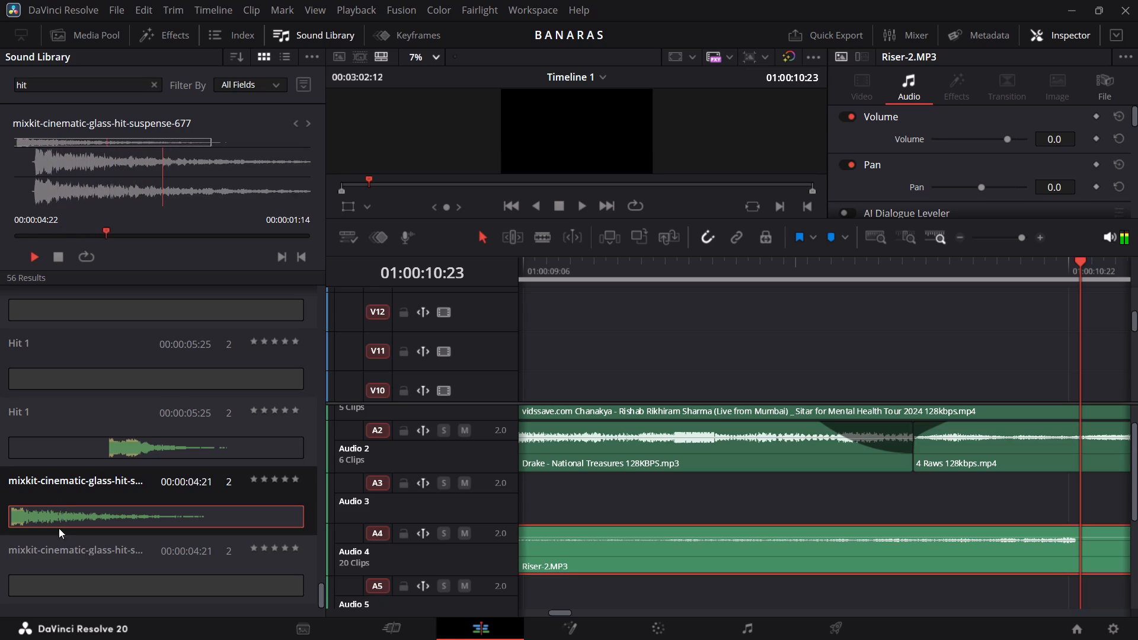
left_click(59, 583)
Replay Hit 1 and compare it with Hard hit 1 and Hard Hit 6, finishing on the Hit 1 sound.
left_click(106, 441)
key("space")
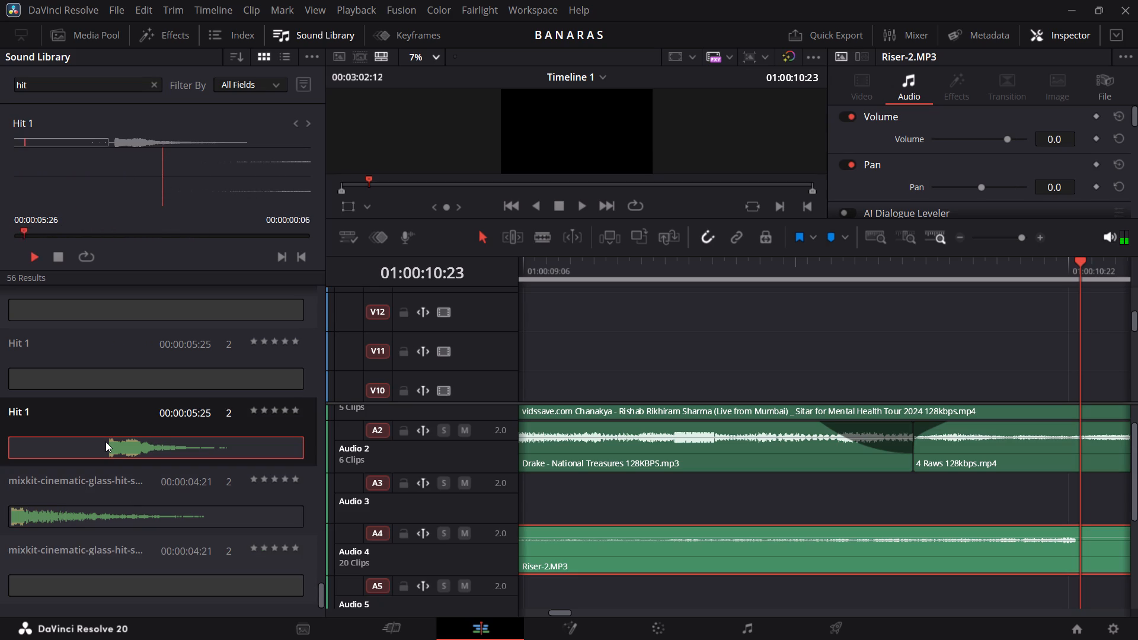
scroll(106, 441, "up", 2)
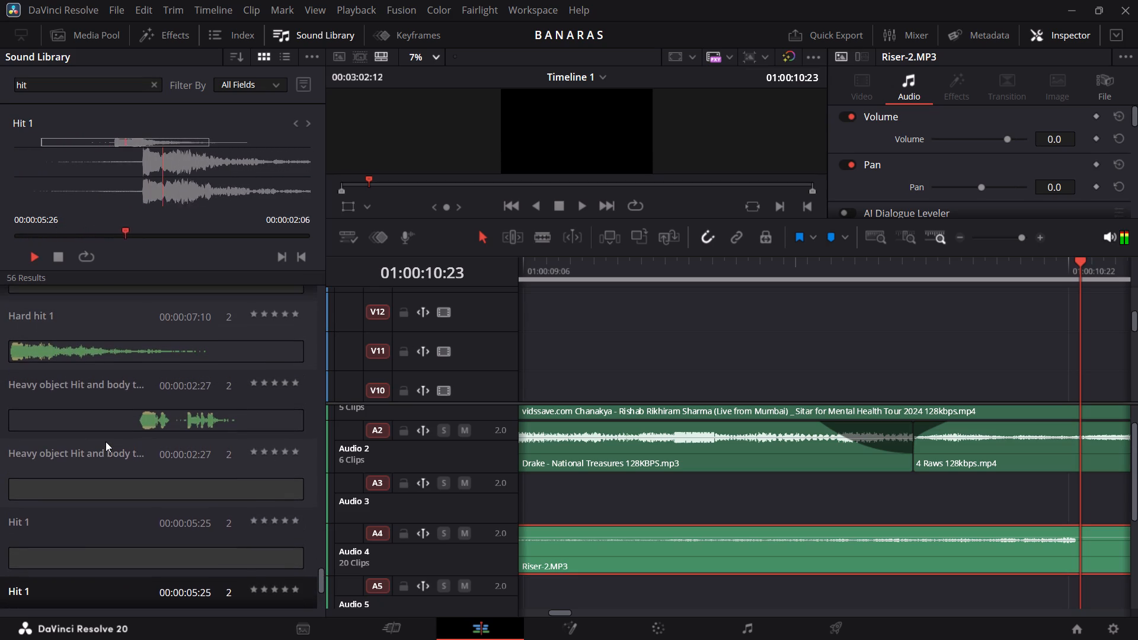
scroll(106, 441, "up", 2)
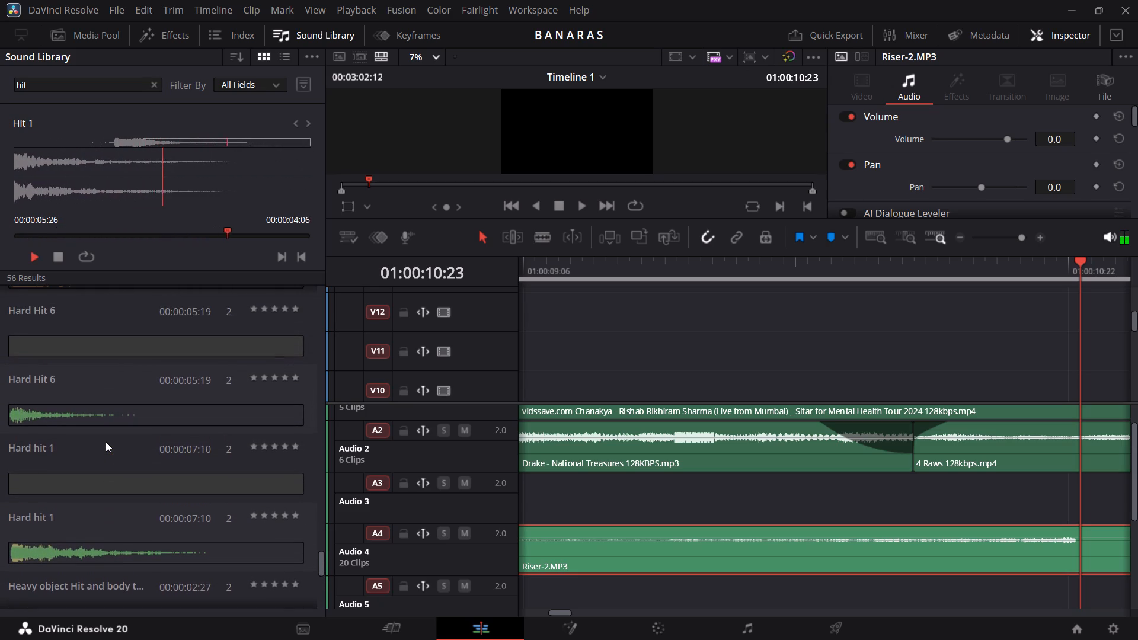
left_click(85, 467)
key("space")
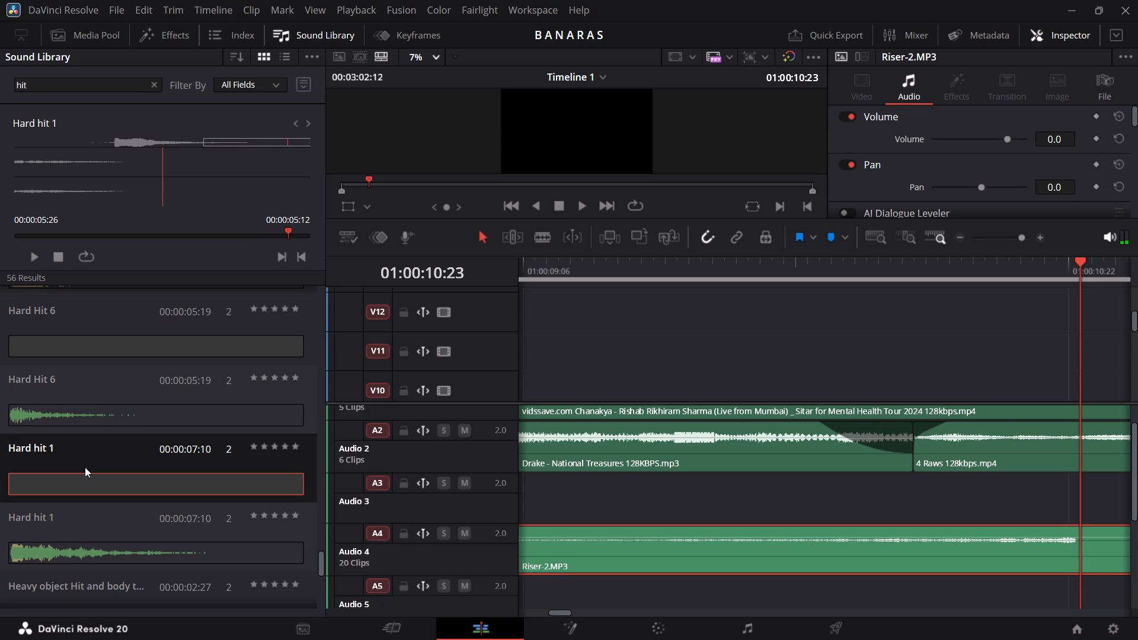
left_click(91, 406)
key("space")
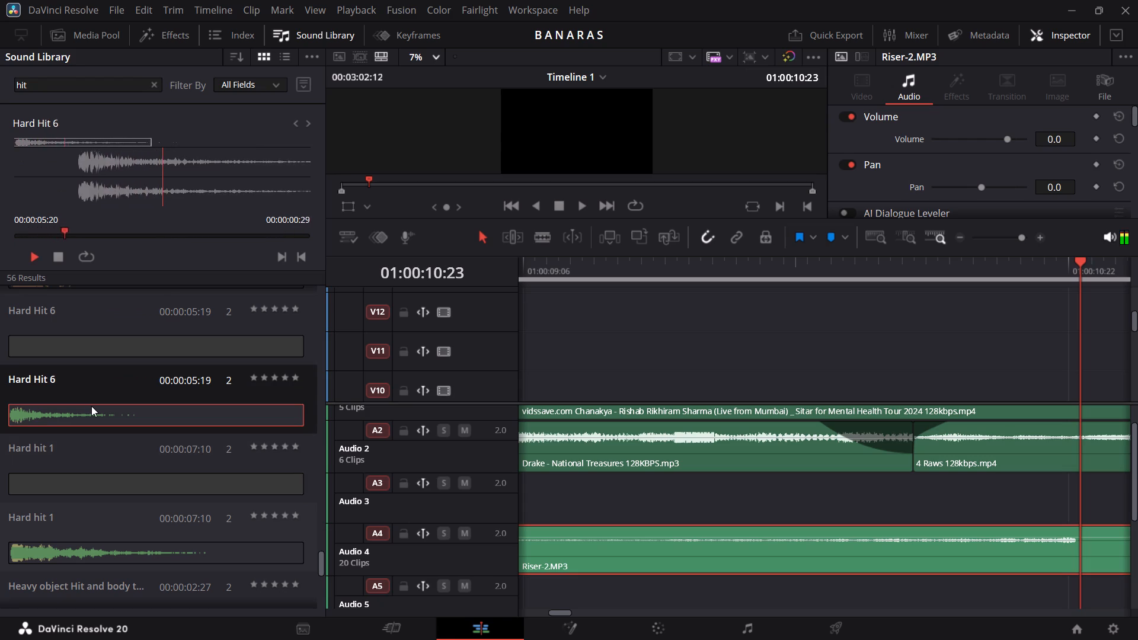
scroll(91, 406, "down", 3)
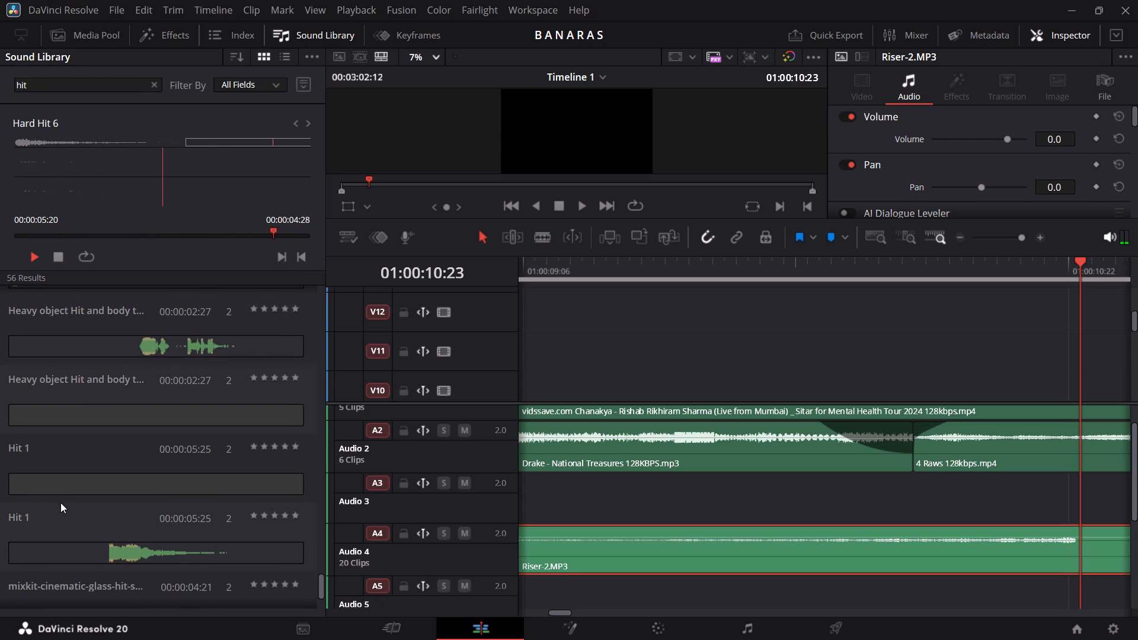
scroll(60, 503, "down", 1)
left_click(103, 471)
left_click(167, 439)
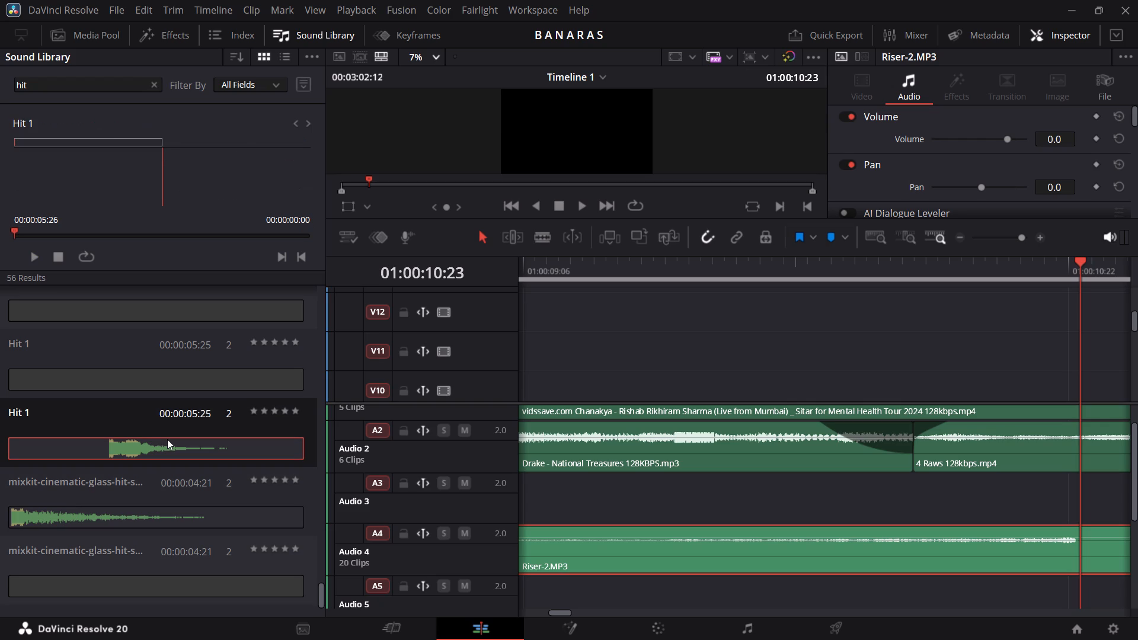
key("space")
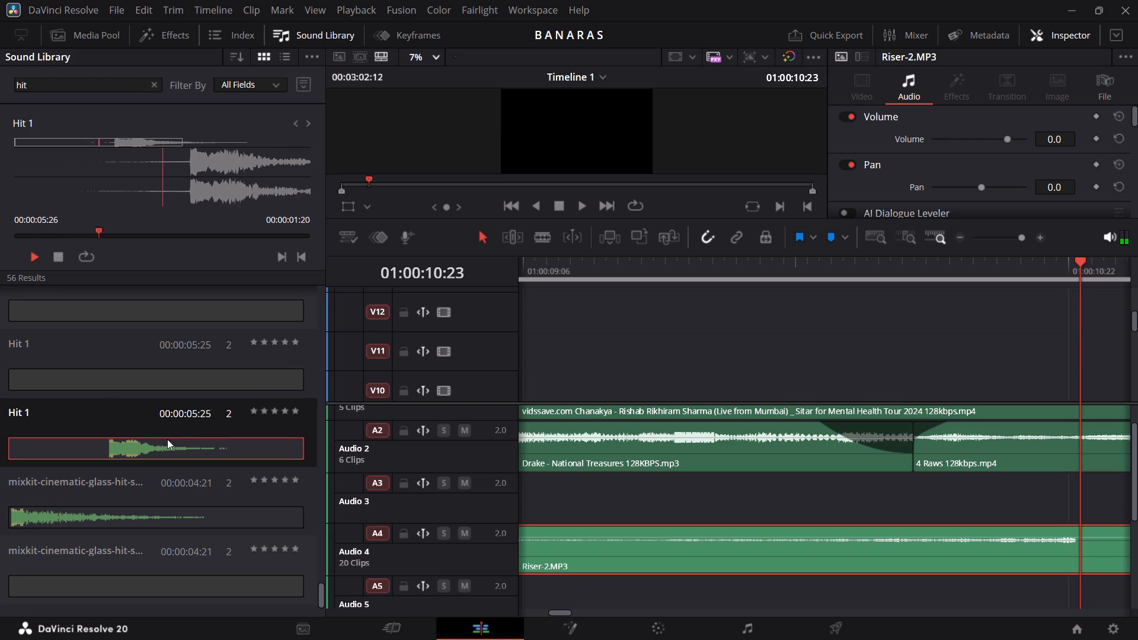
key("space")
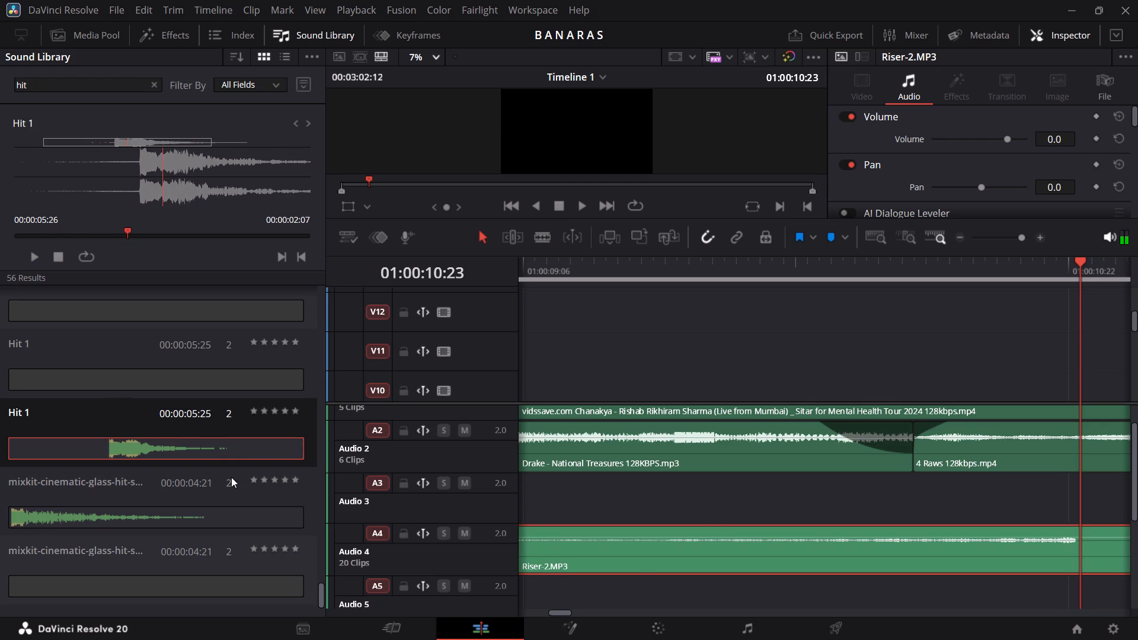
Switch to the YouTube short to check the hit sound's placement in its timeline, and return to DaVinci Resolve.
key("alt+Tab")
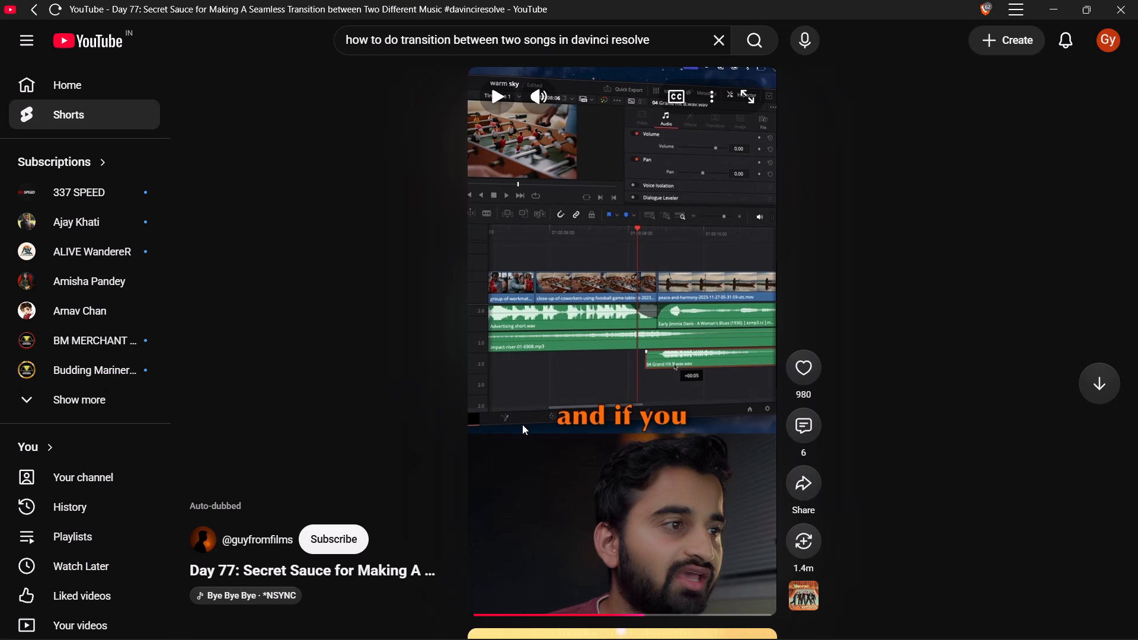
key("alt+Tab")
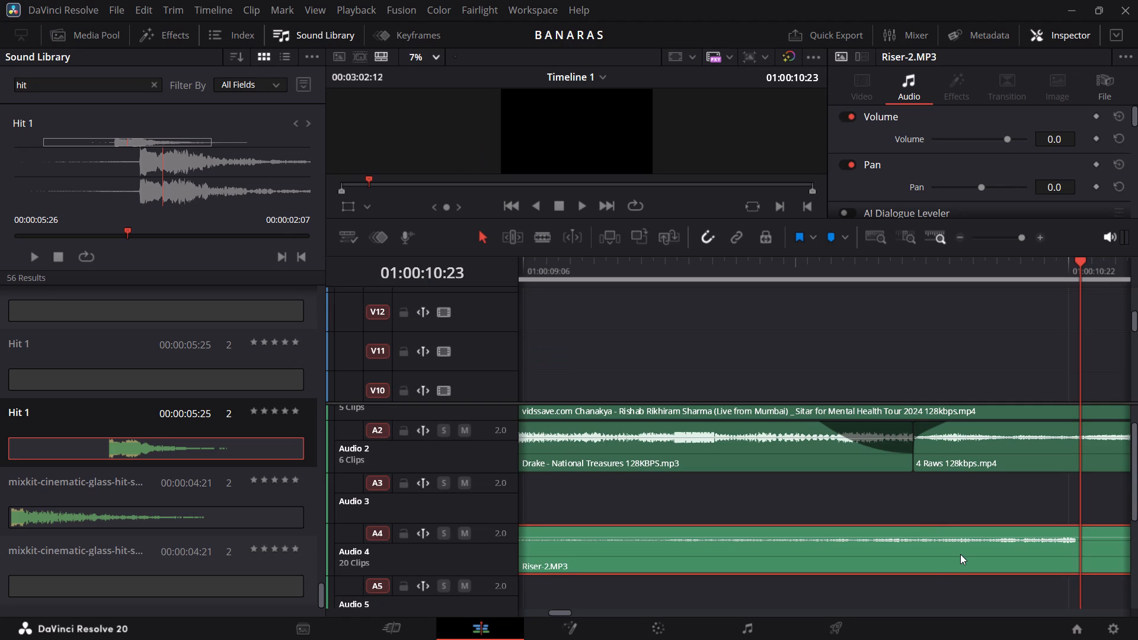
Place the Hit 1 sound on Audio 5 and align its impact with the Drake-to-4 Raws cut at 01:00:10:09.
scroll(944, 584, "down", 1)
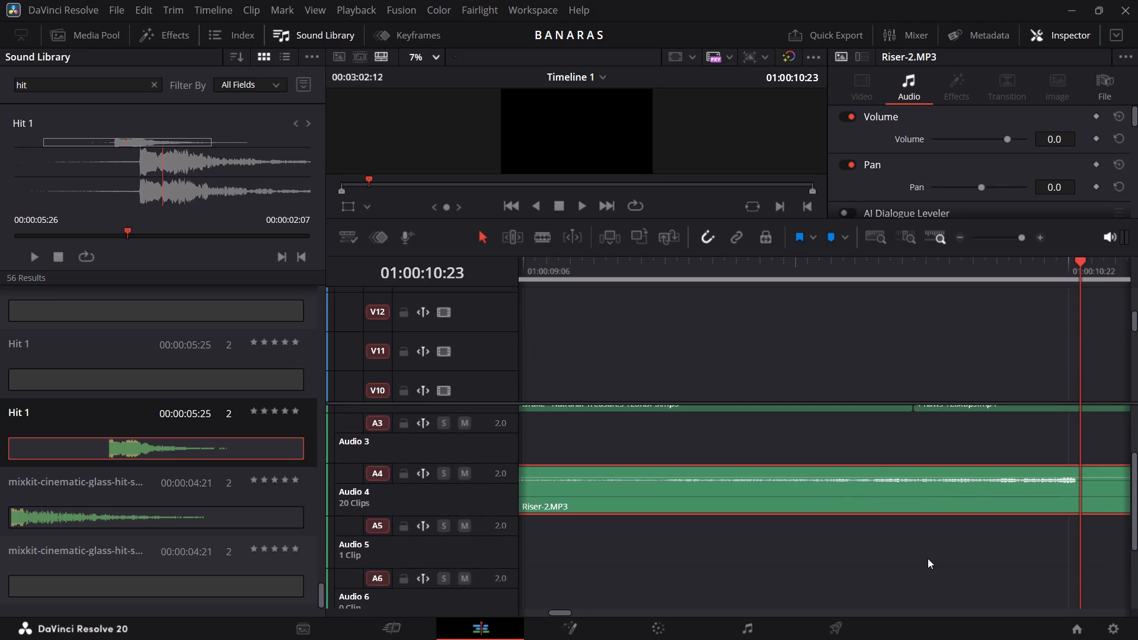
left_click(914, 272)
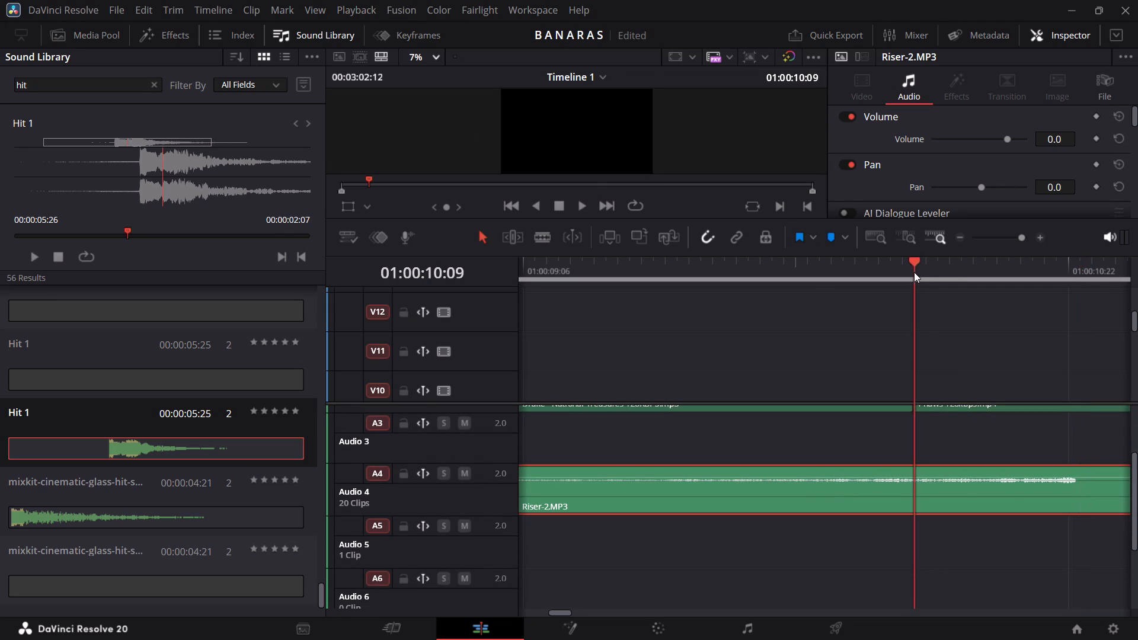
left_click_drag(75, 456, 700, 558)
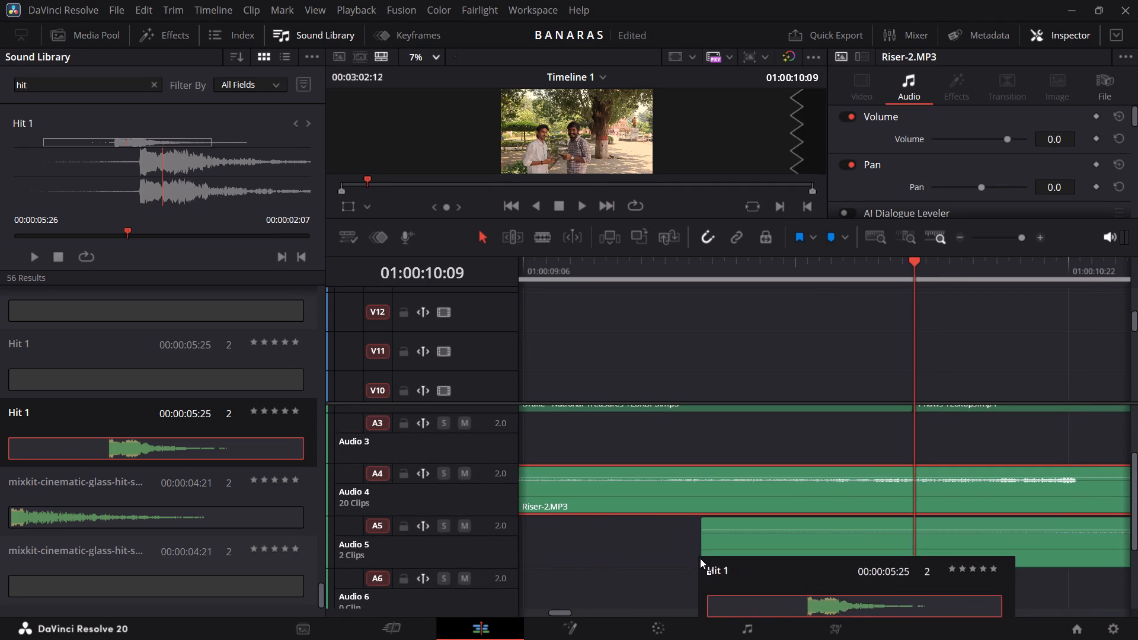
left_click_drag(700, 558, 536, 545)
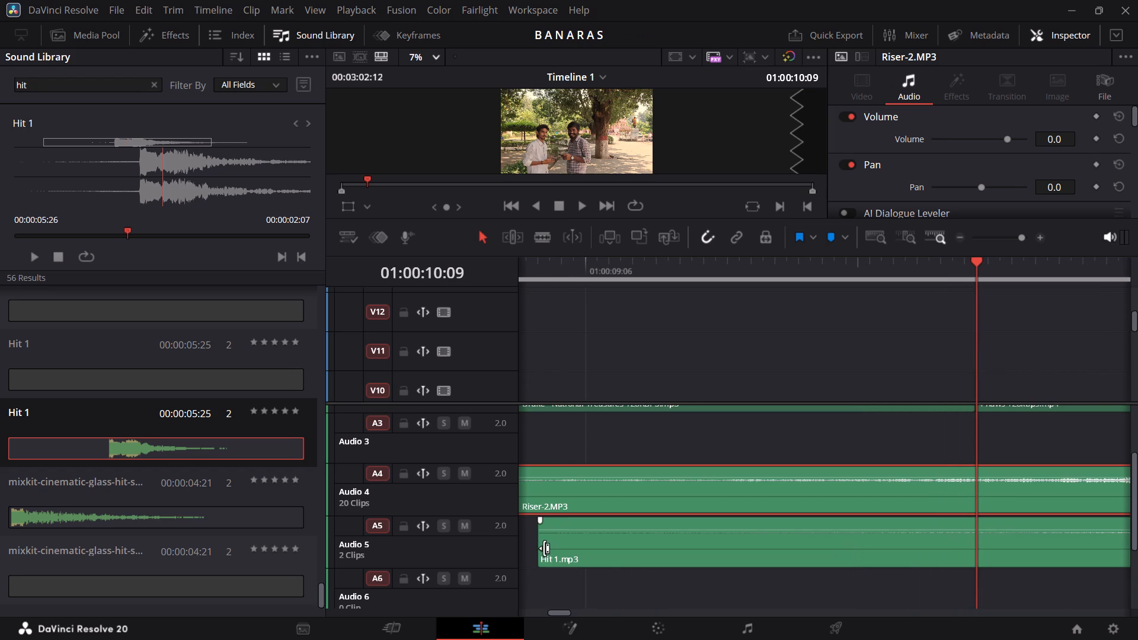
left_click_drag(544, 548, 859, 535)
left_click_drag(1003, 547, 880, 549)
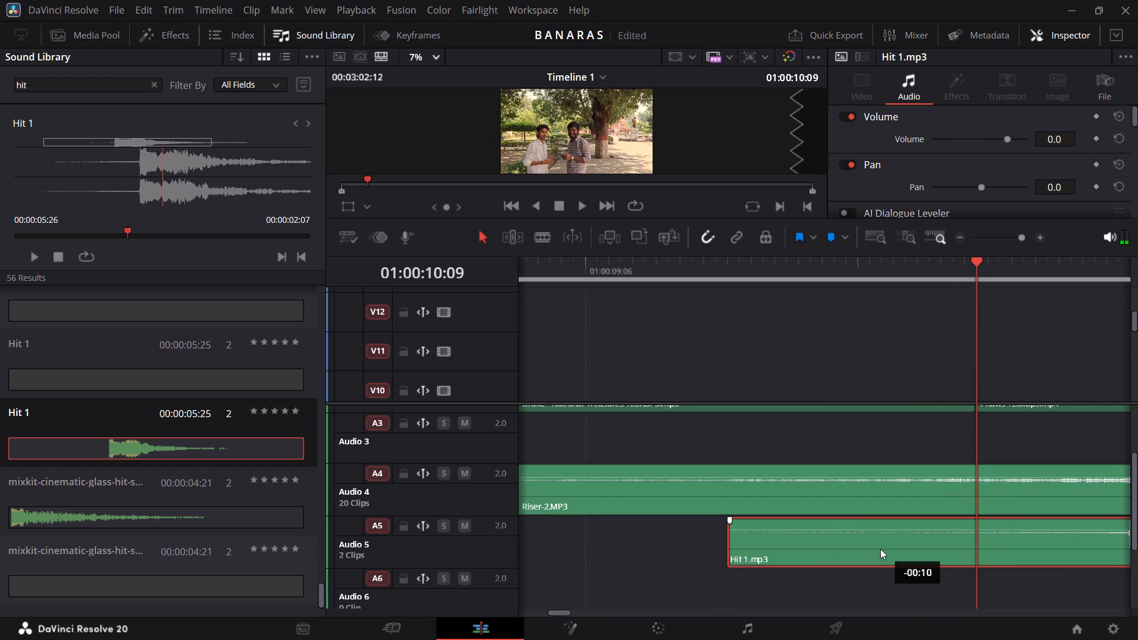
left_click_drag(880, 549, 814, 551)
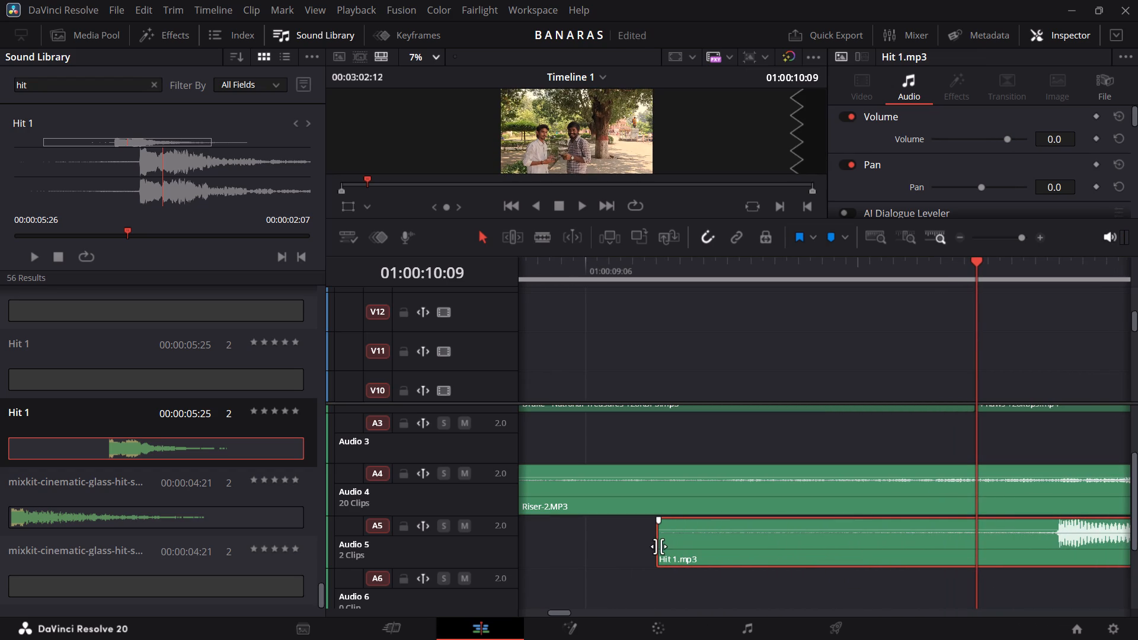
left_click_drag(665, 546, 695, 548)
left_click_drag(763, 547, 677, 542)
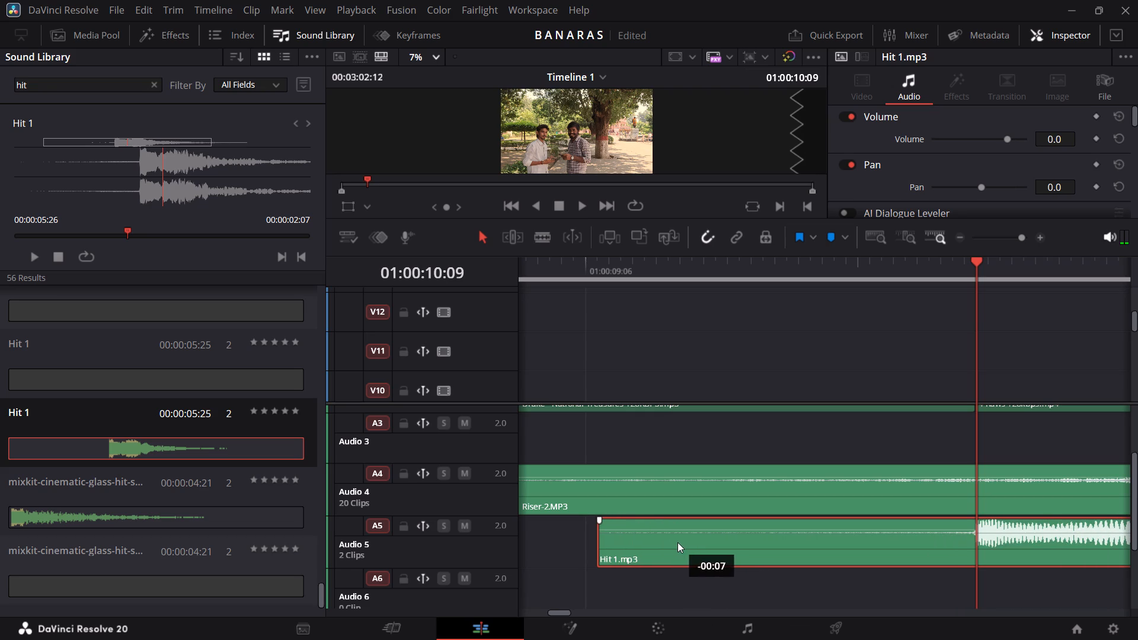
left_click_drag(677, 542, 677, 542)
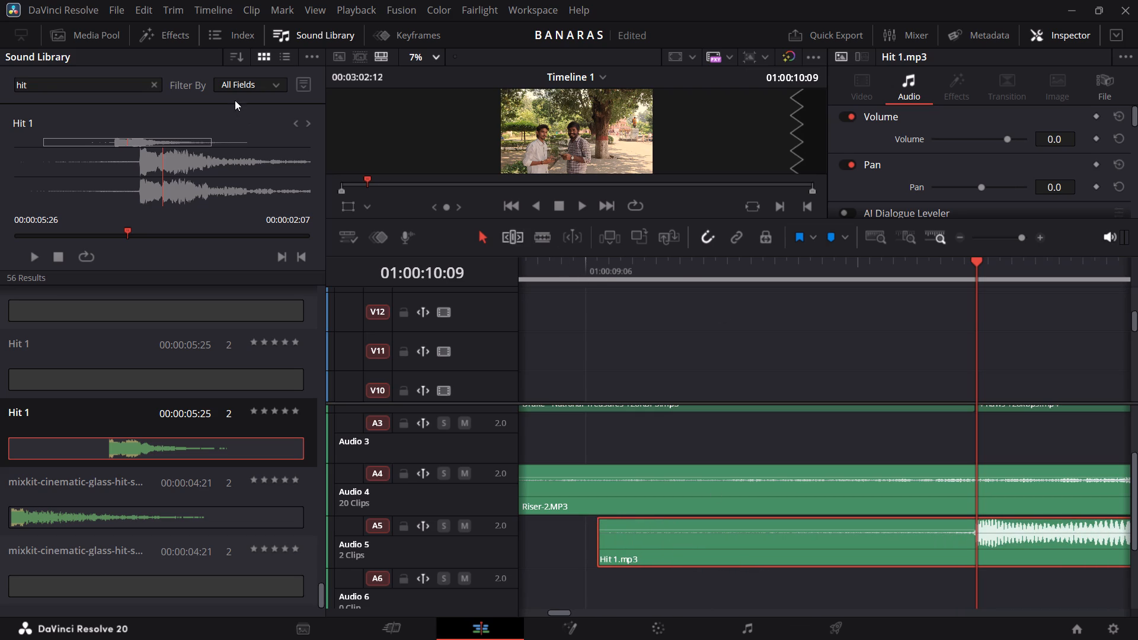
Switch to the YouTube short, watch its remaining part on layering the transition sounds, and return to DaVinci Resolve.
left_click(652, 167)
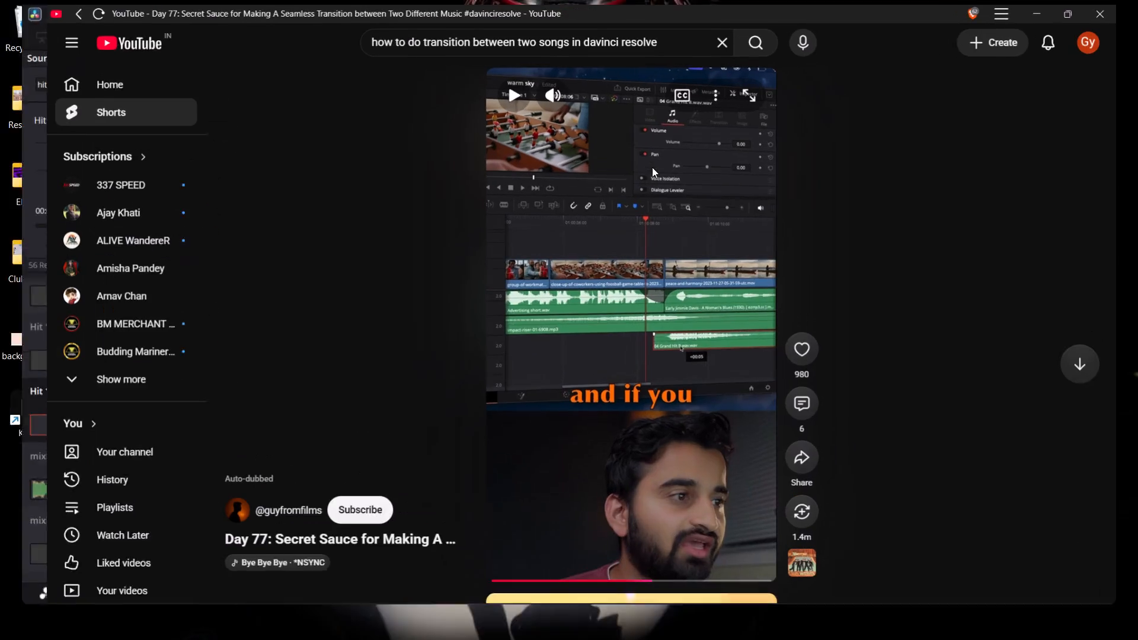
key("space")
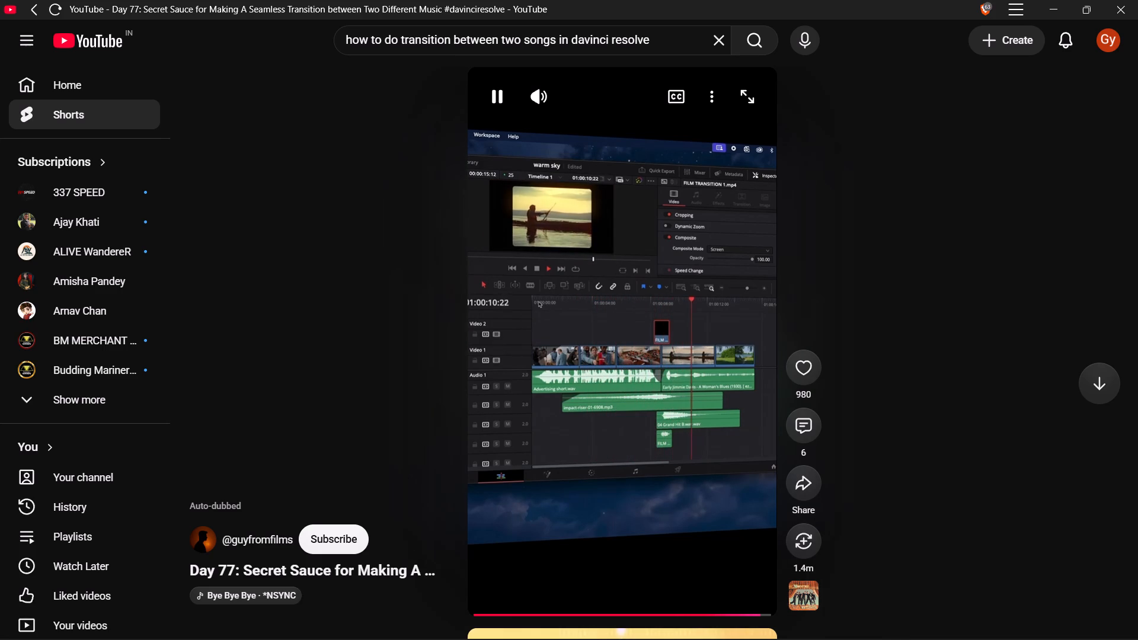
key("space")
left_click(659, 149)
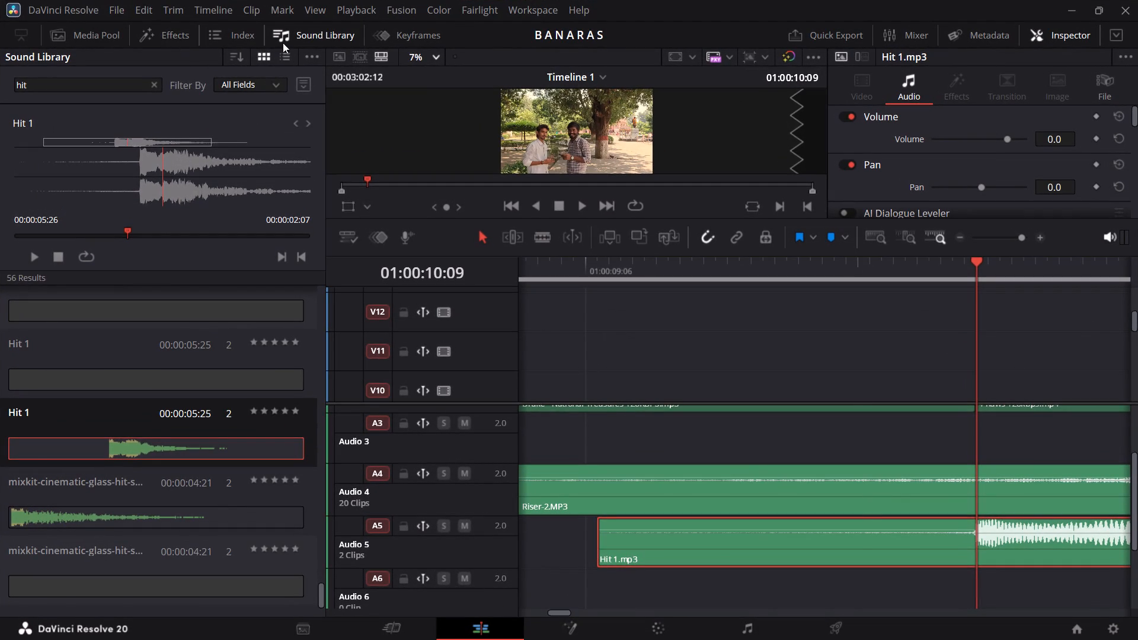
Close the Sound Library and play the Drake-to-4 Raws transition repeatedly to judge the riser and Hit 1 together.
left_click(280, 39)
scroll(335, 483, "up", 1)
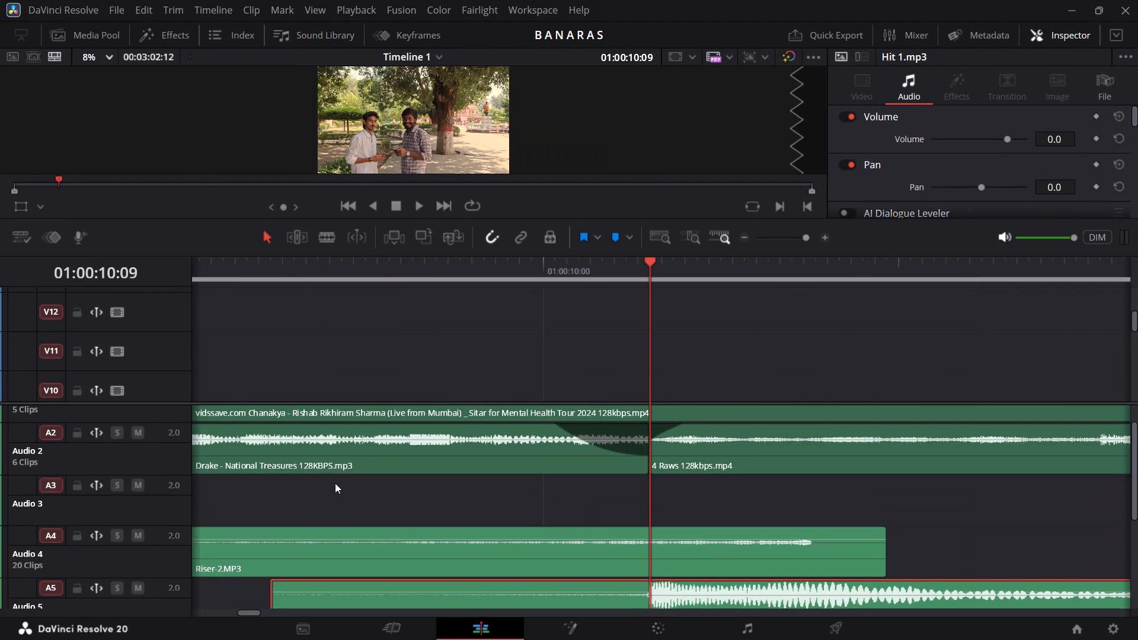
left_click(241, 261)
key("space")
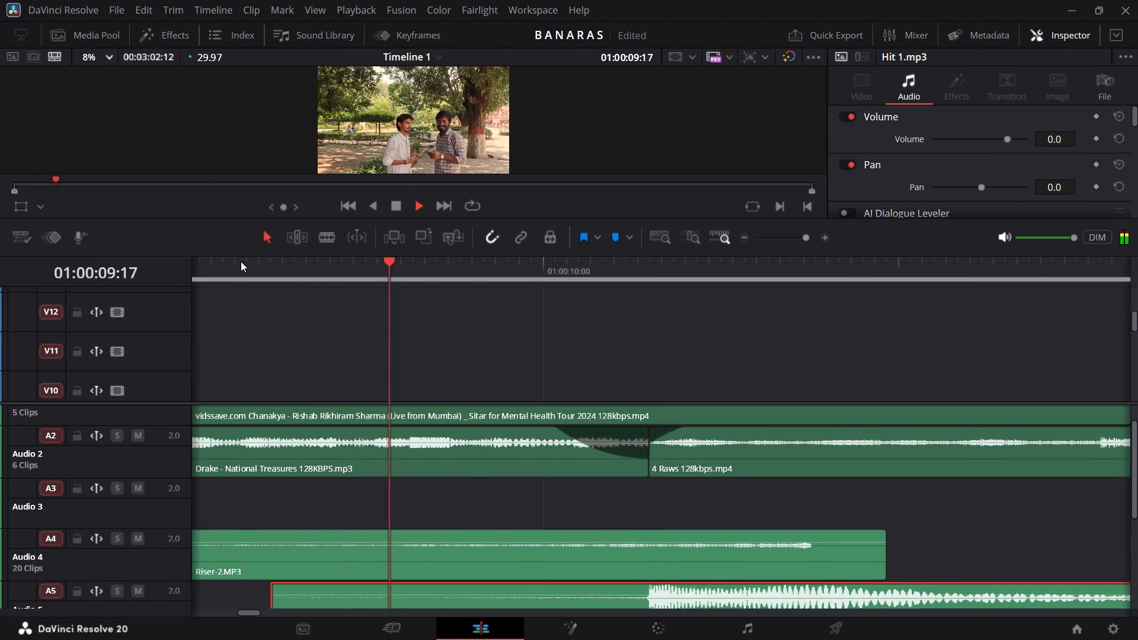
key("space")
scroll(241, 261, "right", 1)
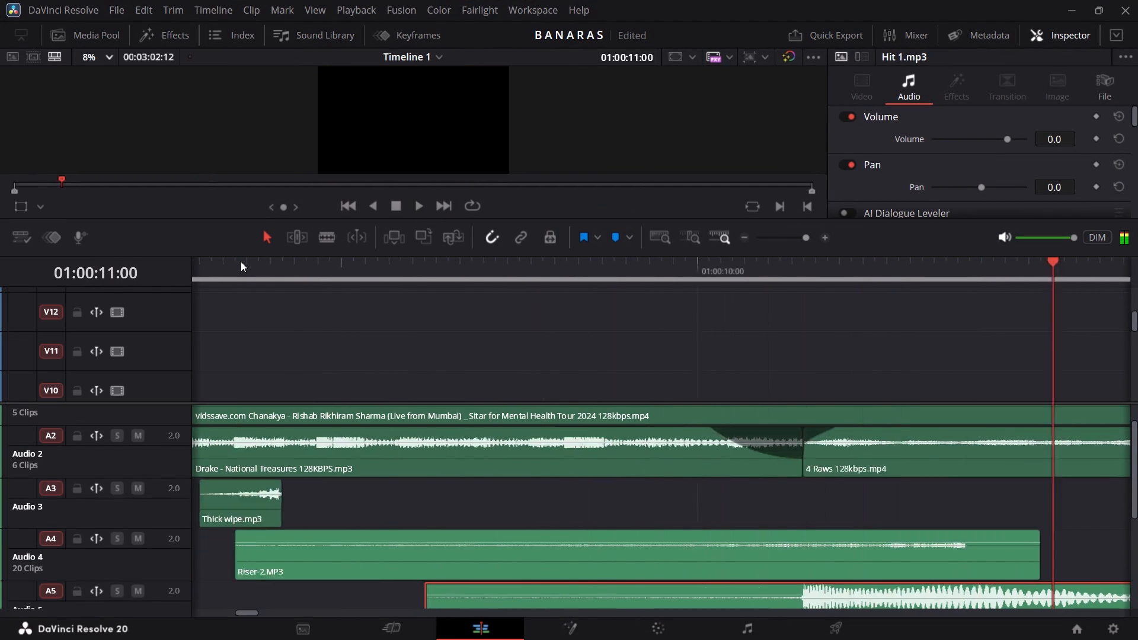
scroll(241, 261, "right", 1)
left_click(241, 261)
key("space")
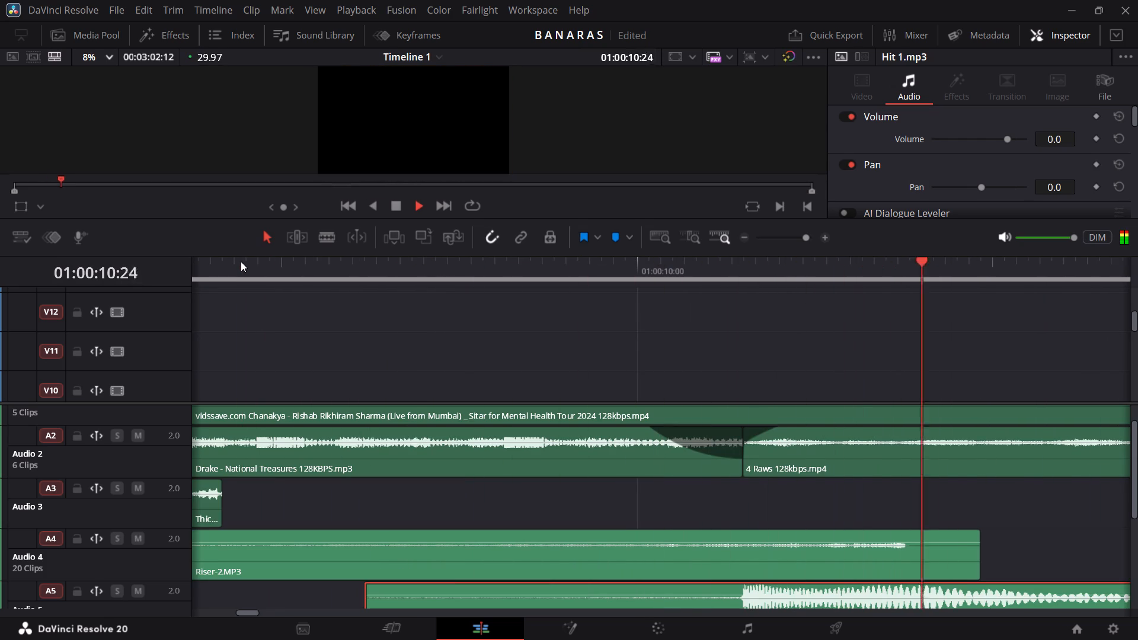
key("space")
left_click(241, 267)
key("space")
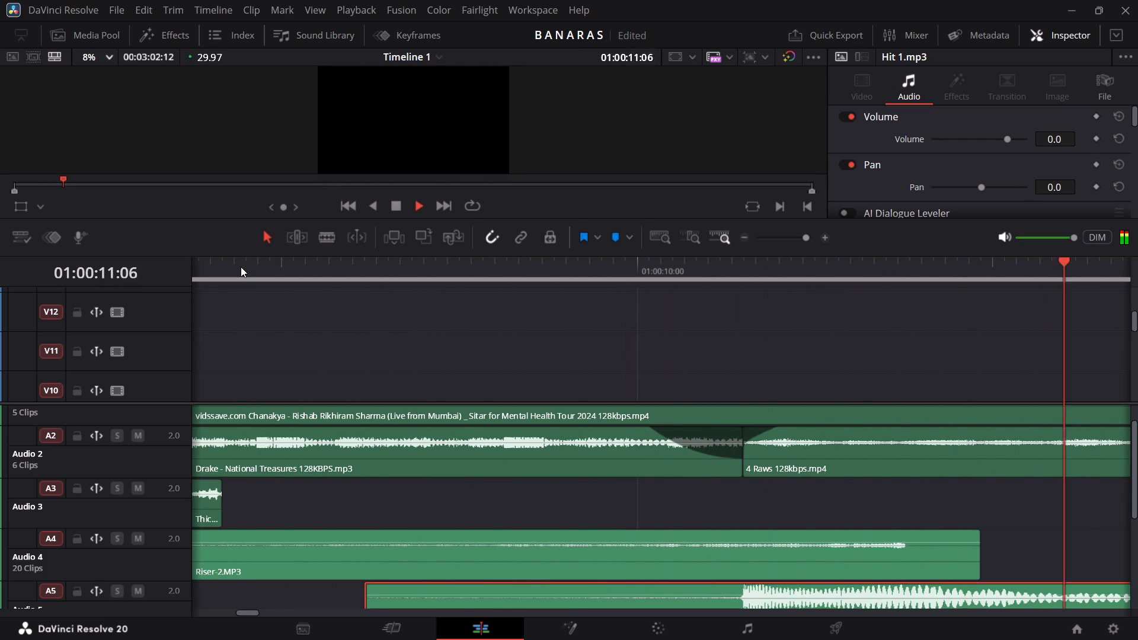
key("space")
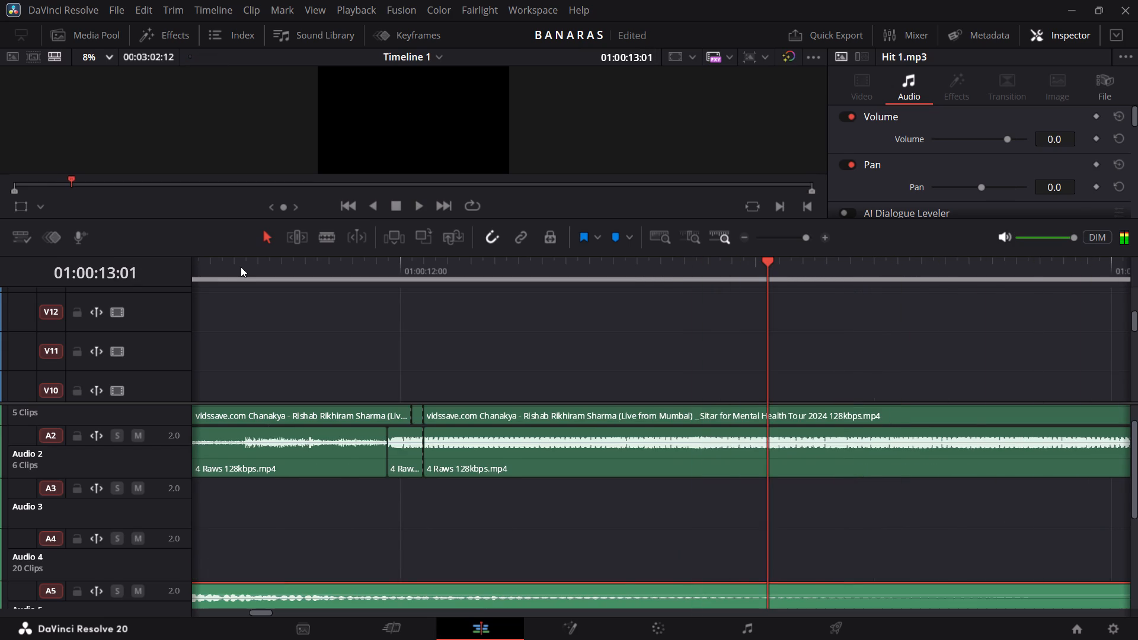
Raise the Riser-2 clip's volume to 8.0 and listen to the transition with it.
scroll(241, 267, "right", 4)
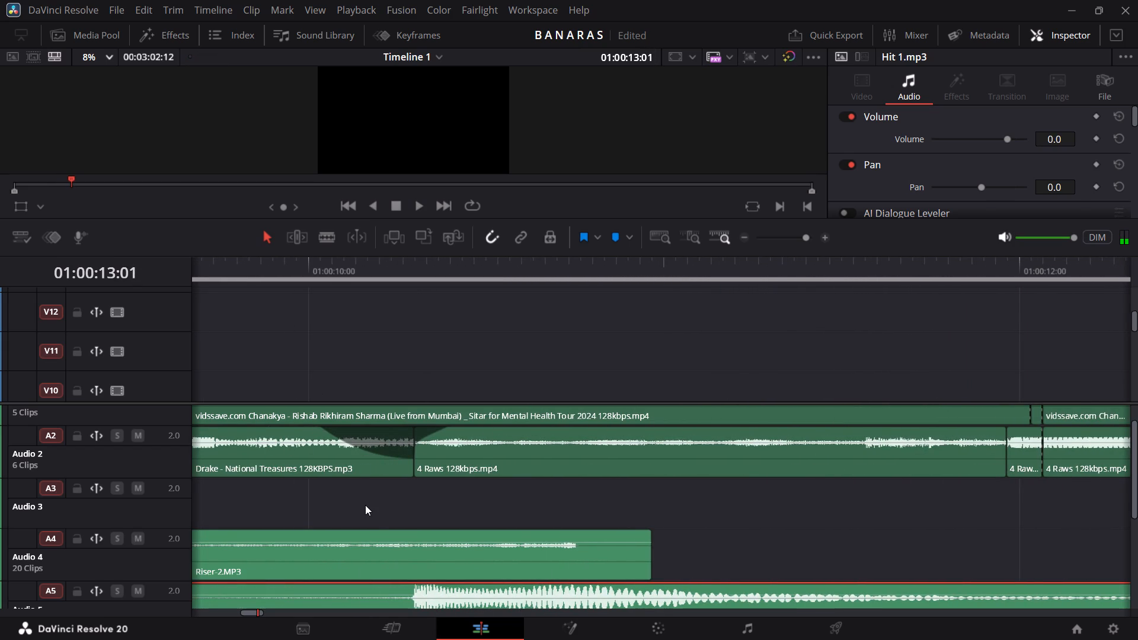
left_click(413, 565)
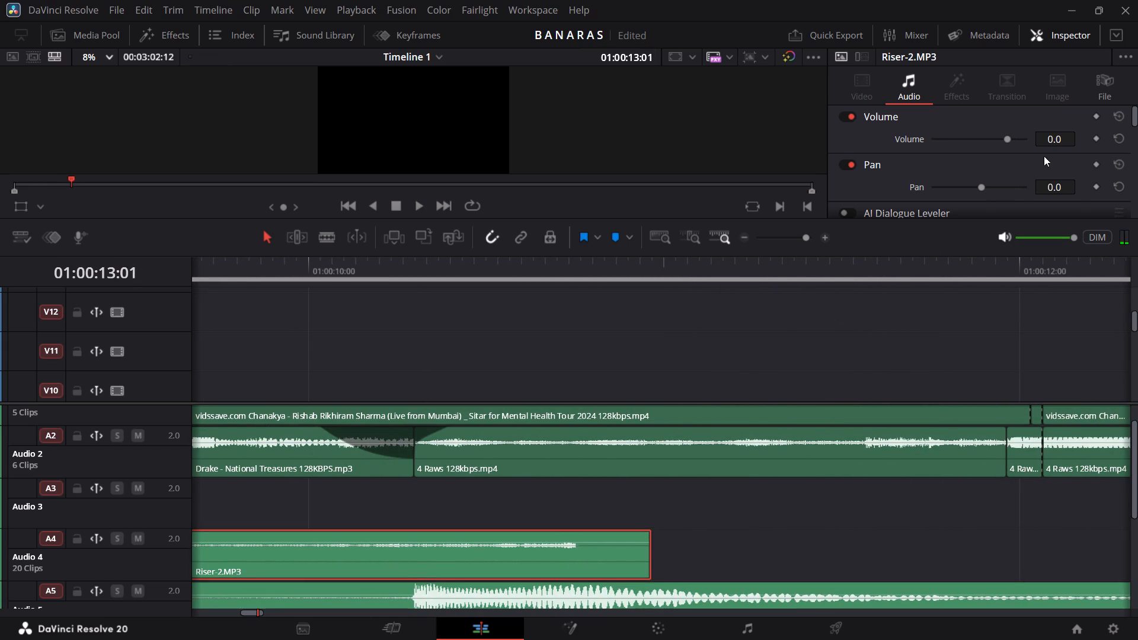
left_click_drag(1057, 141, 1063, 141)
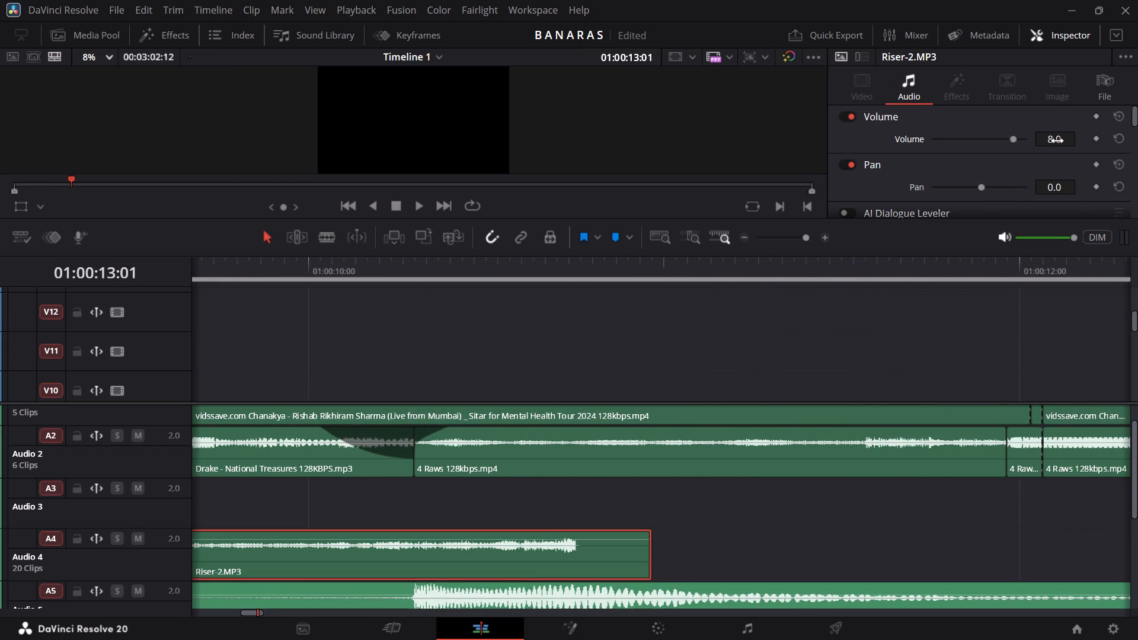
scroll(563, 297, "right", 1)
left_click(287, 276)
key("space")
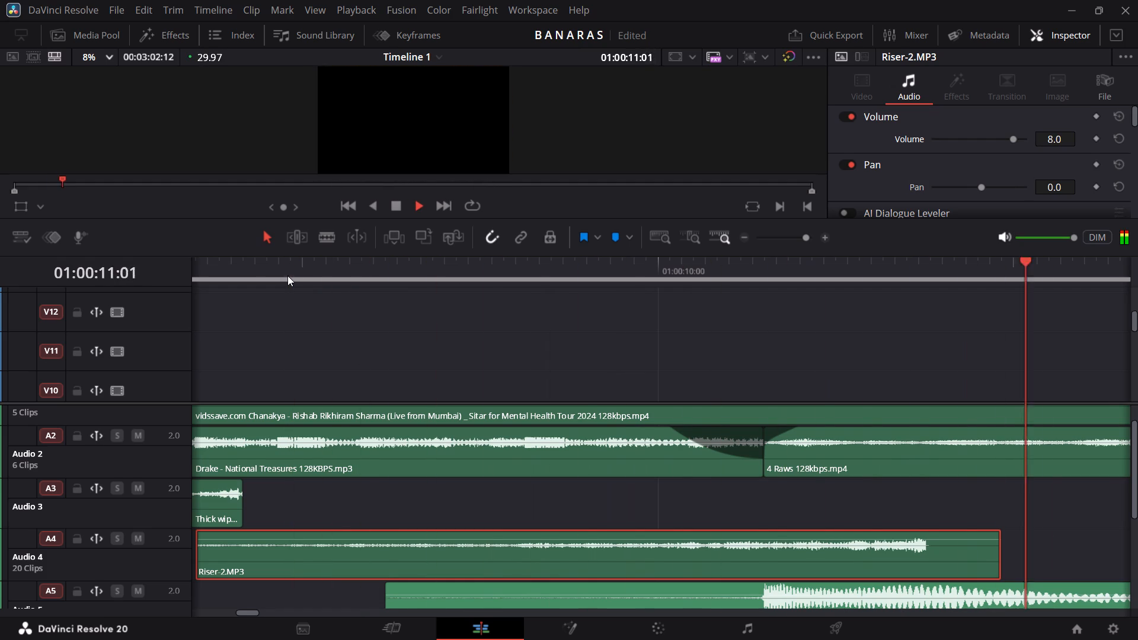
key("space")
Move the Riser-2 clip on Audio 4 about 9 frames earlier, bringing its peak closer to the music cut.
scroll(390, 373, "right", 1)
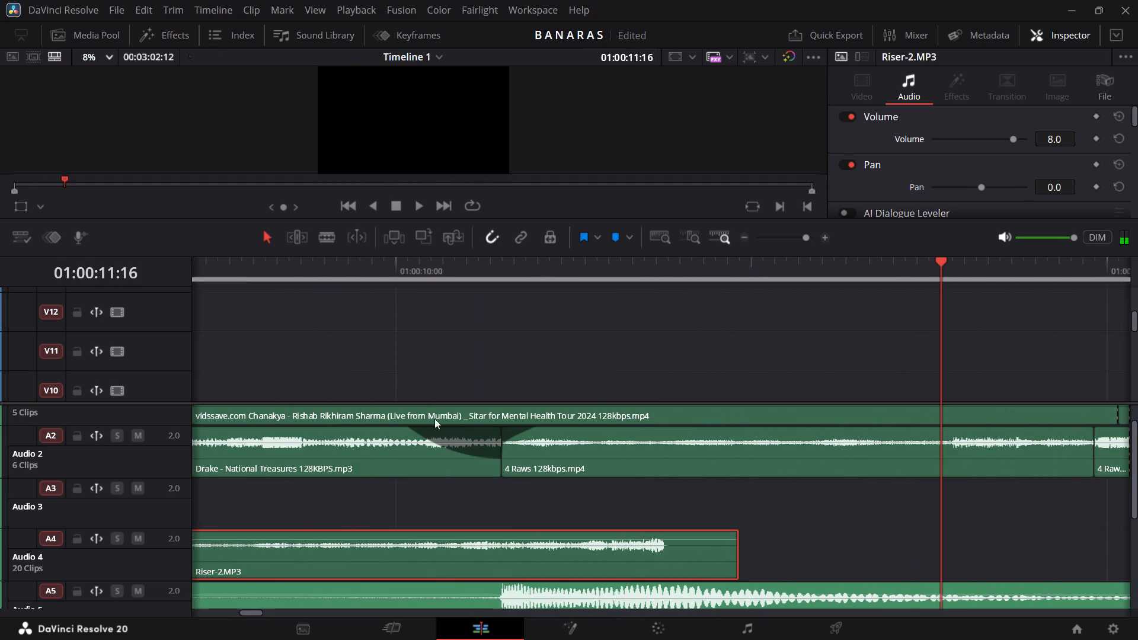
left_click_drag(590, 554, 484, 556)
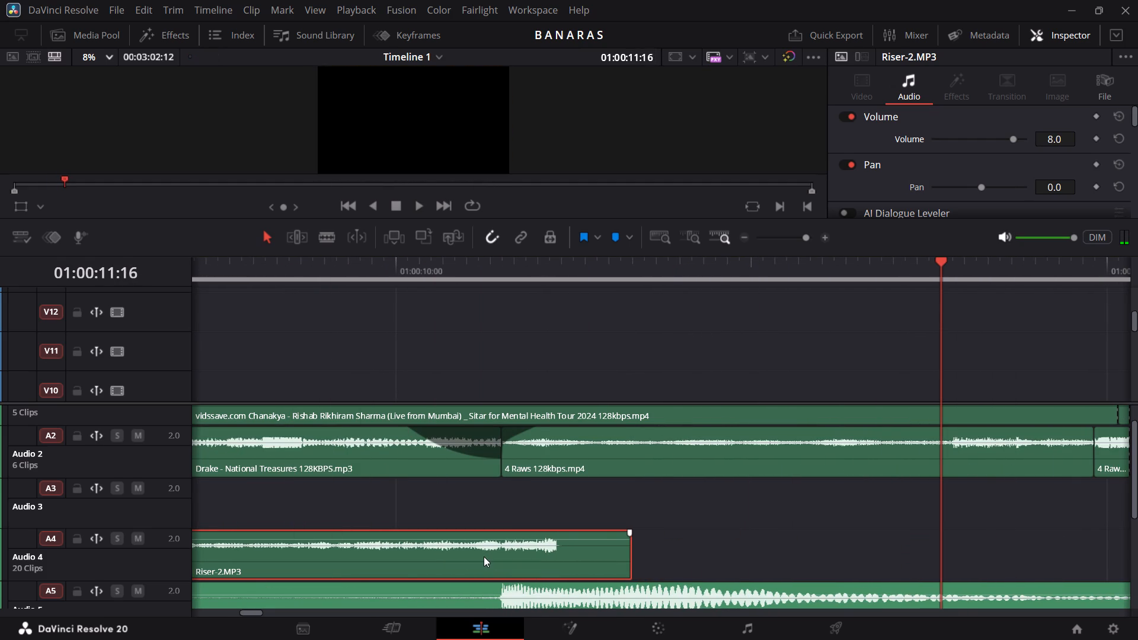
Play the timeline from about 01:00:08 through the music cut to check the riser's new timing against Hit 1.
scroll(484, 556, "right", 3)
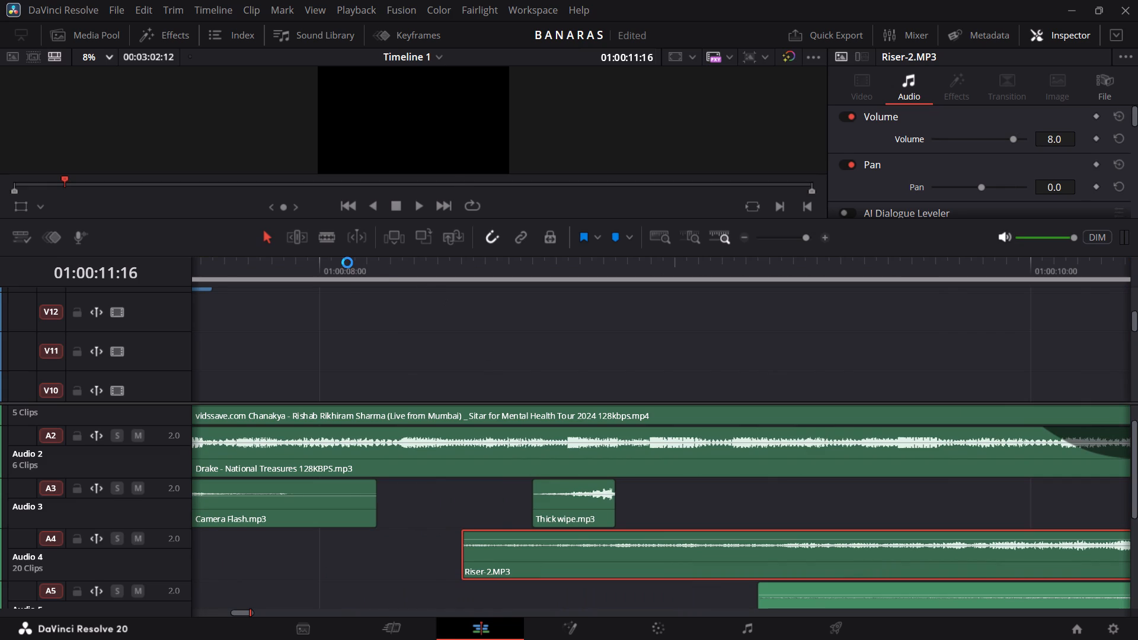
left_click(347, 263)
key("space")
key("space")
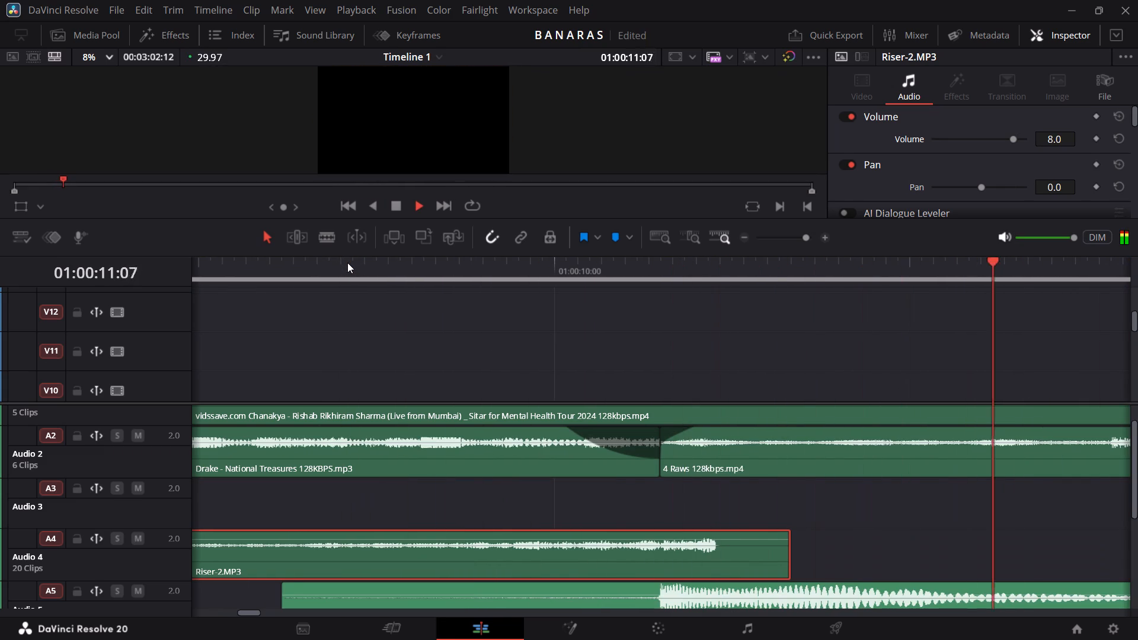
key("space")
scroll(322, 330, "right", 1)
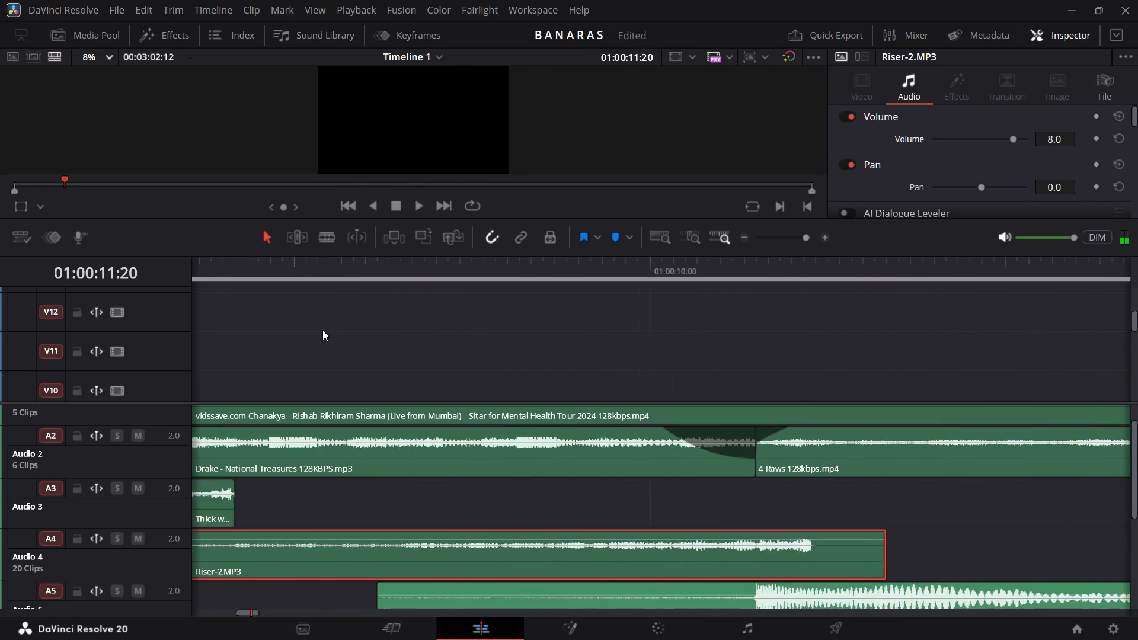
scroll(322, 330, "right", 1)
left_click(225, 271)
key("space")
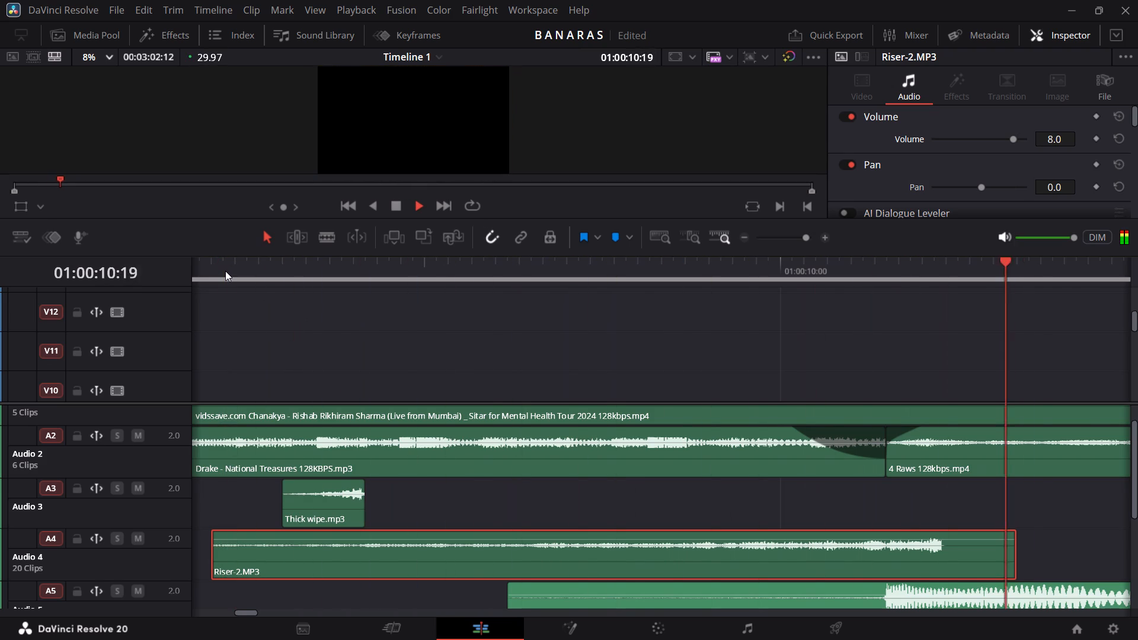
key("space")
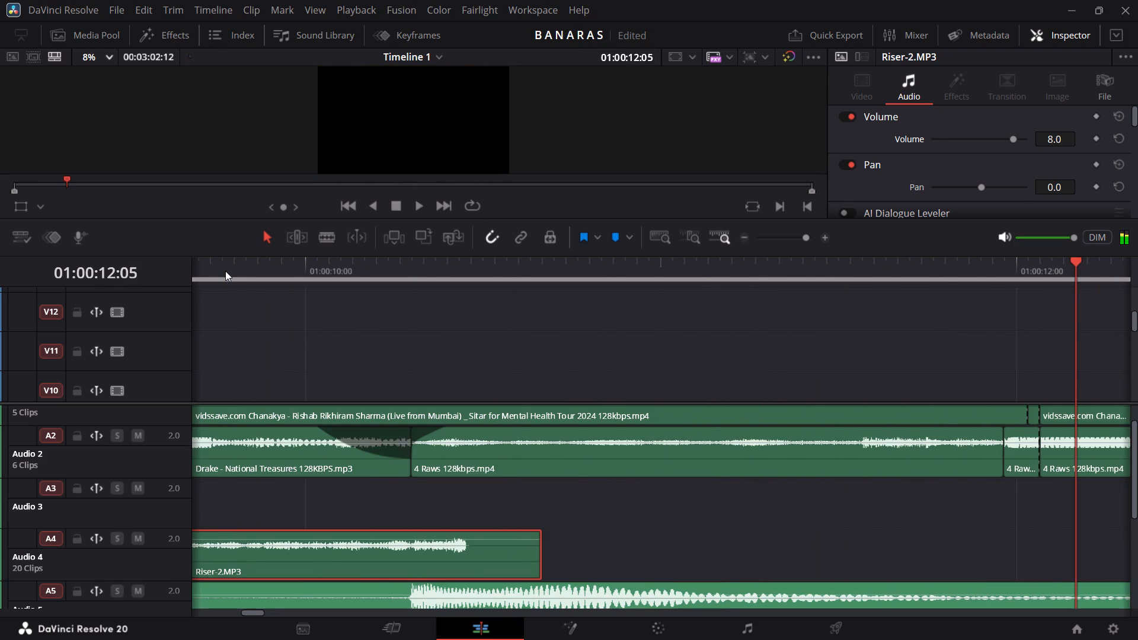
Play the Drake-to-4 Raws transition several times from about 01:00:09 to judge the riser's timing against Hit 1.
scroll(225, 271, "right", 1)
left_click(225, 271)
key("space")
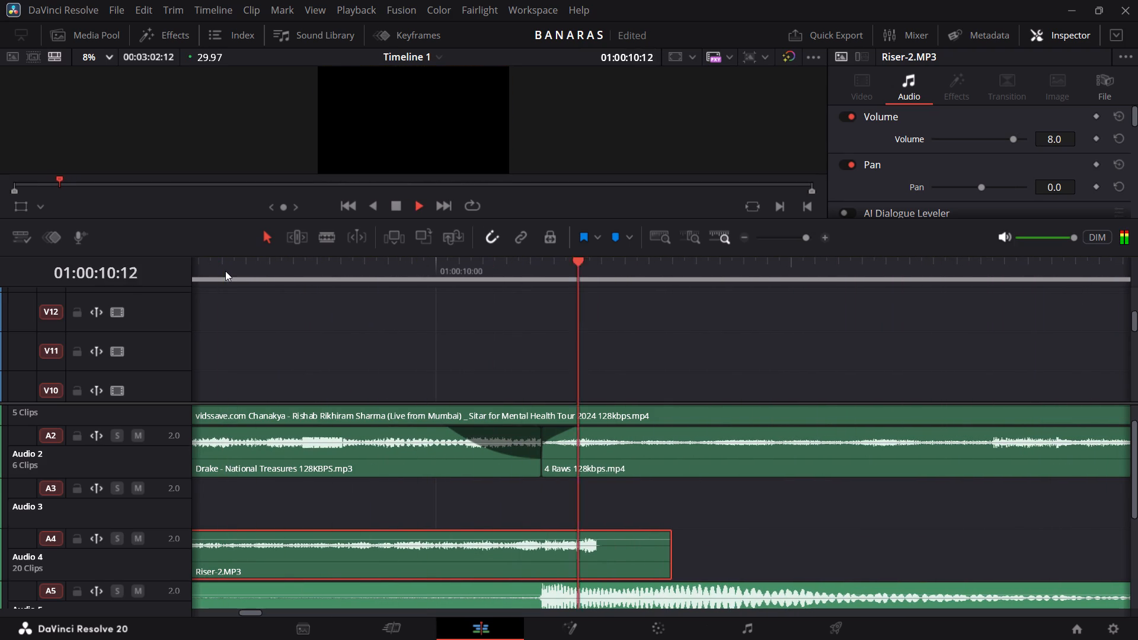
key("space")
left_click(225, 271)
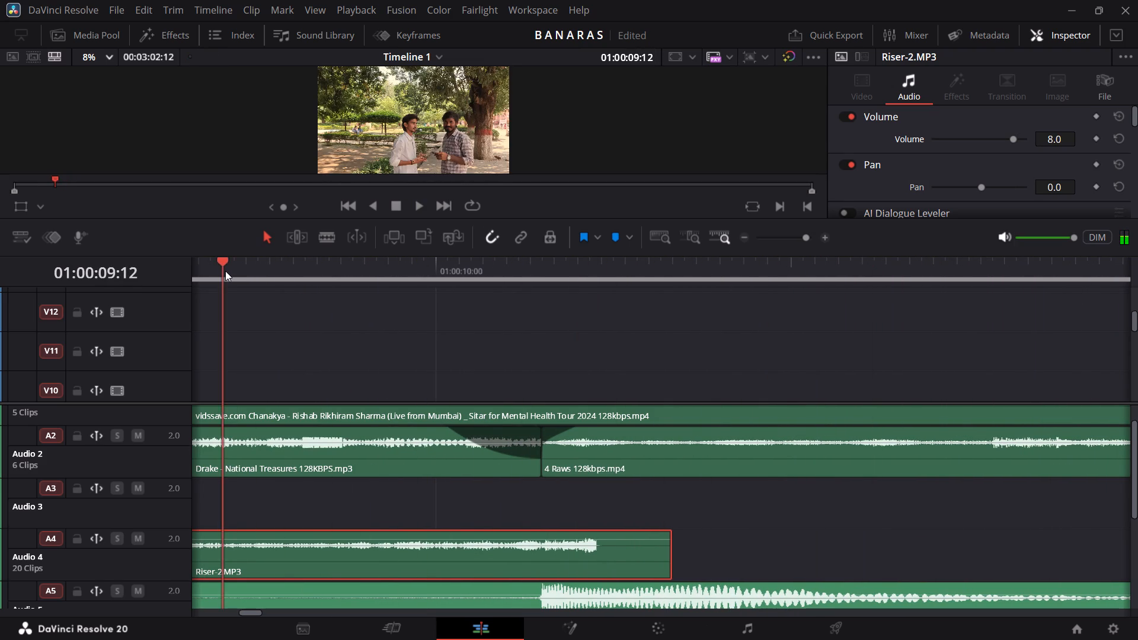
key("space")
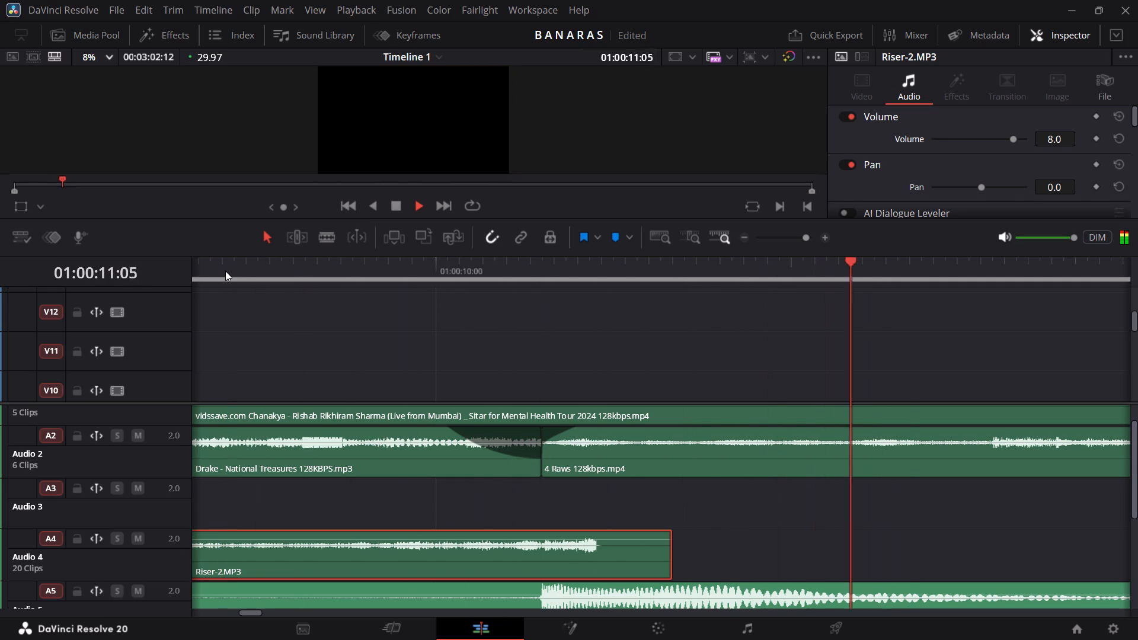
key("space")
scroll(225, 271, "right", 1)
left_click(225, 271)
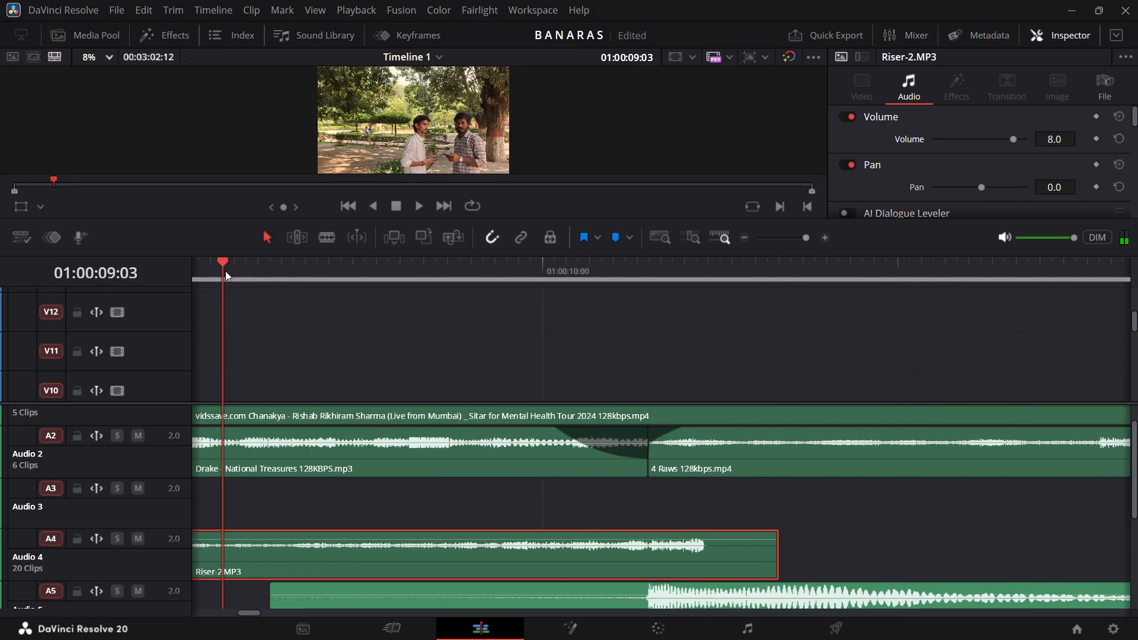
key("space")
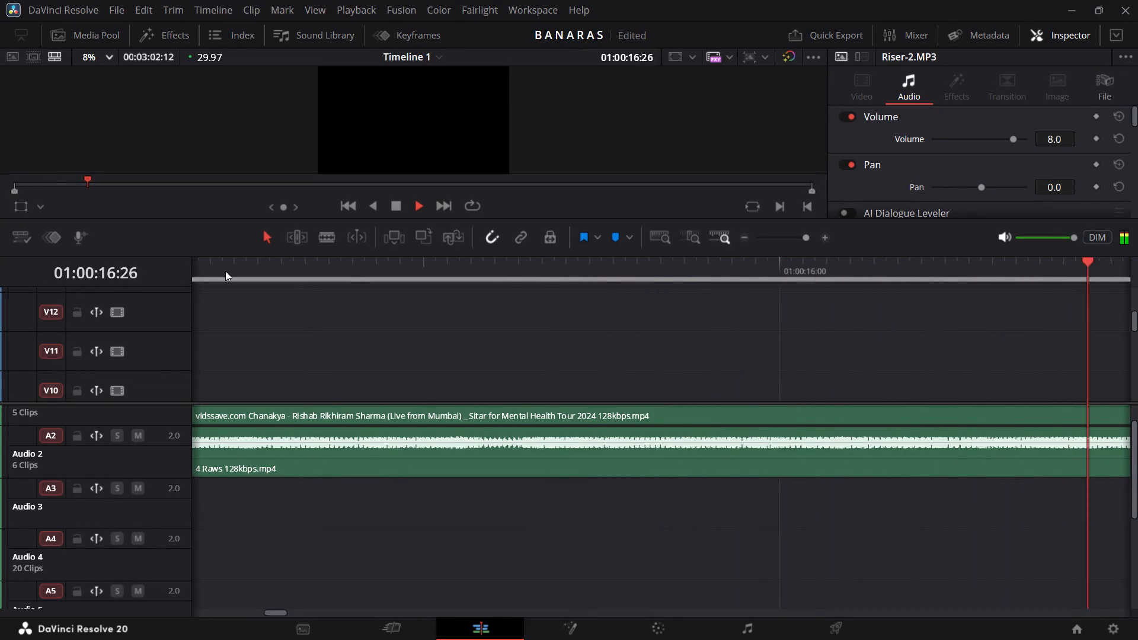
key("space")
Replay from about 01:00:07 and 01:00:08 toward the music cut to judge how loud the riser sounds as it builds.
scroll(225, 271, "right", 5)
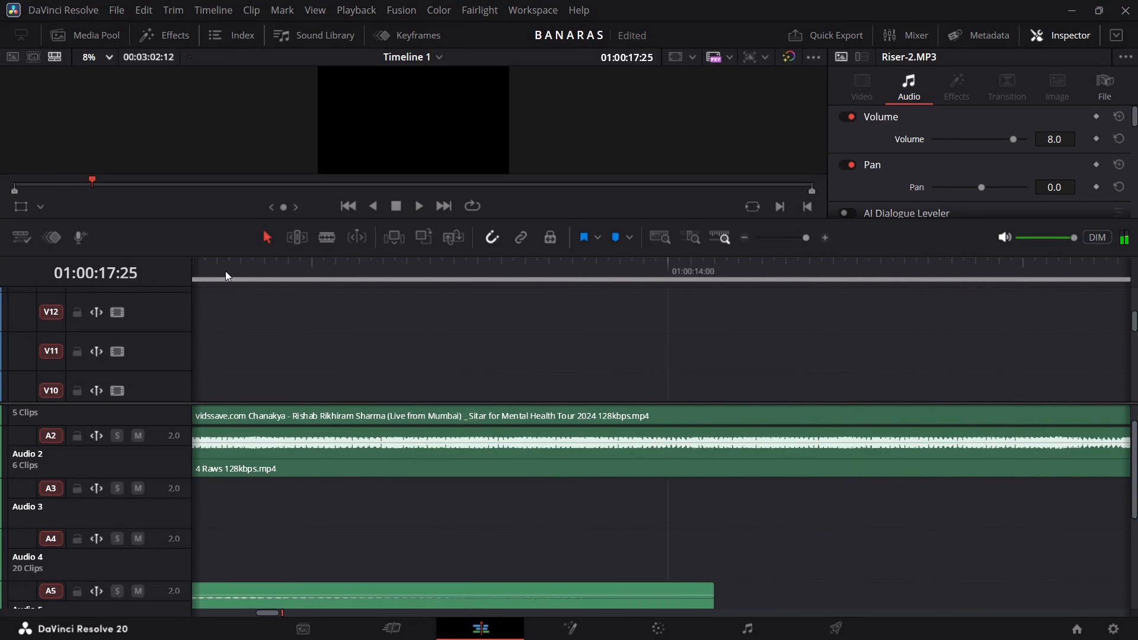
scroll(225, 271, "right", 4)
left_click(225, 271)
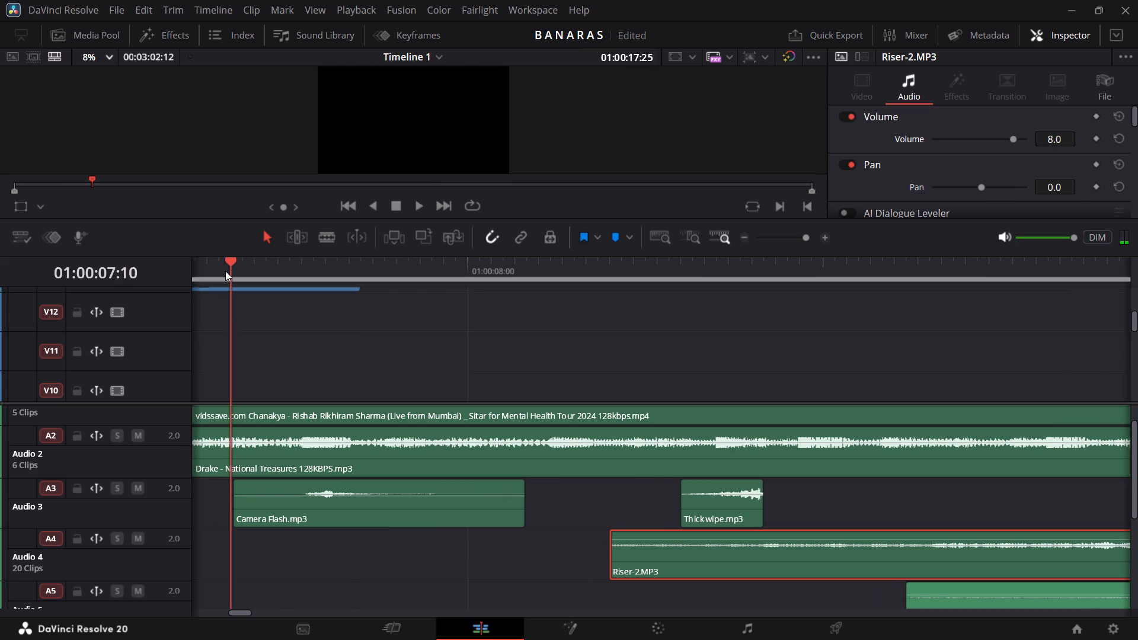
key("space")
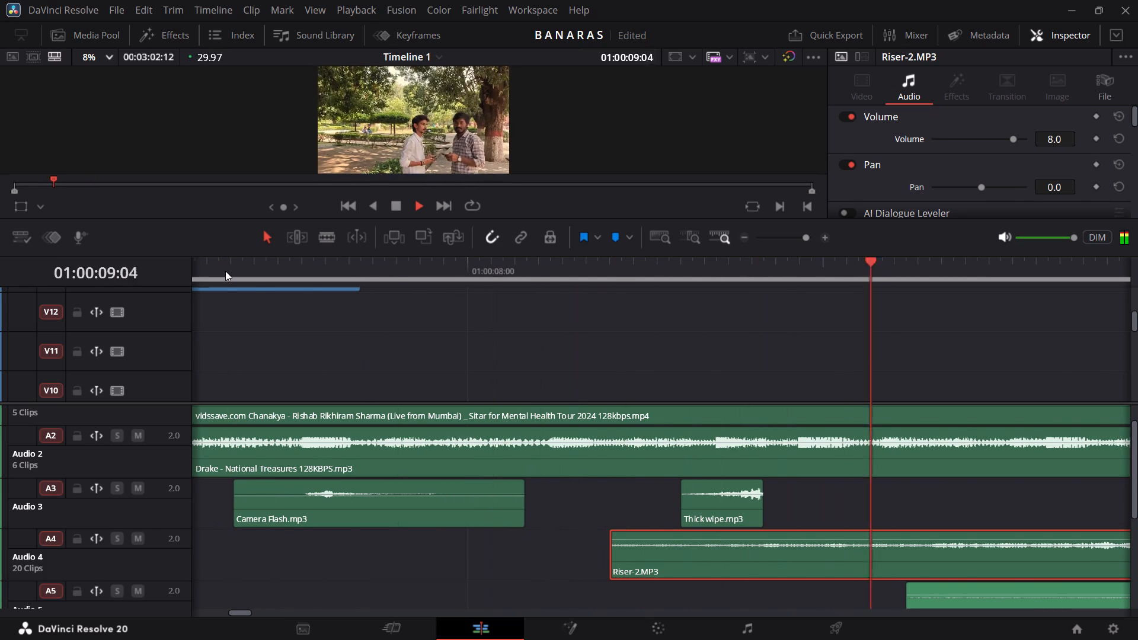
key("space")
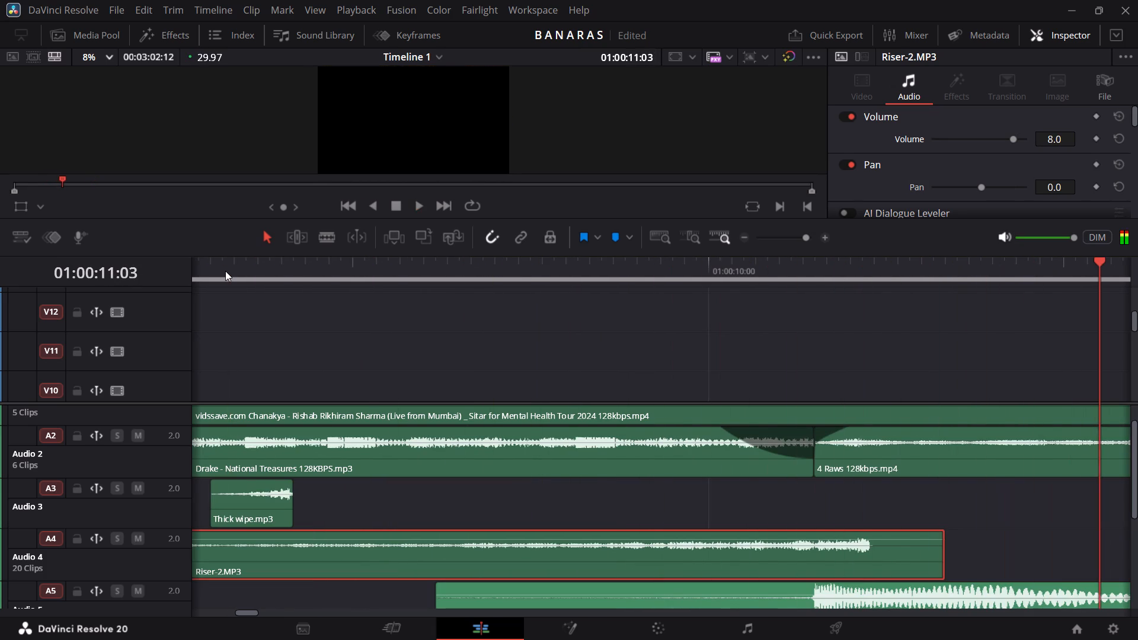
scroll(225, 271, "right", 1)
left_click(240, 272)
key("space")
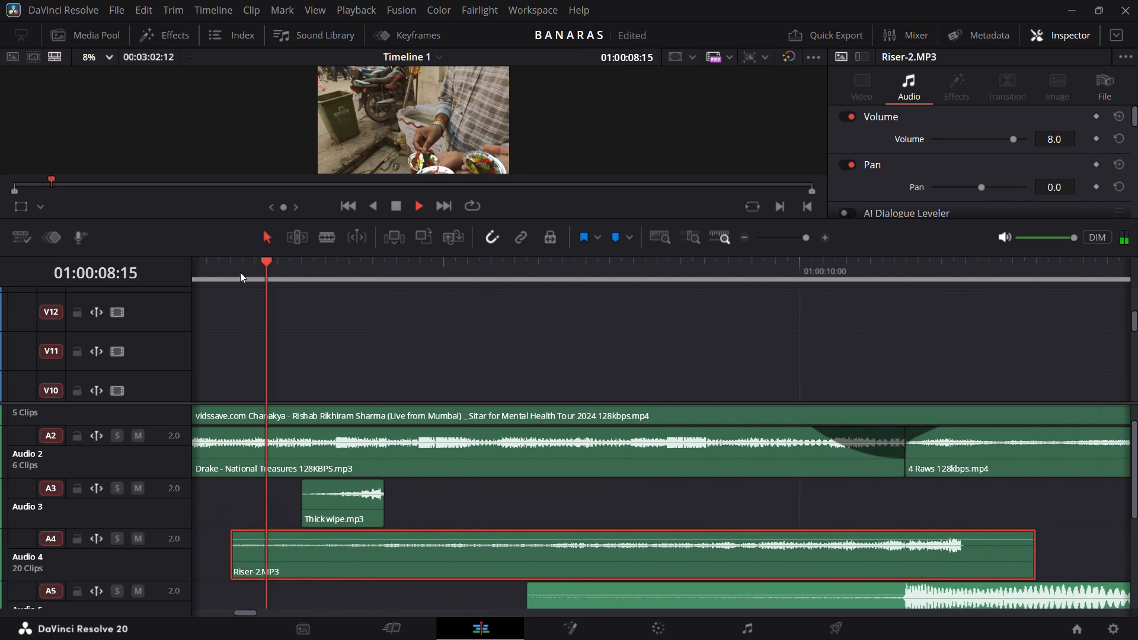
key("space")
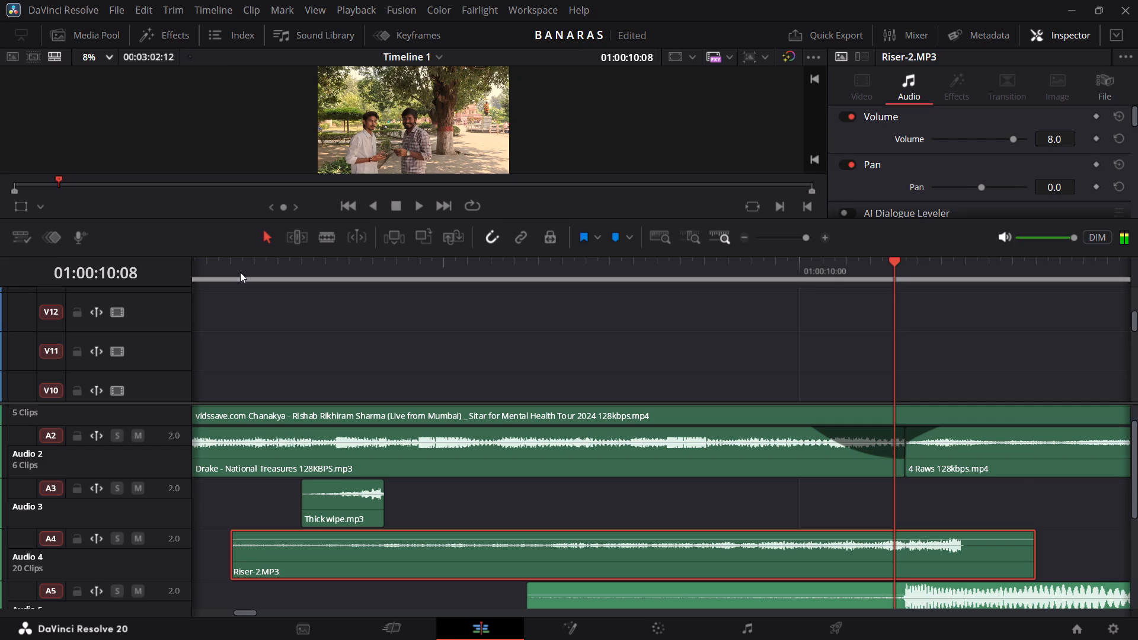
key("space")
key("space")
left_click(240, 272)
key("space")
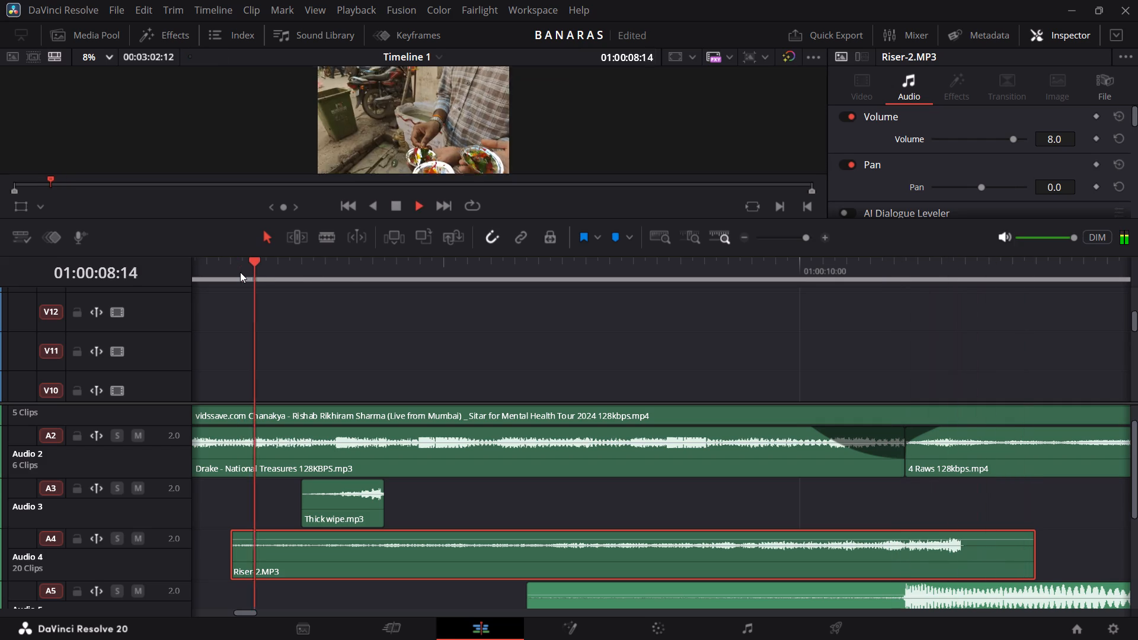
key("space")
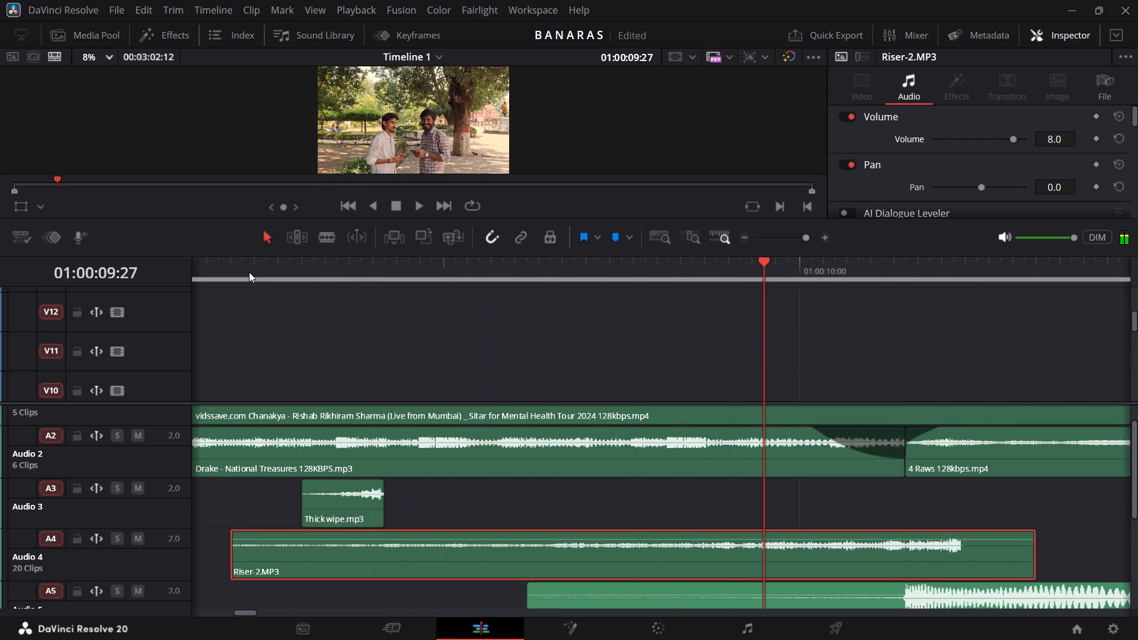
Set the Riser-2 clip's volume to 5.0.
left_click(1054, 139)
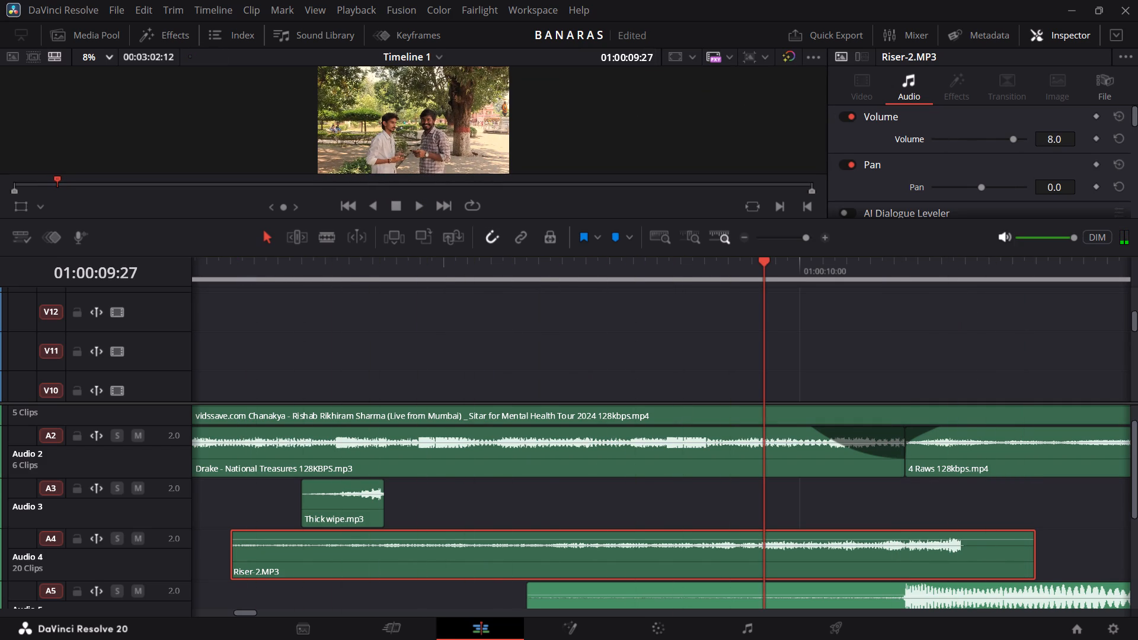
left_click(1054, 139)
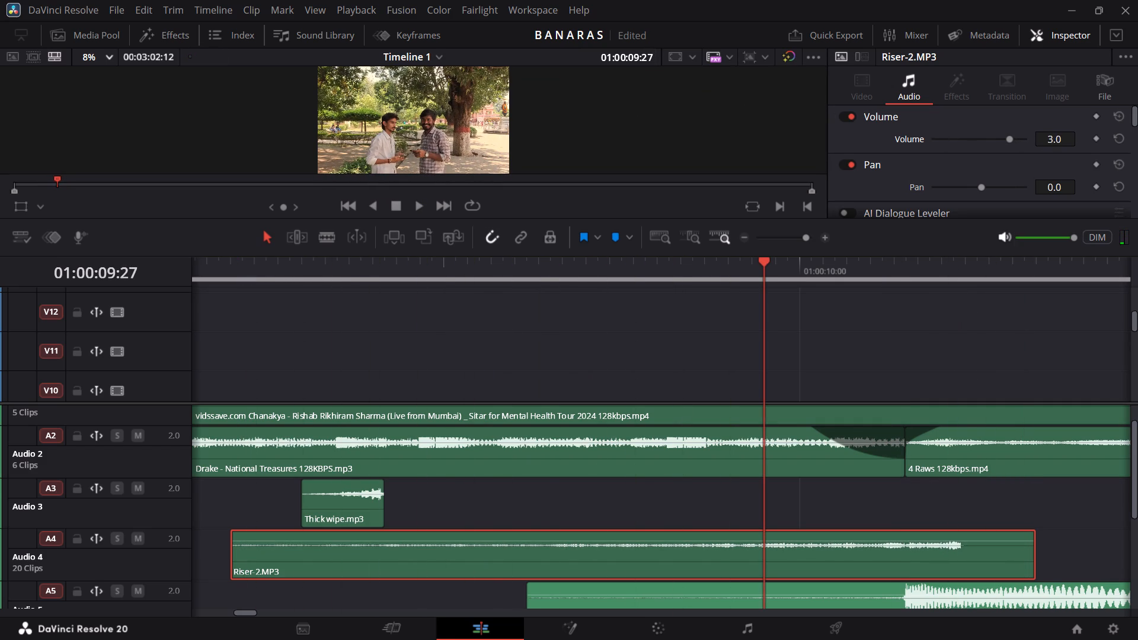
Play the timeline across the music cut into the 4 Raws section to check the riser's new volume.
left_click(354, 261)
key("space")
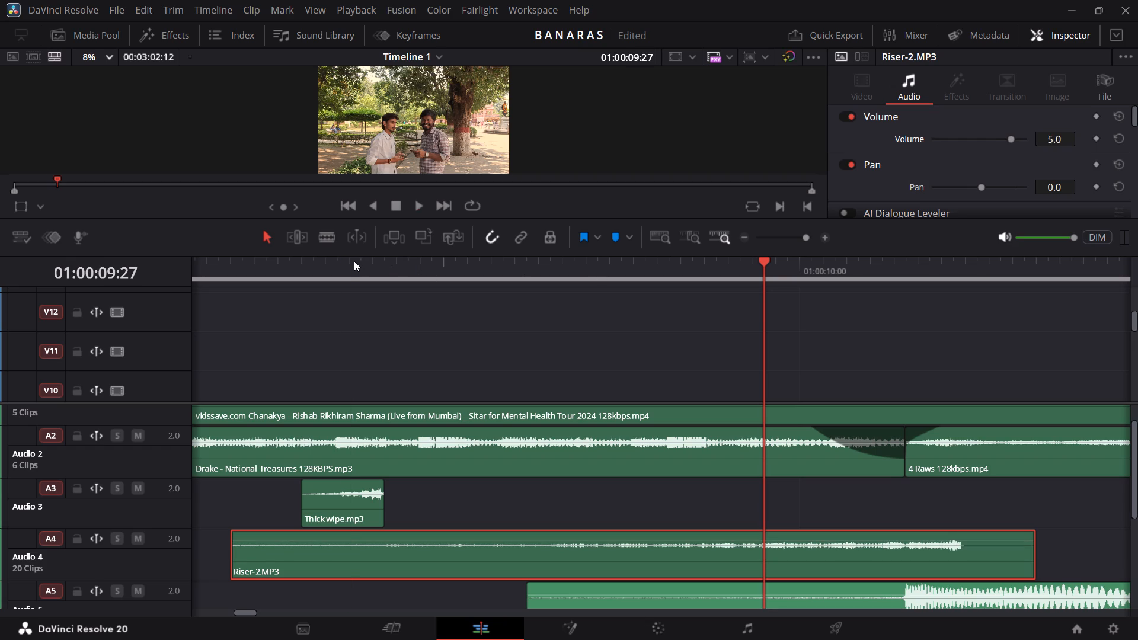
key("space")
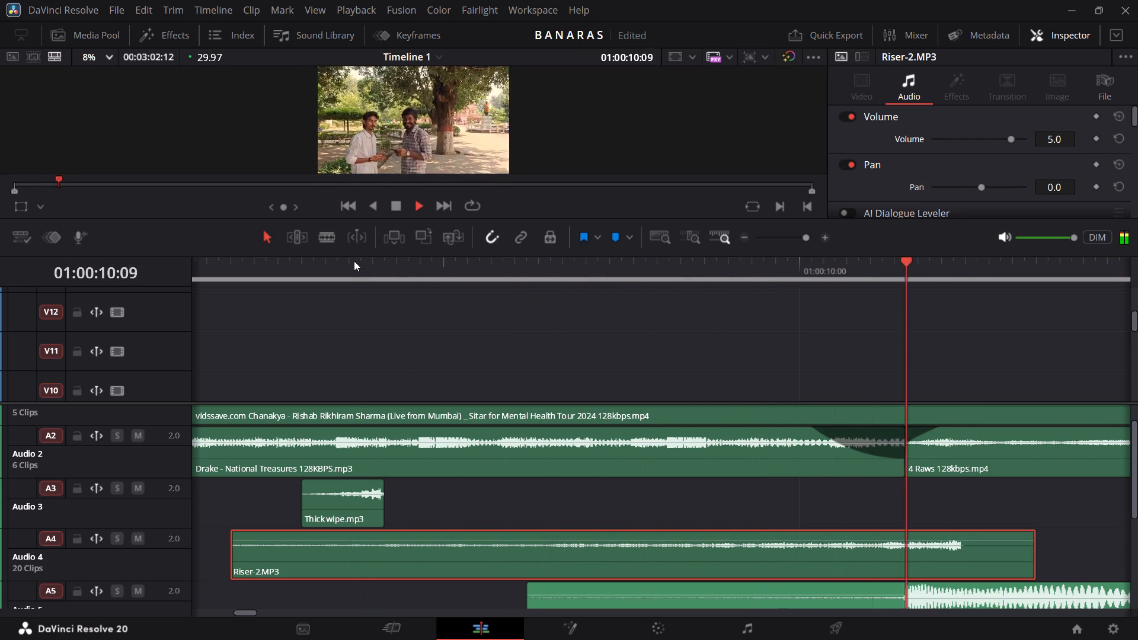
key("space")
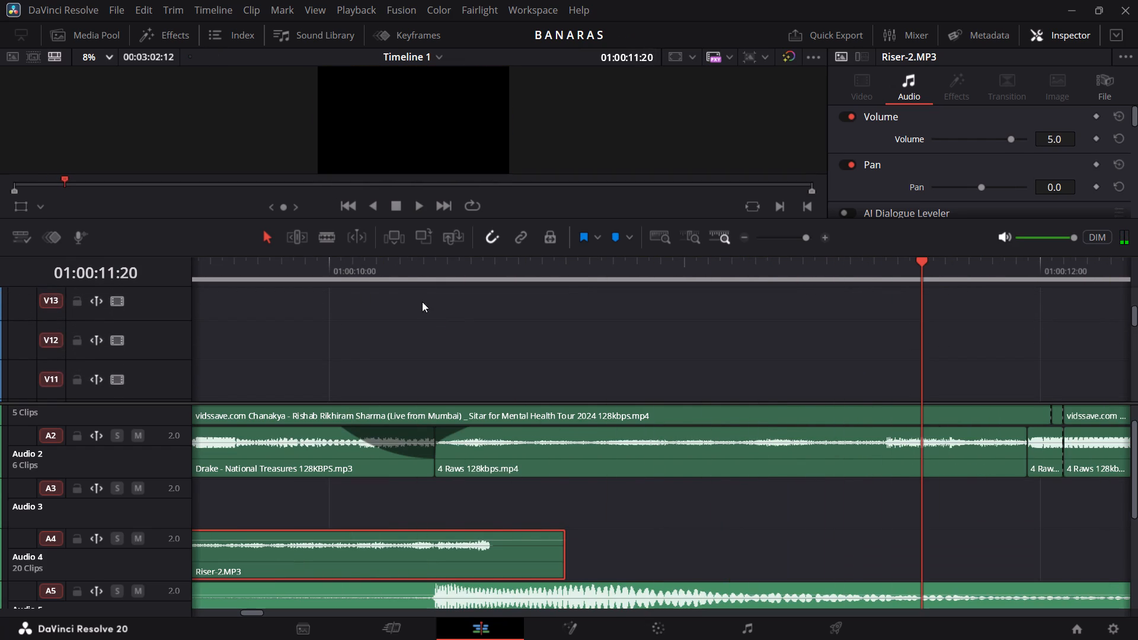
left_click(362, 260)
key("space")
key("space")
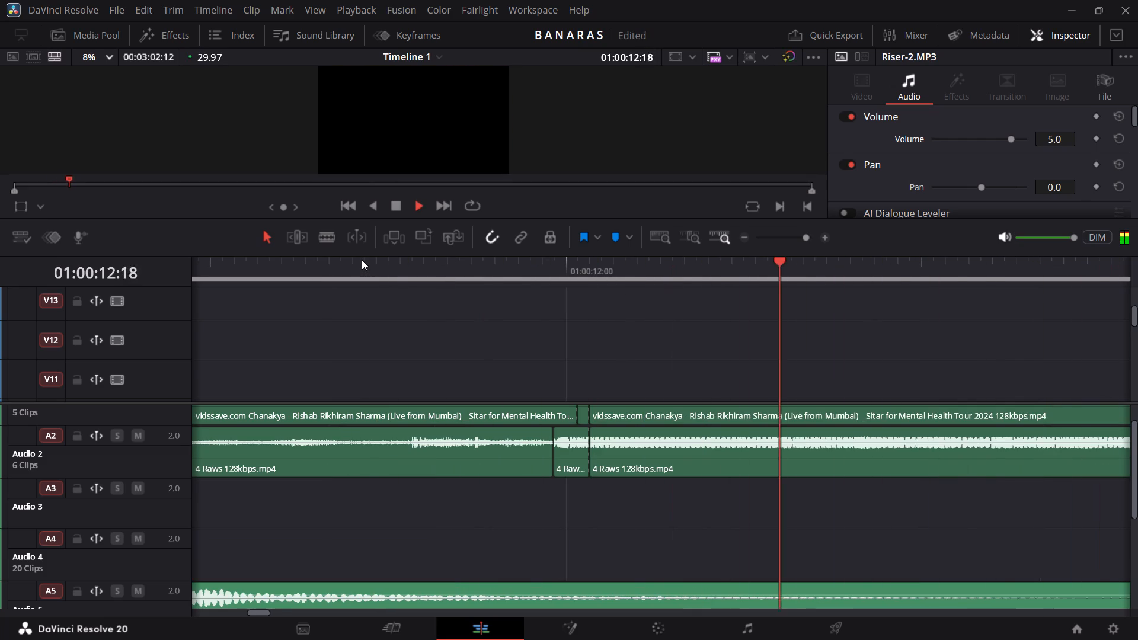
key("space")
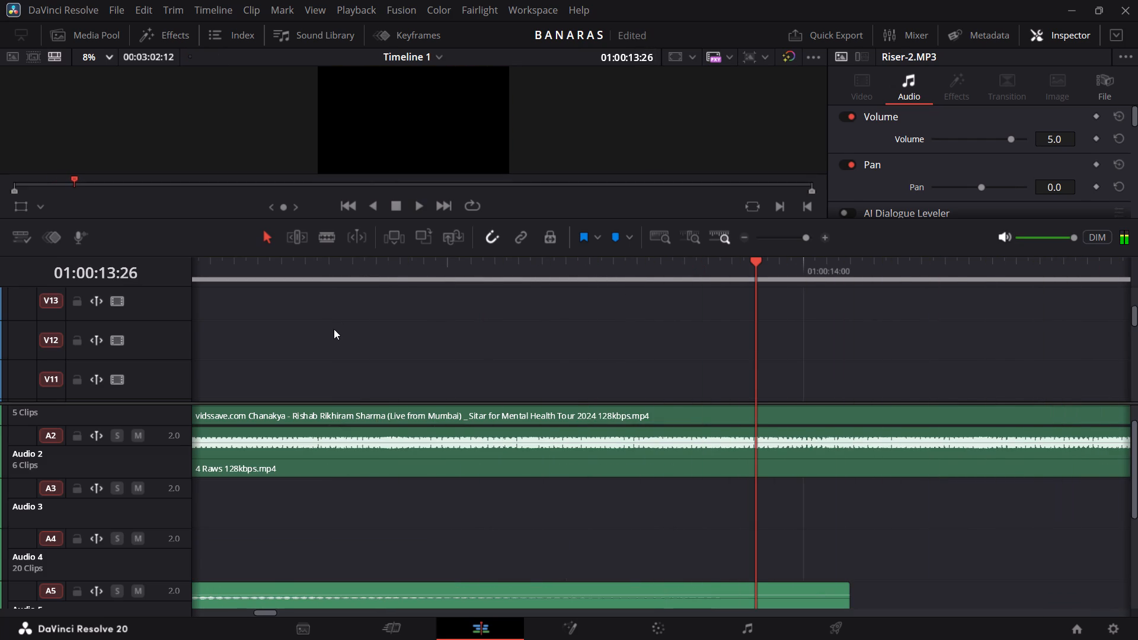
Split the Hit 1 clip on Audio 5 at 01:00:12:20 and delete the quiet tail after the cut.
scroll(333, 338, "down", 1)
scroll(309, 511, "down", 1)
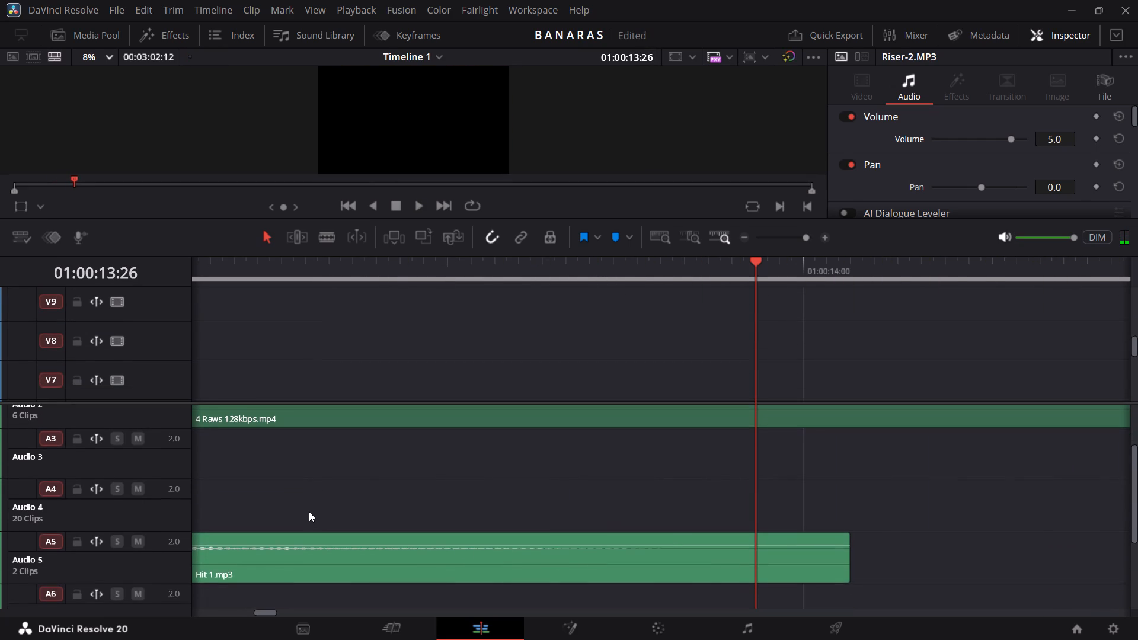
scroll(282, 549, "right", 1)
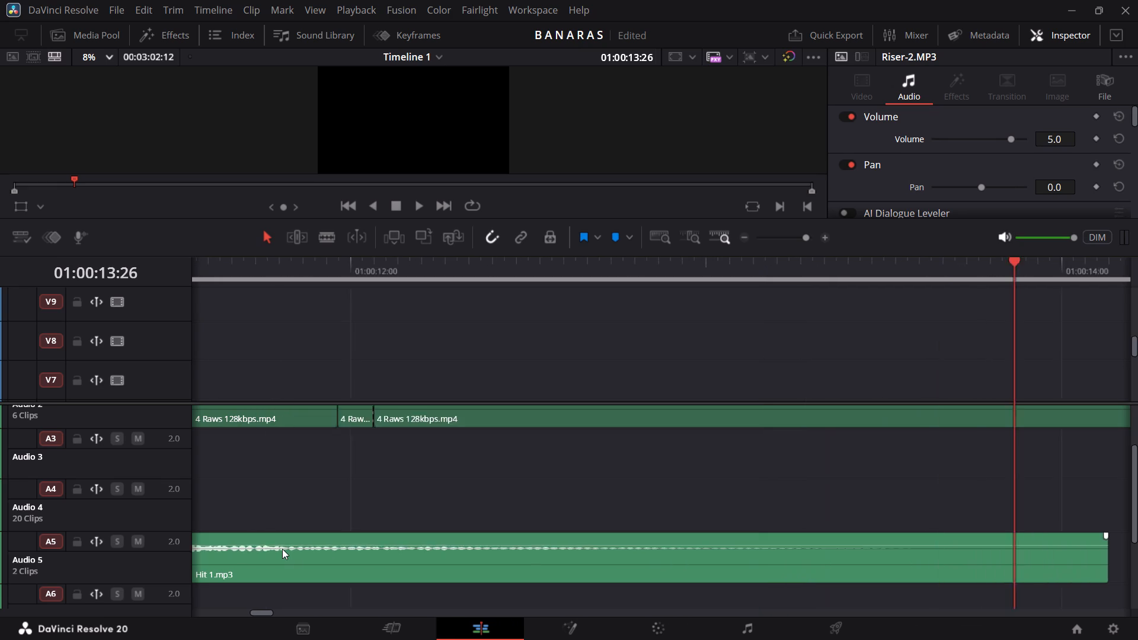
scroll(282, 549, "right", 1)
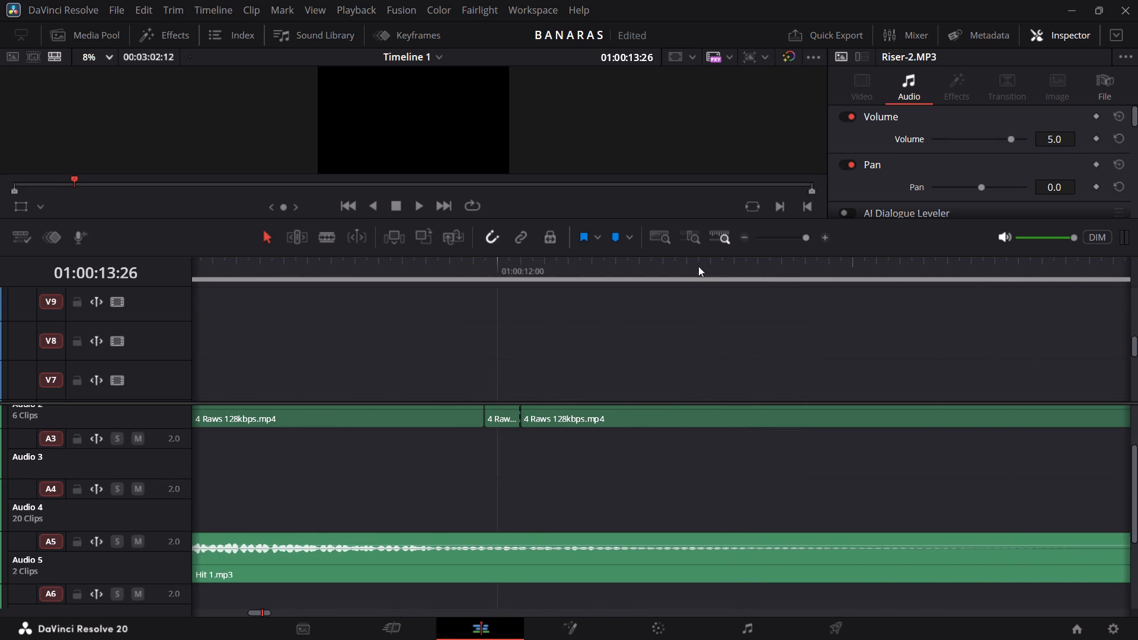
left_click(725, 256)
left_click(735, 264)
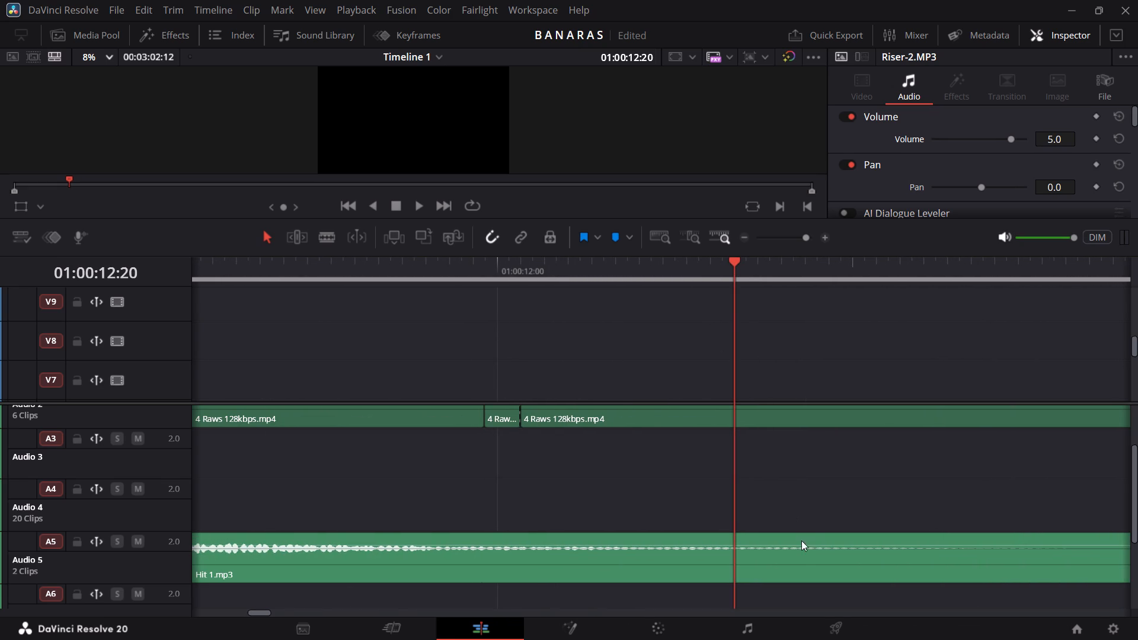
left_click(804, 551)
key("ctrl+b")
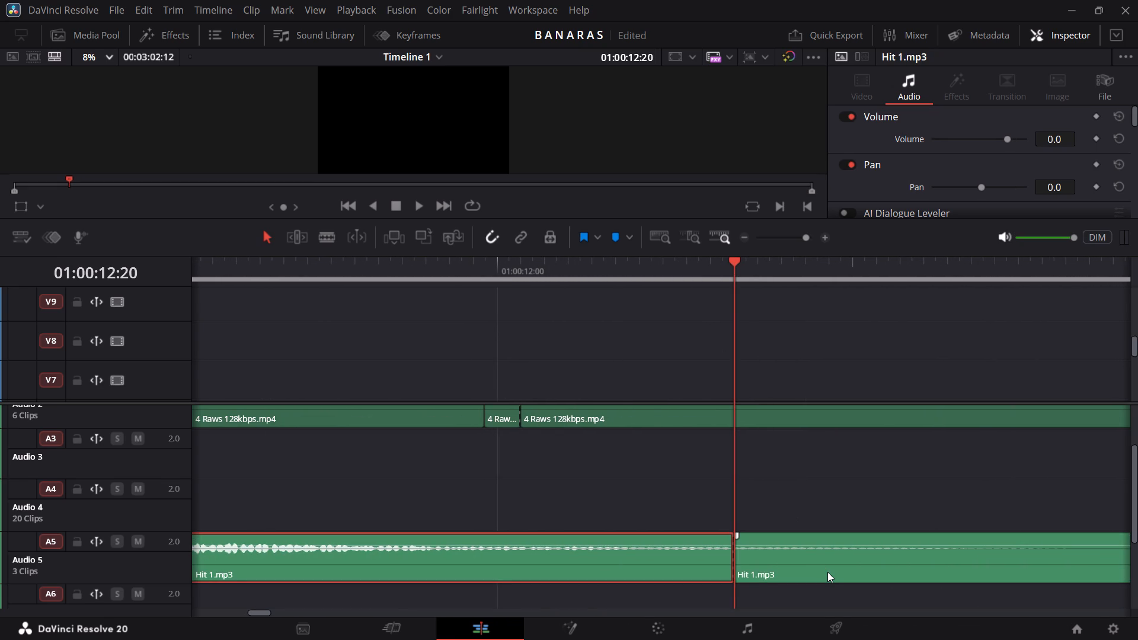
left_click(827, 572)
key("BackSpace")
Copy the Thick wipe clip from Audio 3 to Audio 5 at the same time position and delete the Audio 3 original.
scroll(827, 572, "right", 2)
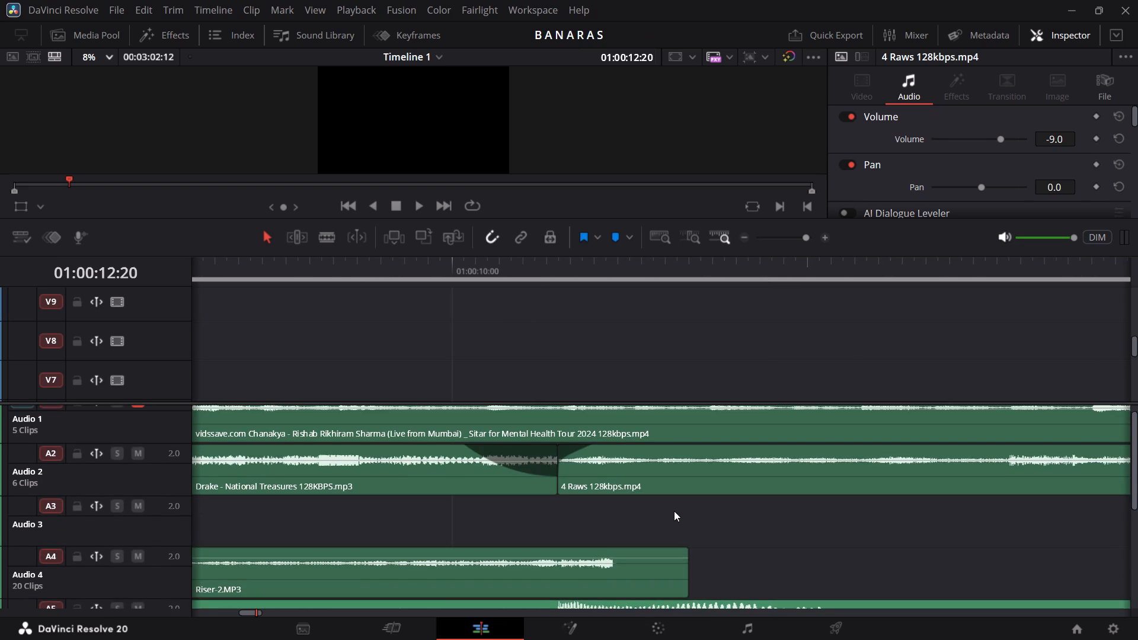
scroll(674, 511, "right", 2)
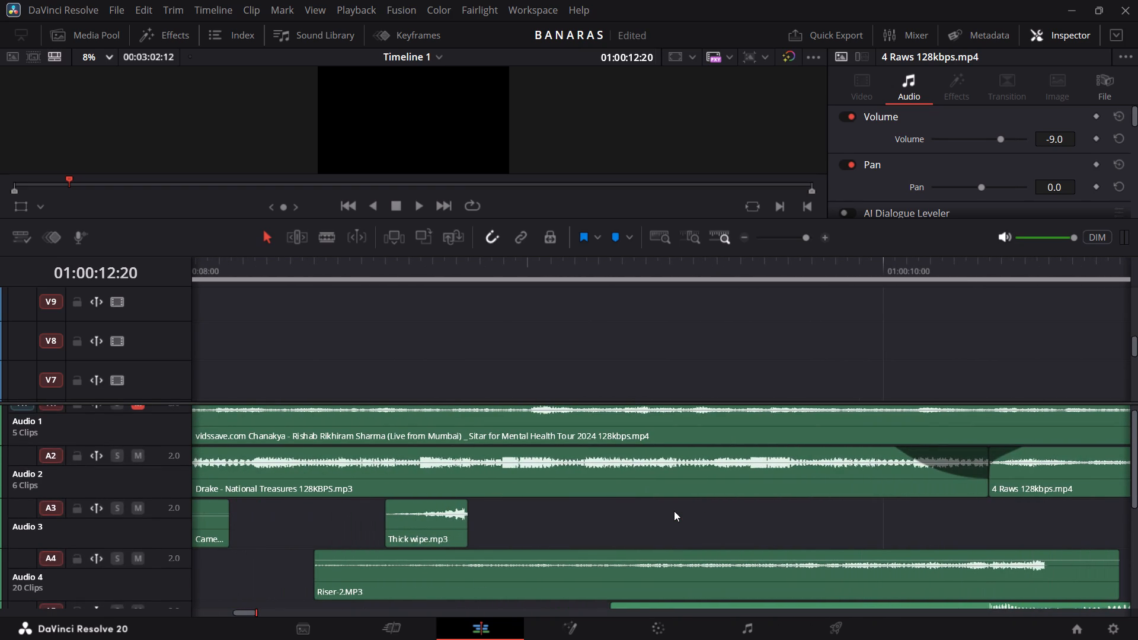
scroll(674, 511, "down", 1)
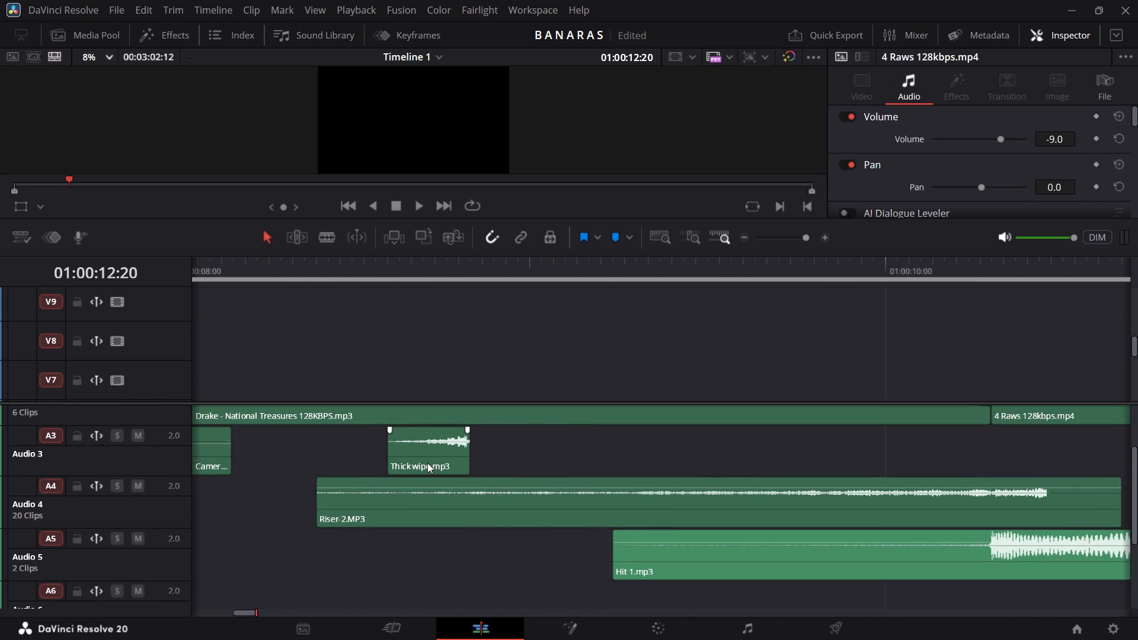
left_click(427, 463)
left_click_drag(427, 463, 430, 525, "alt")
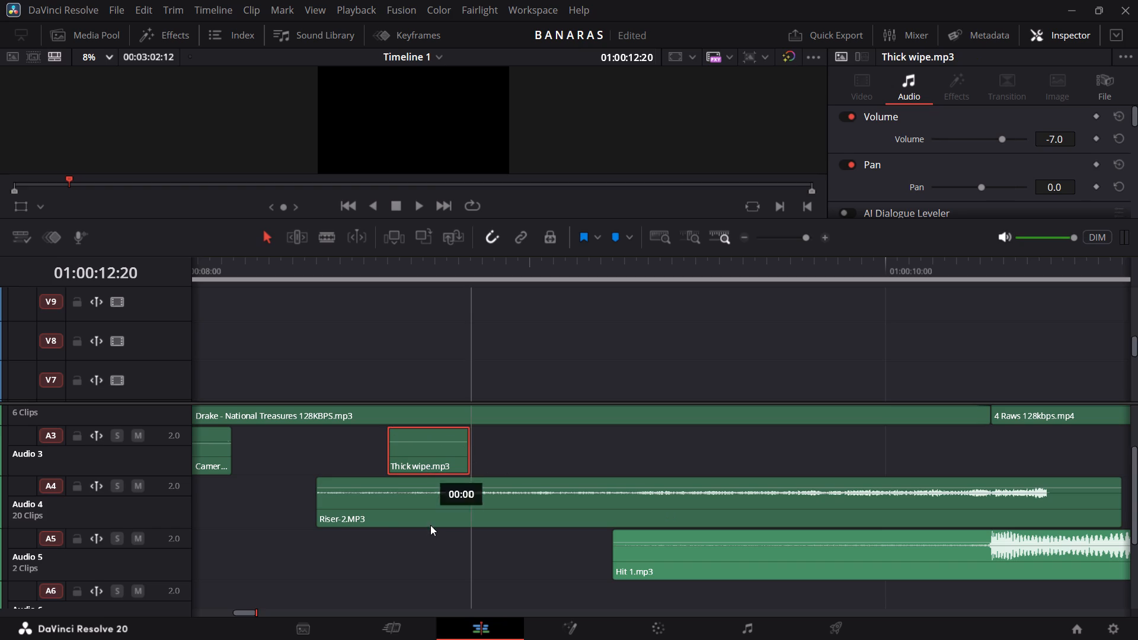
left_click_drag(430, 525, 430, 538, "alt")
left_click(430, 468)
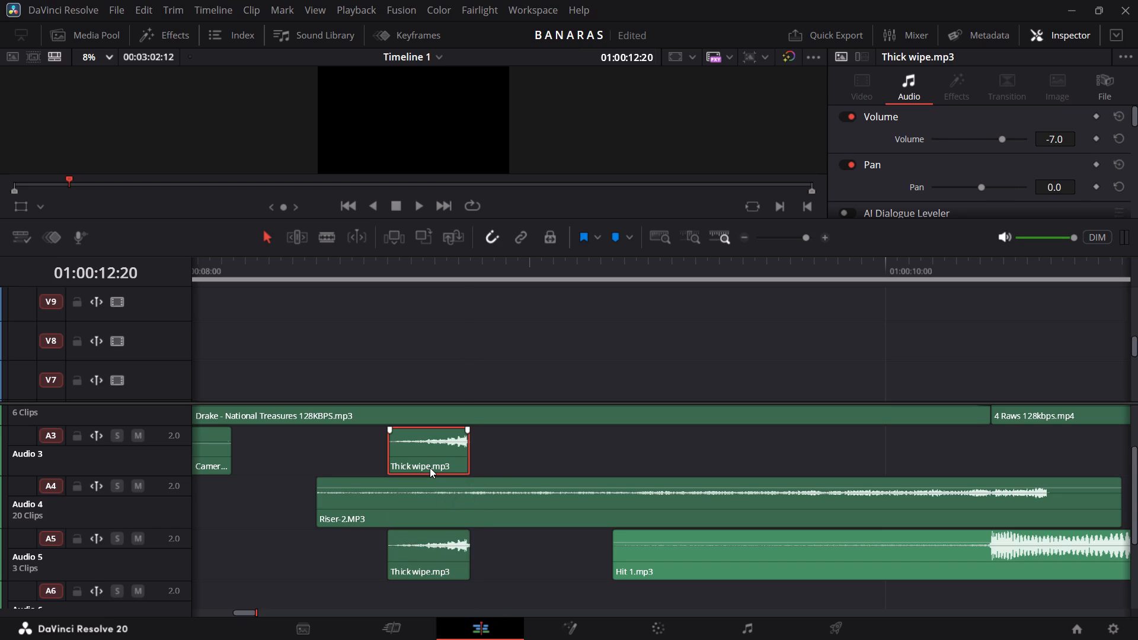
key("BackSpace")
Move the Riser-2 and Hit 1 clips together up one track to Audio 3 and Audio 4, keeping their time positions.
left_click(531, 545)
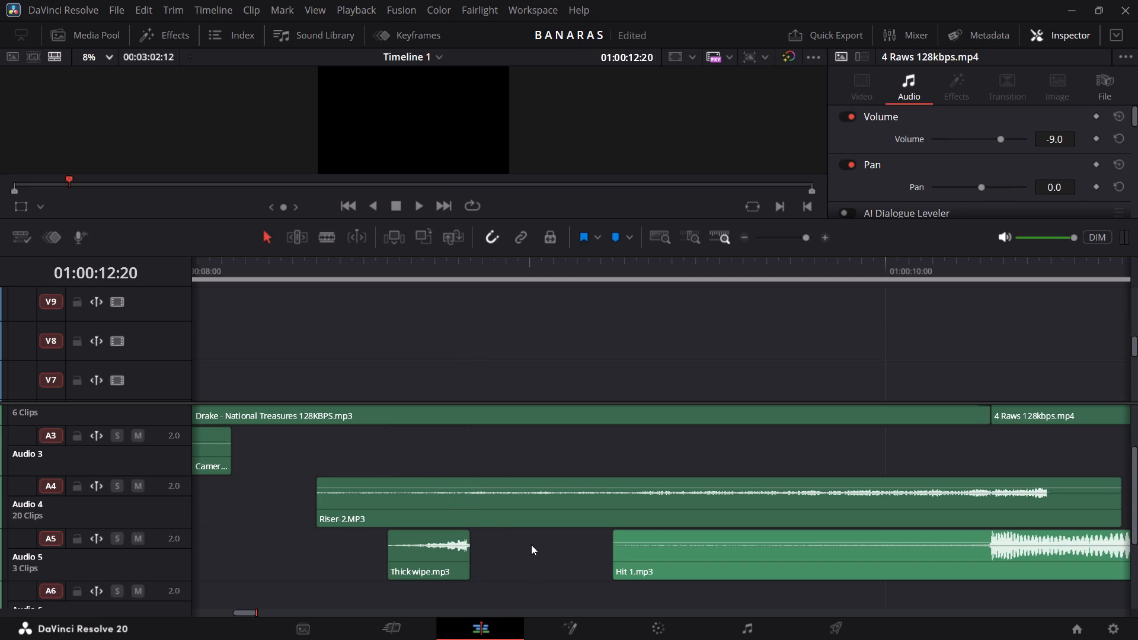
left_click(525, 450)
left_click_drag(525, 450, 739, 569)
left_click_drag(551, 450, 1044, 537)
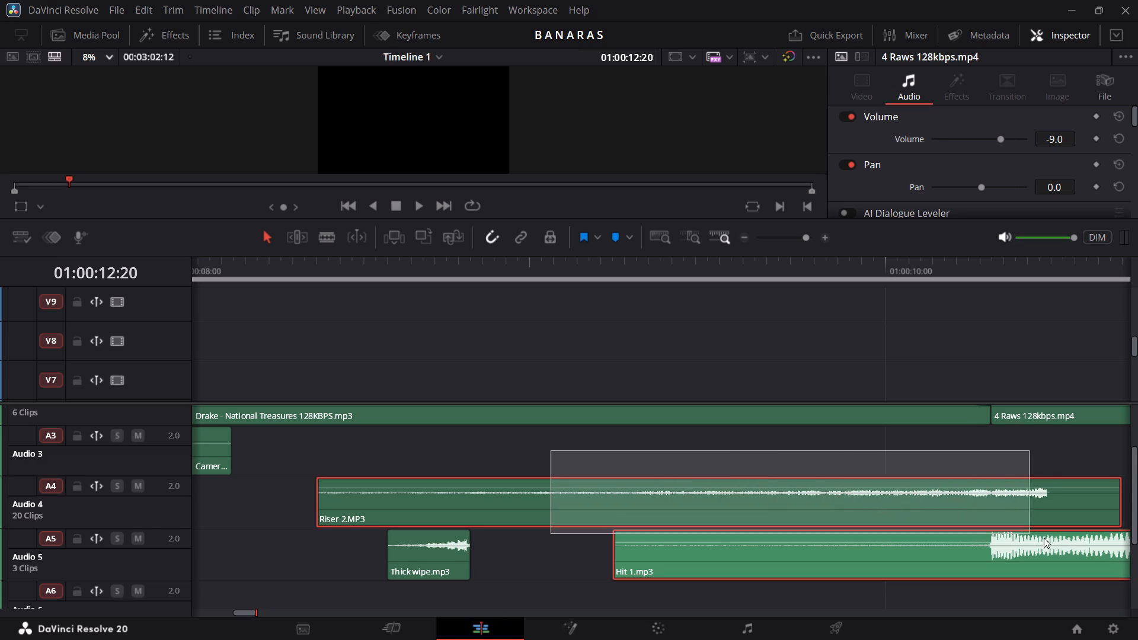
left_click_drag(1044, 537, 1137, 551)
scroll(1066, 541, "right", 1)
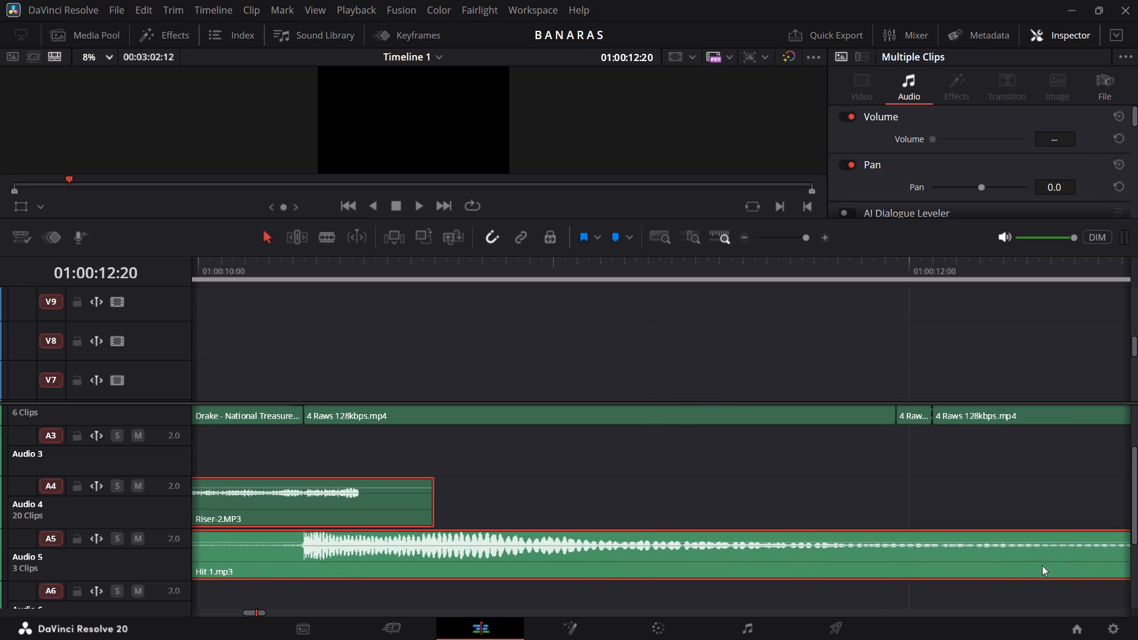
left_click_drag(1004, 570, 1005, 541)
left_click_drag(1005, 541, 1003, 524)
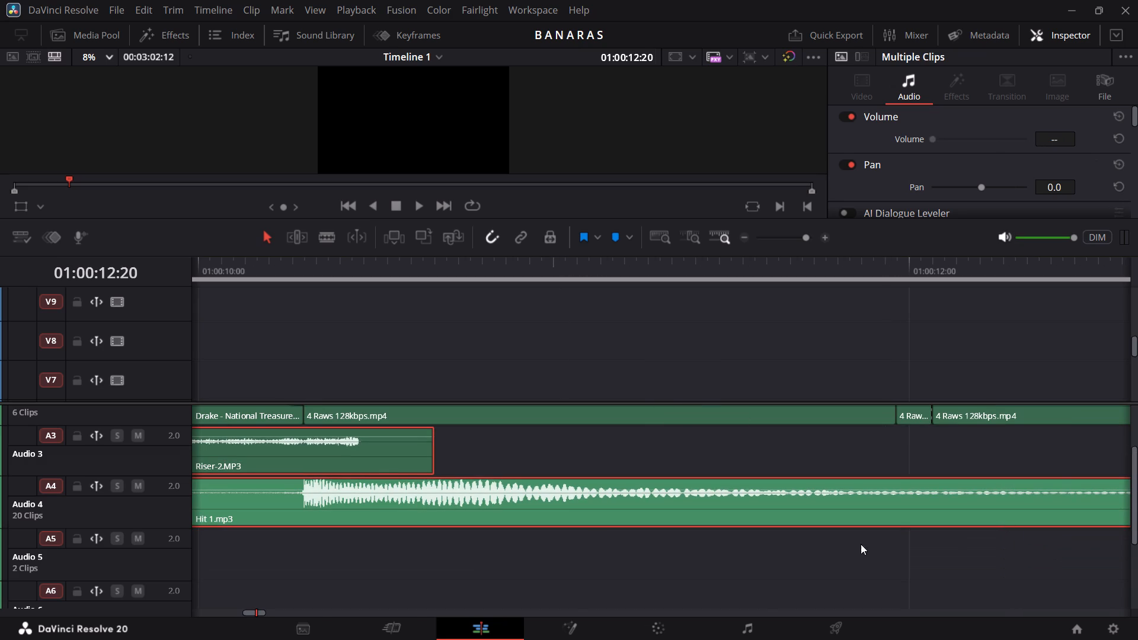
Play the timeline from before the riser across the Drake to 4 Raws cut to check the moved sound effects.
scroll(793, 567, "right", 2)
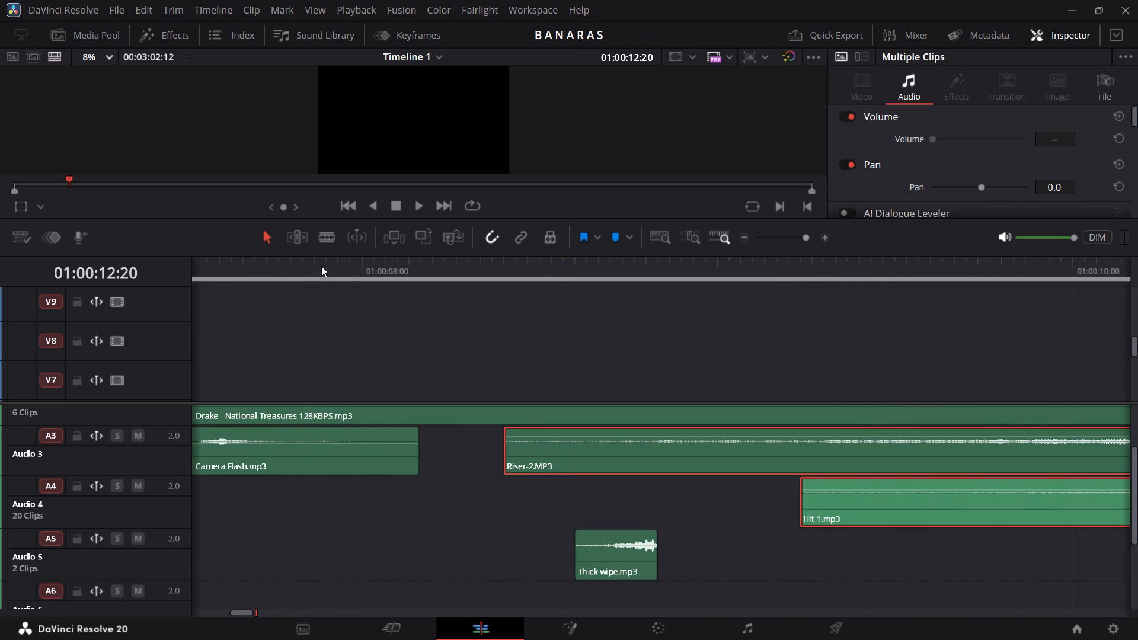
left_click(308, 265)
key("space")
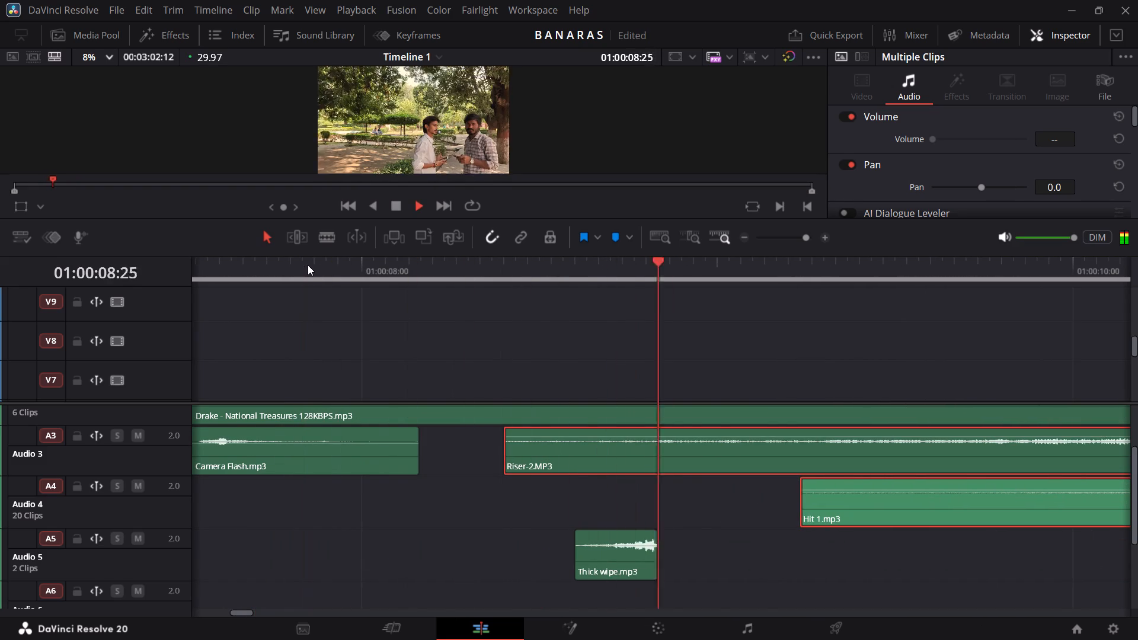
key("space")
left_click(308, 265)
key("space")
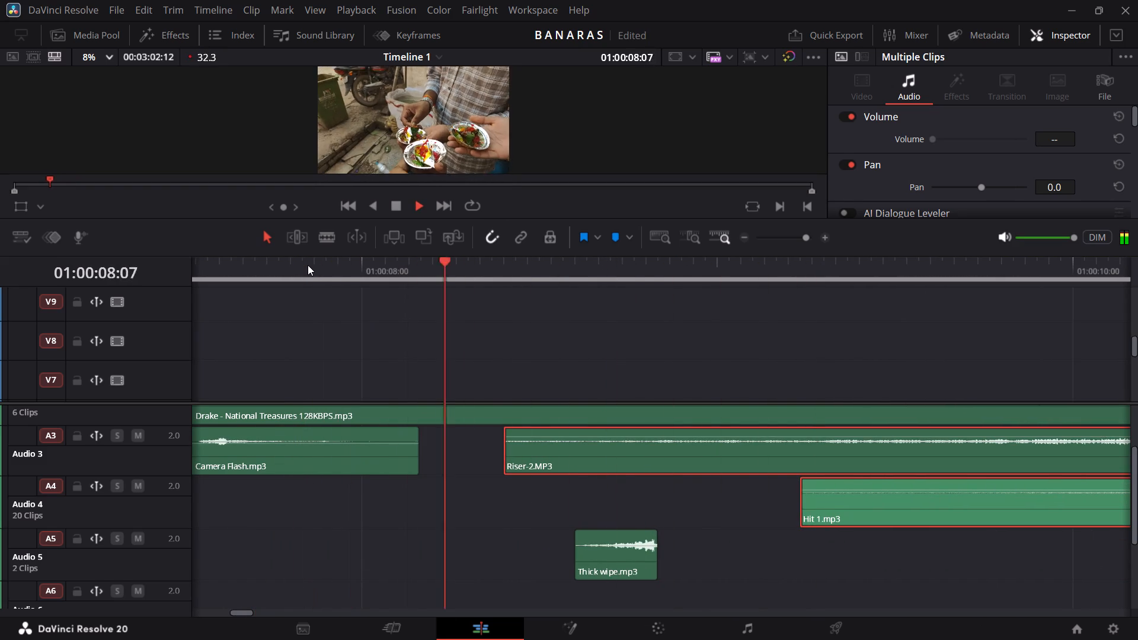
key("space")
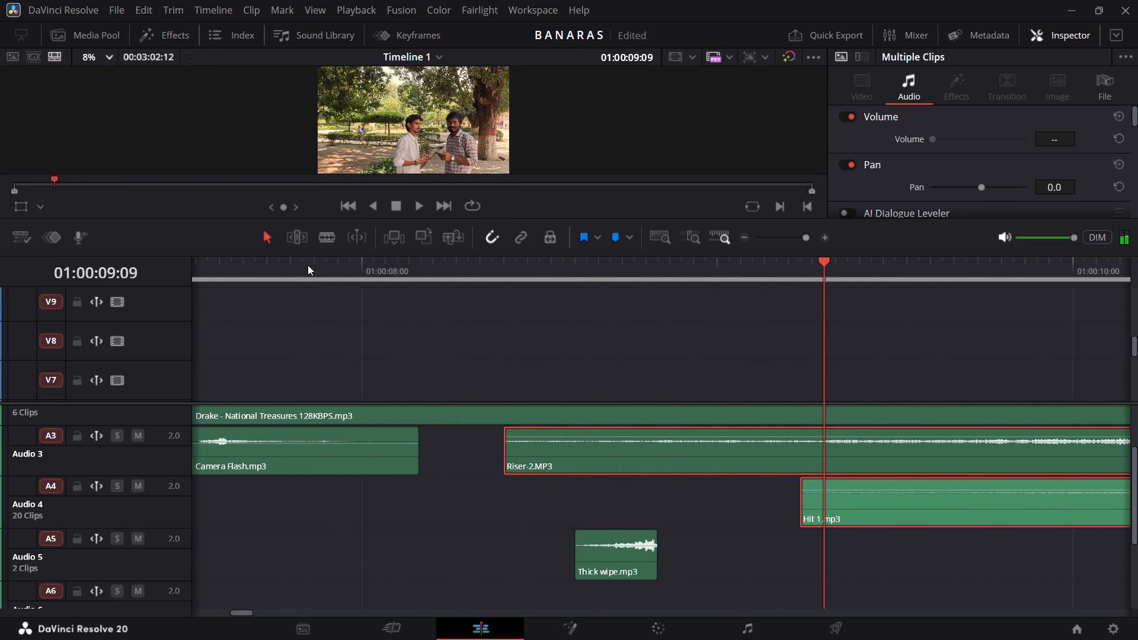
left_click(308, 265)
key("space")
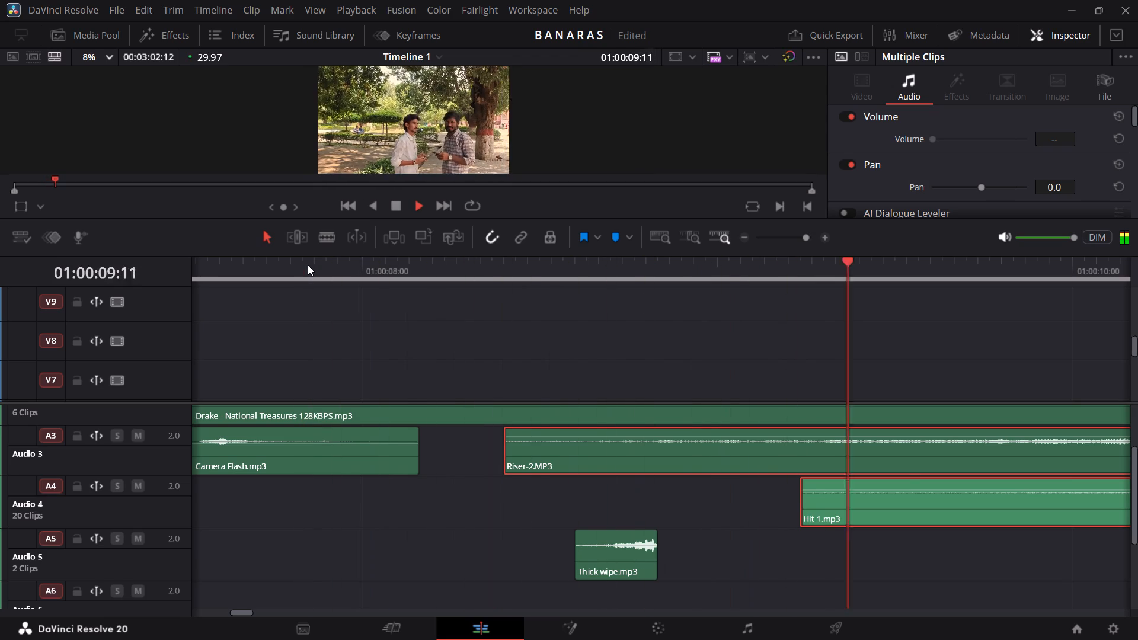
key("space")
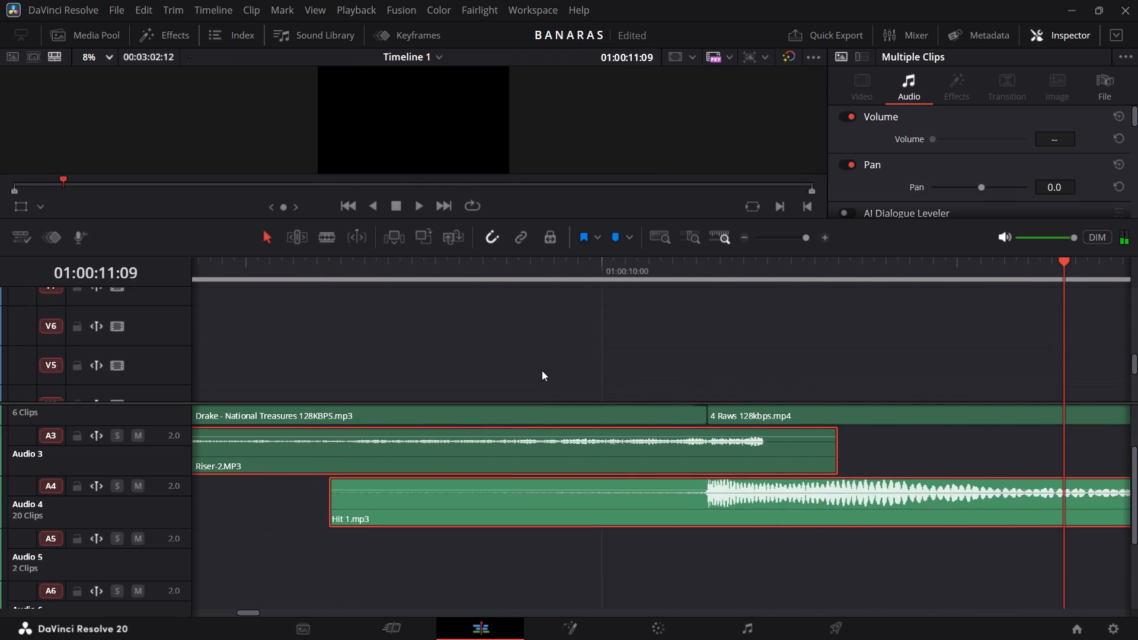
scroll(537, 441, "up", 1)
left_click(475, 274)
key("space")
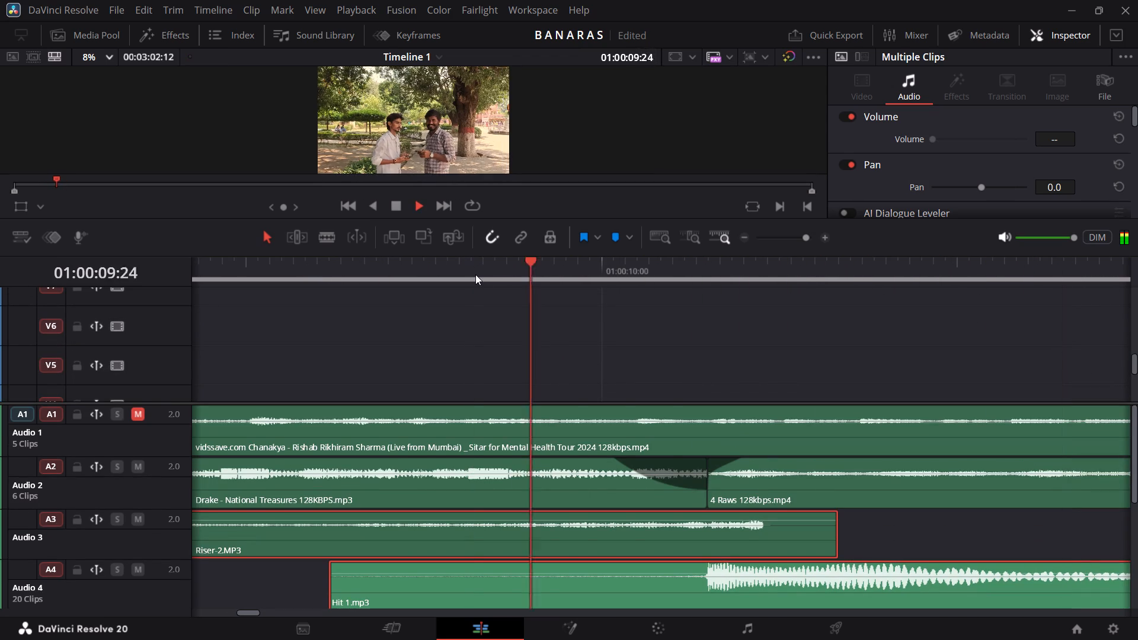
key("space")
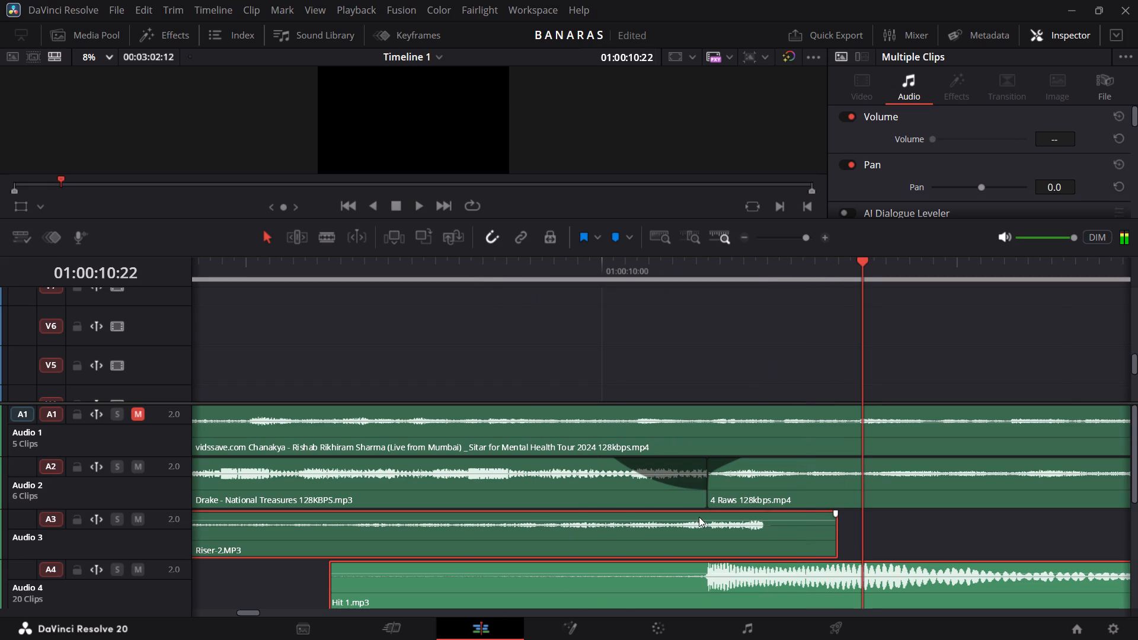
Straighten the fade-out curve at the end of the Drake clip on Audio 2.
left_click_drag(660, 482, 668, 480)
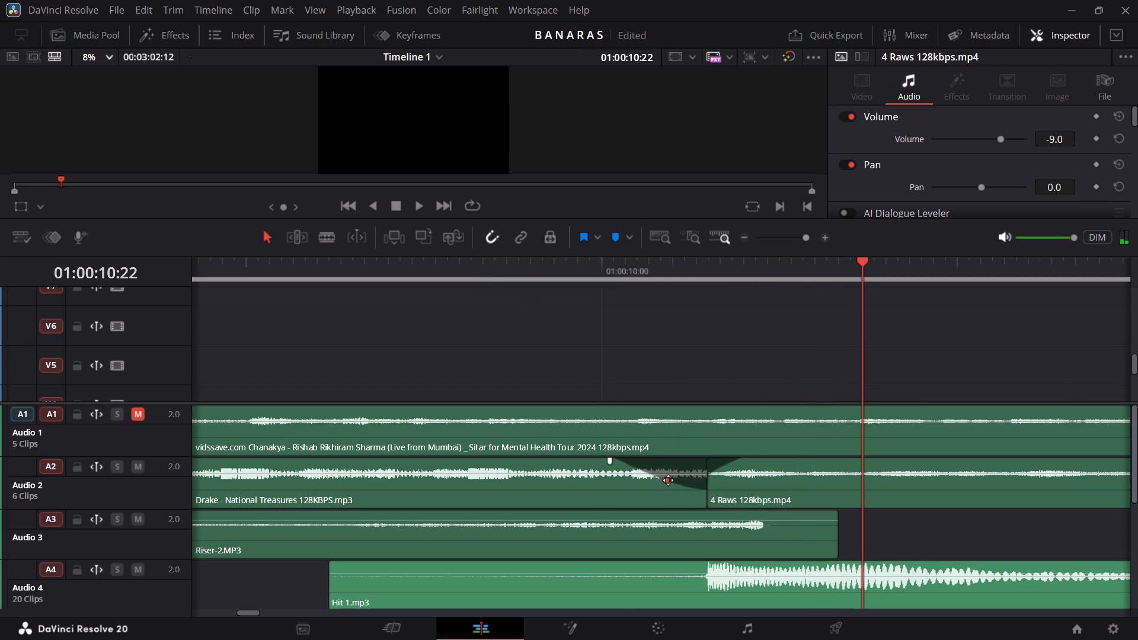
left_click_drag(668, 480, 674, 478)
Play the Drake to 4 Raws transition repeatedly to check the reshaped fade with the riser and Hit 1.
left_click(398, 274)
key("space")
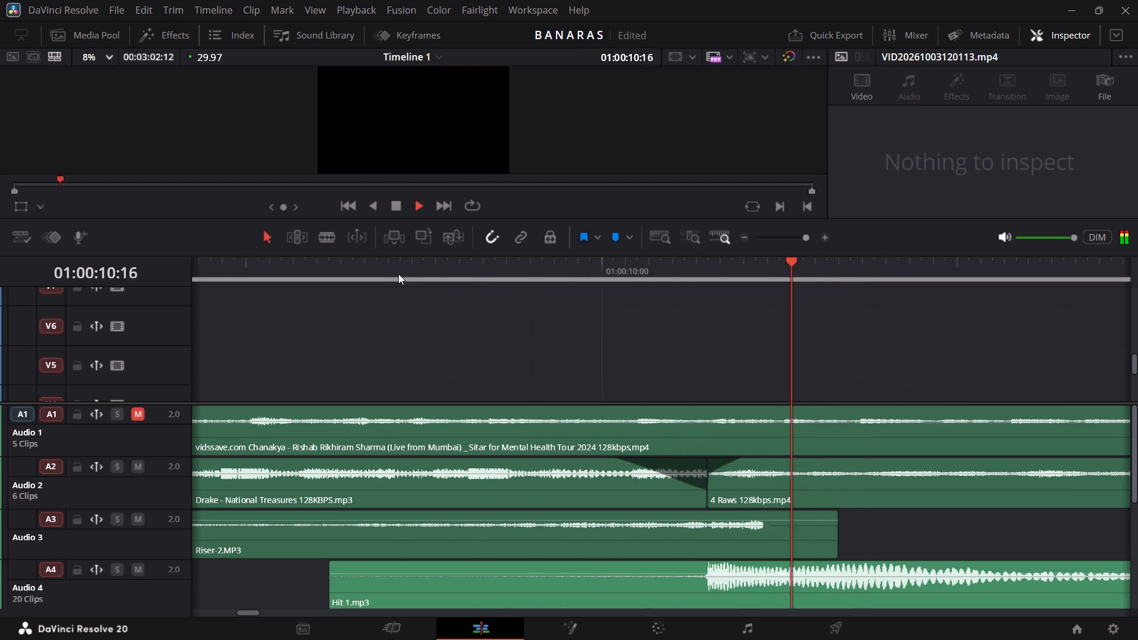
key("space")
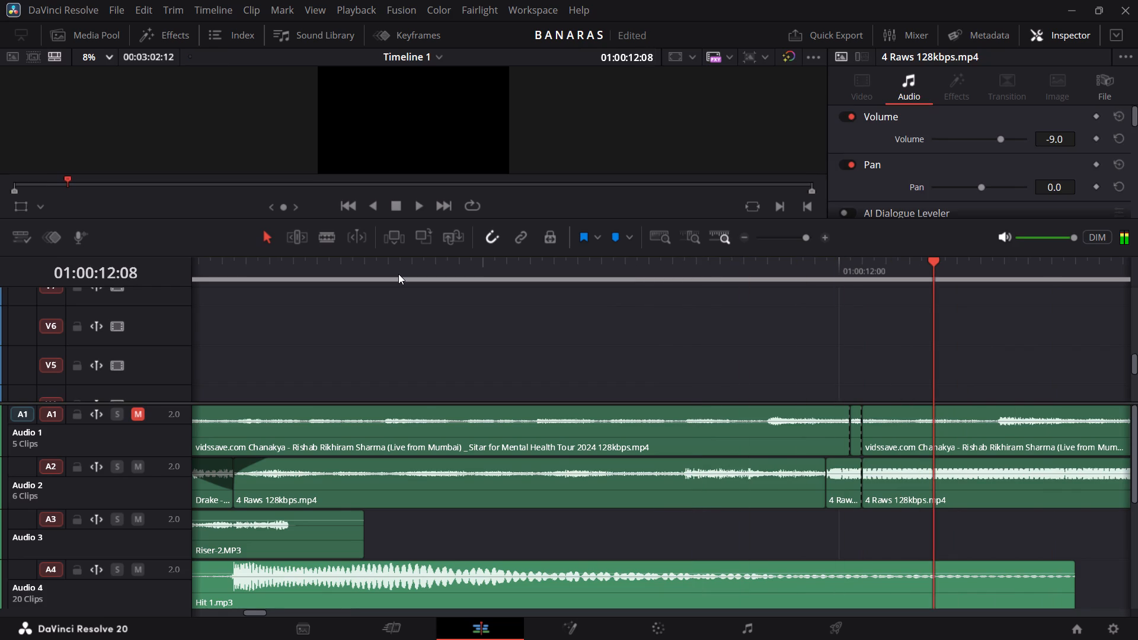
scroll(398, 274, "right", 2)
left_click(398, 274)
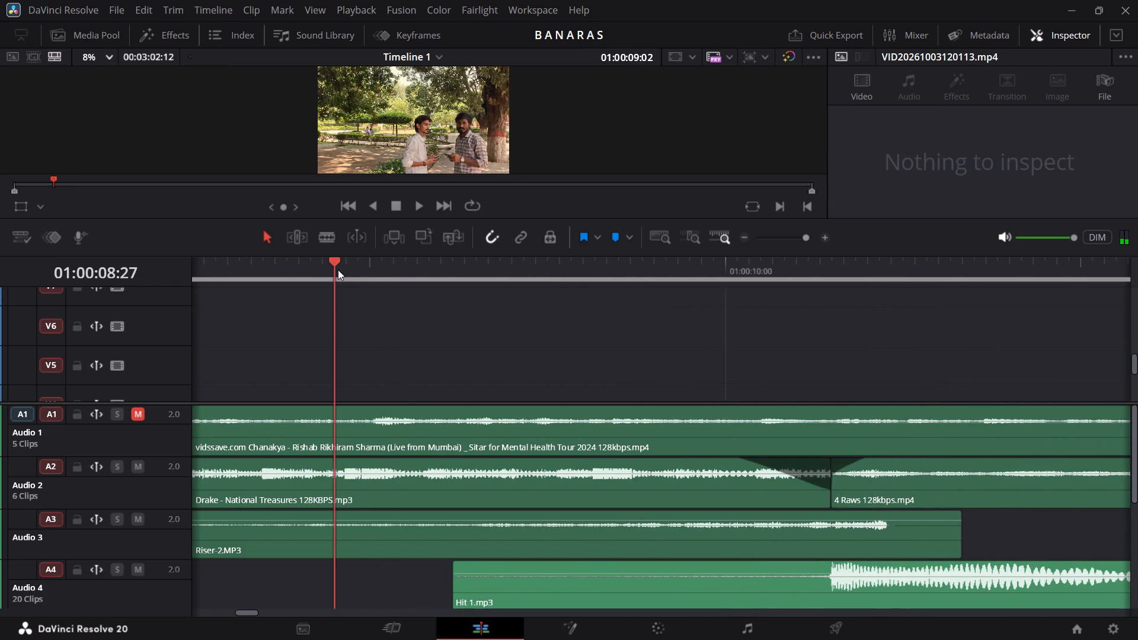
left_click(338, 270)
key("space")
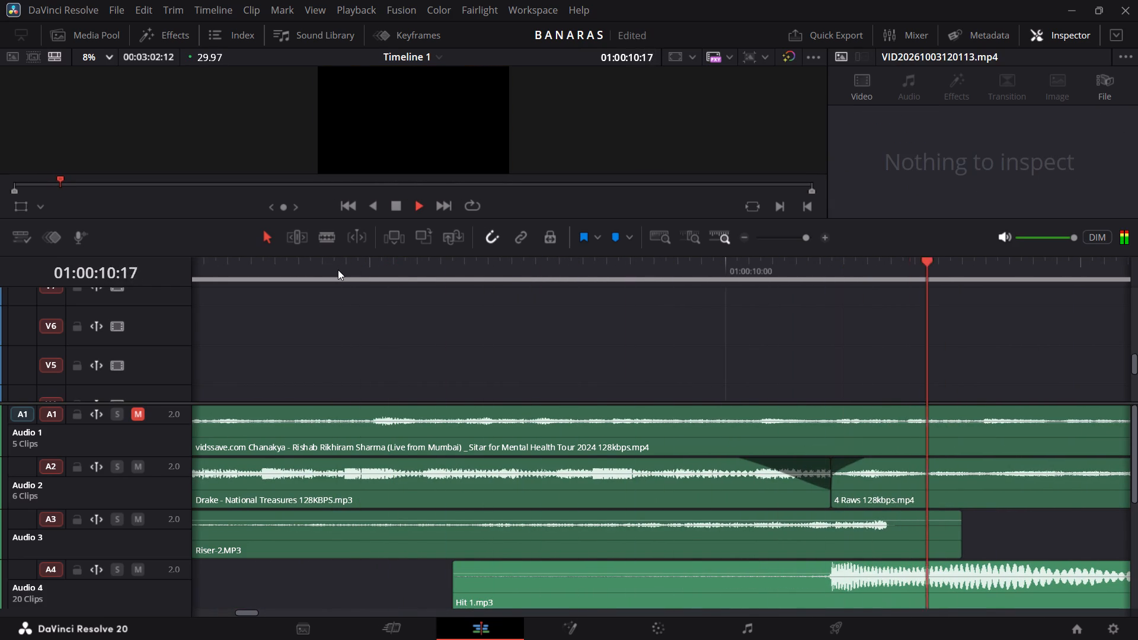
key("space")
key("space")
key("space")
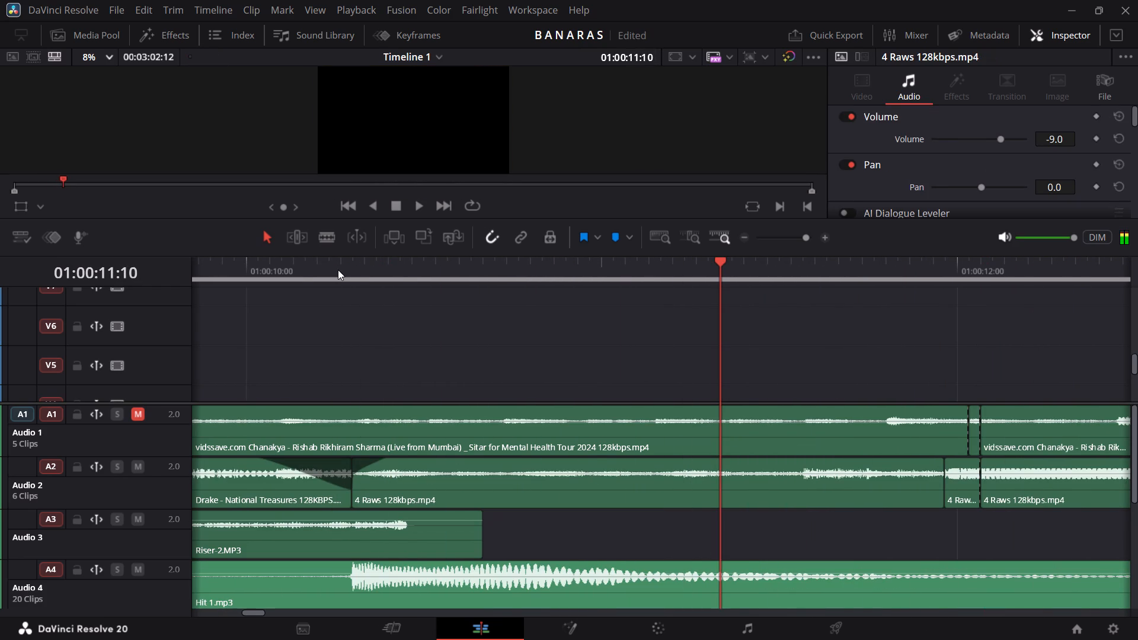
left_click(303, 275)
key("space")
key("space")
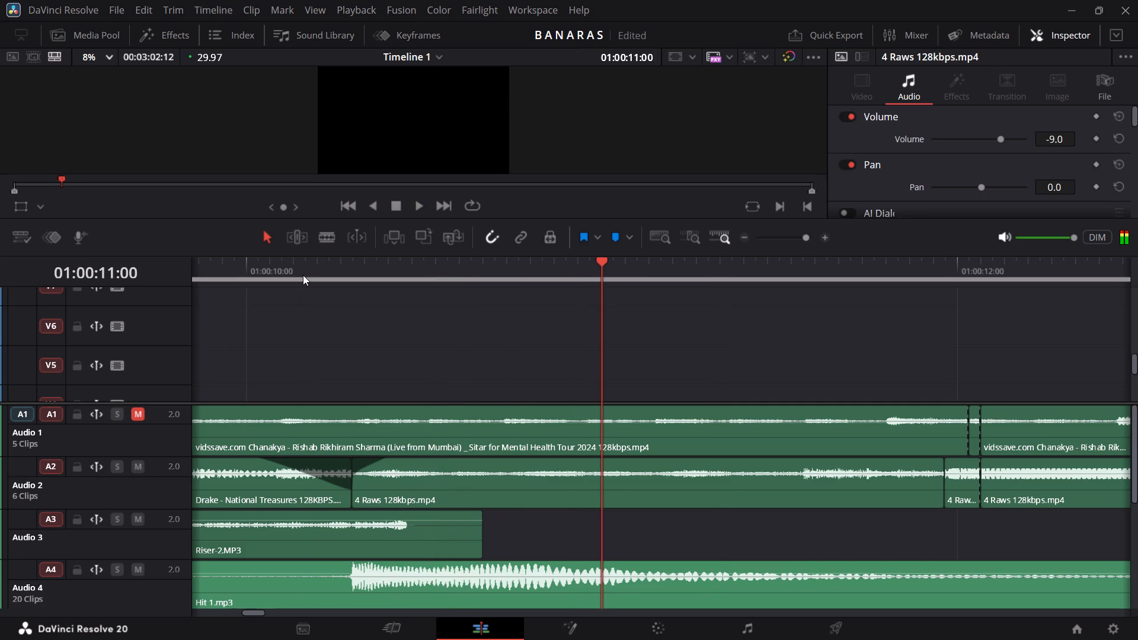
scroll(303, 275, "left", 1)
left_click(266, 268)
key("space")
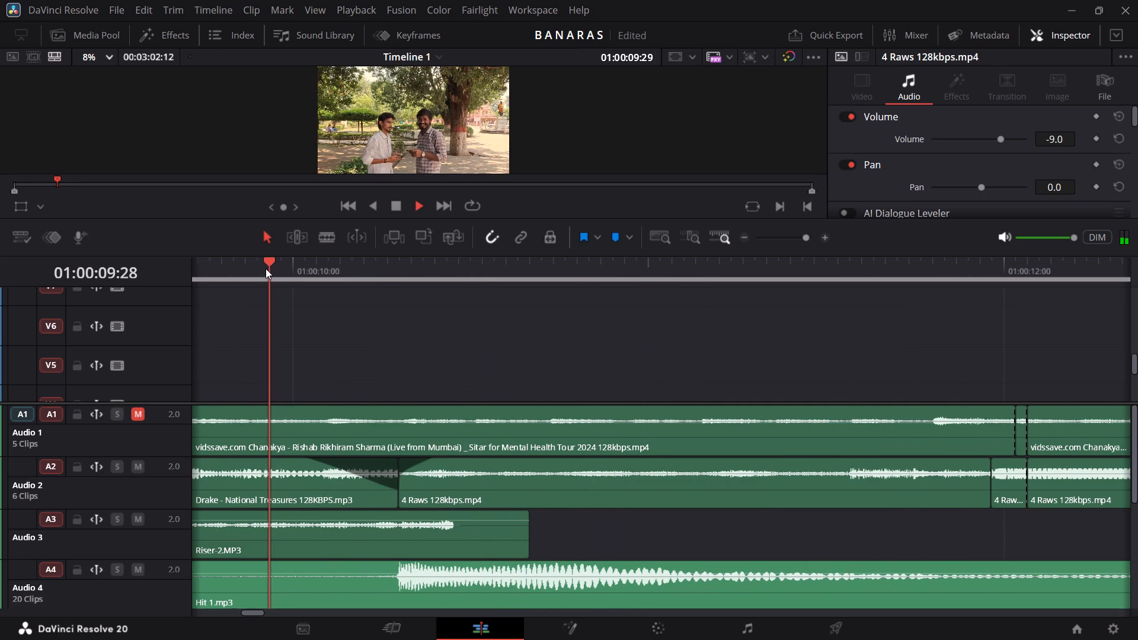
key("space")
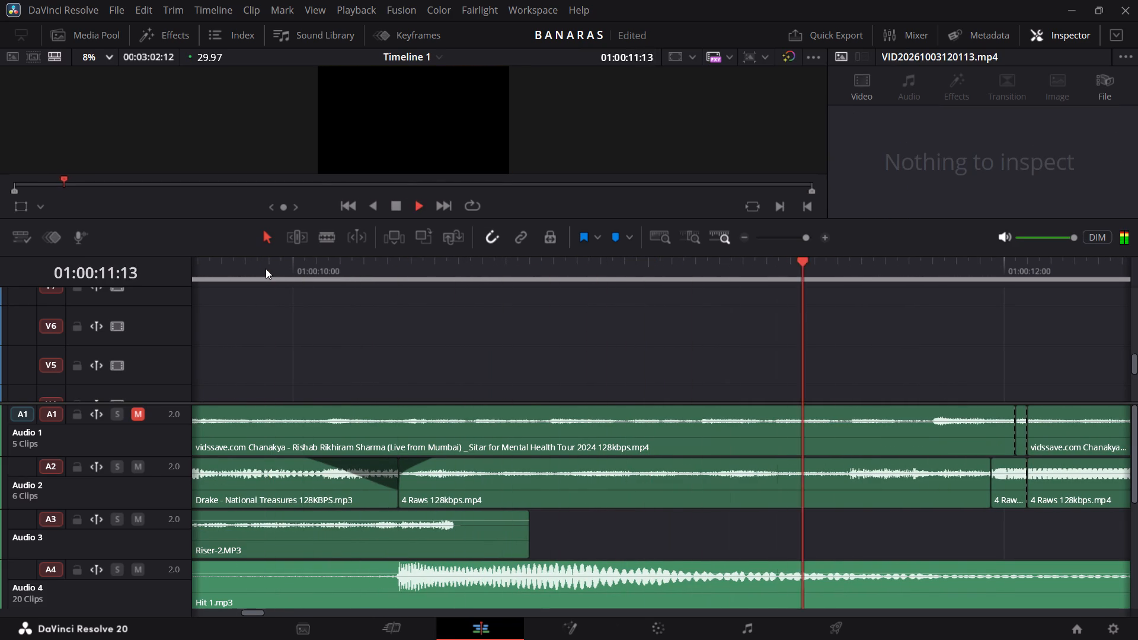
key("space")
Play from before the music transition well into the 4 Raws section, to about 01:00:25:00, to review the music flow.
scroll(258, 269, "right", 1)
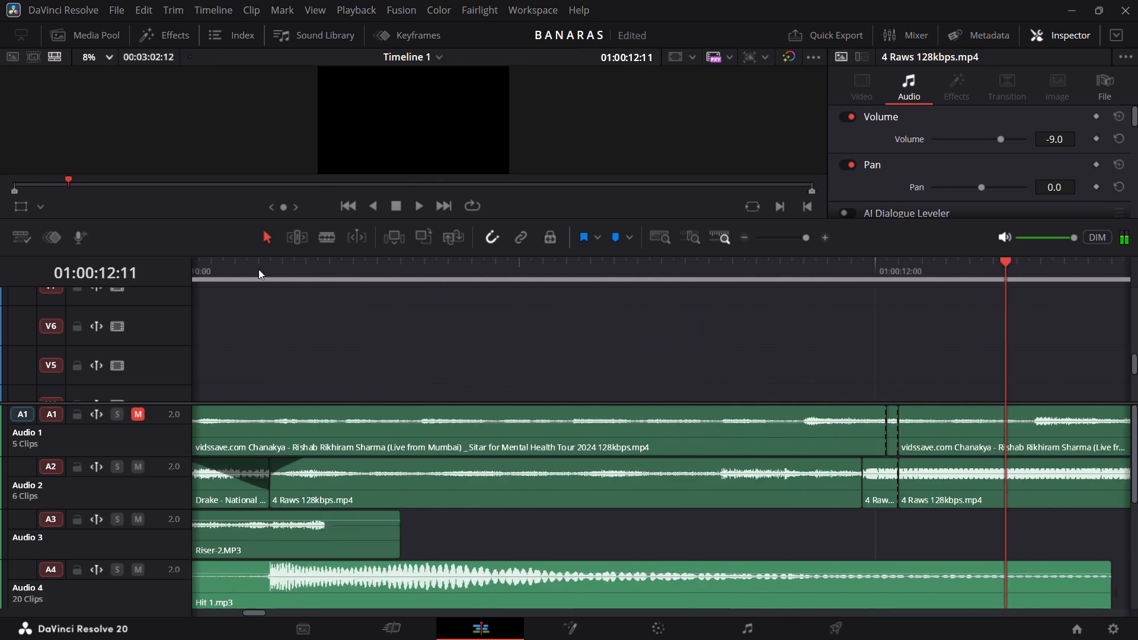
scroll(258, 269, "right", 1)
left_click(258, 269)
key("space")
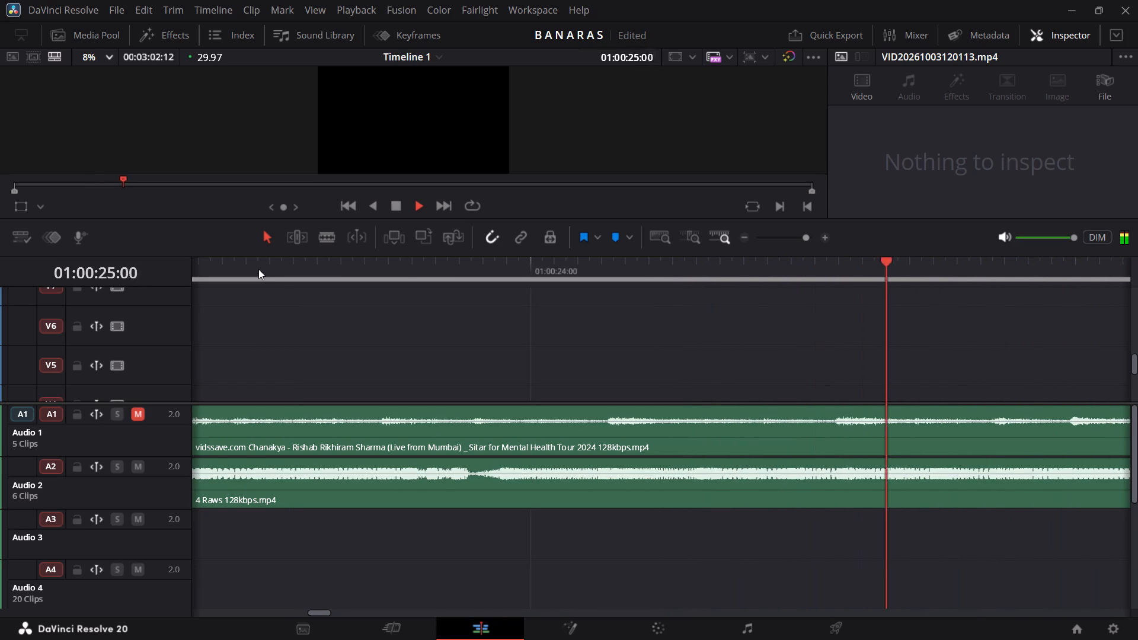
key("space")
Play the timeline twice from its beginning through the 4 Raws transition to review the whole opening with its sound.
scroll(258, 269, "right", 6)
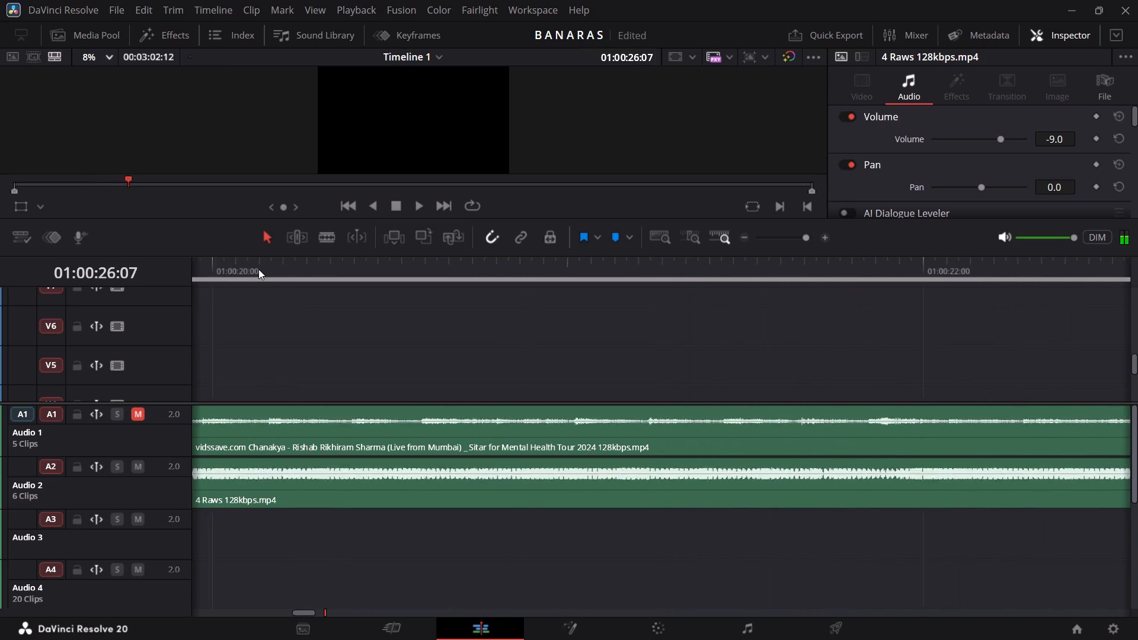
scroll(258, 269, "right", 7)
left_click(258, 269)
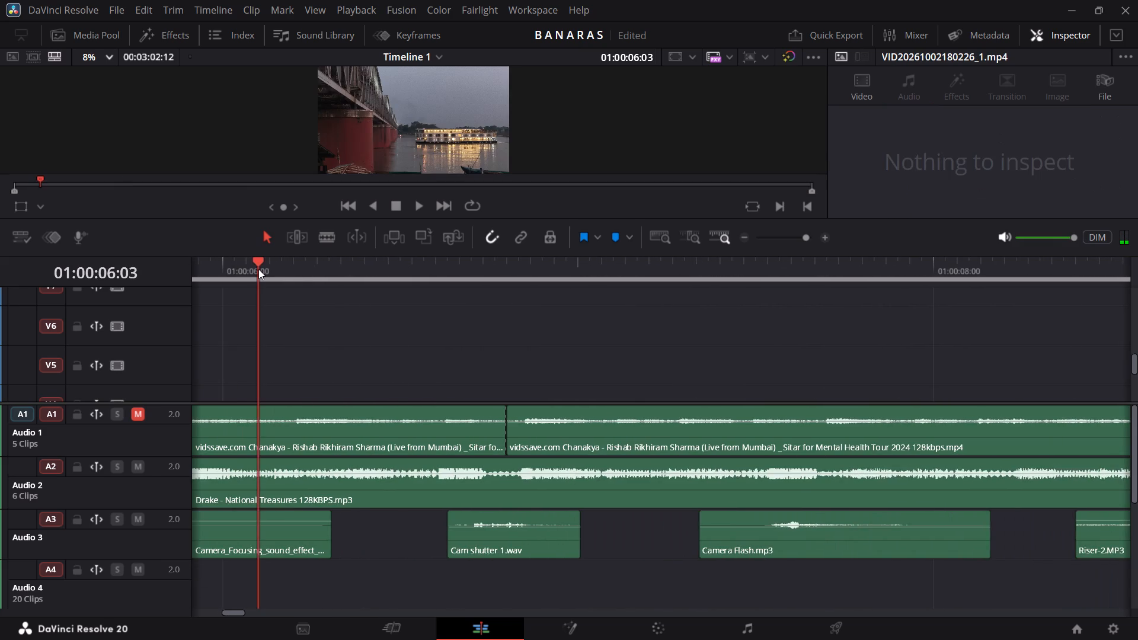
scroll(258, 269, "right", 8)
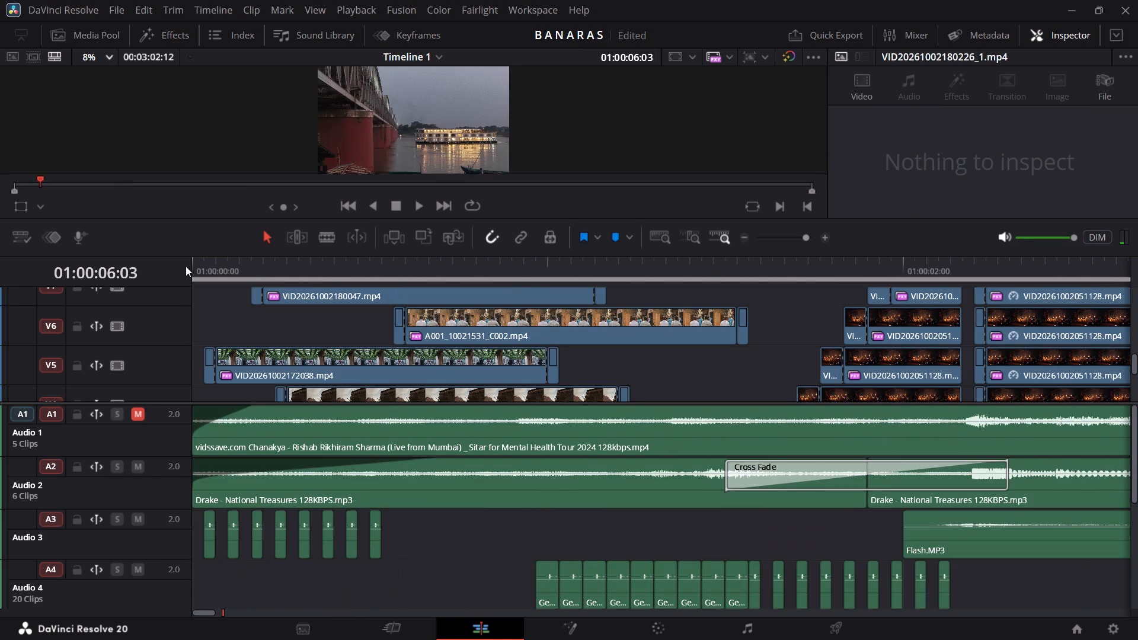
left_click_drag(206, 267, 128, 279)
key("space")
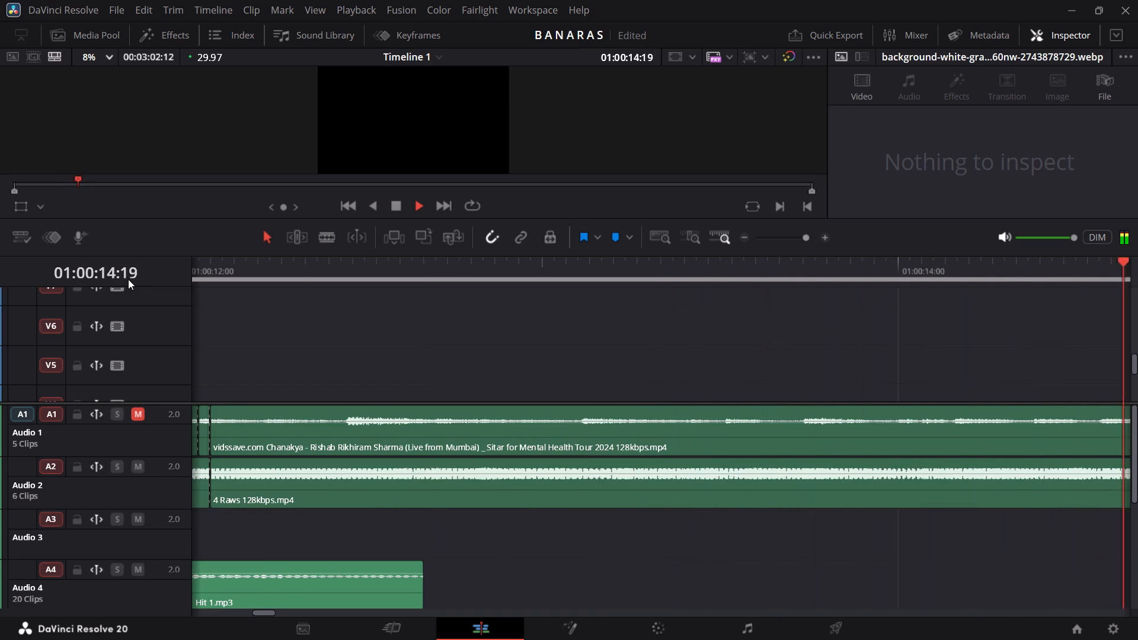
key("space")
scroll(206, 343, "right", 14)
left_click_drag(200, 272, 178, 268)
key("space")
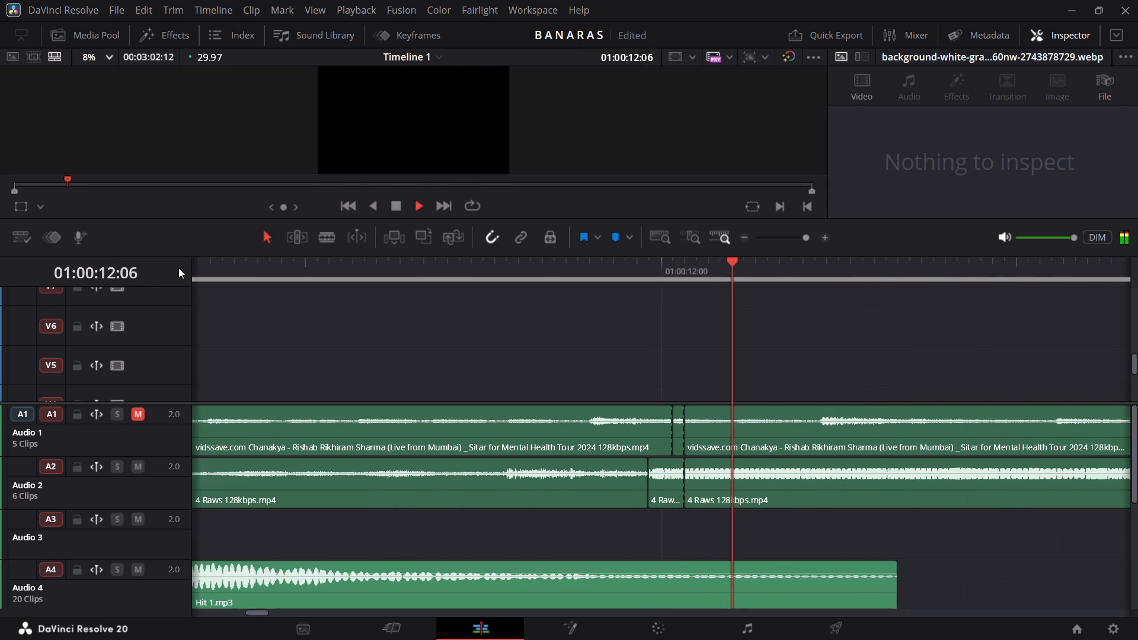
key("space")
Replay the section from the start of the riser into the 4 Raws music to judge the Hit 1 sound.
scroll(308, 369, "right", 2)
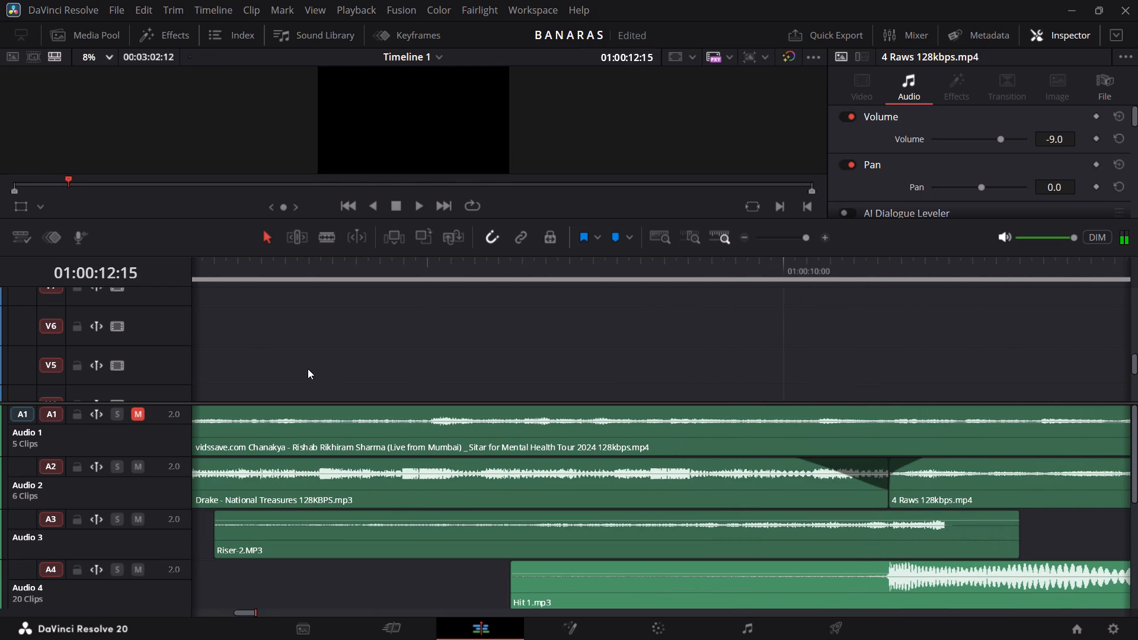
left_click(252, 272)
key("space")
key("space")
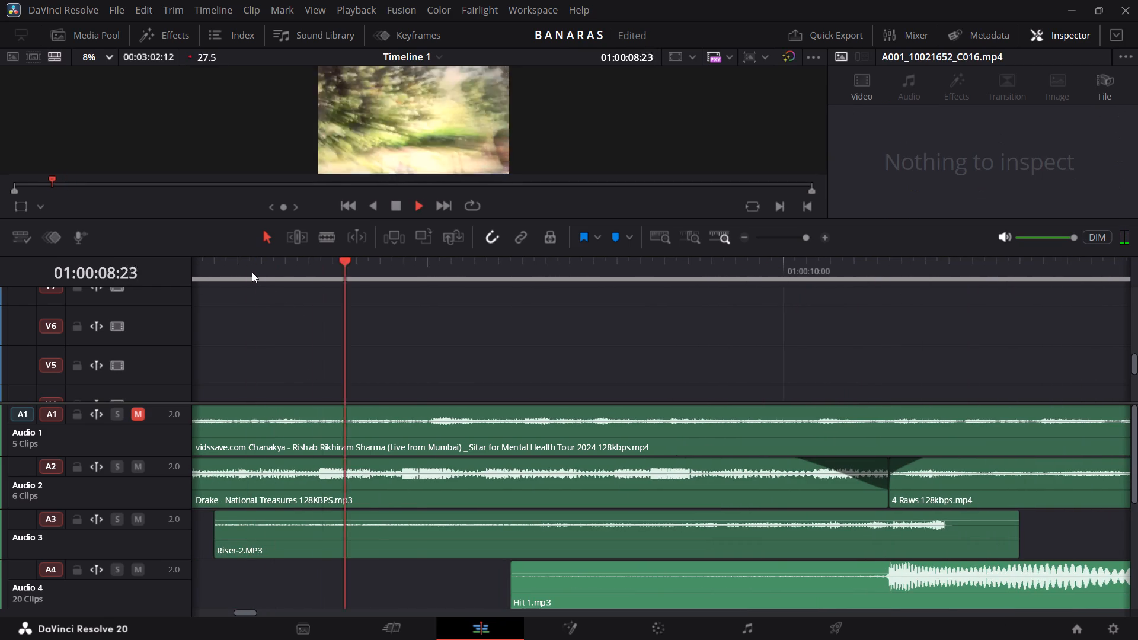
key("space")
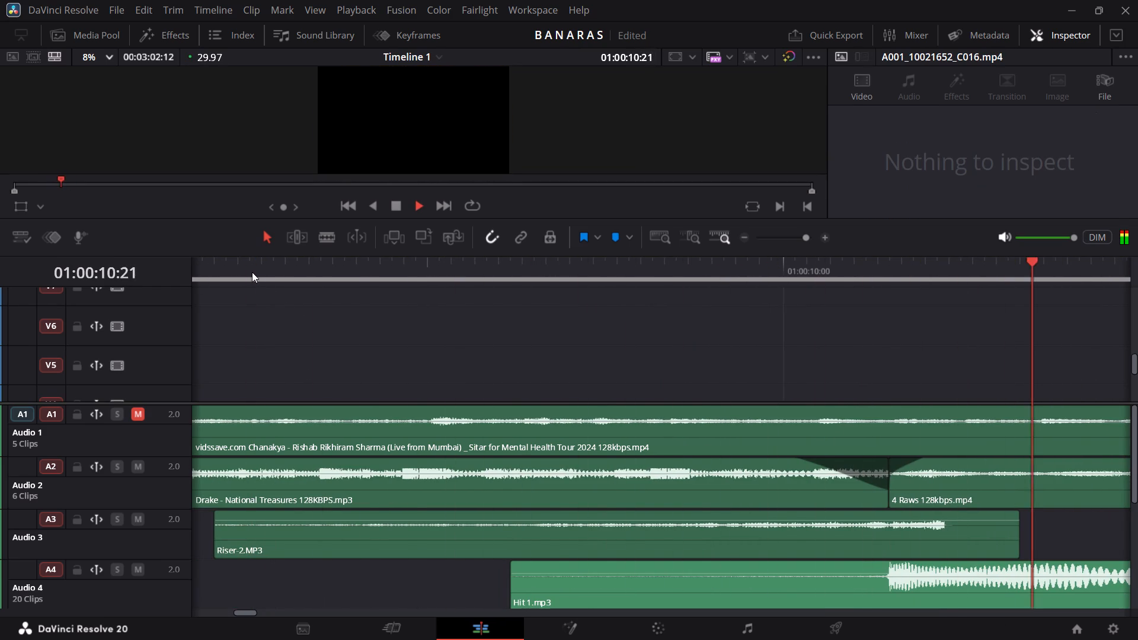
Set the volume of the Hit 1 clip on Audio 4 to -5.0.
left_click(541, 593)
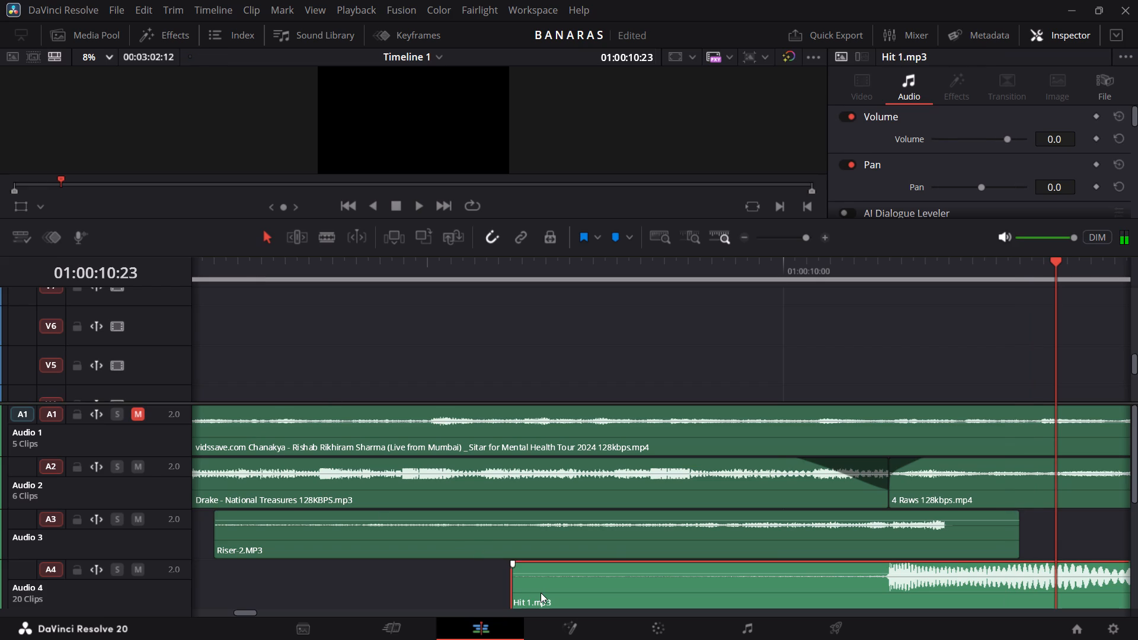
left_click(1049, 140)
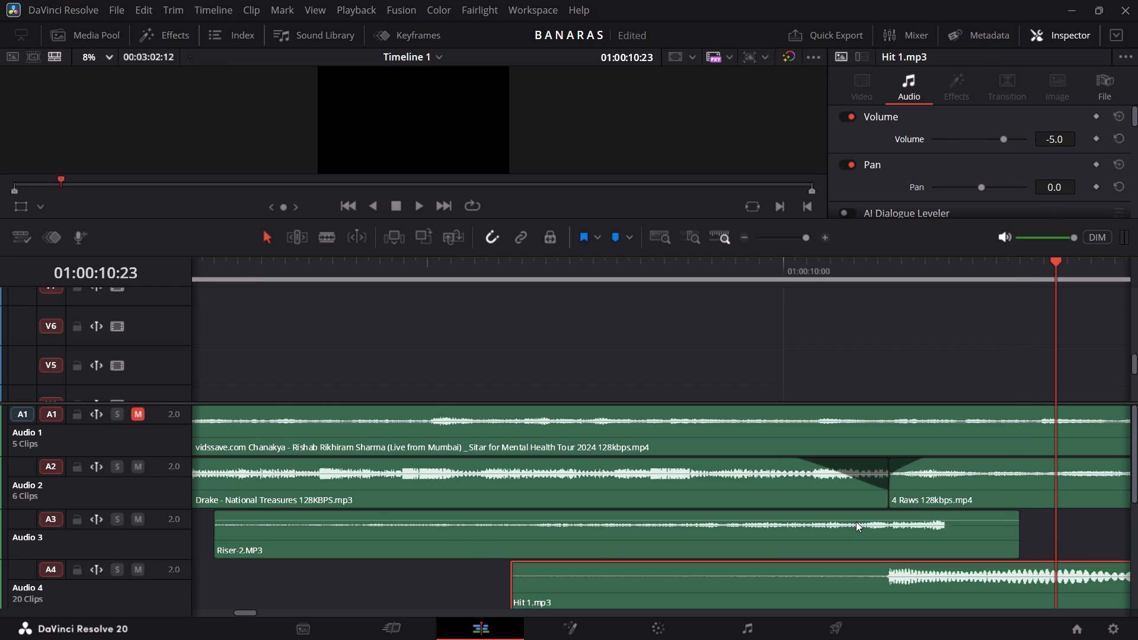
Select the first 4 Raws clip and replay the music transition to about 01:00:11:05 to judge the quieter Hit 1.
left_click(934, 500)
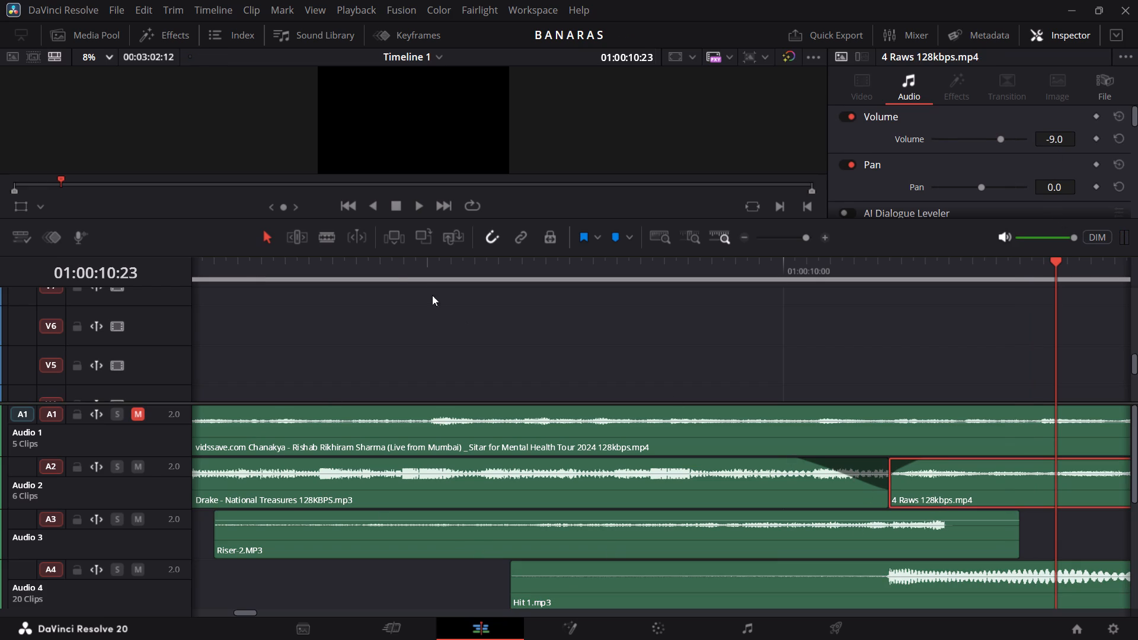
left_click(388, 265)
key("space")
key("space")
key("space")
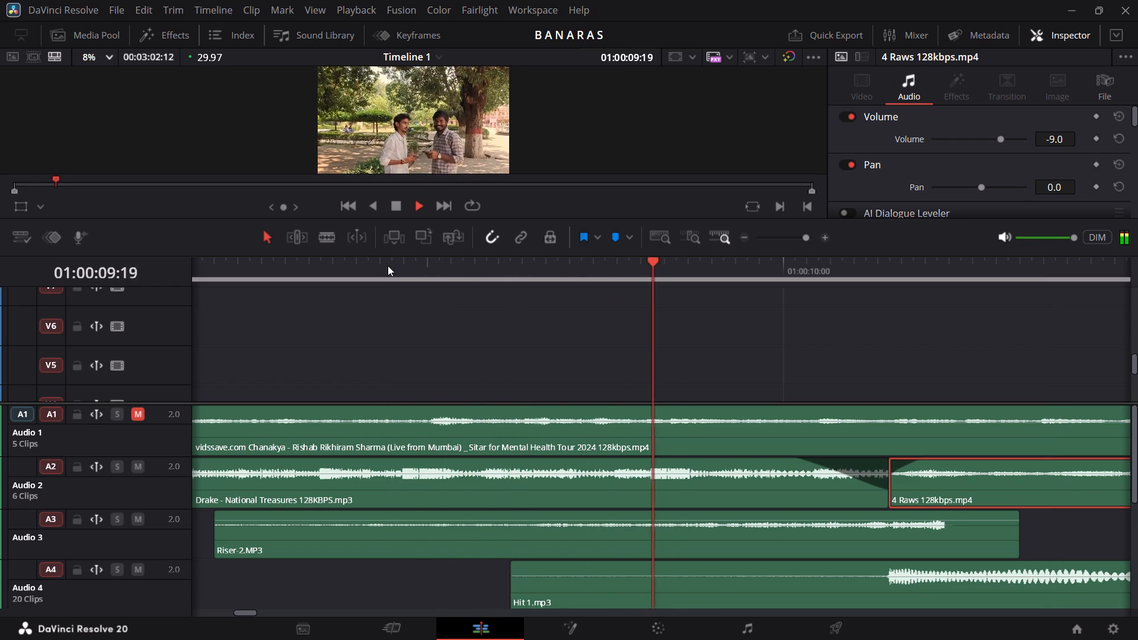
key("space")
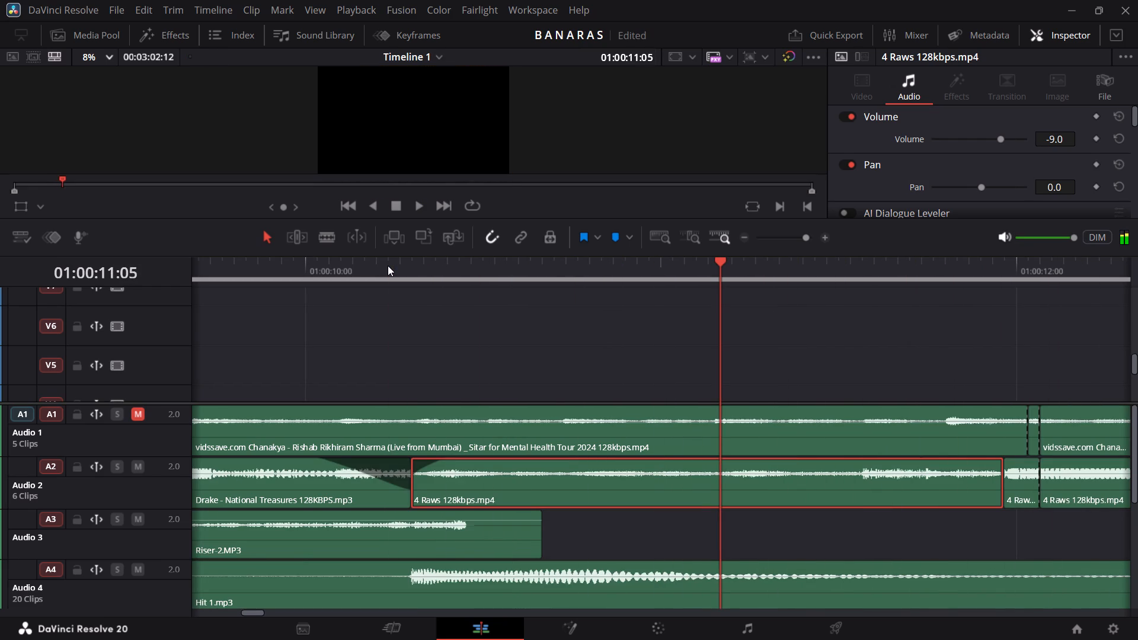
Set the volume of the Hit 1 clip on Audio 4 to -3.0.
left_click(832, 585)
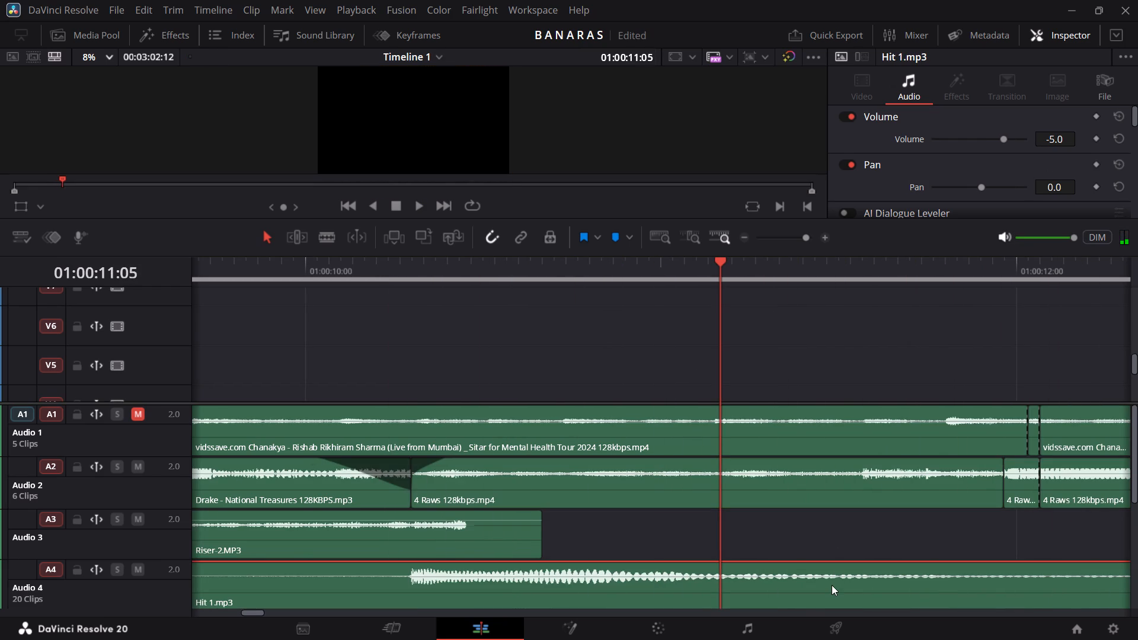
left_click(1059, 145)
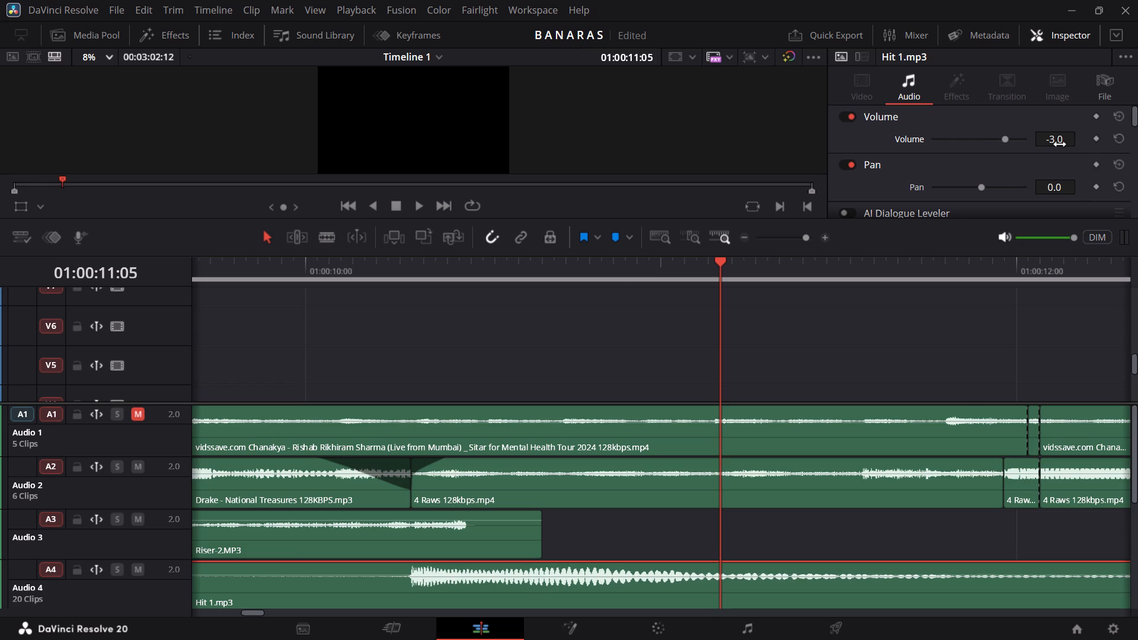
Replay from about 01:00:09:21 through the 4 Raws transition to about 01:00:12:06 to check the Hit 1 level.
scroll(590, 286, "right", 1)
left_click(252, 260)
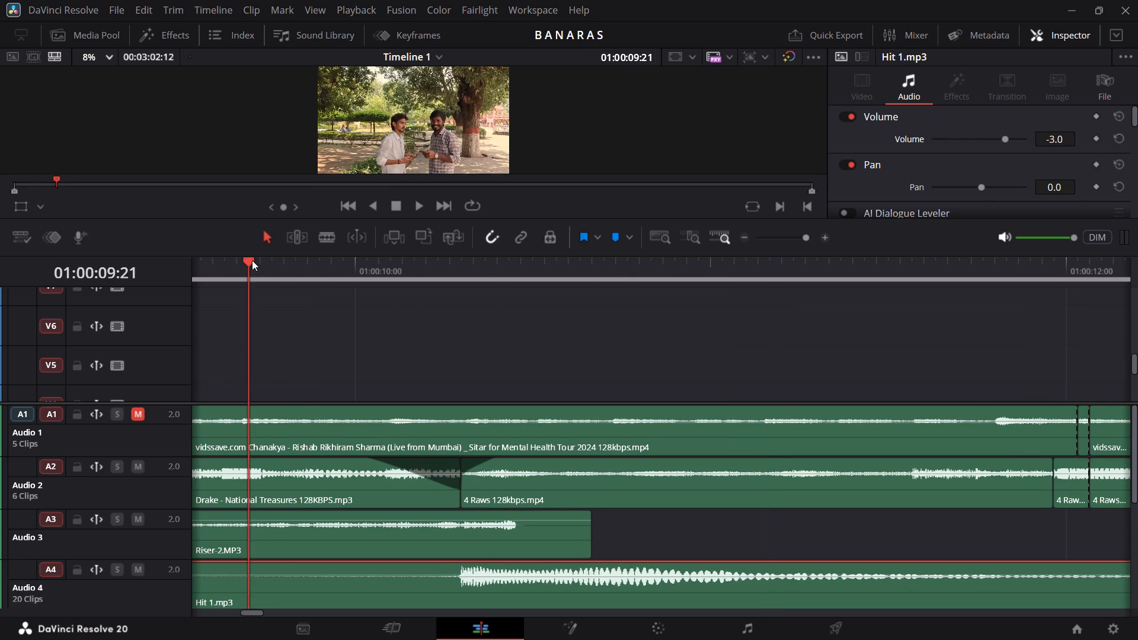
key("space")
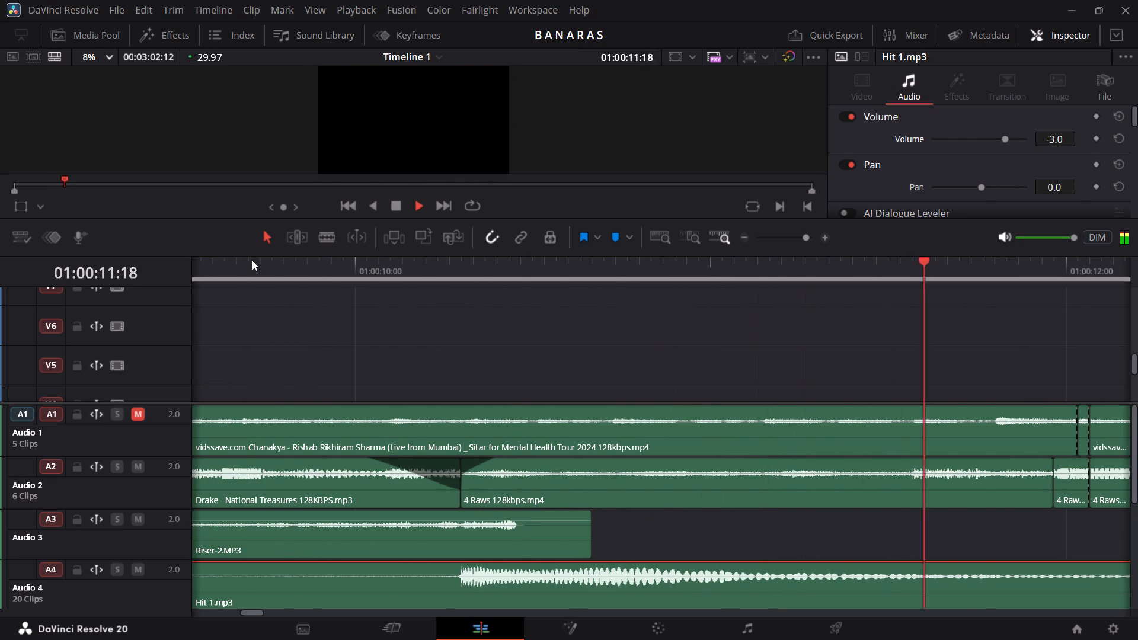
key("space")
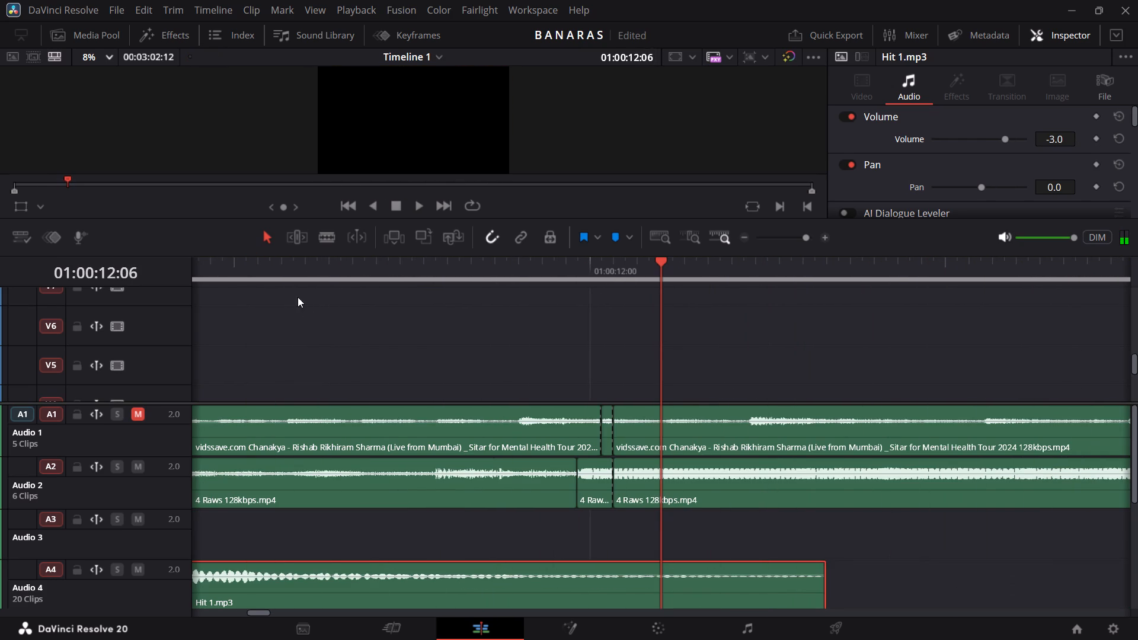
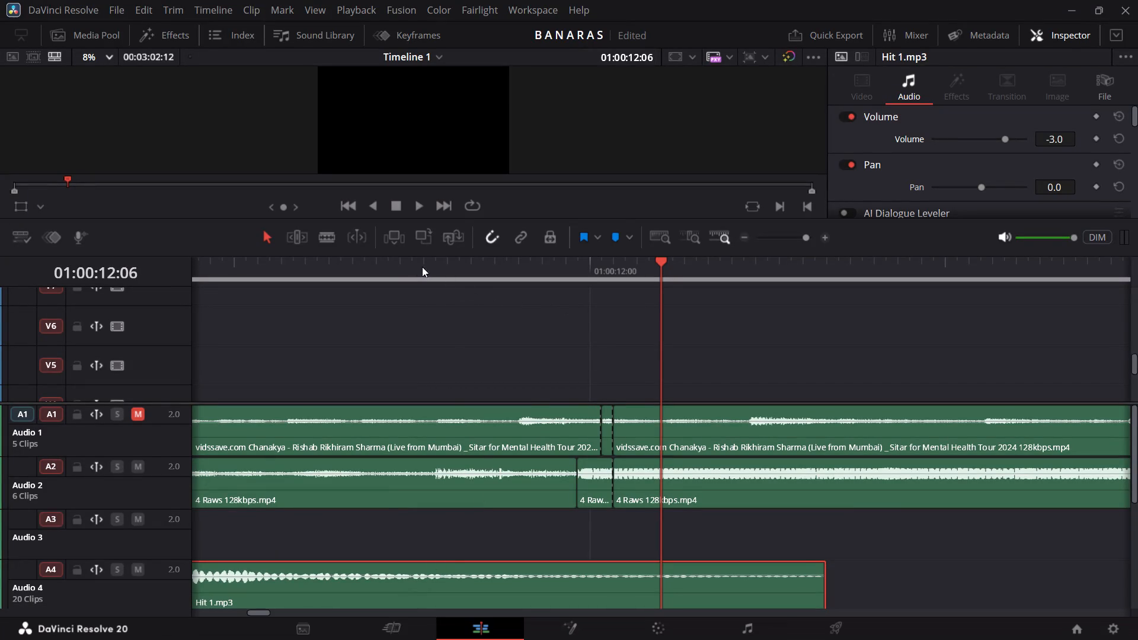
Play back the audio around the cuts between the 4 Raws clips near 01:00:12:00 on Audio 2.
left_click(392, 265)
key("space")
key("space")
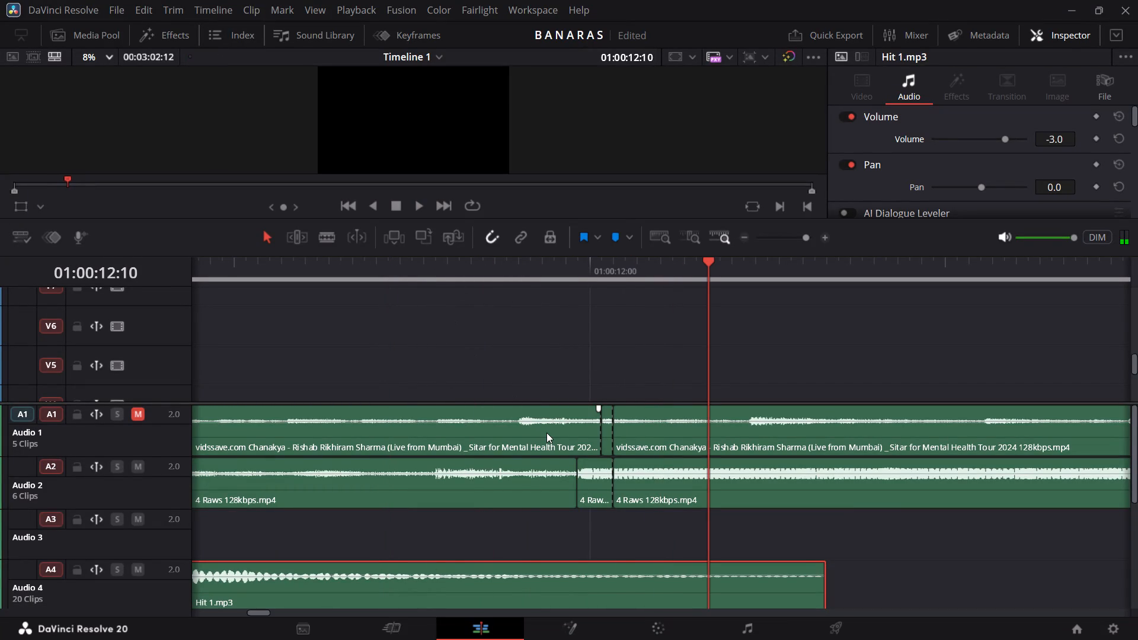
right_click(610, 507)
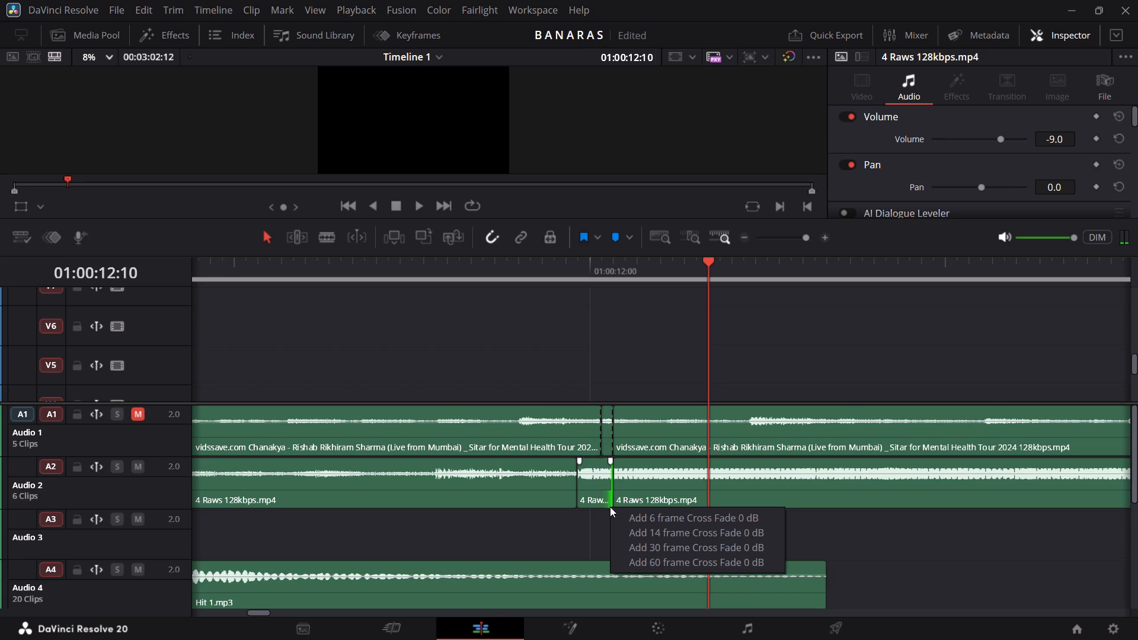
scroll(616, 556, "down", 2)
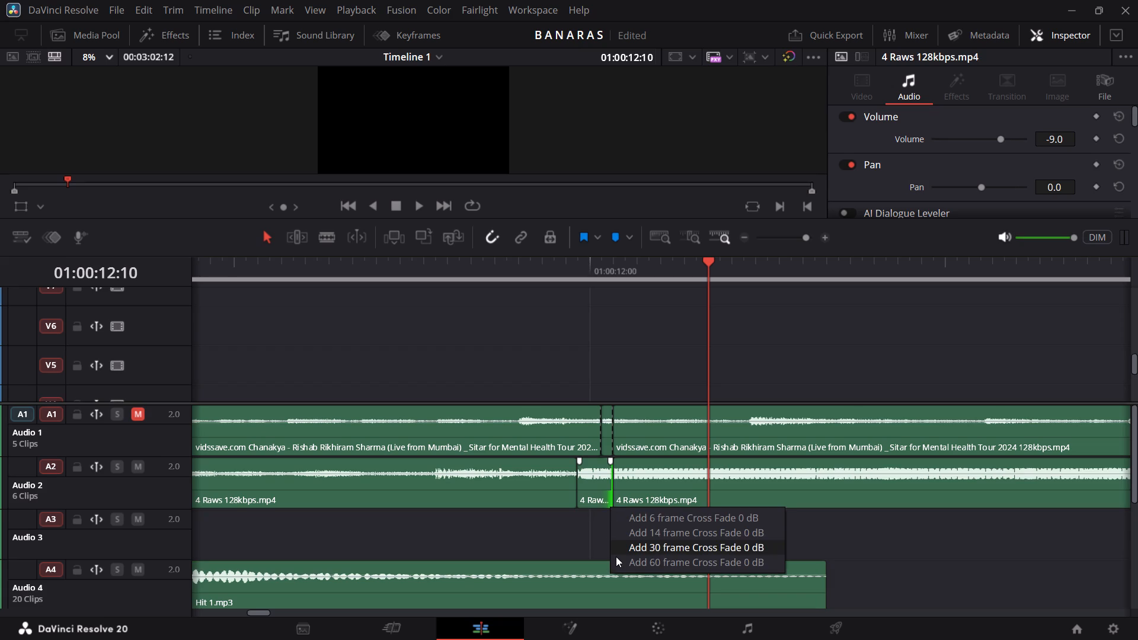
left_click(472, 256)
key("space")
key("space")
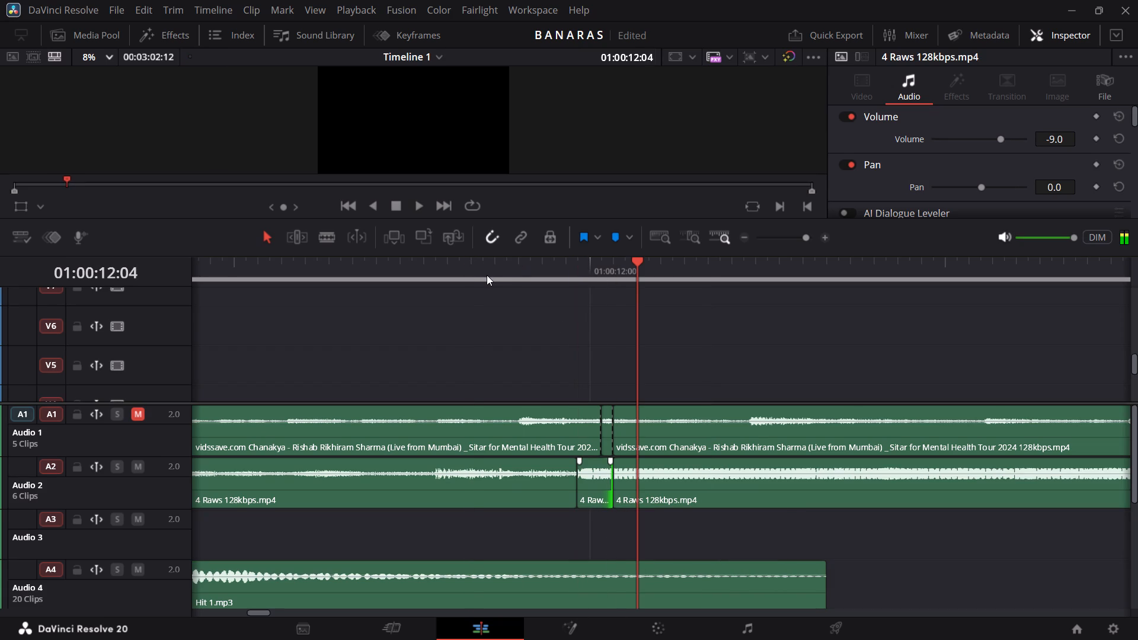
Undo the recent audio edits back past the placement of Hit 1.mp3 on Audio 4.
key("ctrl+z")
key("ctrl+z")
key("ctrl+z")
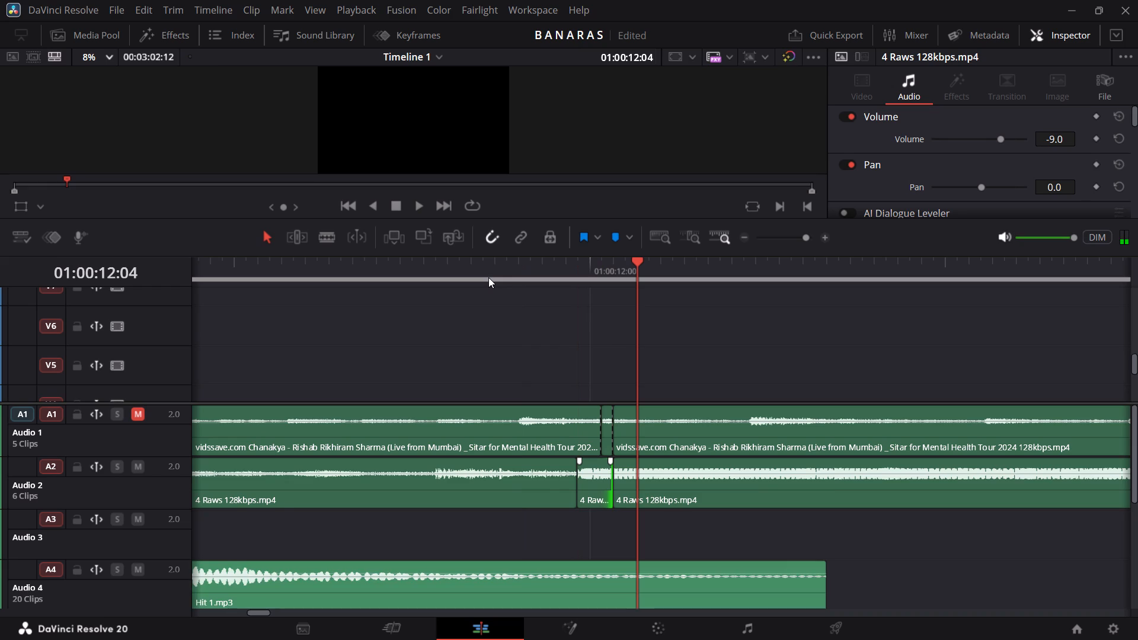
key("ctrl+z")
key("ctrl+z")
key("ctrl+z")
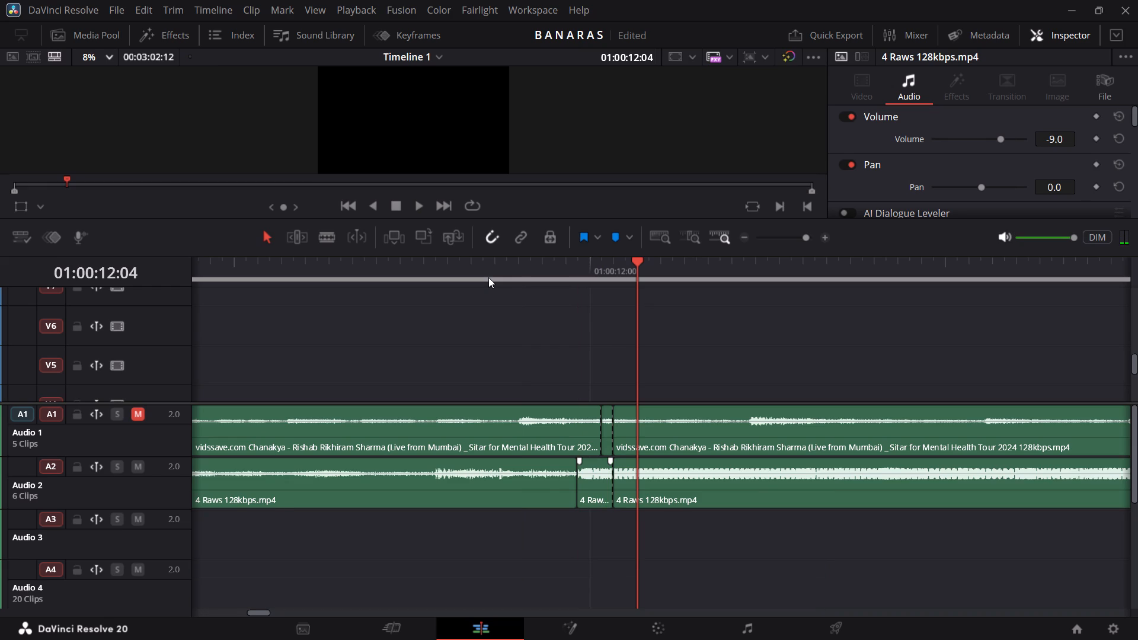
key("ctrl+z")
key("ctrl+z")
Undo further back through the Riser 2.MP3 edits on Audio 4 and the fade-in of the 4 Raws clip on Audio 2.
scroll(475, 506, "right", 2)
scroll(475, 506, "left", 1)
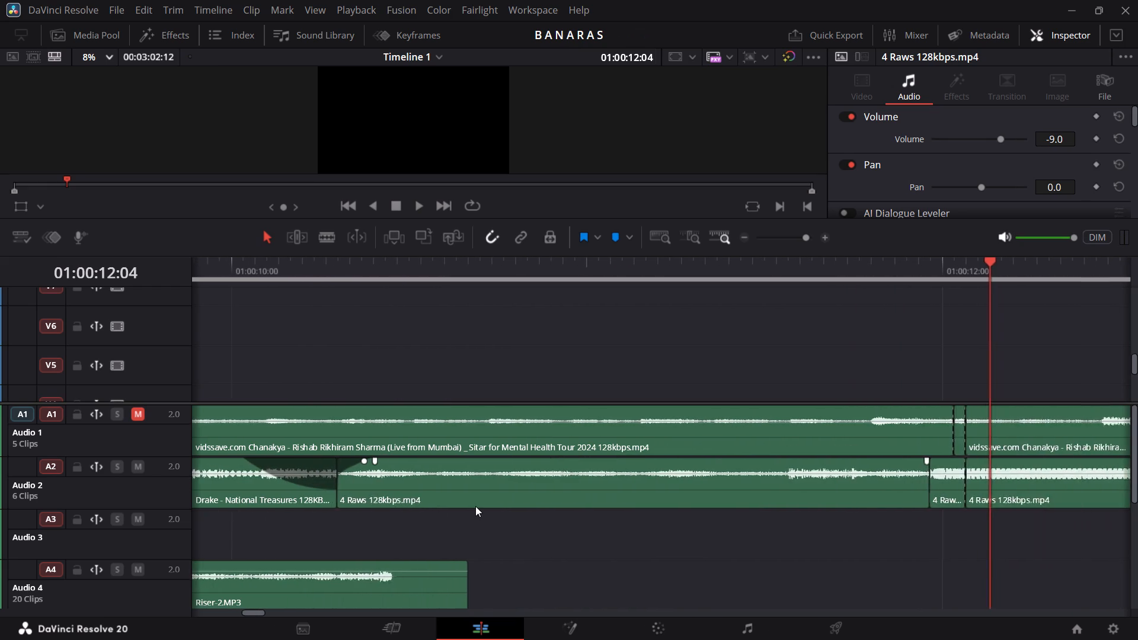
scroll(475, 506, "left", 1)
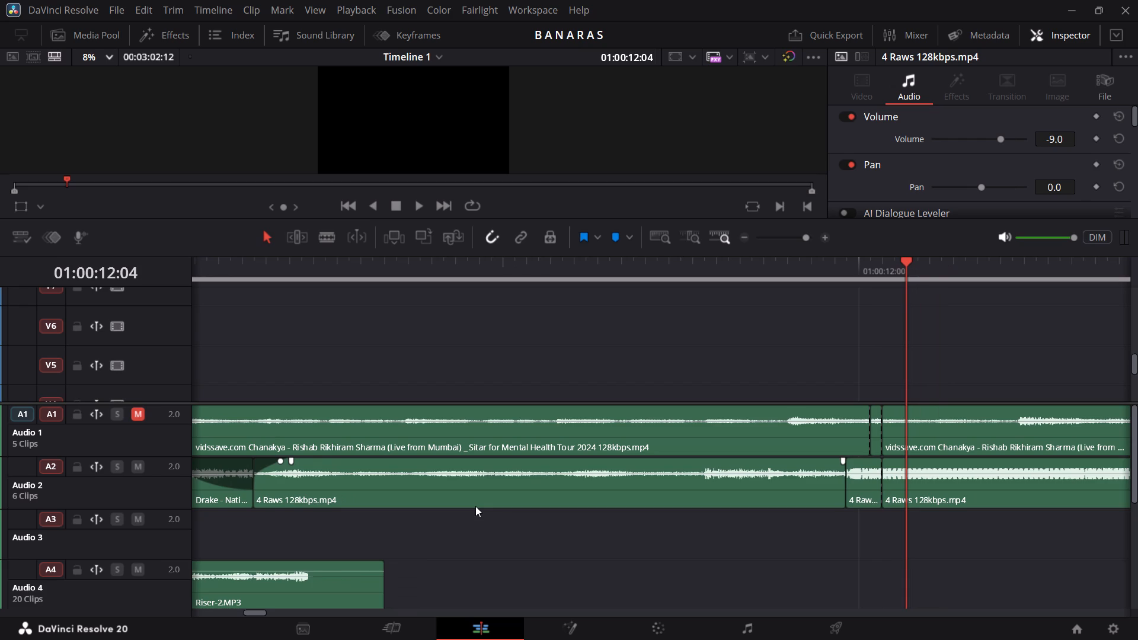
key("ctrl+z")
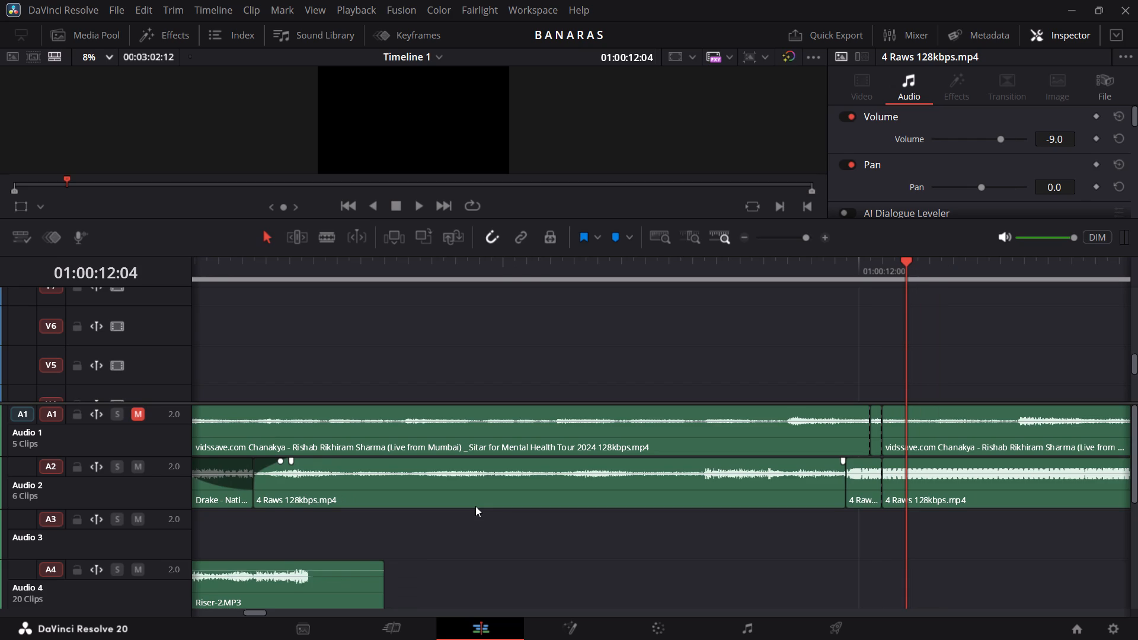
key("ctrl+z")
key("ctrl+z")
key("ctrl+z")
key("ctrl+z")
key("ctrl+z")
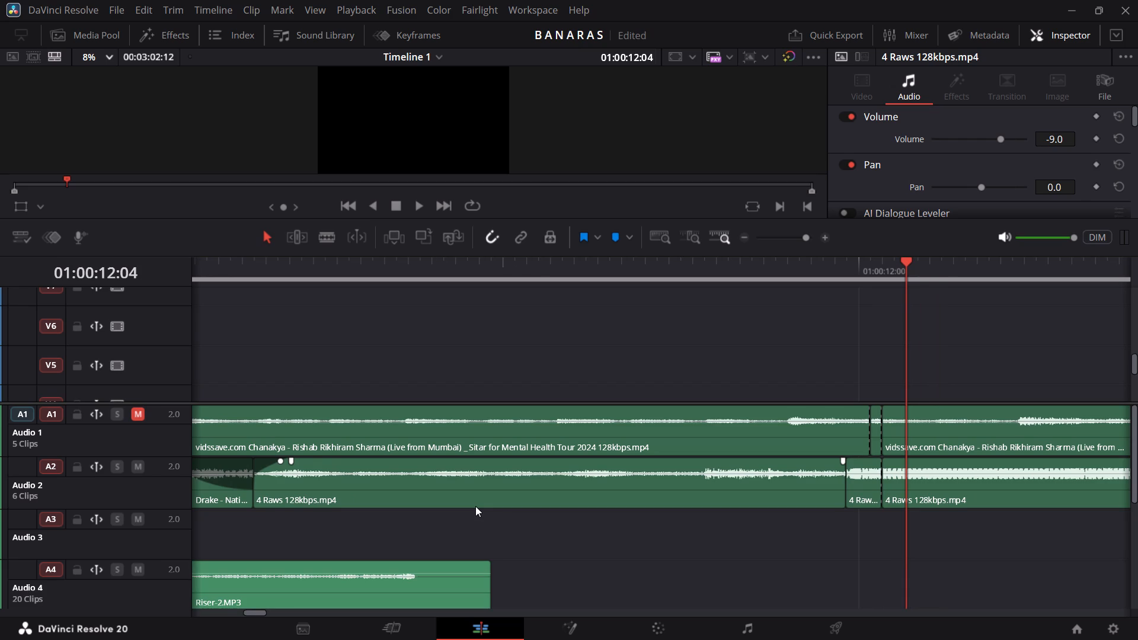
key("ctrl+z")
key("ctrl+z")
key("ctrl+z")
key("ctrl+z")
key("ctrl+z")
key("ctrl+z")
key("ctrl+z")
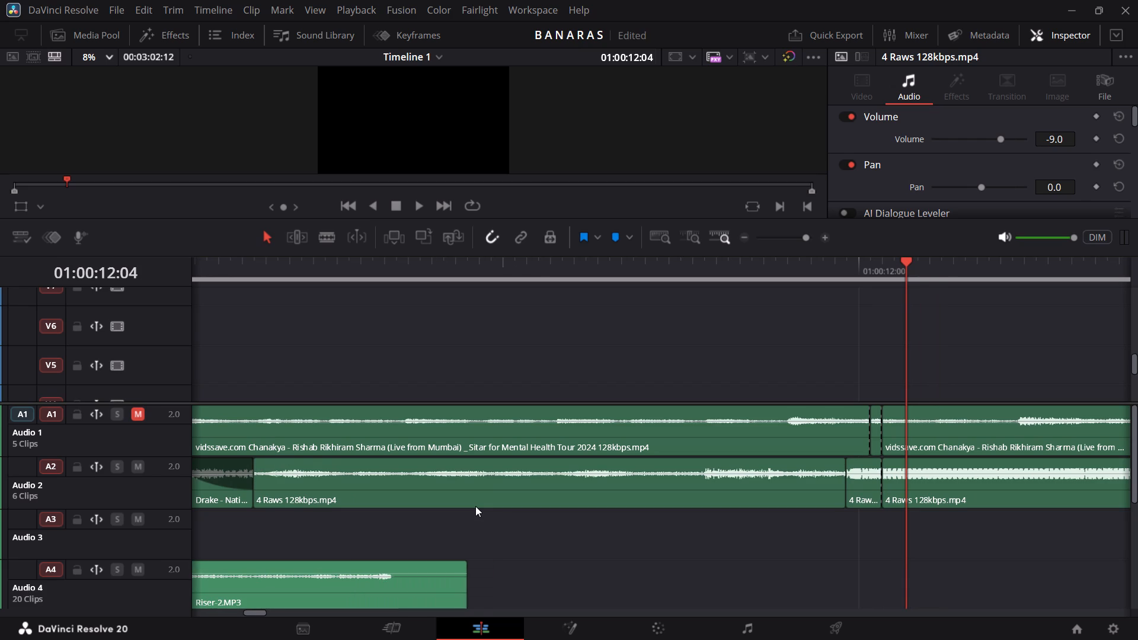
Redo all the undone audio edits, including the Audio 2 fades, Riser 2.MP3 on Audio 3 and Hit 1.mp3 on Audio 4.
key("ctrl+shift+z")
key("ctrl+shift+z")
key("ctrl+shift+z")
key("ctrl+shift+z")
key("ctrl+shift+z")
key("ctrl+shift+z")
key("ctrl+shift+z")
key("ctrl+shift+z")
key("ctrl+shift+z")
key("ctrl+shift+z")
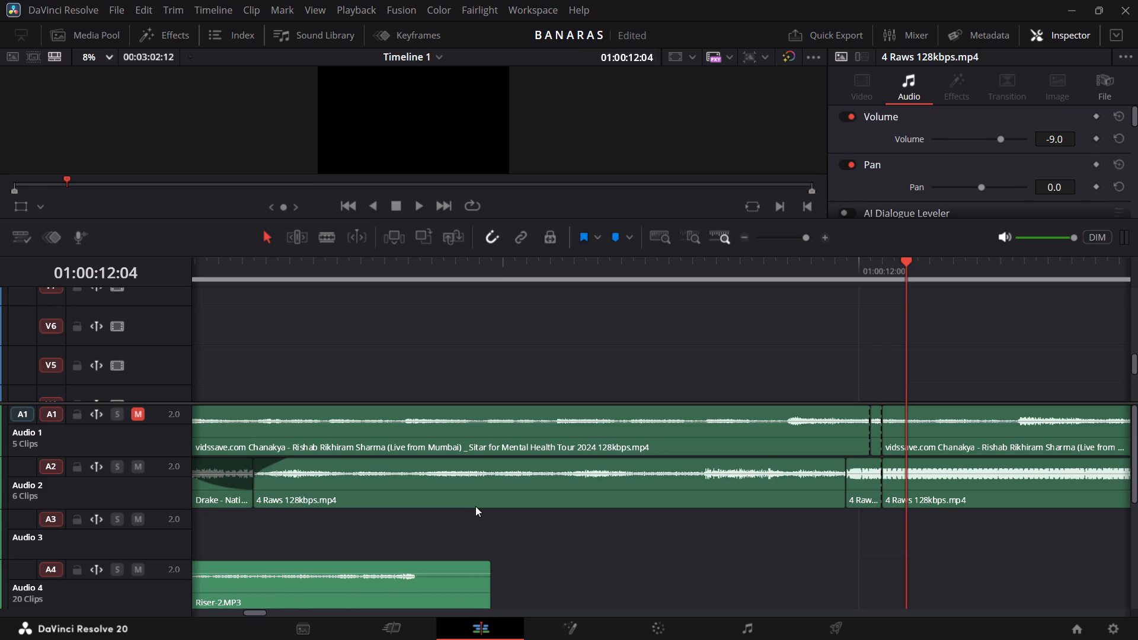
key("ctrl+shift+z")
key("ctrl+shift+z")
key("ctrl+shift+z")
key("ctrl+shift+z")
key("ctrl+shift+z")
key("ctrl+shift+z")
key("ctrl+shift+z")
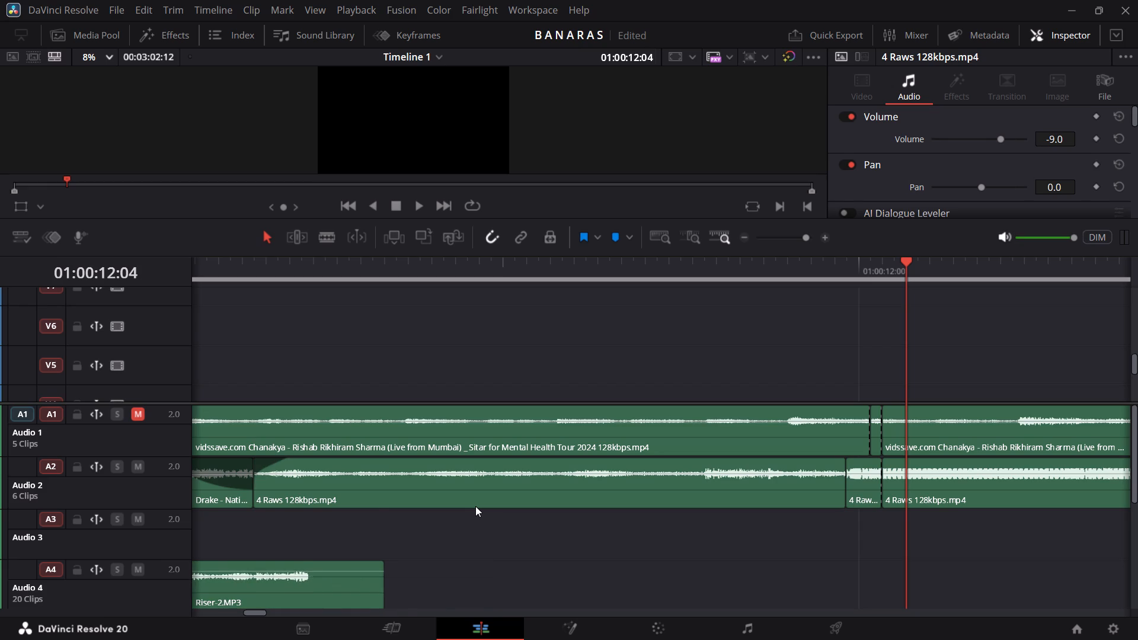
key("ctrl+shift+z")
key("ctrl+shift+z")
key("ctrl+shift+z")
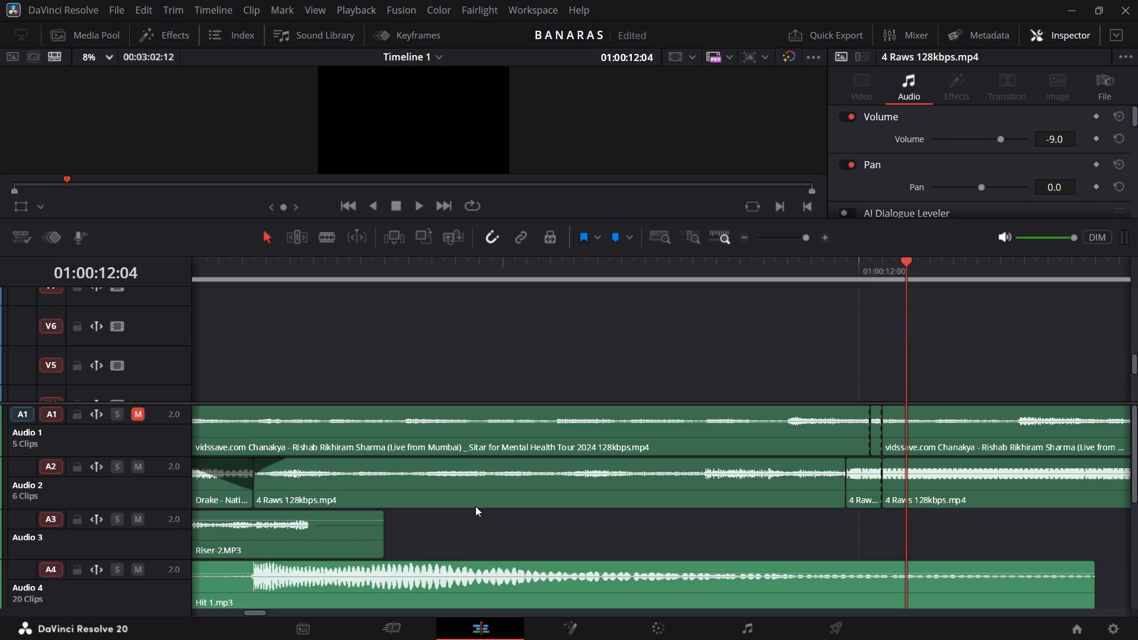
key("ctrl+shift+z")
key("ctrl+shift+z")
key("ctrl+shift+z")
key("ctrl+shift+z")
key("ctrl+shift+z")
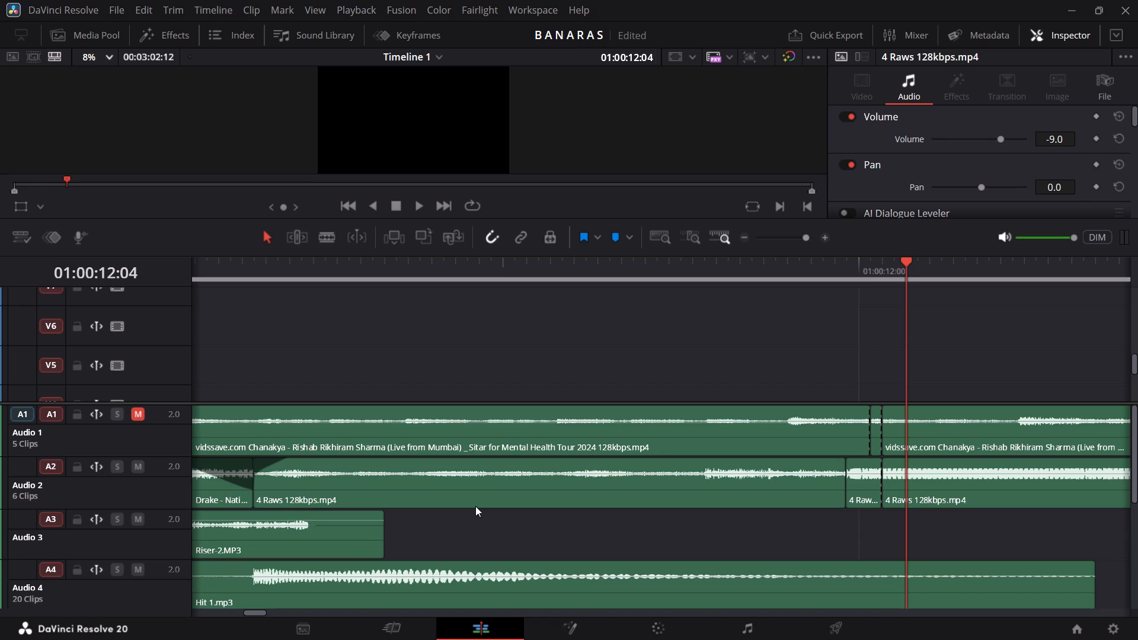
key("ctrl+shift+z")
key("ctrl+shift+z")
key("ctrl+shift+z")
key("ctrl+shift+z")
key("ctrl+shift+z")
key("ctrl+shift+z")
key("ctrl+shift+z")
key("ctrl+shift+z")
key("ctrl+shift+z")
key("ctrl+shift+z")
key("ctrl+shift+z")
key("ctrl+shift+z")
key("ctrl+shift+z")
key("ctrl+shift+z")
Play back the Drake to 4 Raws transition and the 4 Raws cuts around 01:00:12:00.
scroll(475, 506, "right", 2)
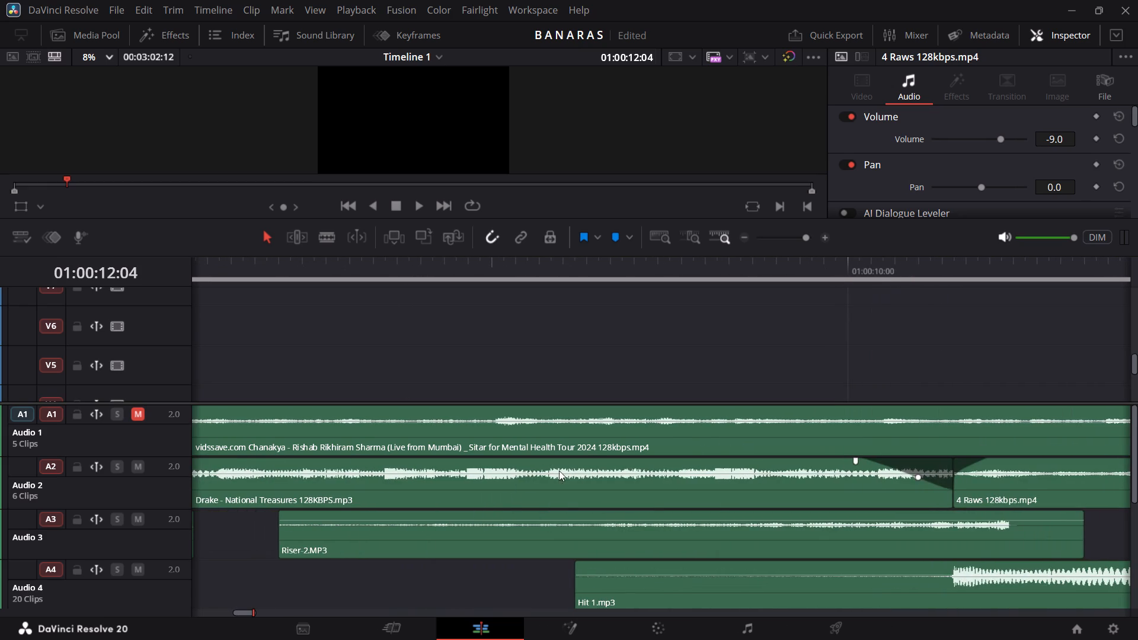
left_click(269, 263)
key("space")
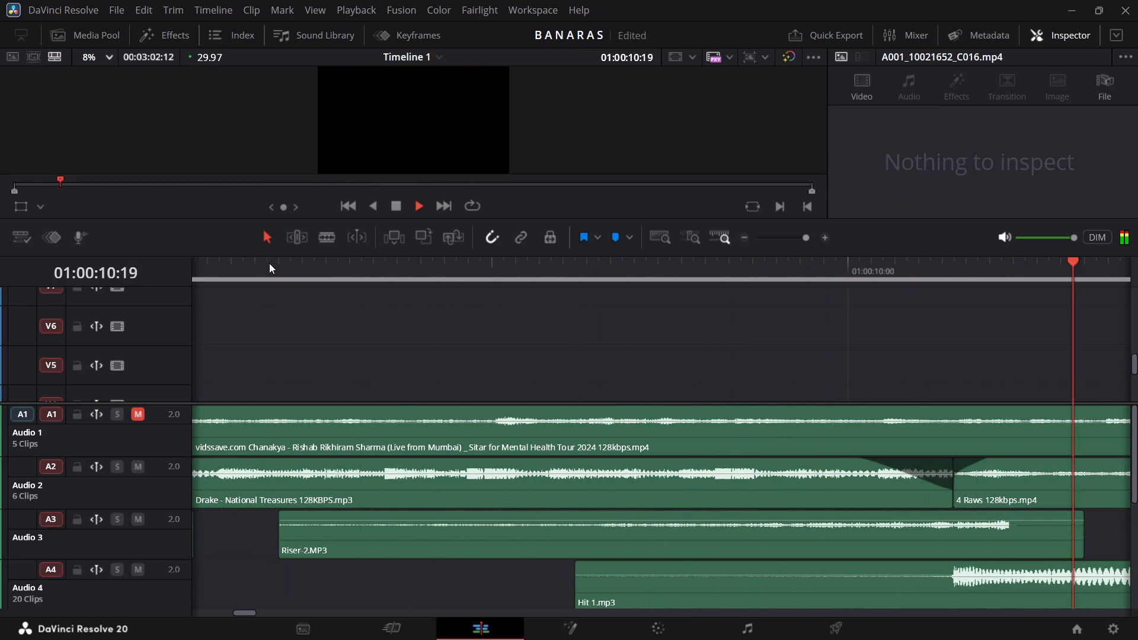
key("space")
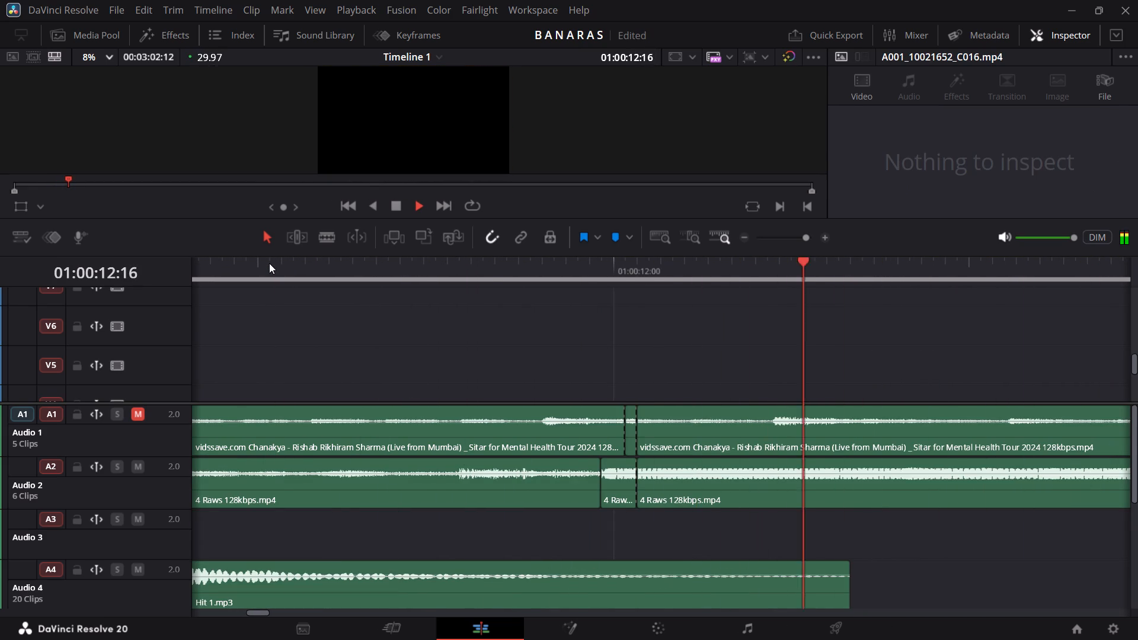
left_click(370, 268)
key("space")
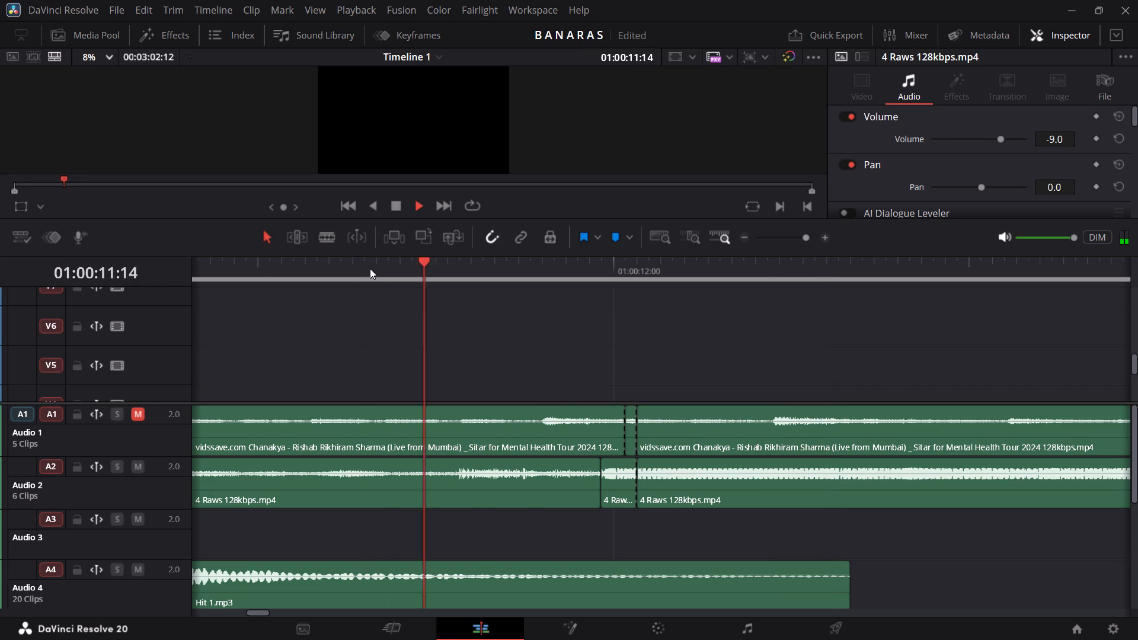
key("space")
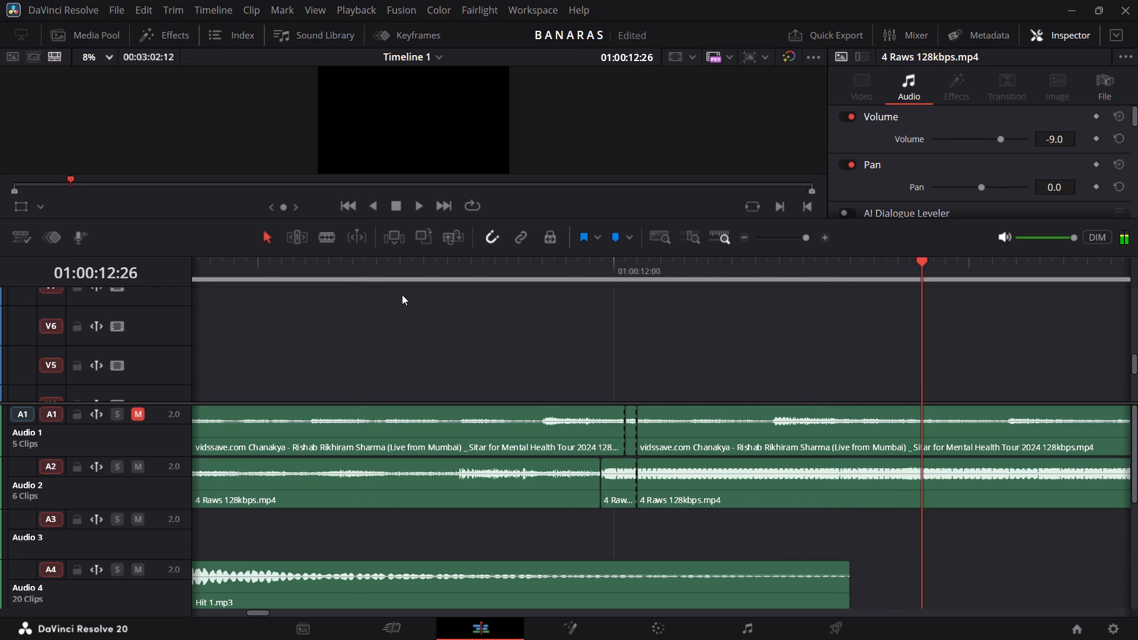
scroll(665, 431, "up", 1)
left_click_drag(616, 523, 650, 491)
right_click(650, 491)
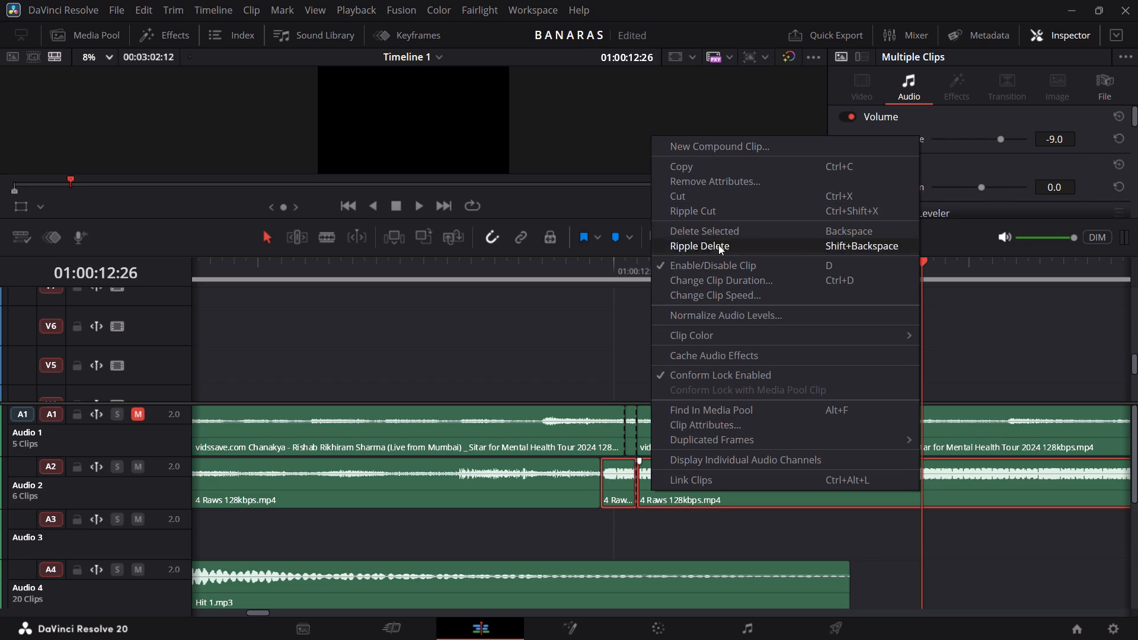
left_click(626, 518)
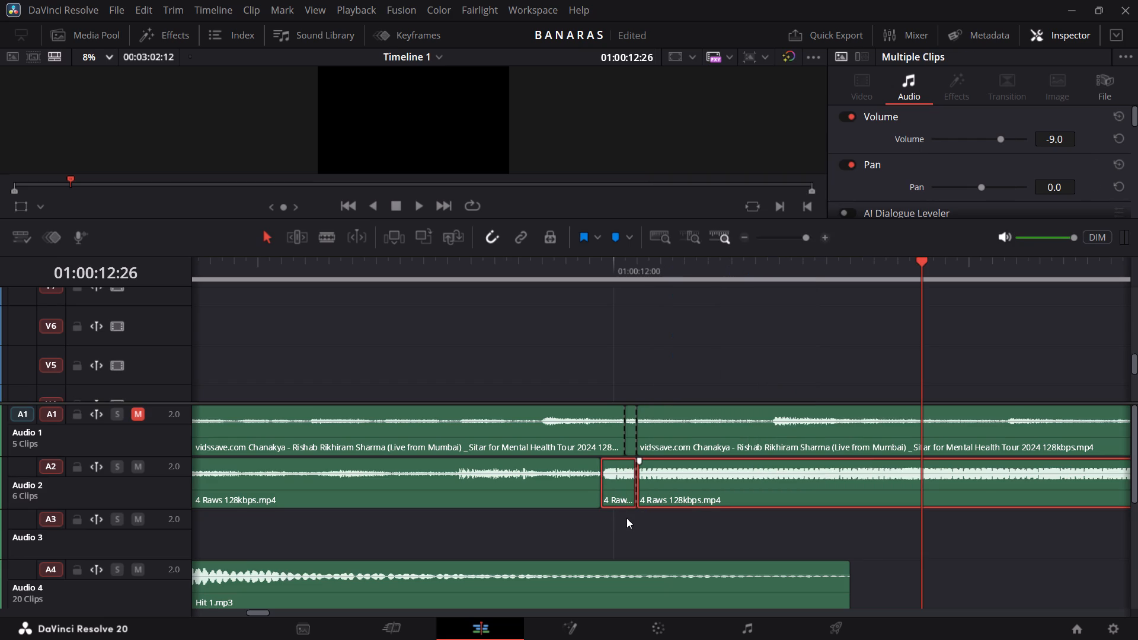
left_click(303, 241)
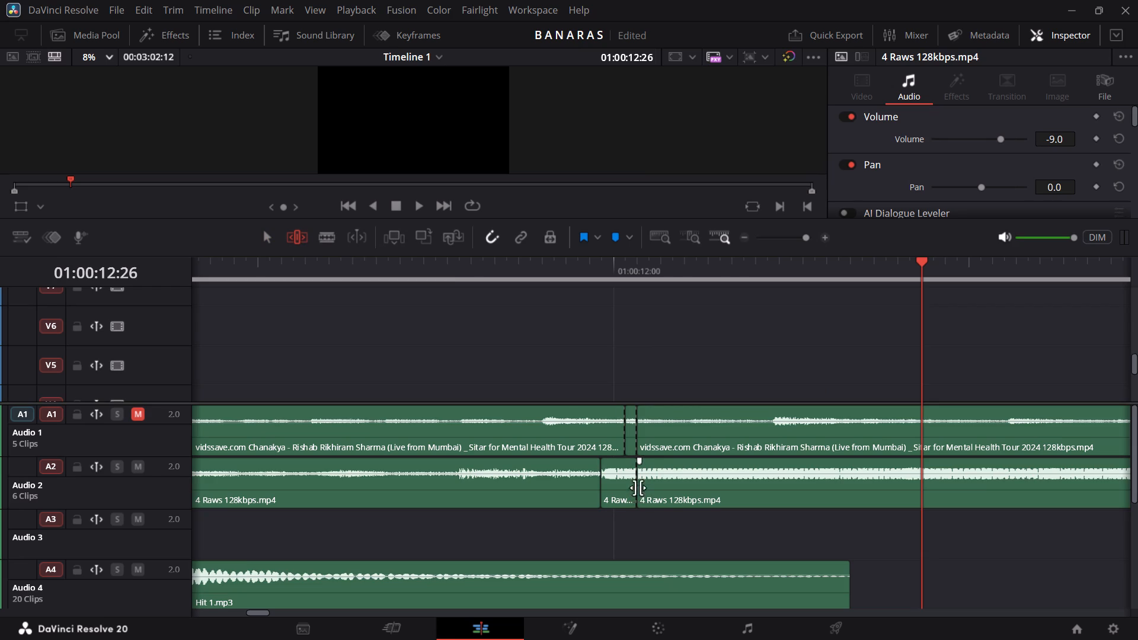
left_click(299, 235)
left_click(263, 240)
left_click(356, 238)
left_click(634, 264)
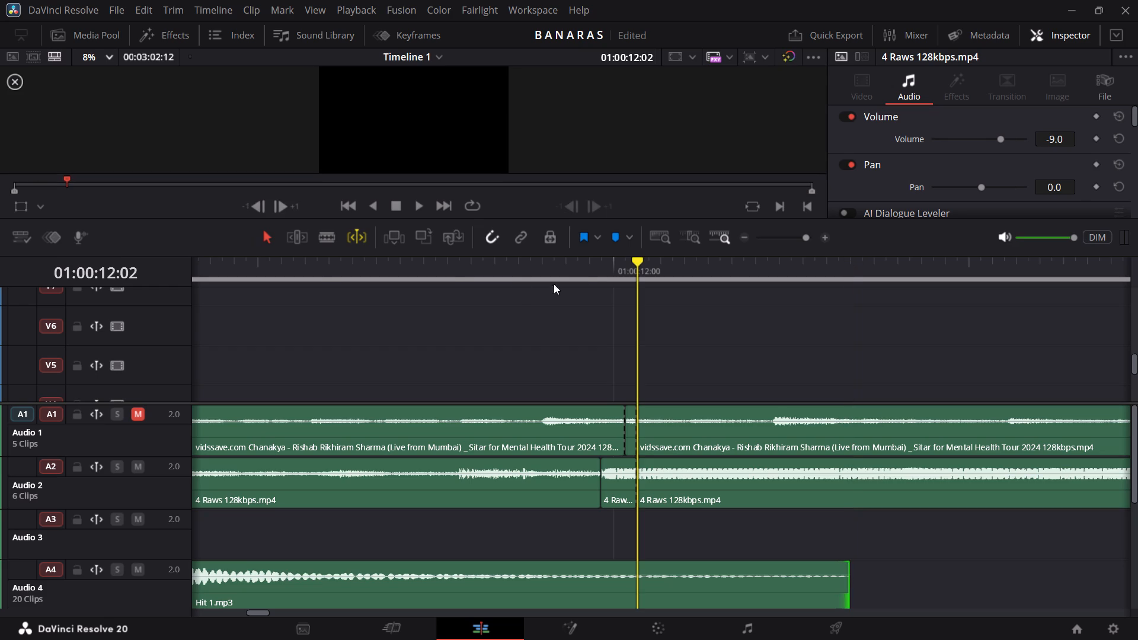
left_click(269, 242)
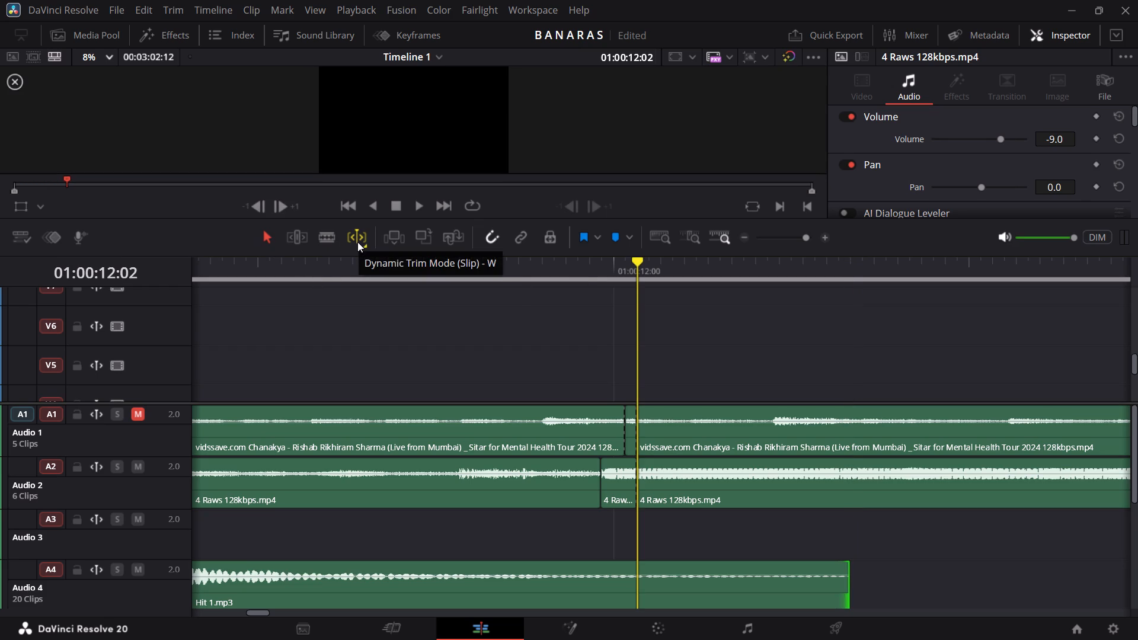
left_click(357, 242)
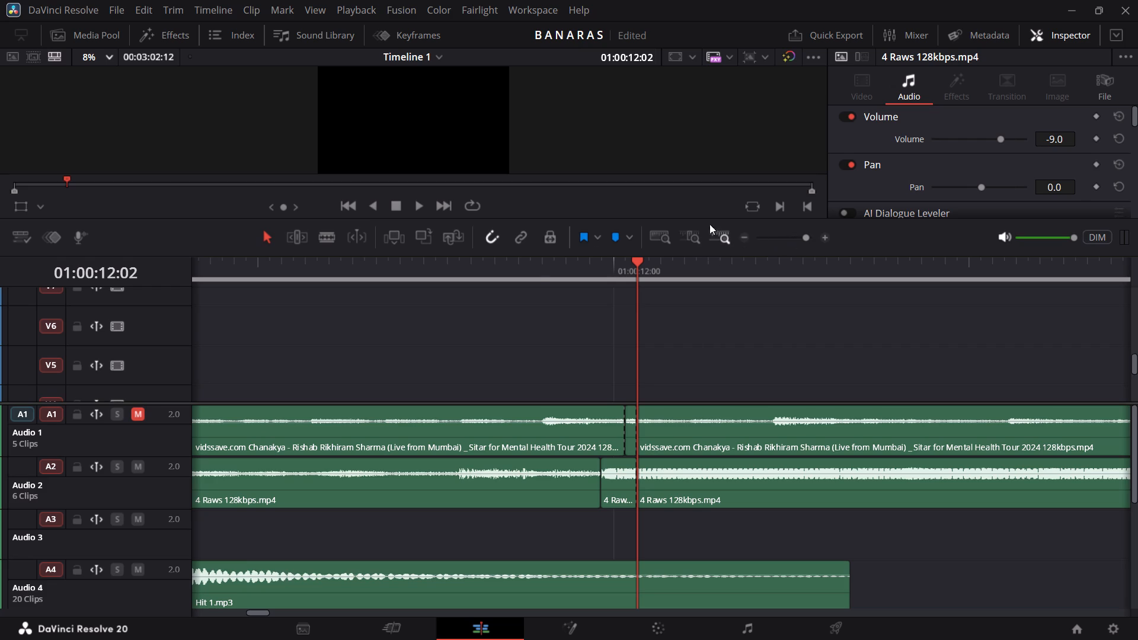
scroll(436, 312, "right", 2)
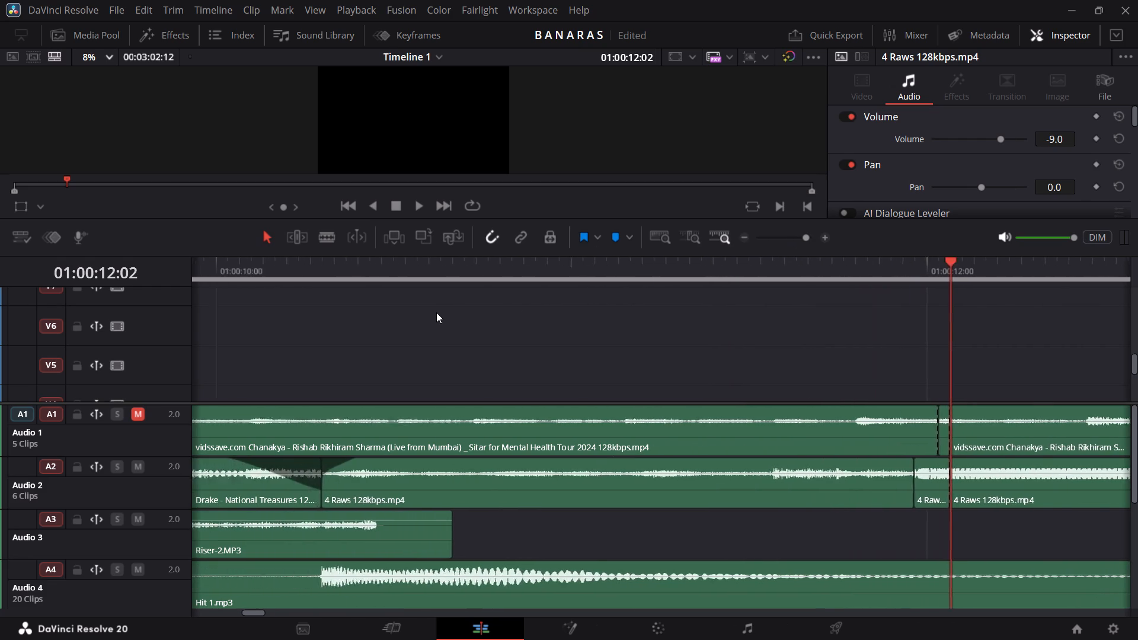
Play back the Drake to 4 Raws transition repeatedly, from about 01:00:09:00 and 01:00:10:00, checking the fades, riser and hit.
scroll(436, 312, "right", 2)
left_click(319, 273)
key("space")
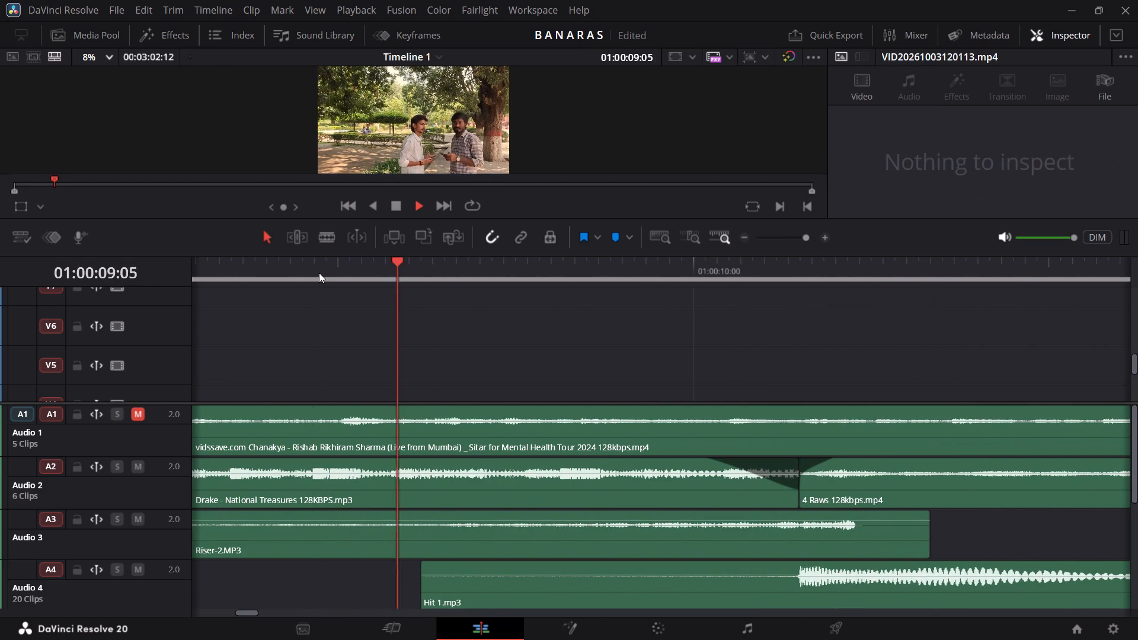
key("space")
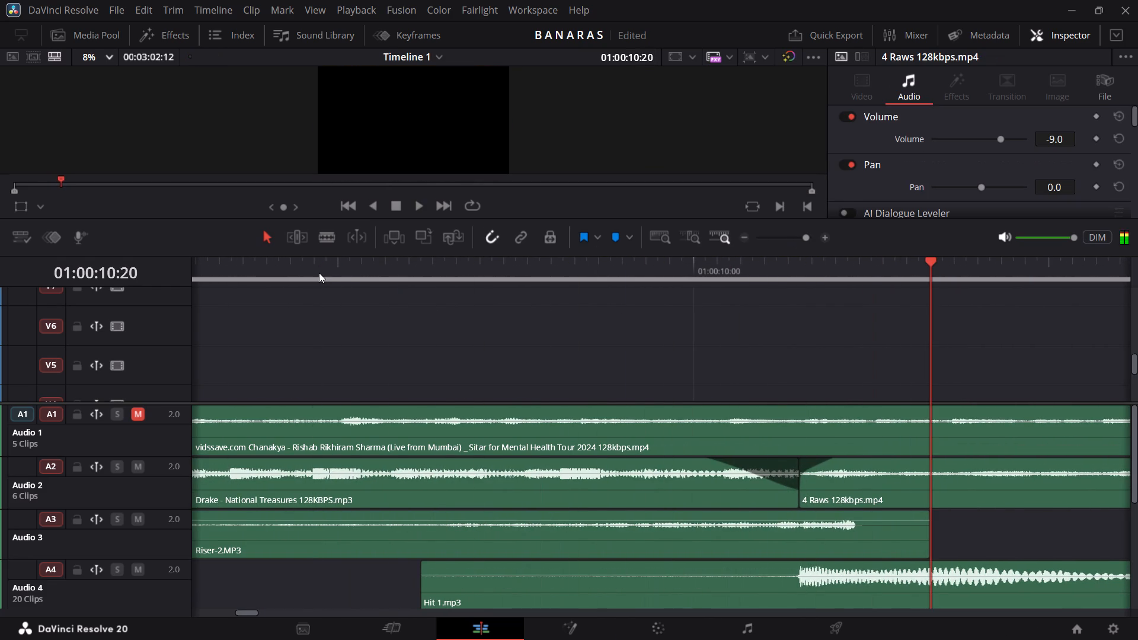
key("space")
key("space")
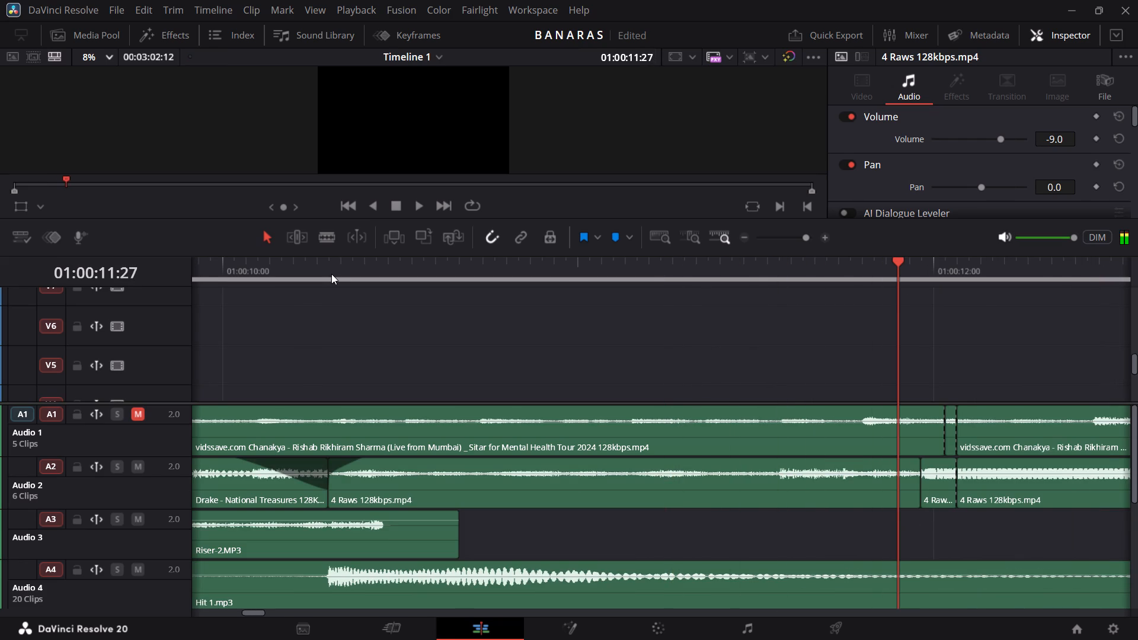
left_click(292, 267)
left_click(231, 270)
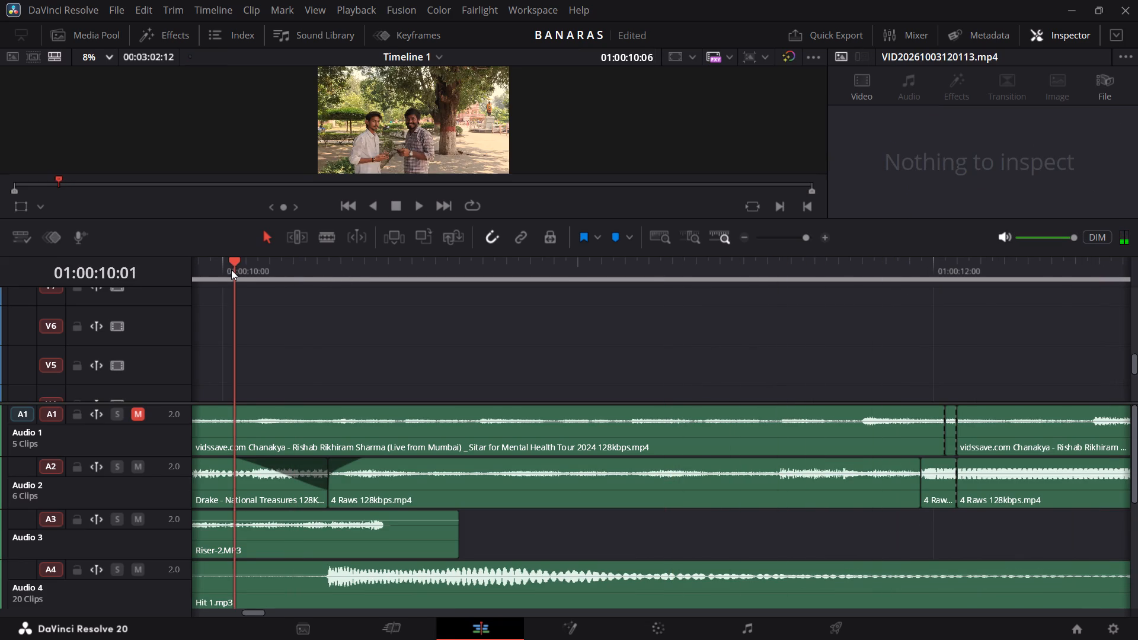
key("space")
key("space")
key("space")
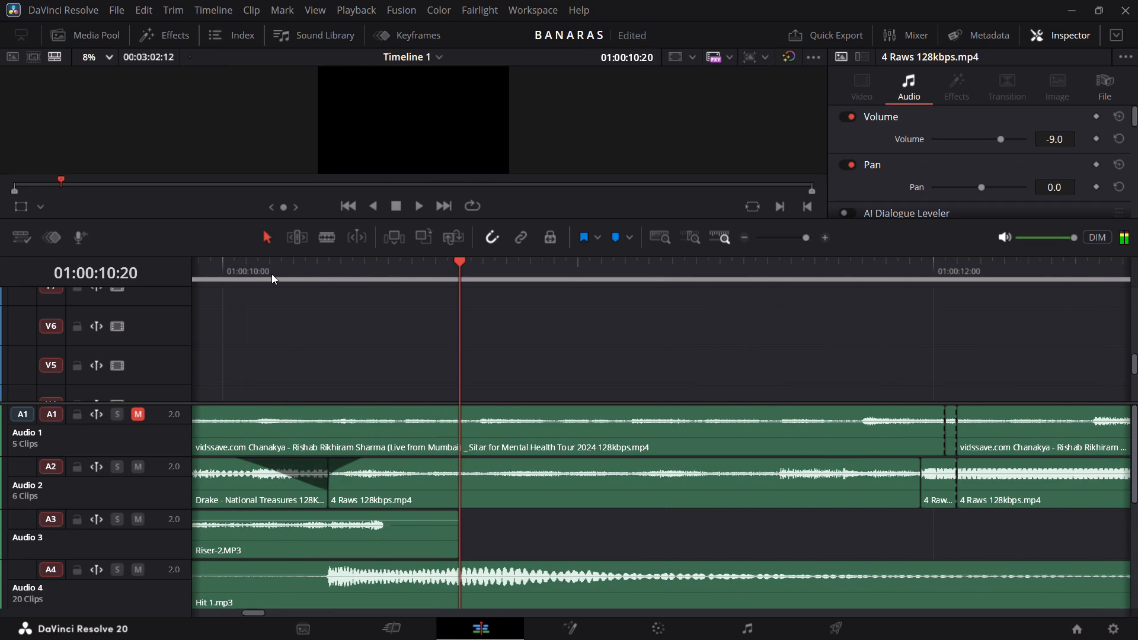
left_click(233, 271)
key("space")
key("space")
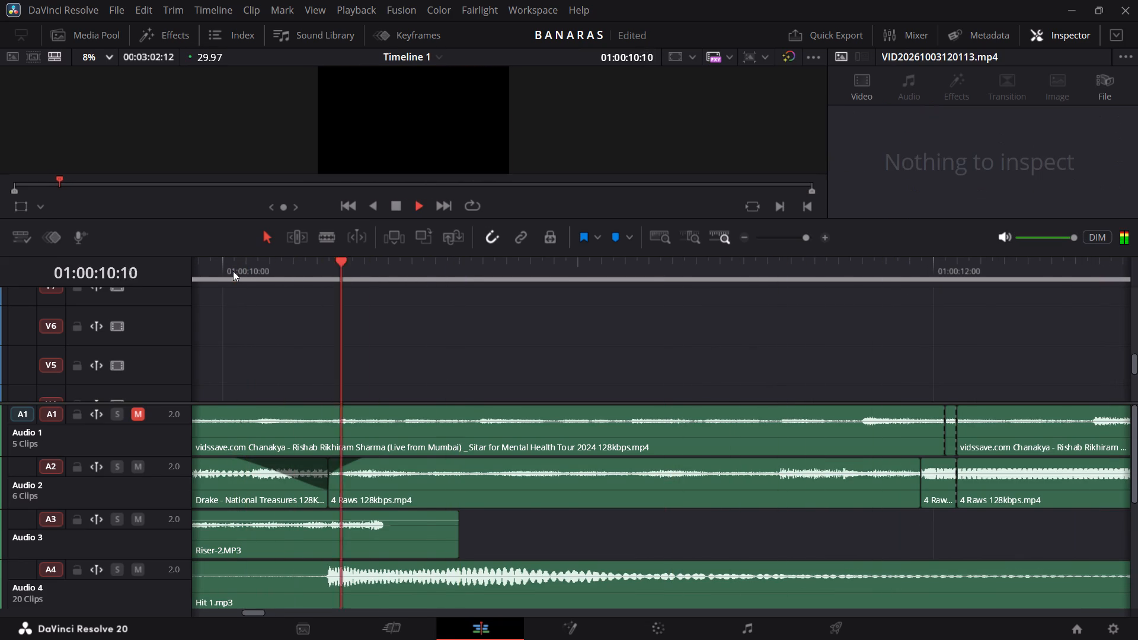
key("space")
Play the timeline from near its start through the 4 Raws cuts to 01:00:13:19 to review the soundtrack in context.
scroll(233, 271, "right", 7)
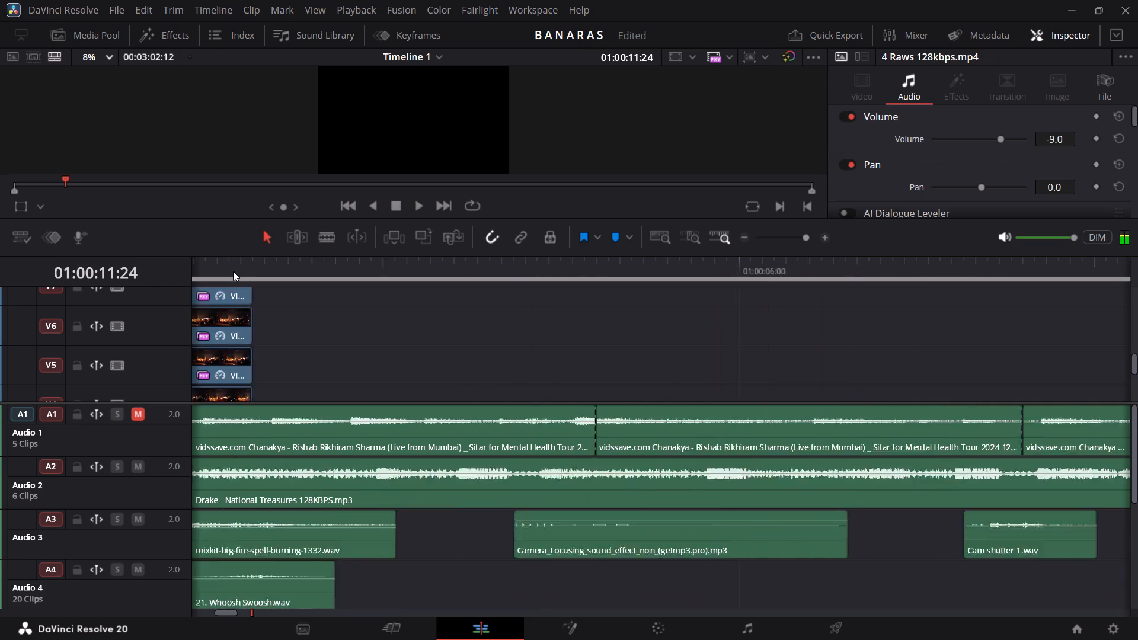
scroll(233, 271, "right", 1)
left_click_drag(233, 271, 103, 263)
key("space")
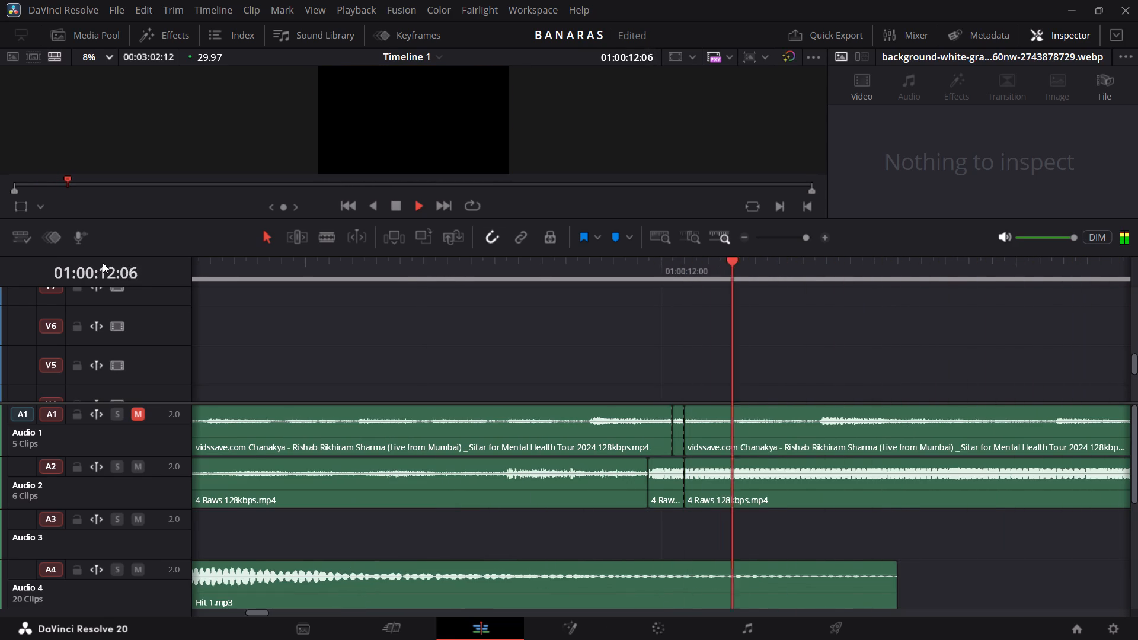
key("space")
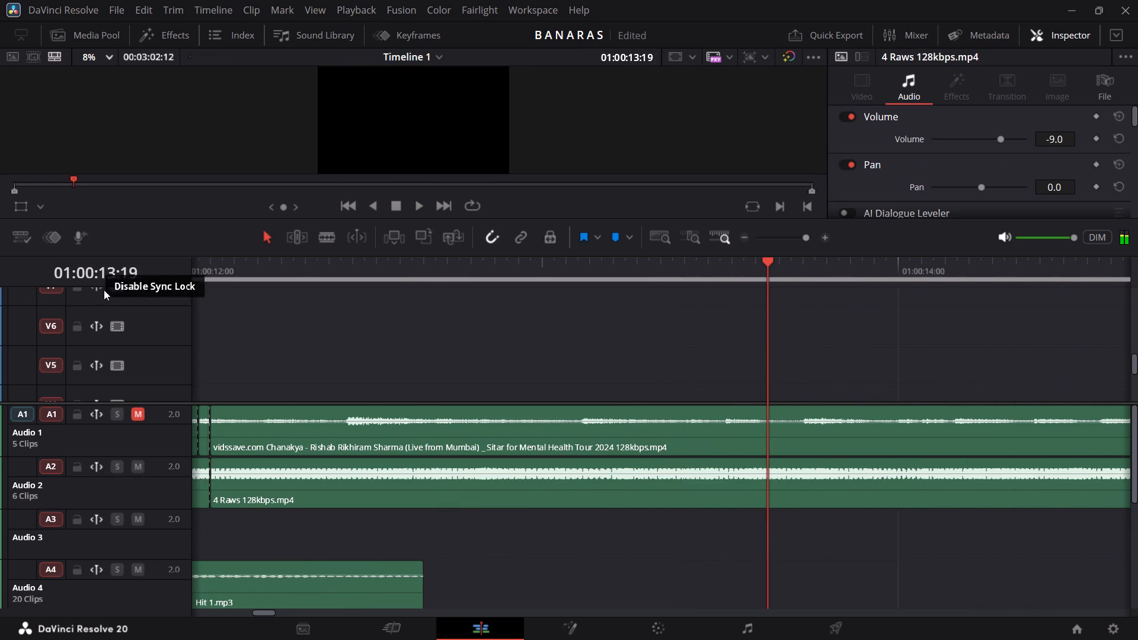
Review the audio and video clips around 01:00:10:00, and look through the contents of Bin 2 and Bin 1 in the media pool.
scroll(213, 334, "right", 2)
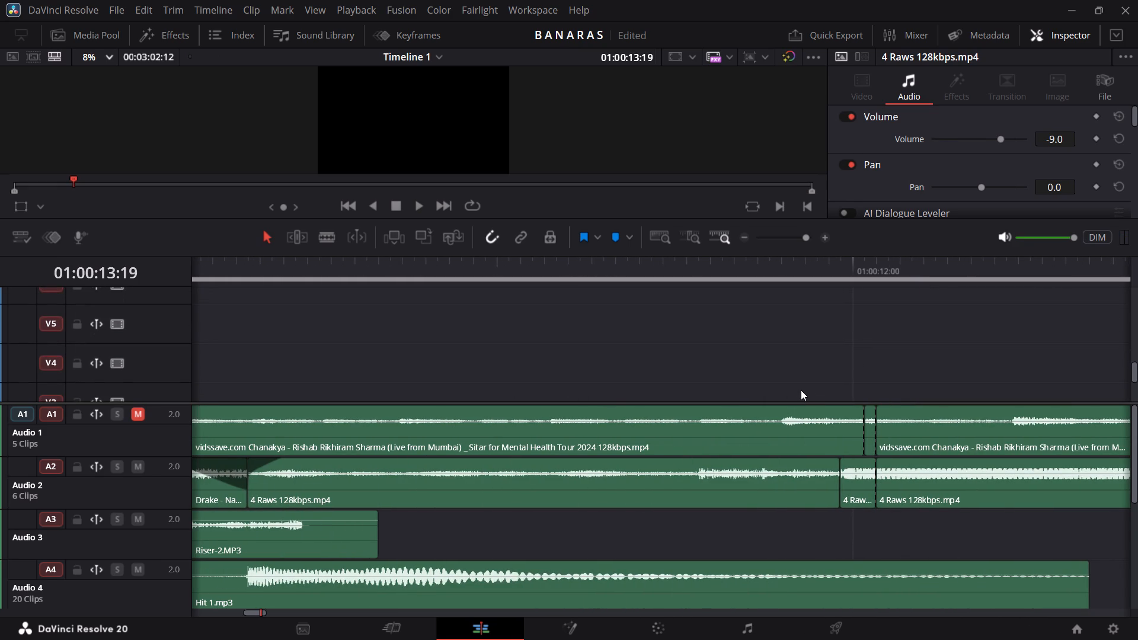
scroll(803, 436, "up", 1)
scroll(536, 517, "right", 1)
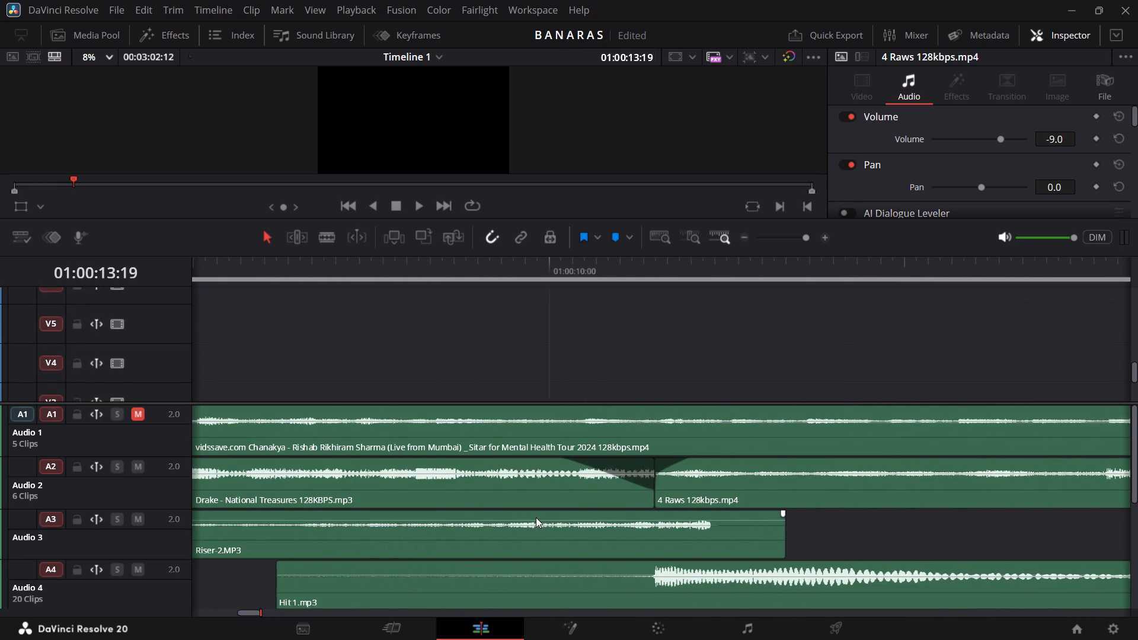
scroll(536, 517, "right", 1)
scroll(593, 324, "up", 2)
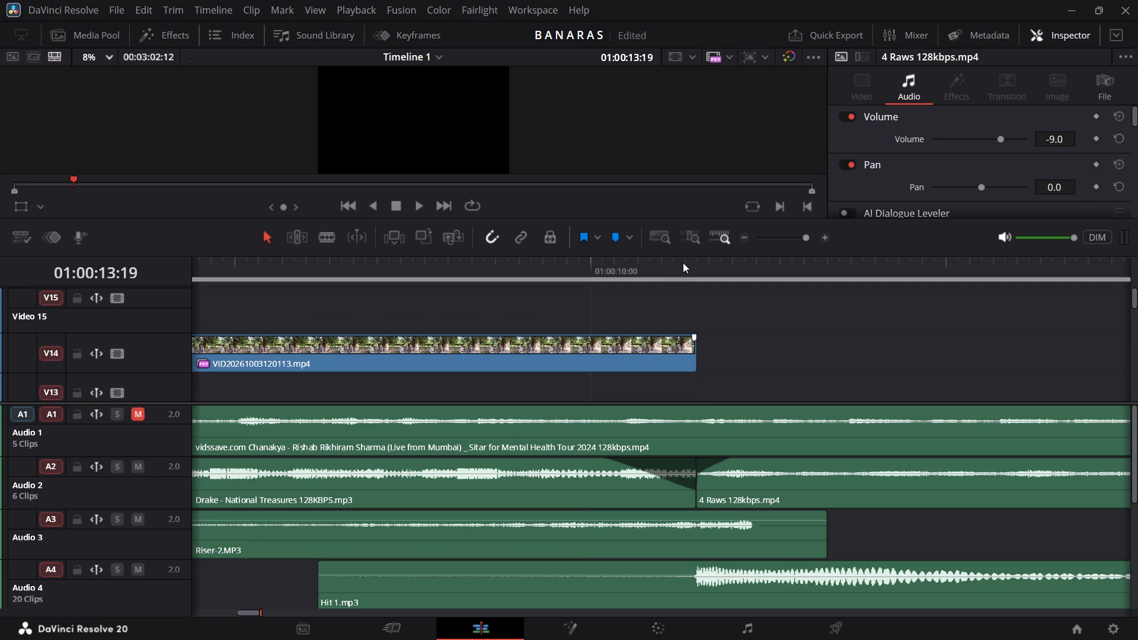
left_click(102, 33)
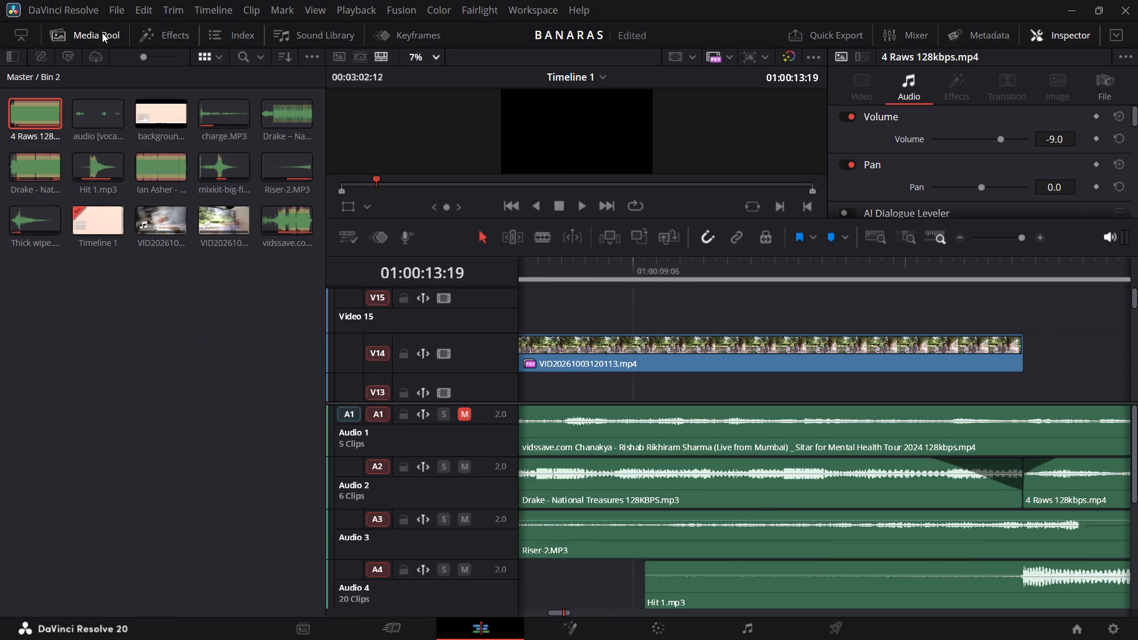
left_click(21, 78)
left_click(81, 117)
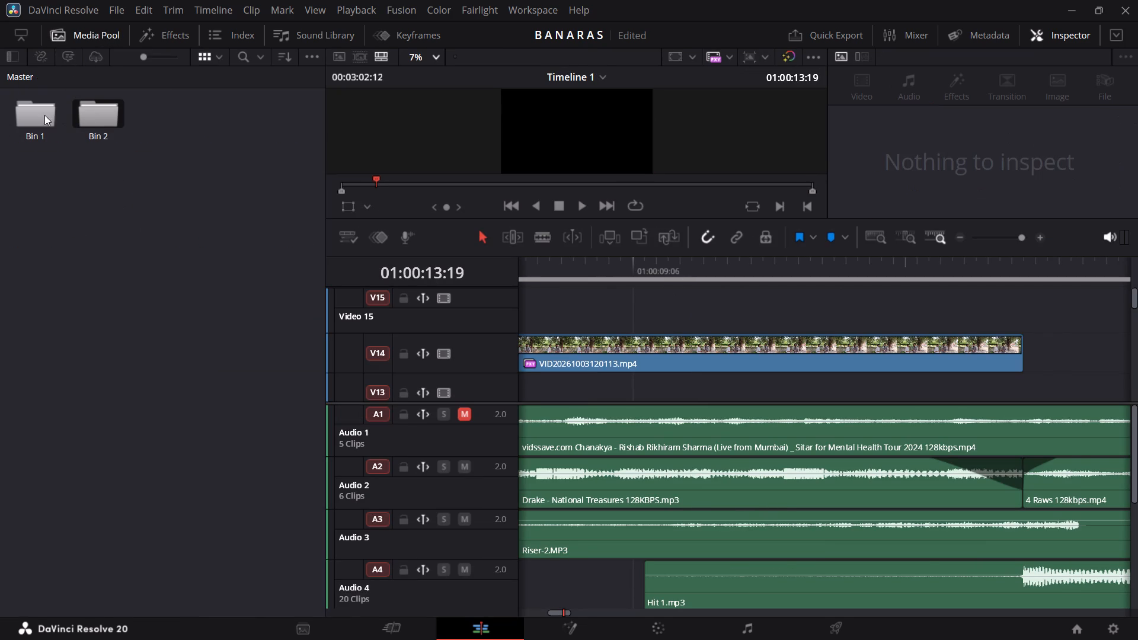
double_click(85, 115)
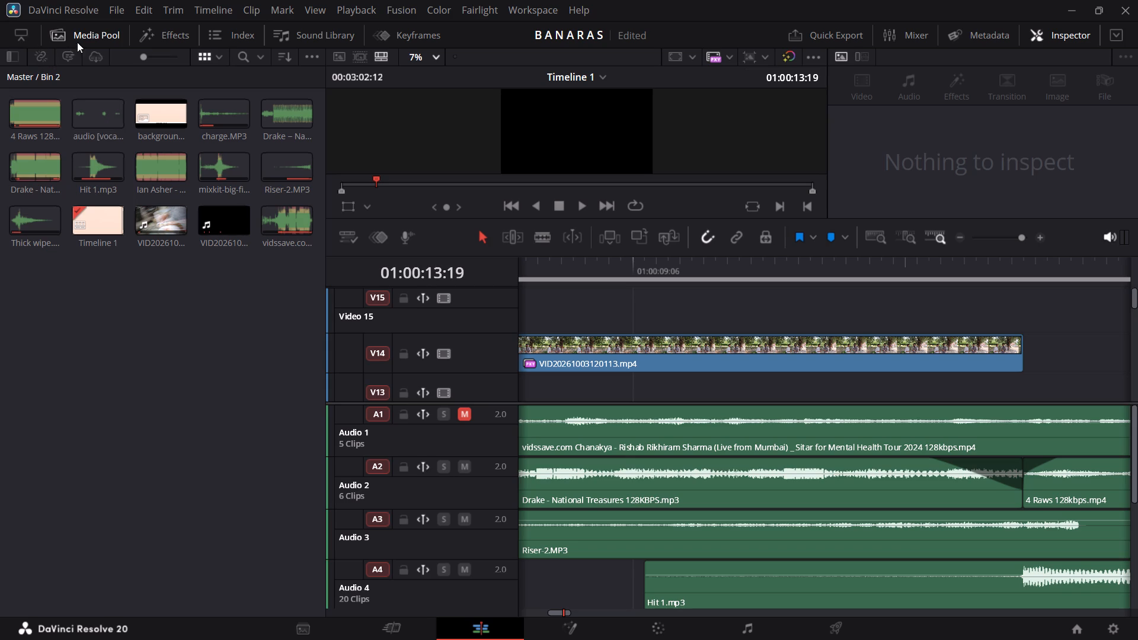
left_click(58, 41)
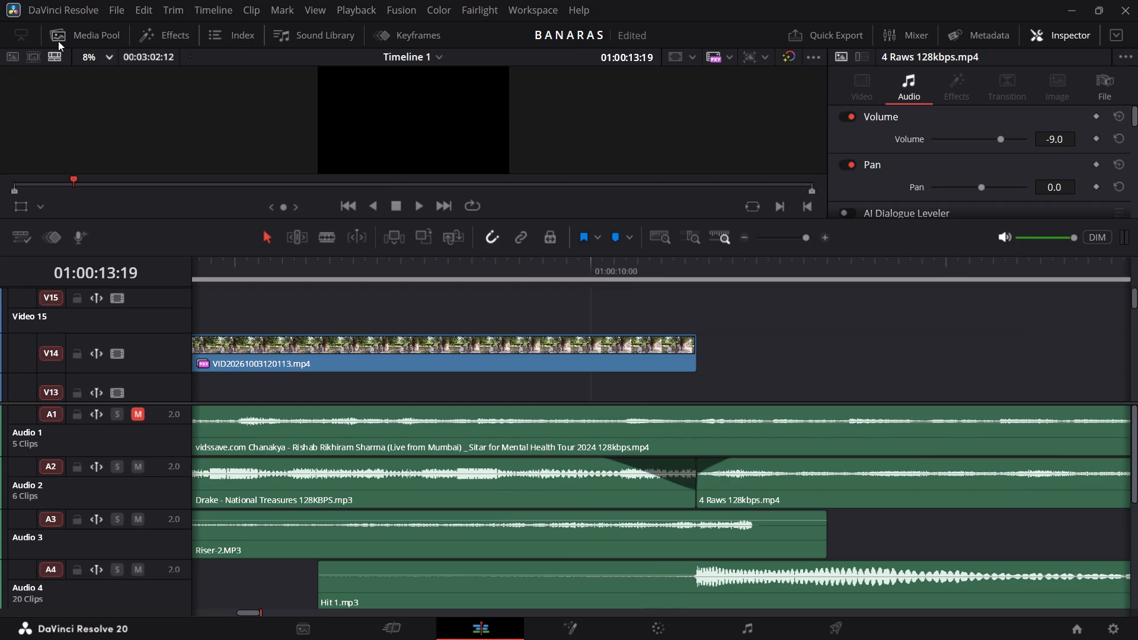
left_click(55, 39)
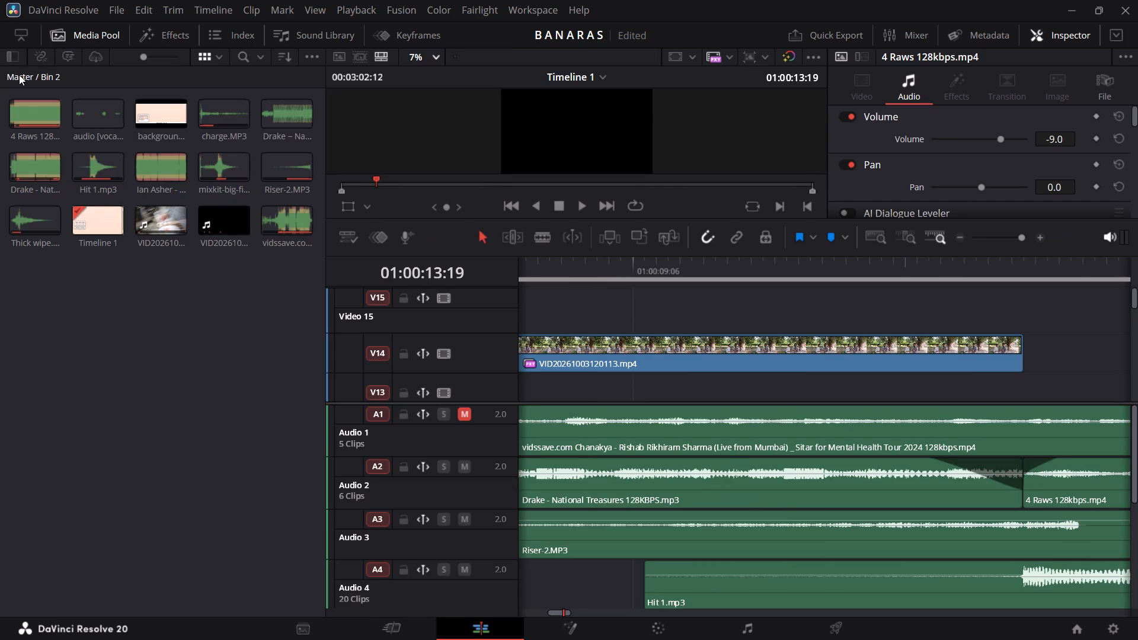
left_click(18, 76)
double_click(40, 102)
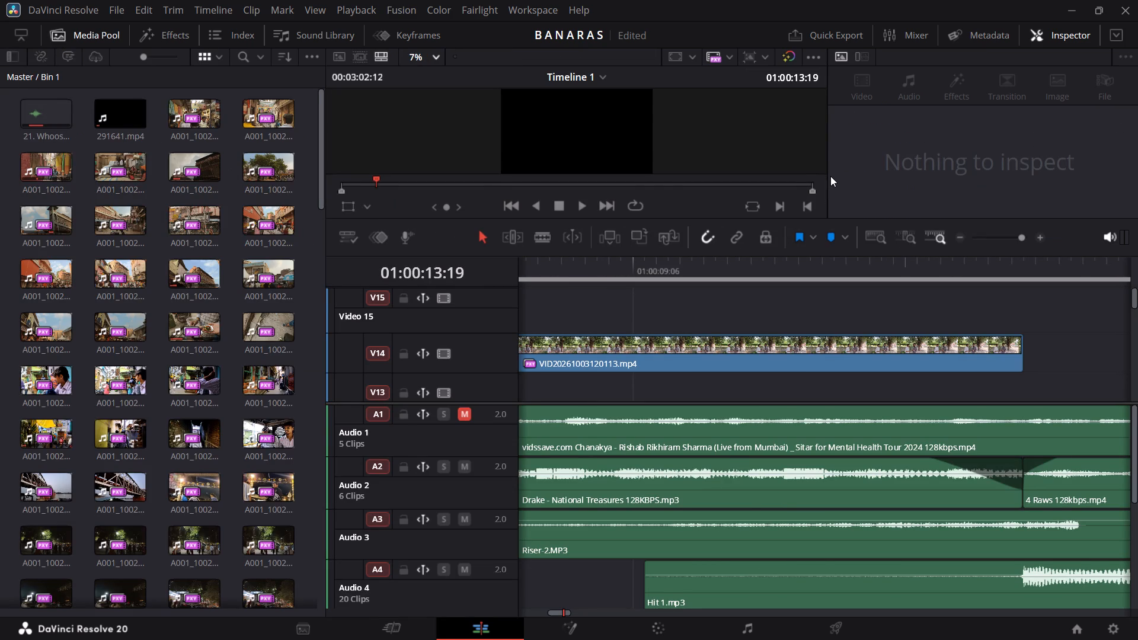
Close the video editor with the BANARAS project.
left_click(1130, 0)
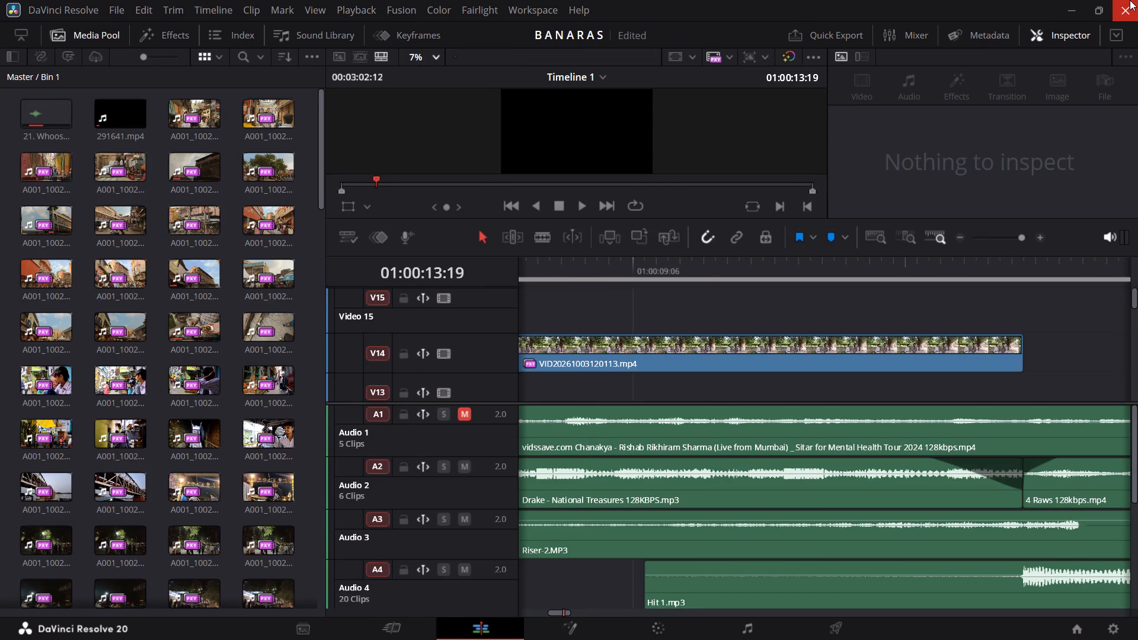